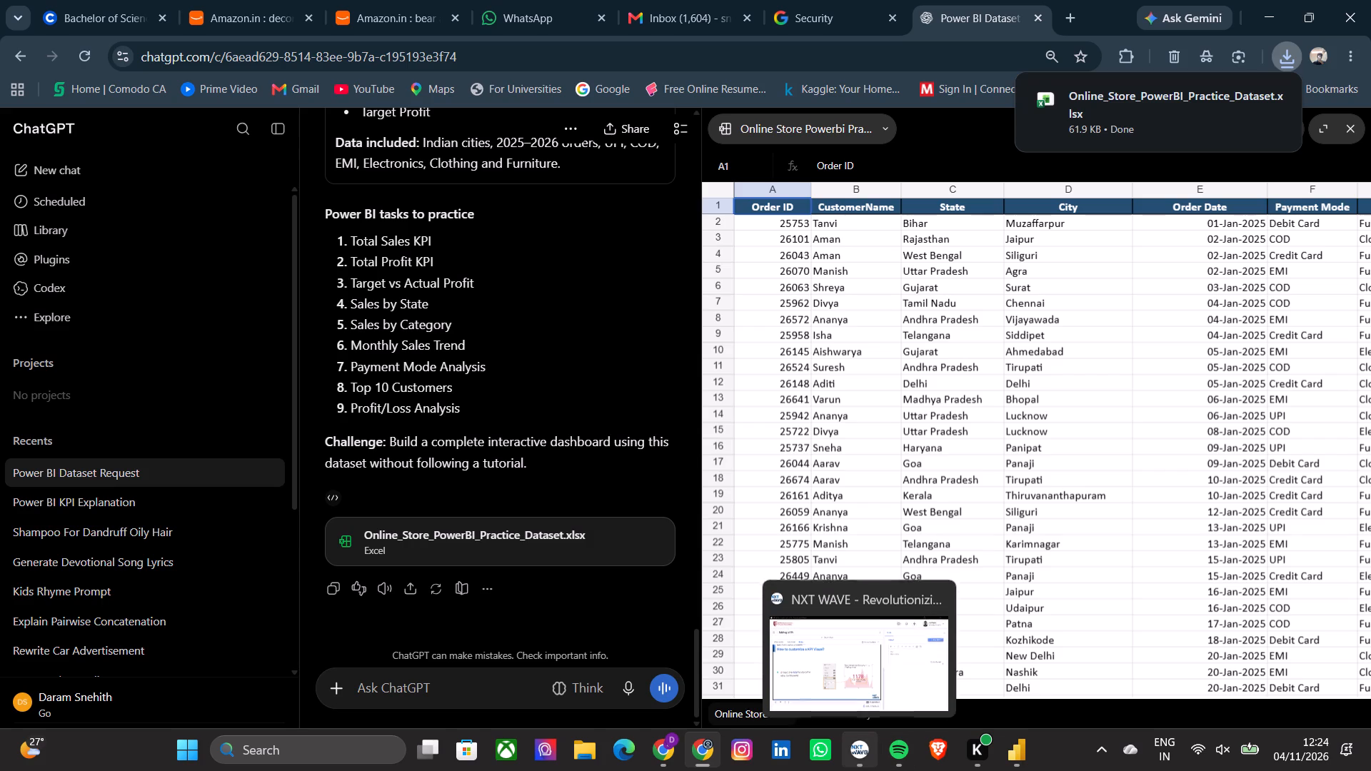
Switch to Power BI Desktop and create a new blank report.
left_click(1028, 750)
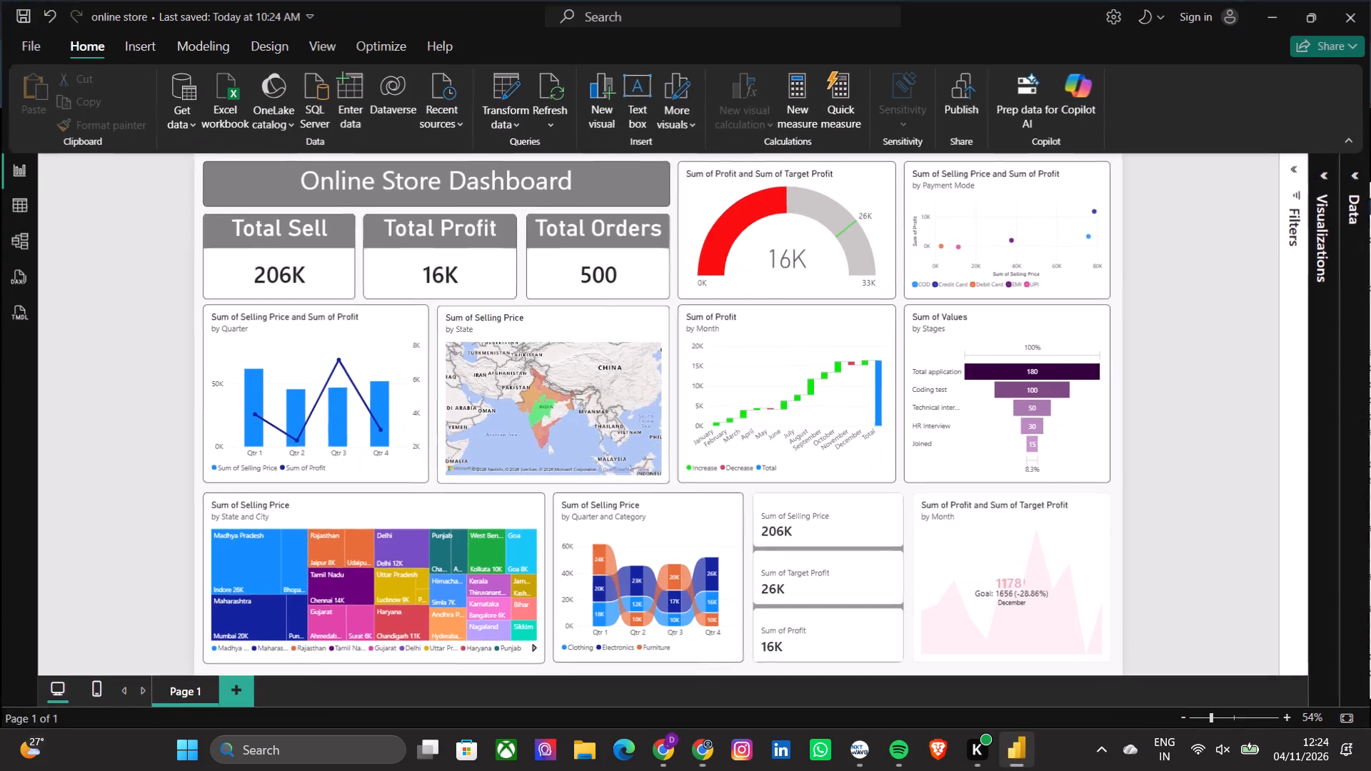
left_click(31, 48)
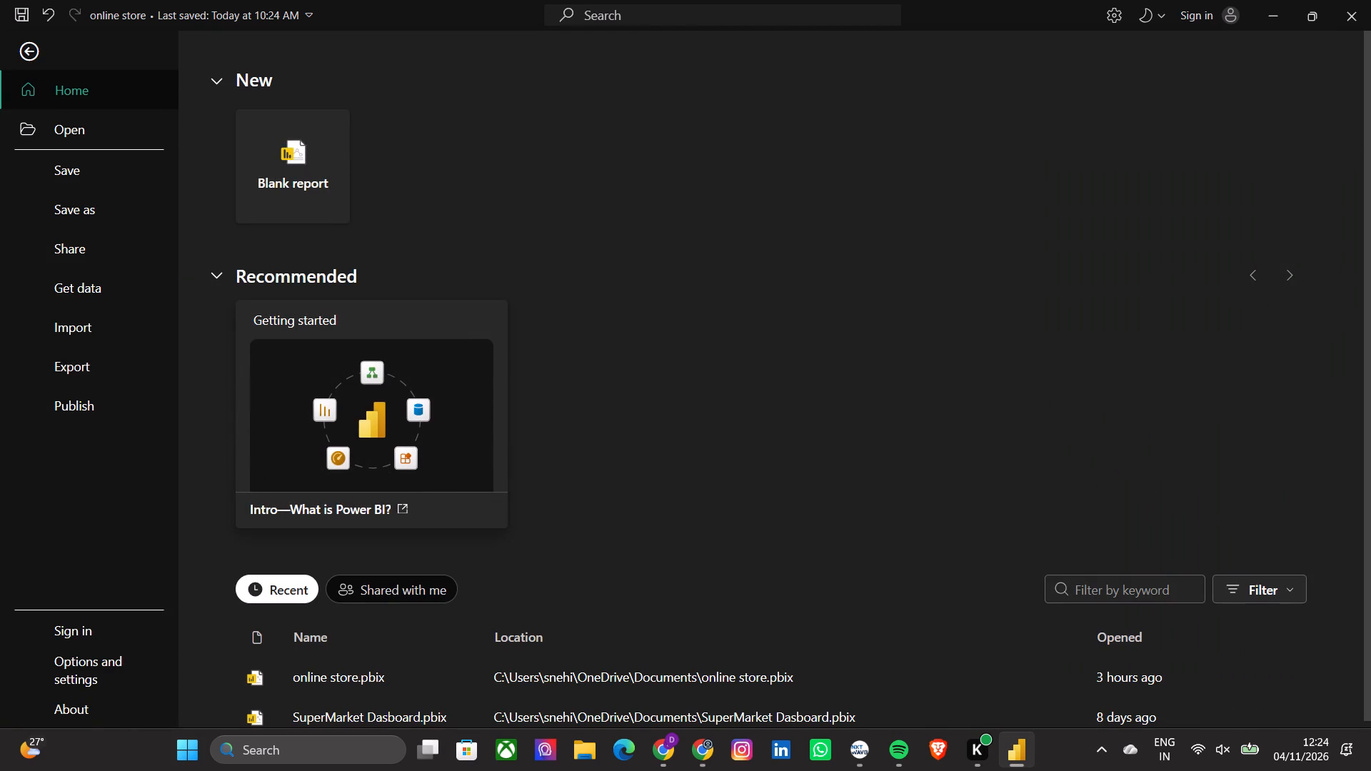
left_click(314, 189)
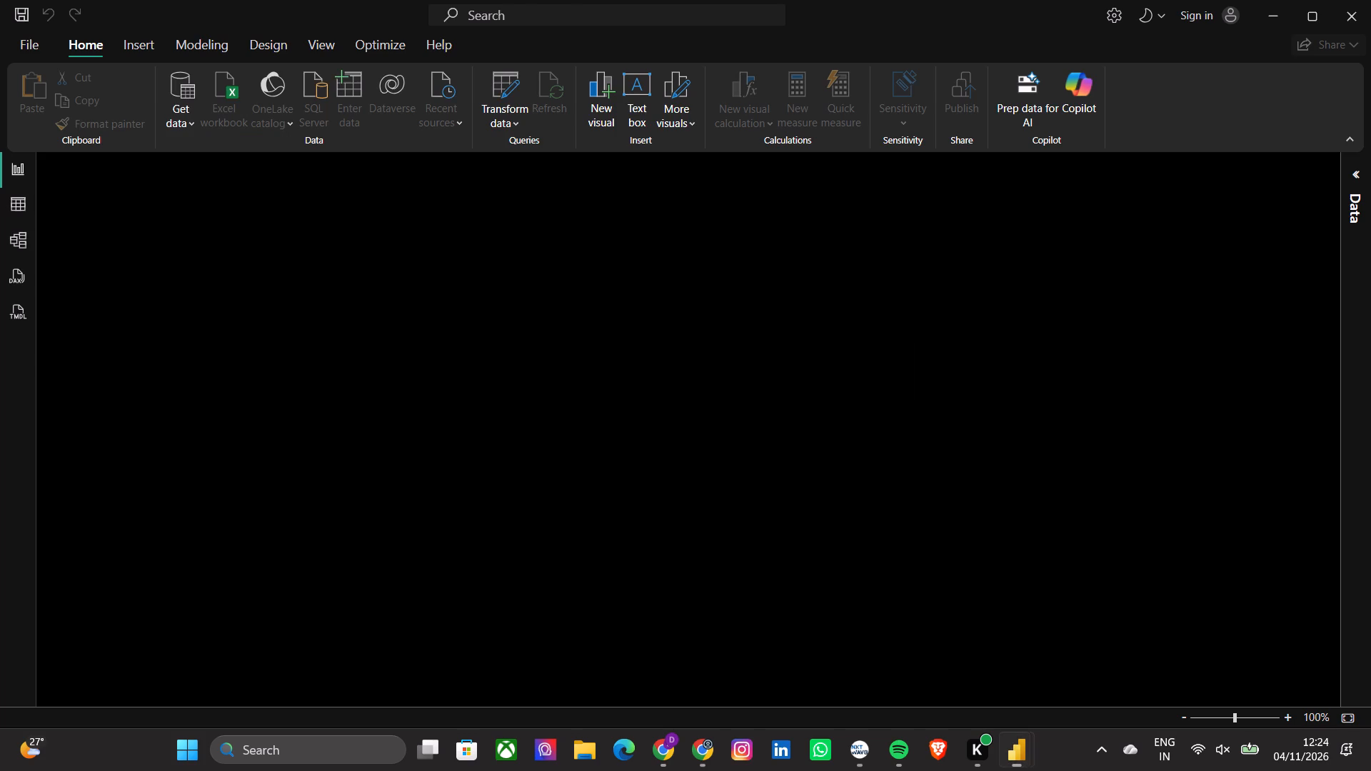
Connect the blank report to the Excel workbook Online_Store_PowerBI_Practice_Dataset from the Downloads folder.
left_click(217, 101)
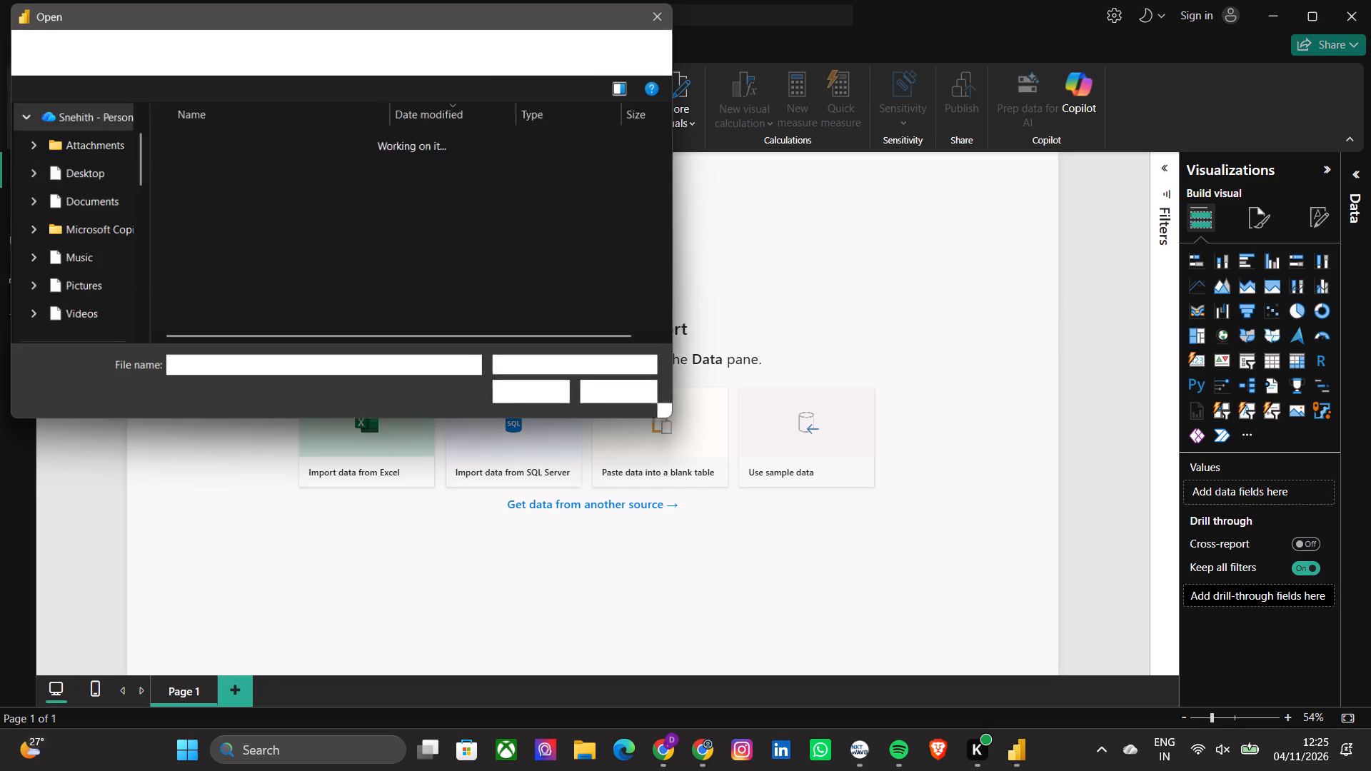
left_click(353, 163)
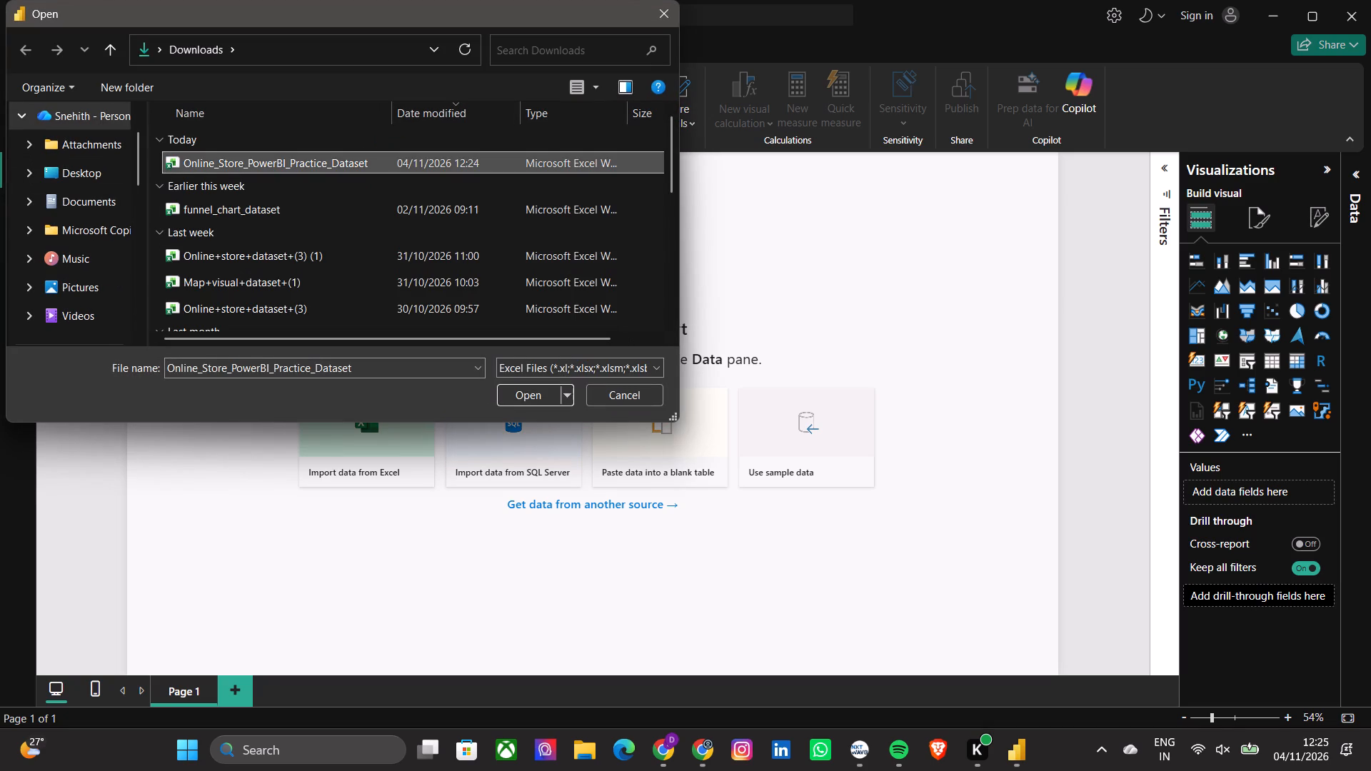
scroll(99, 289, "down", 1)
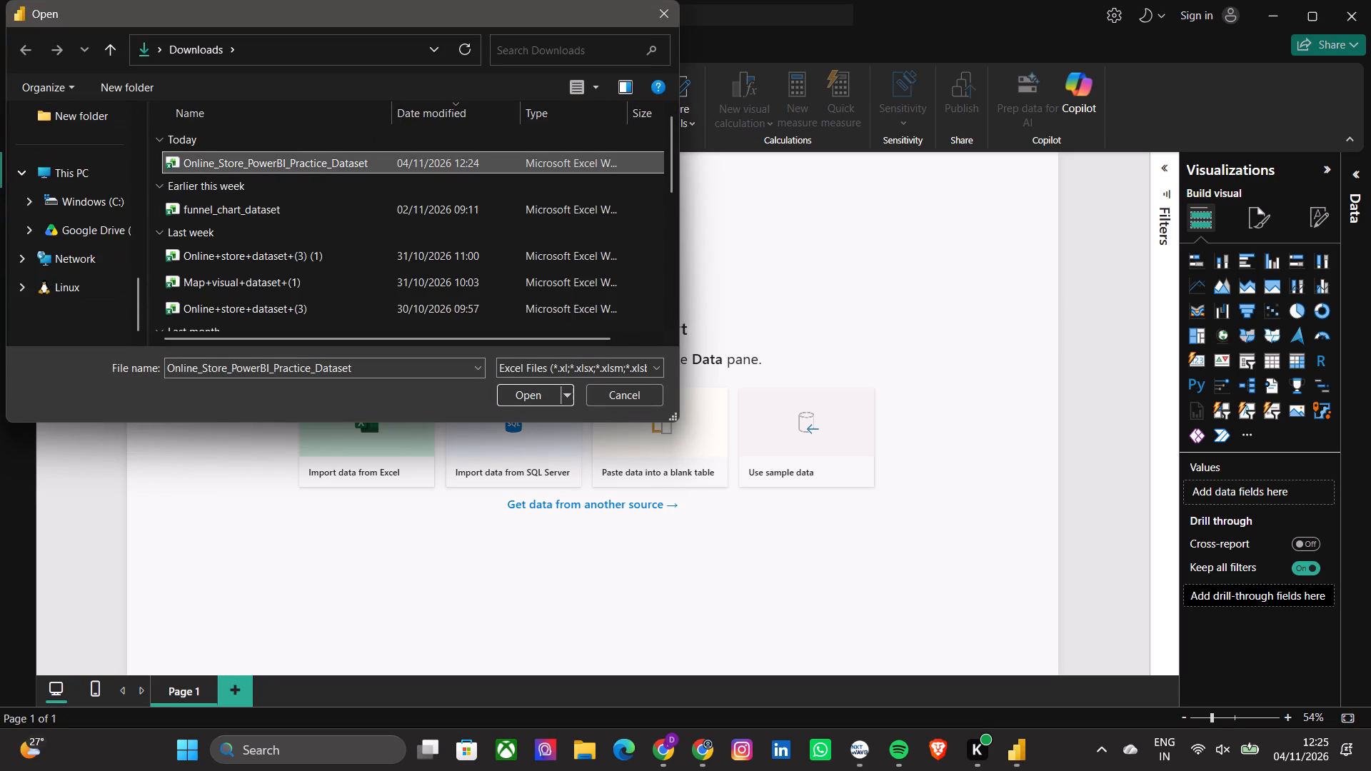
scroll(99, 289, "down", 1)
scroll(99, 289, "up", 3)
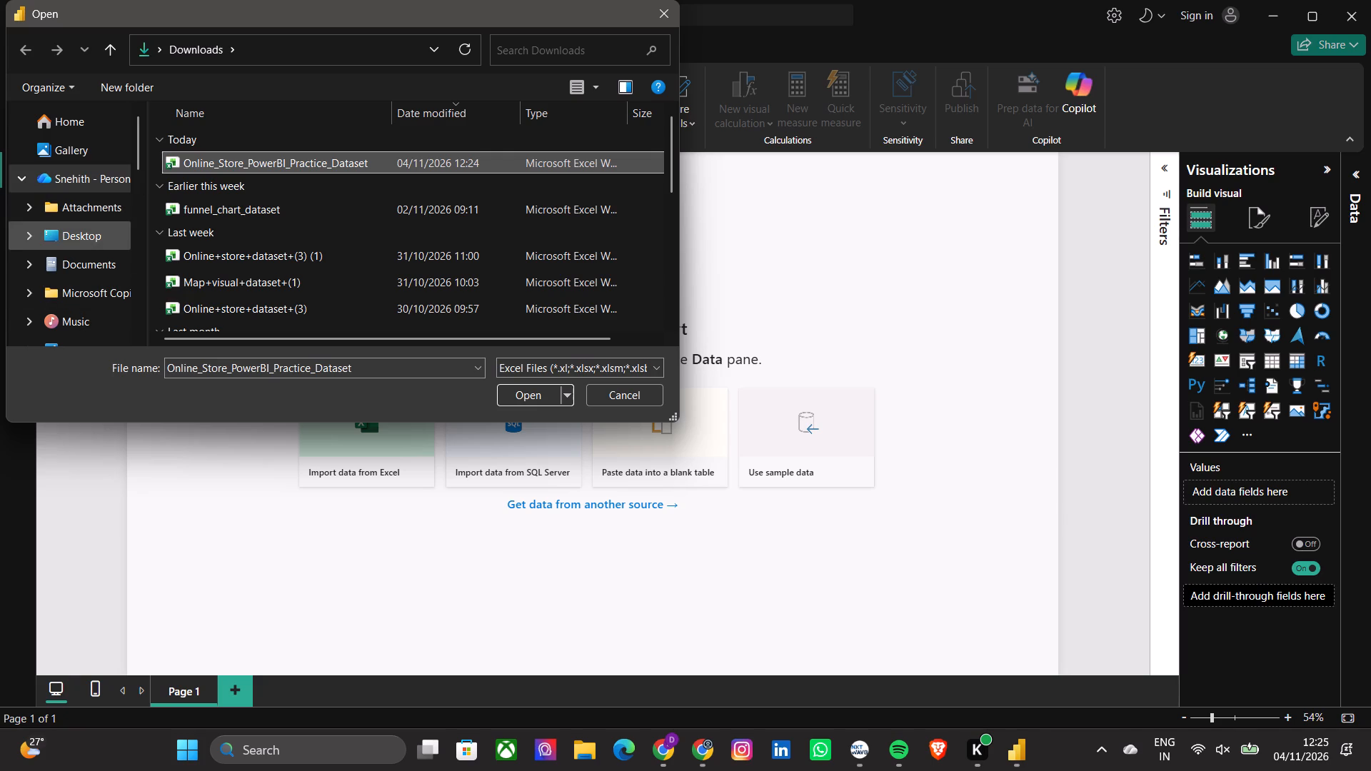
scroll(91, 293, "down", 1)
left_click(91, 293)
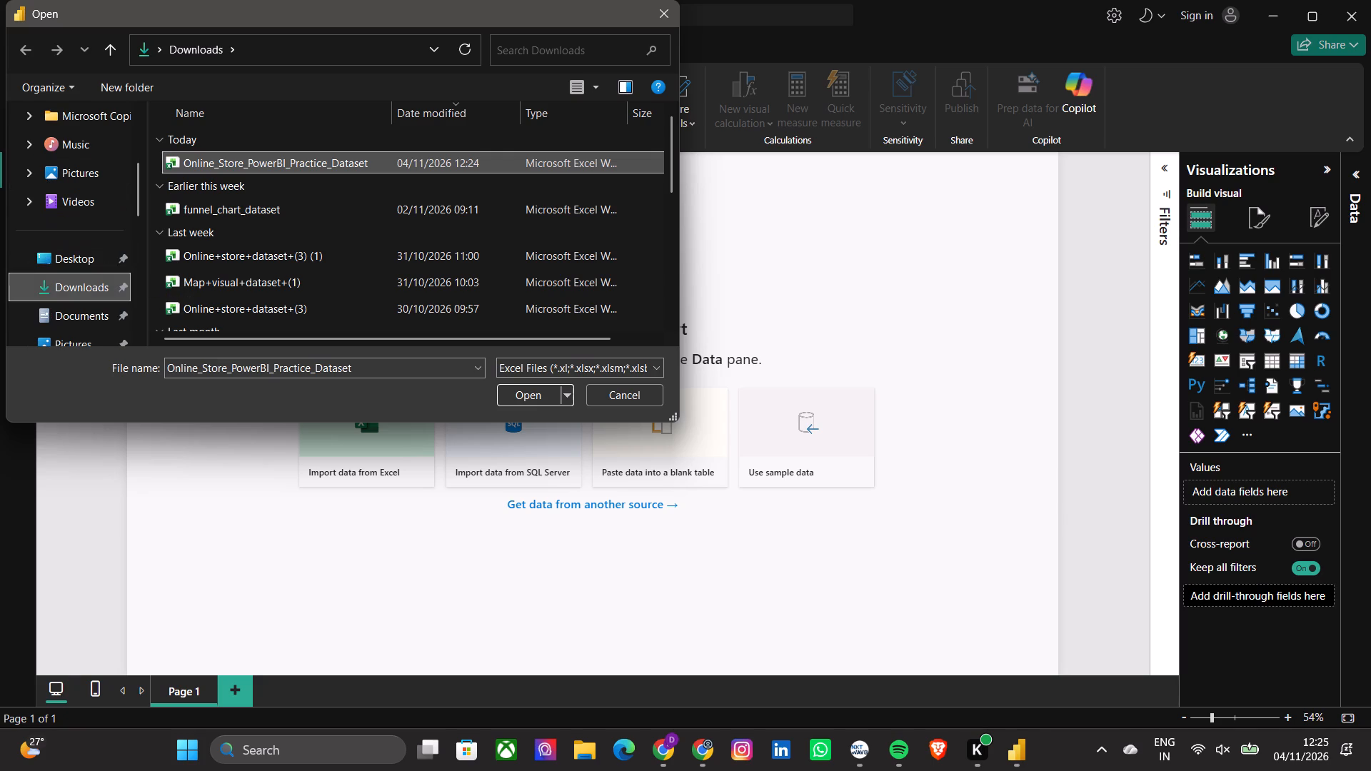
left_click(91, 293)
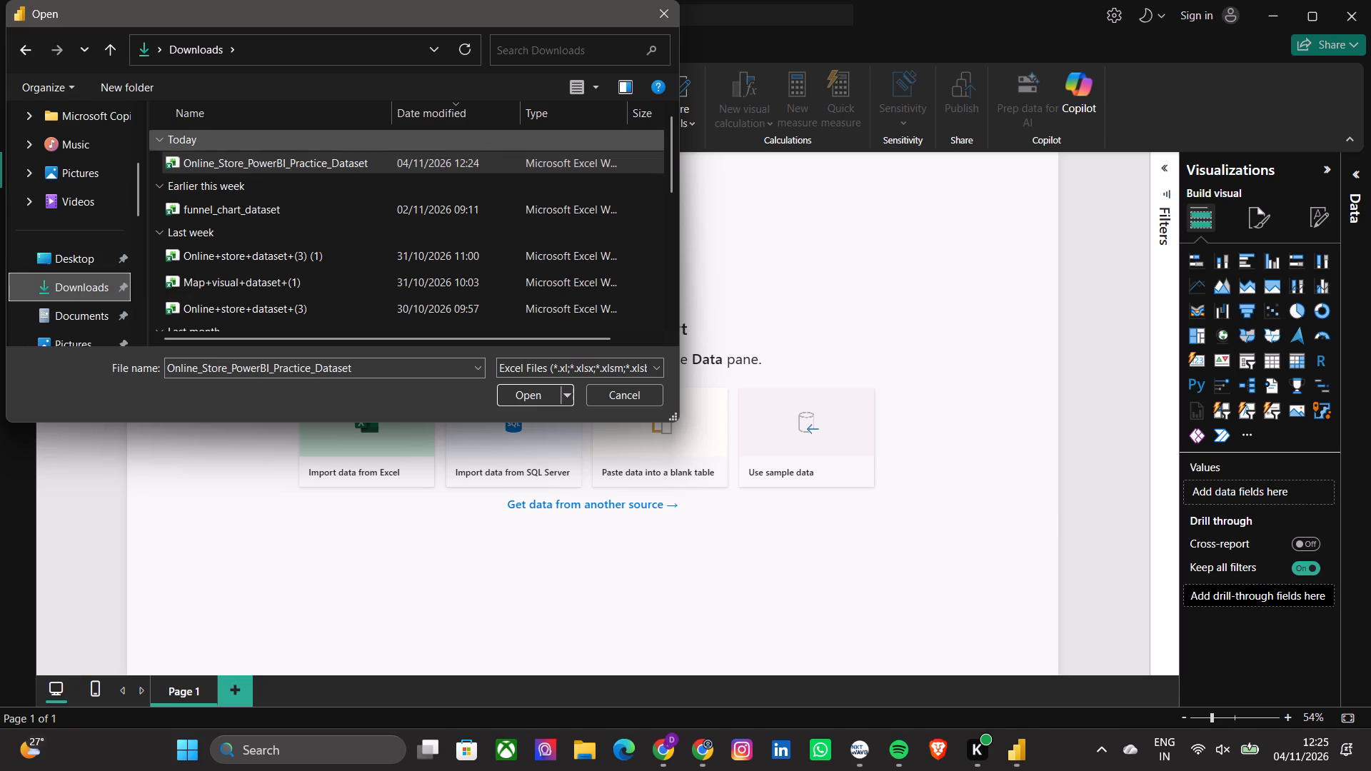
left_click(323, 158)
left_click(531, 403)
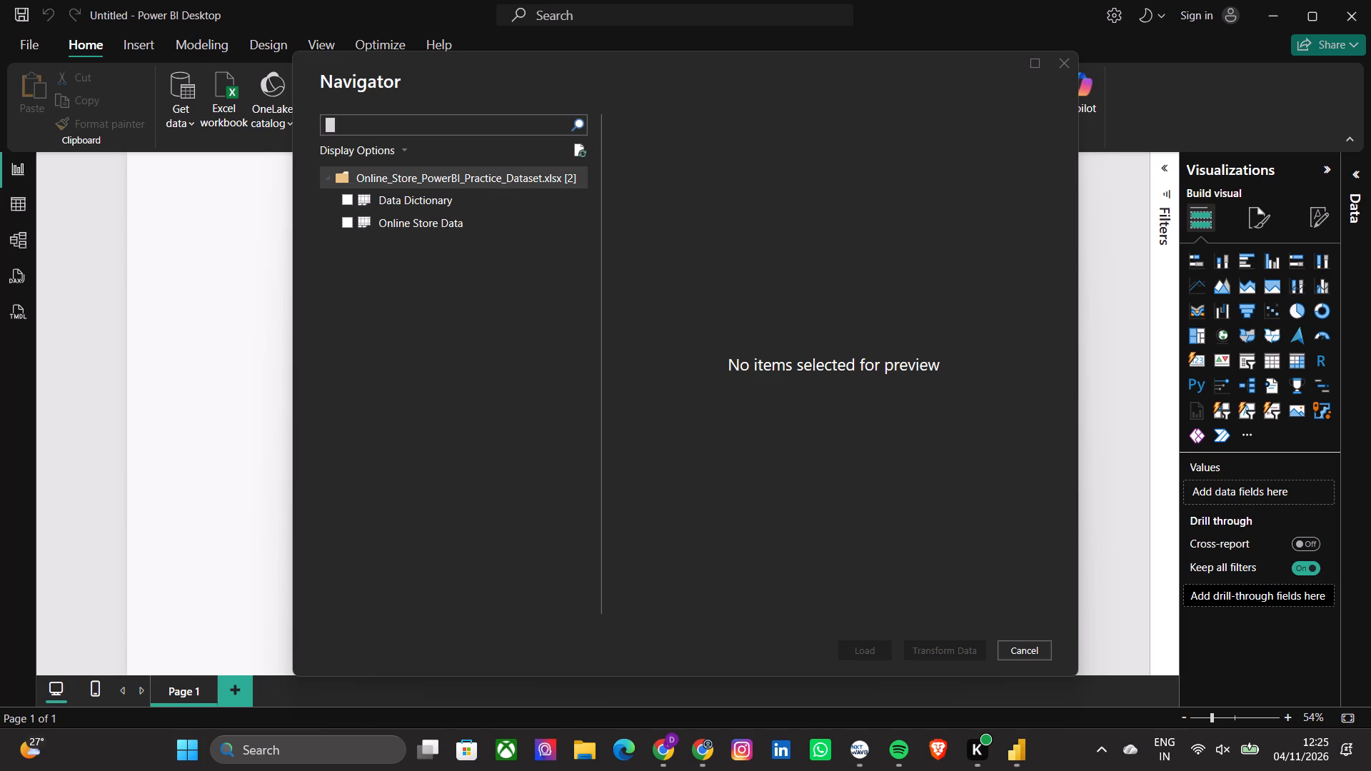
Load both the Data Dictionary and Online Store Data tables from the workbook into the report.
left_click(348, 201)
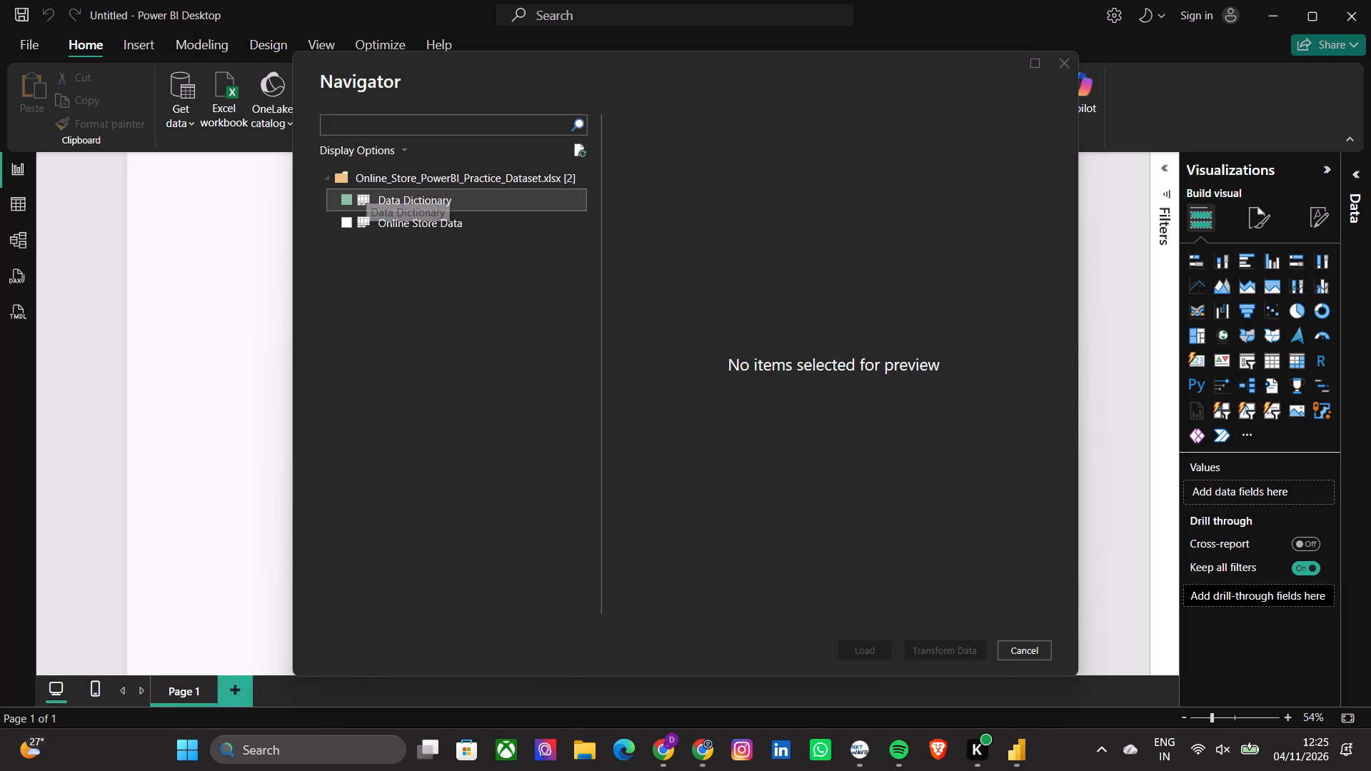
left_click(346, 226)
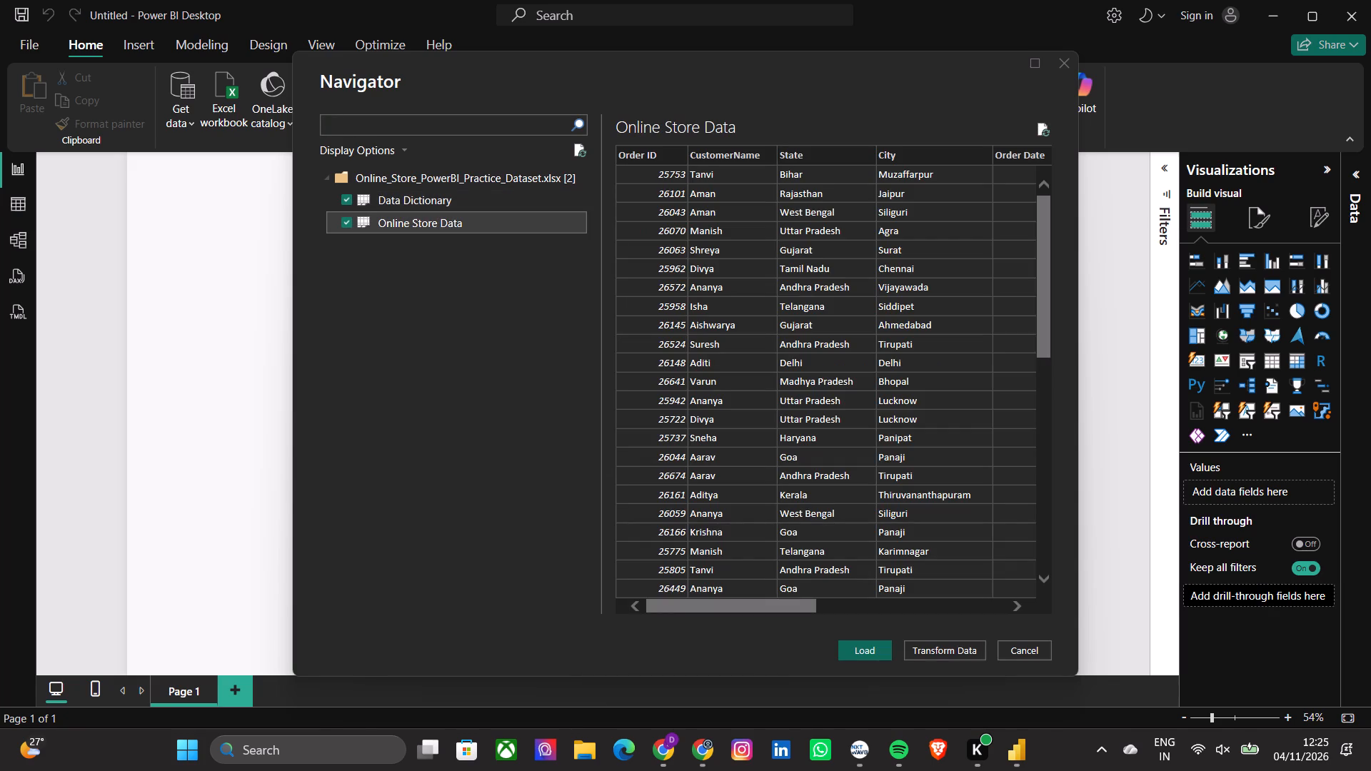
left_click(868, 645)
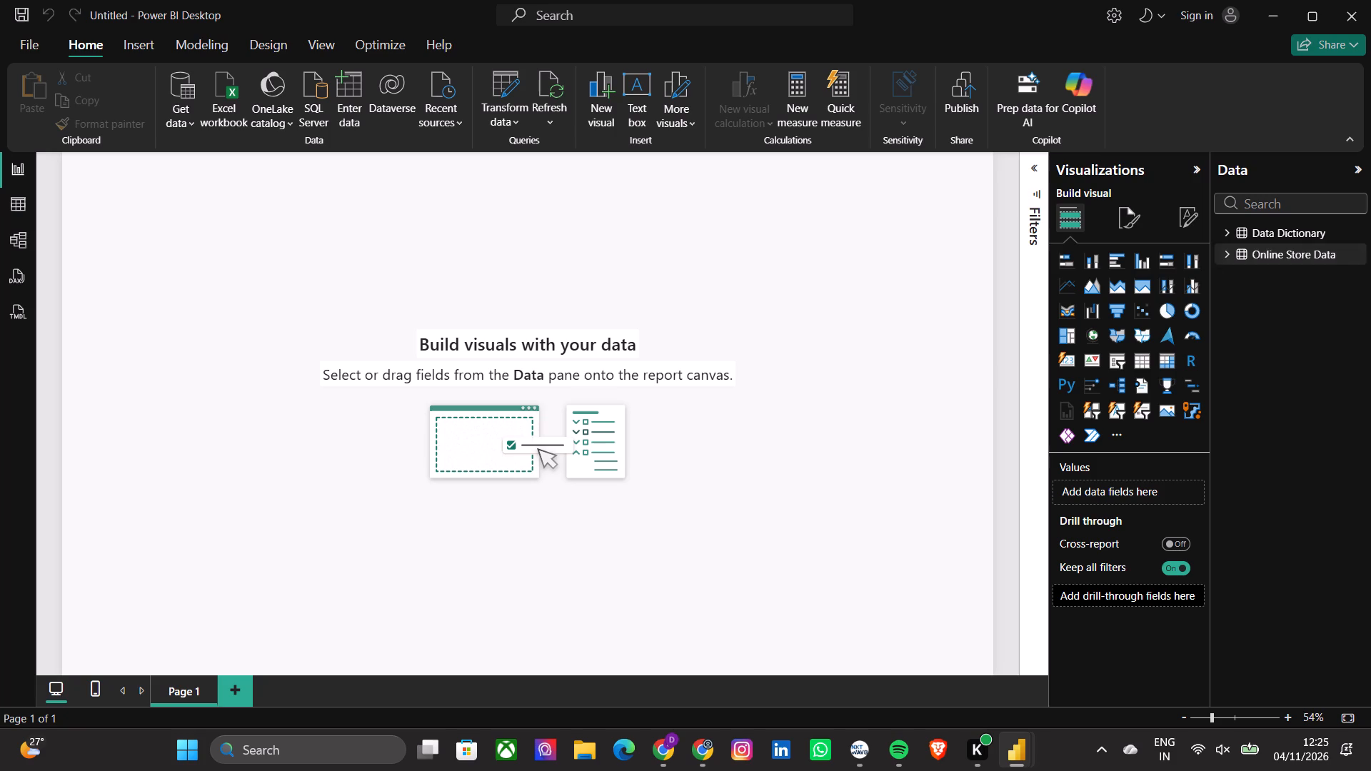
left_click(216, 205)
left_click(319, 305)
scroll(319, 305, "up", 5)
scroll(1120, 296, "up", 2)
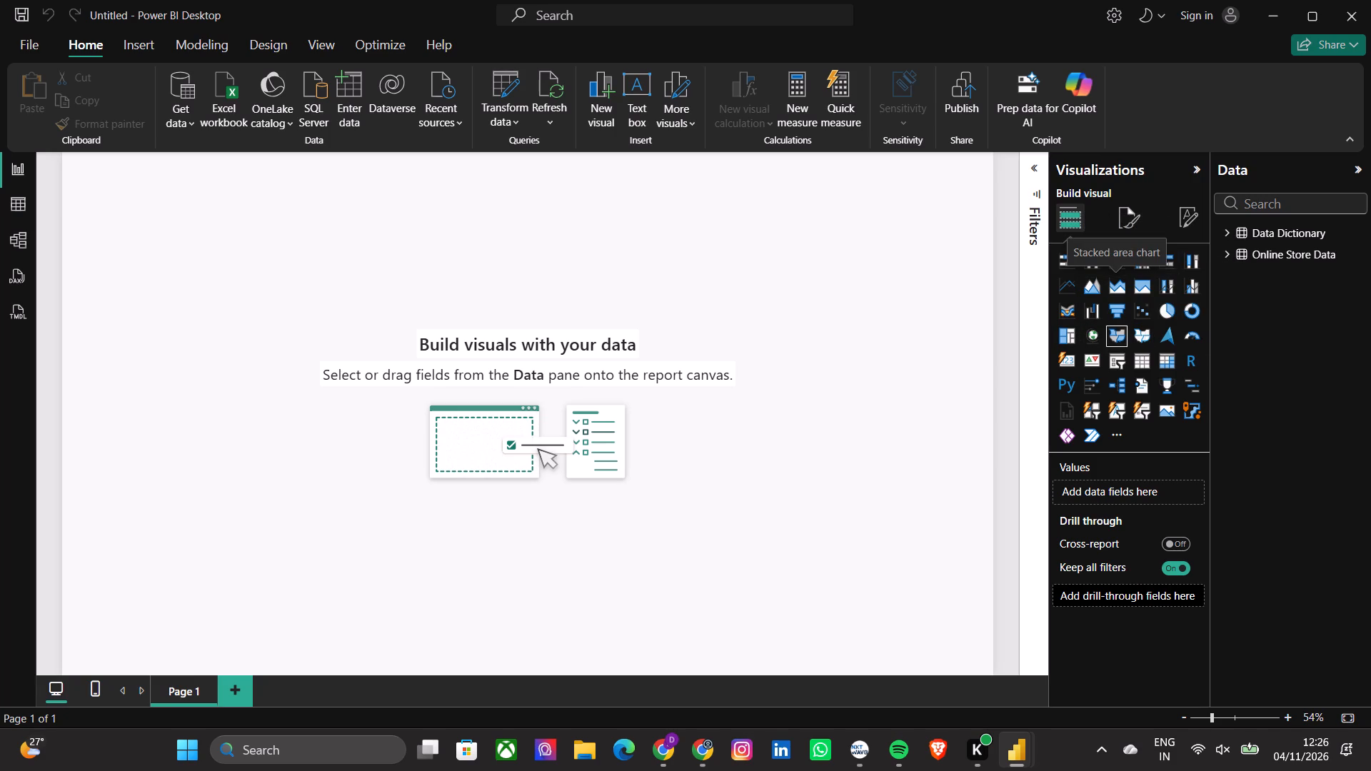
Add an empty card visual to the report page.
left_click(1064, 360)
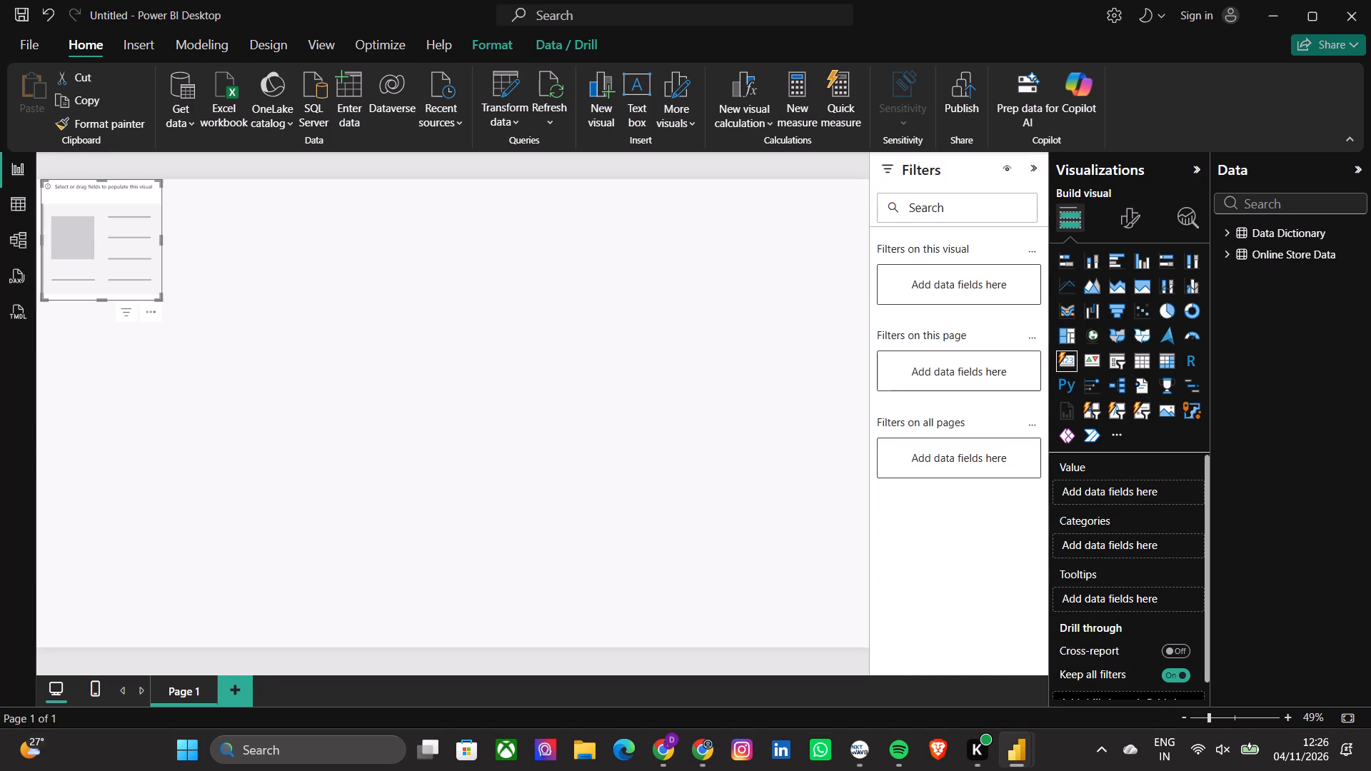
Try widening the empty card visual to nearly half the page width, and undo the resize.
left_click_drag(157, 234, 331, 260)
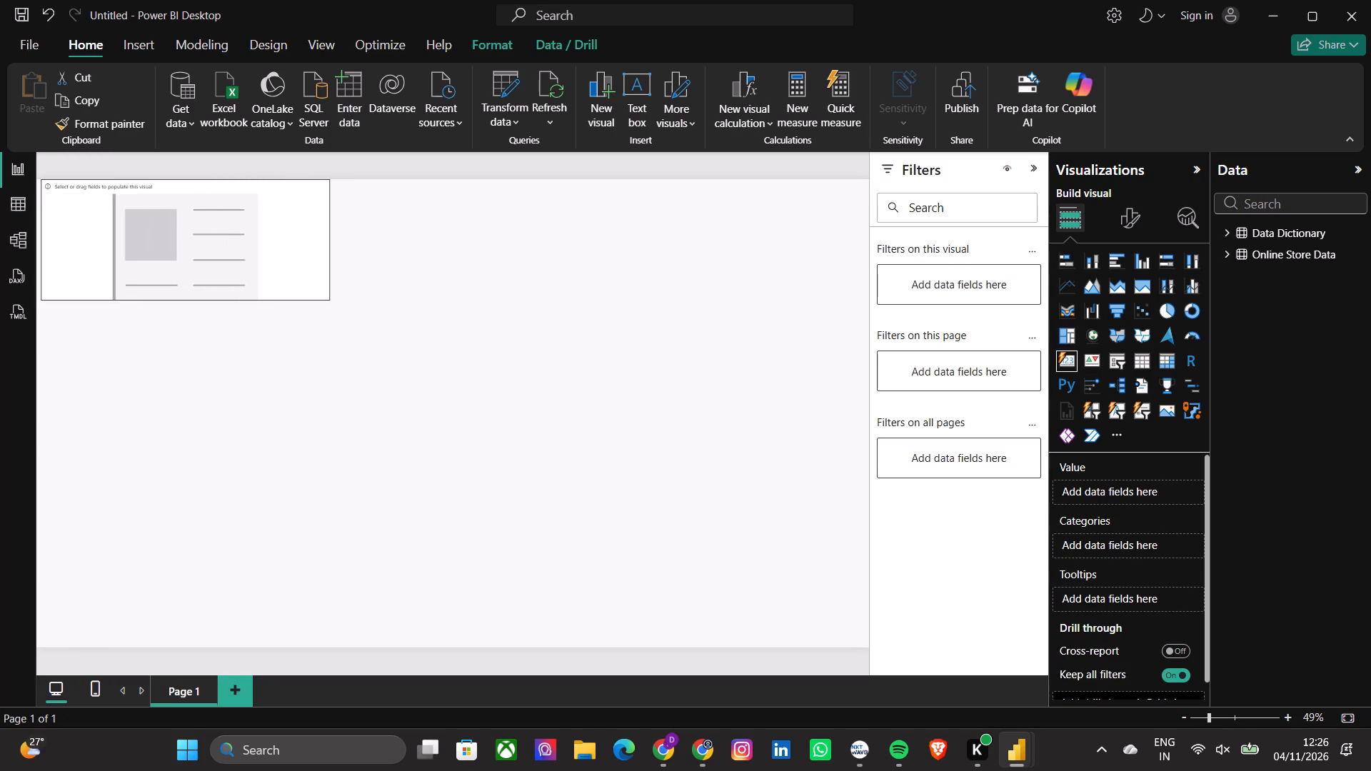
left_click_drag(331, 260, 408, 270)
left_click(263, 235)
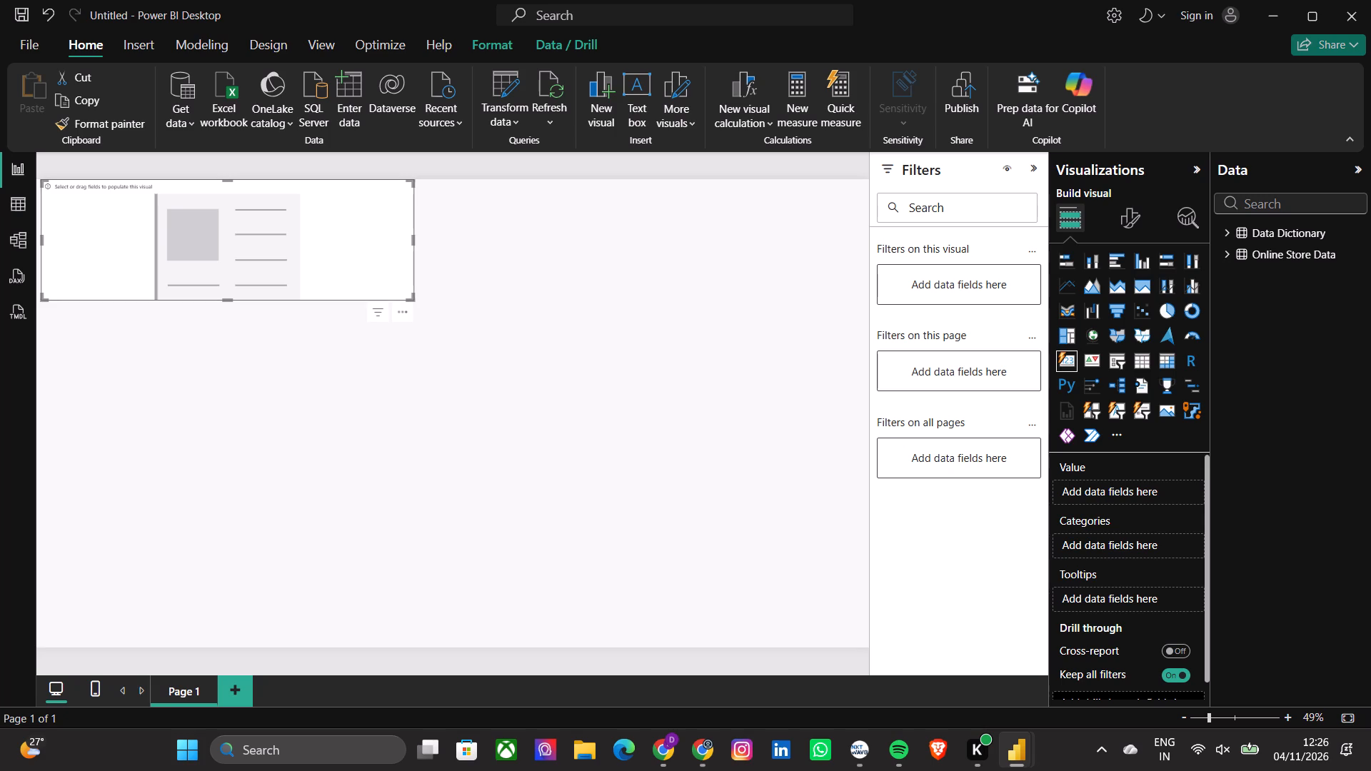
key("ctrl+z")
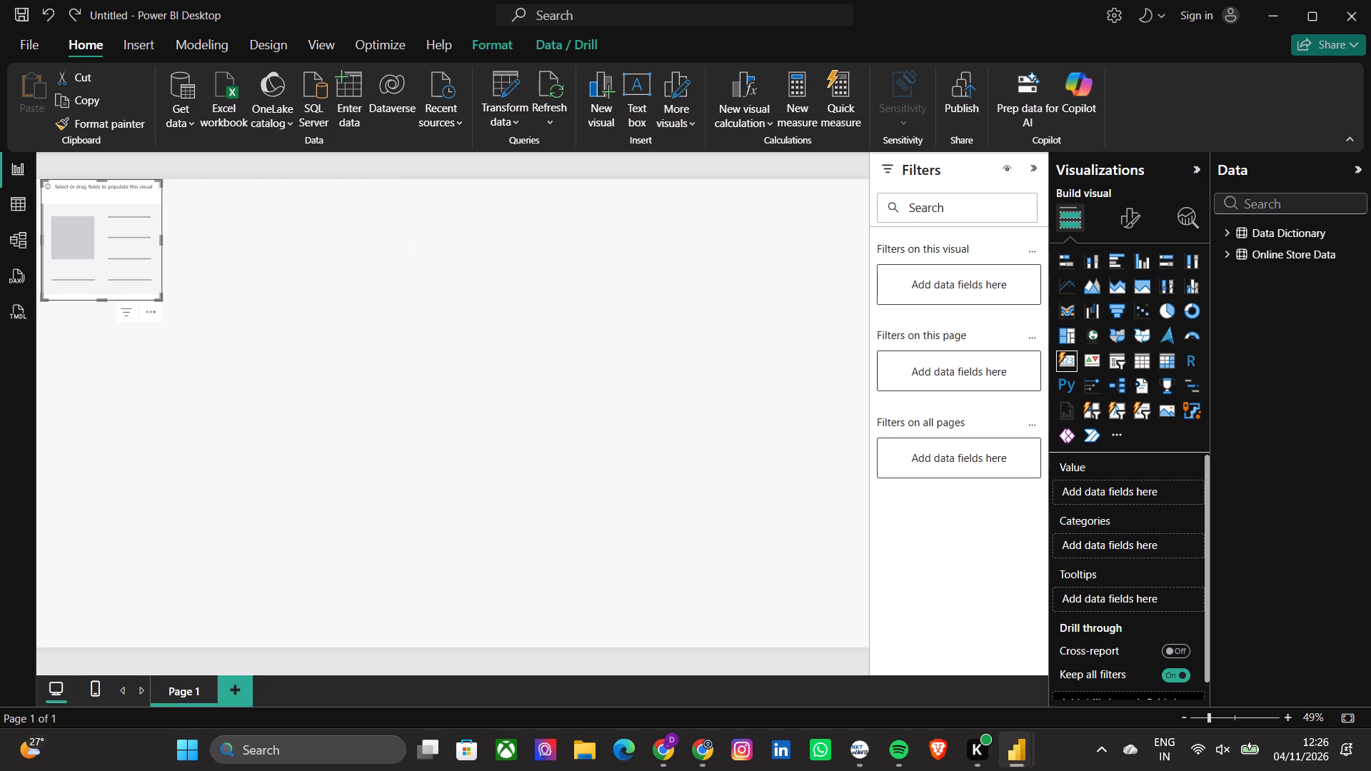
Undo adding the empty card visual to the report page.
key("ctrl+z")
left_click(129, 202)
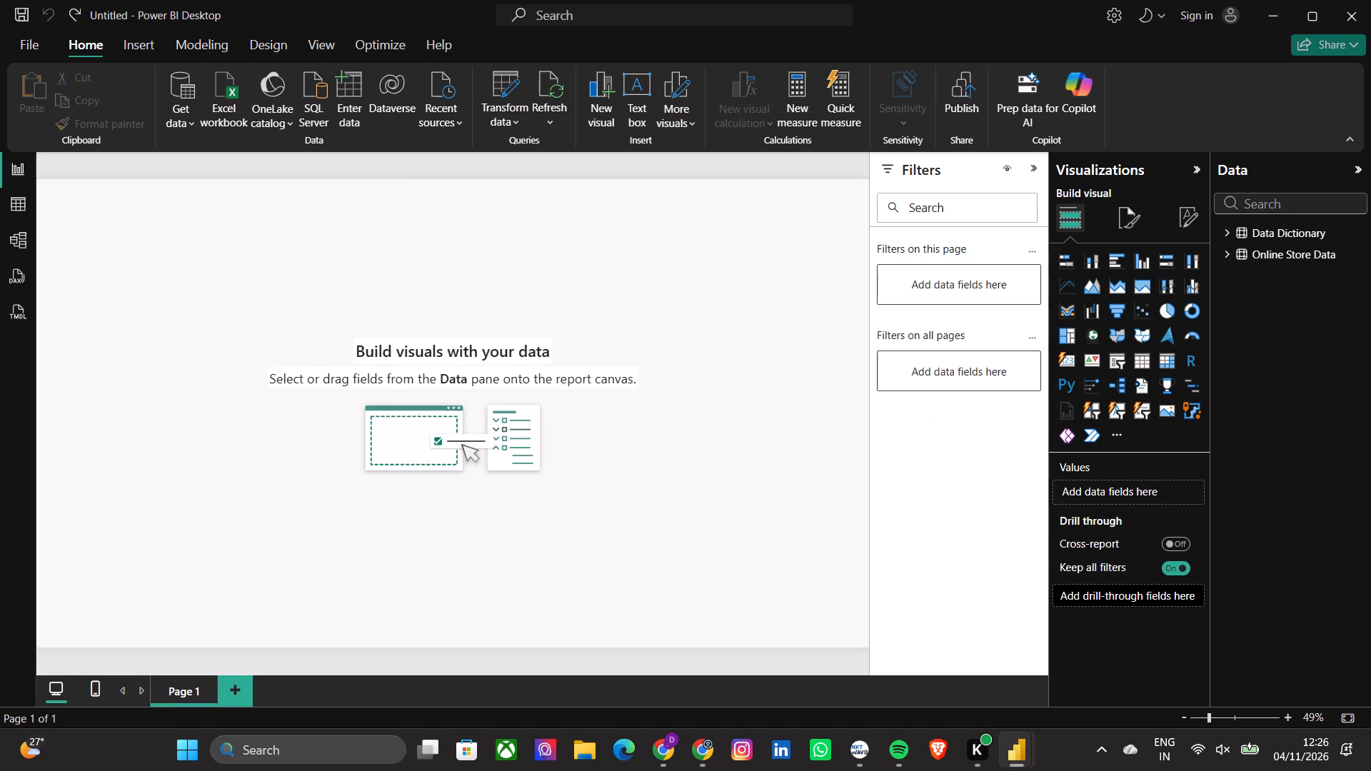
triple_click(129, 202)
left_click(129, 202)
Add a text box to the report page reading "Online Store" at font size 40.
left_click(641, 89)
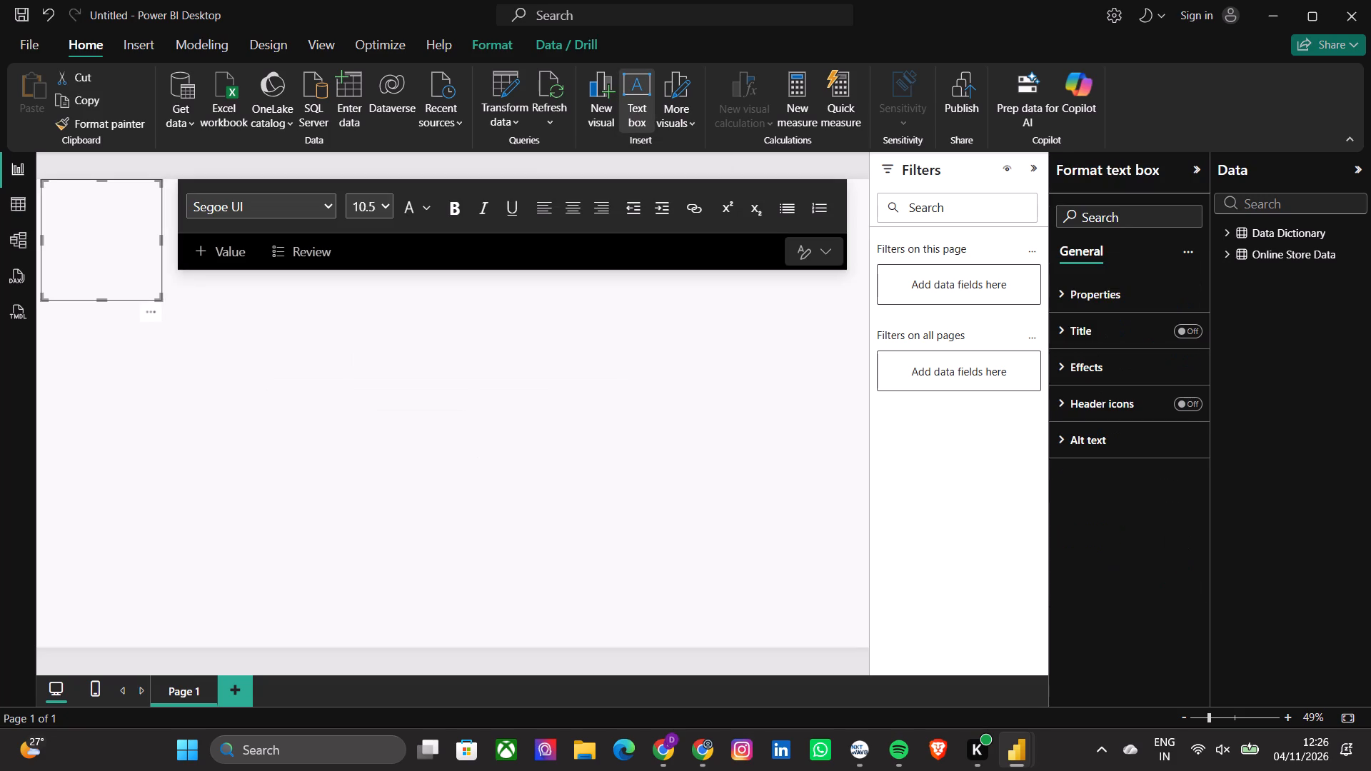
left_click(91, 230)
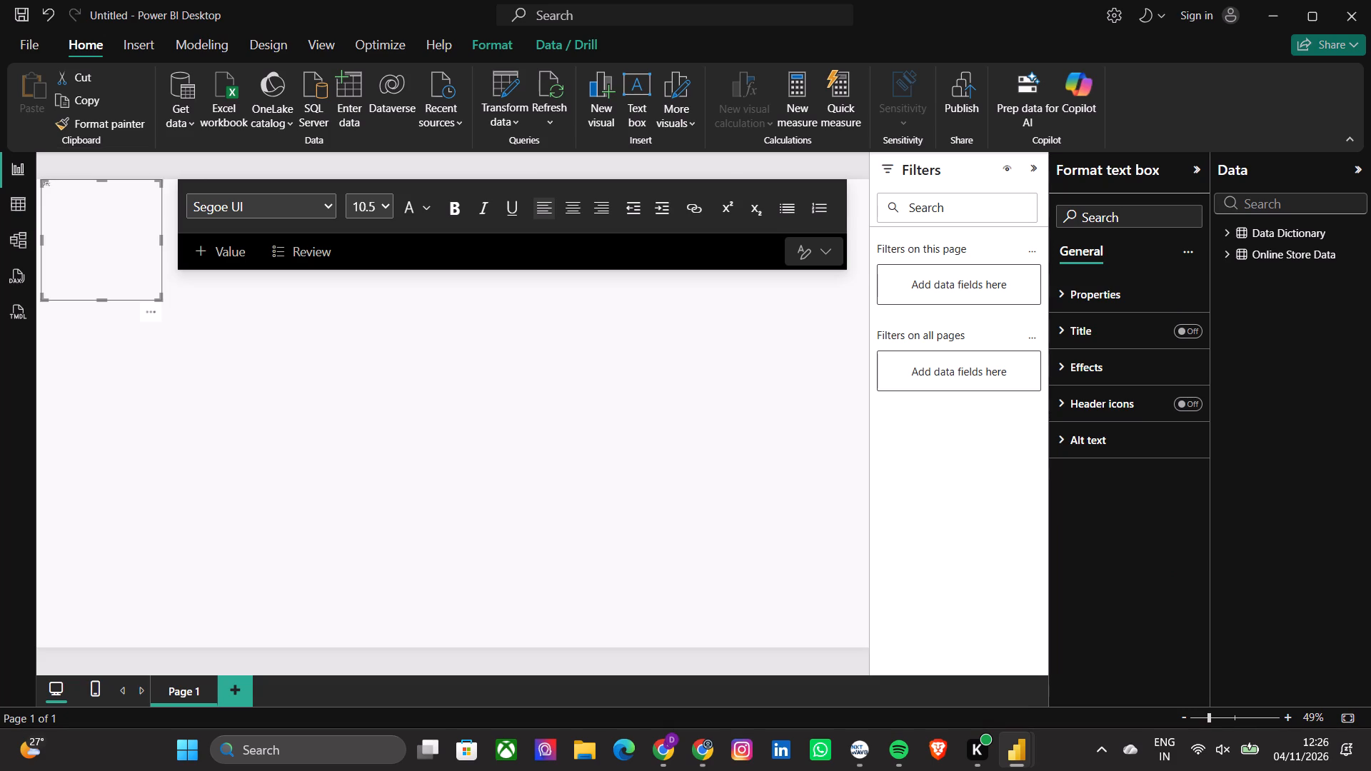
key("BackSpace")
left_click(381, 206)
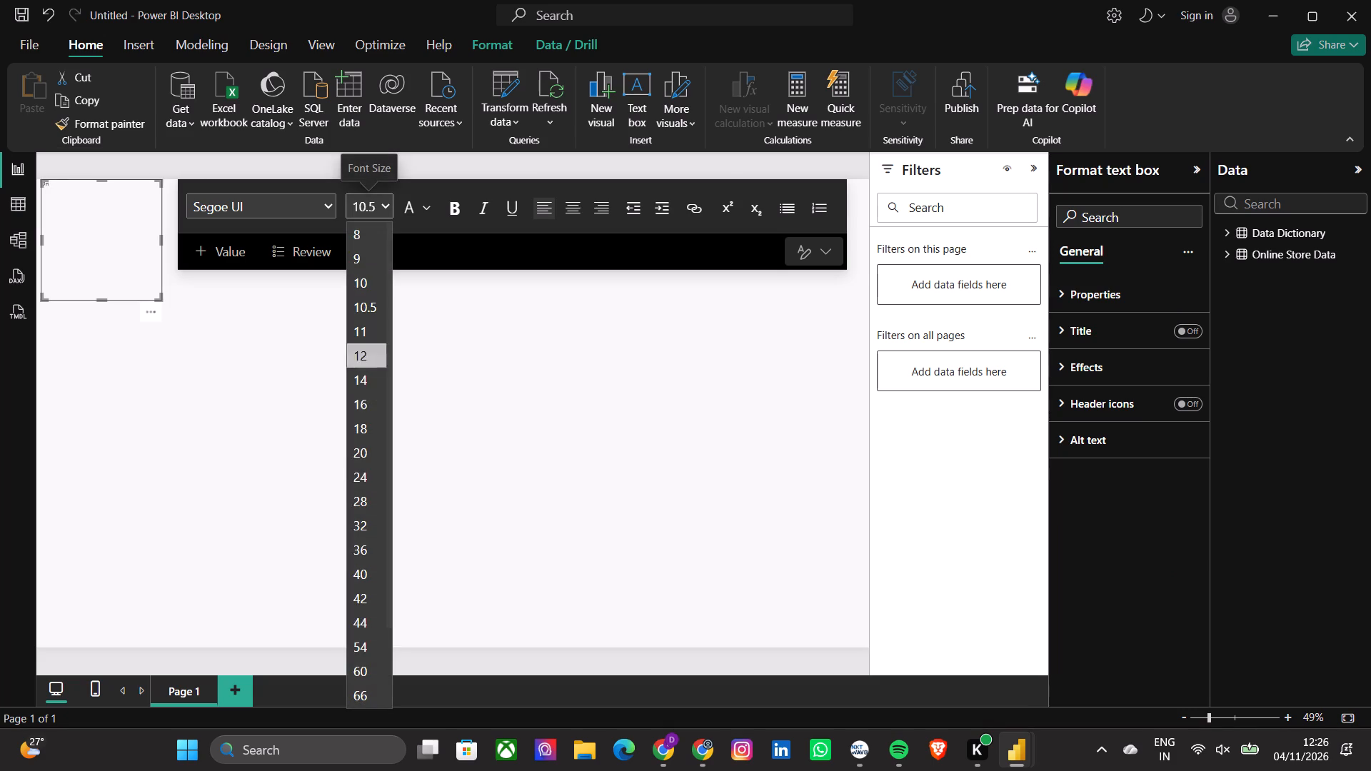
left_click(360, 581)
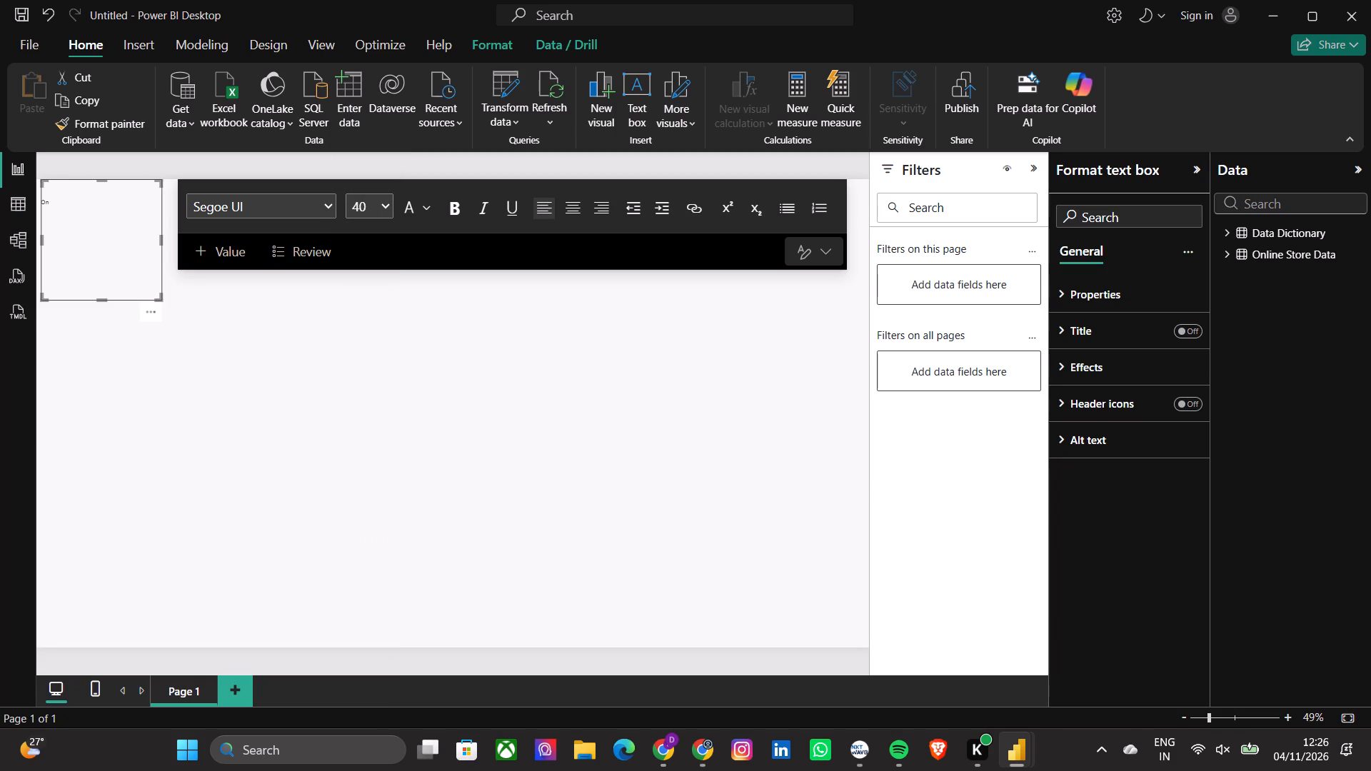
key("BackSpace")
key("BackSpace")
type("line s")
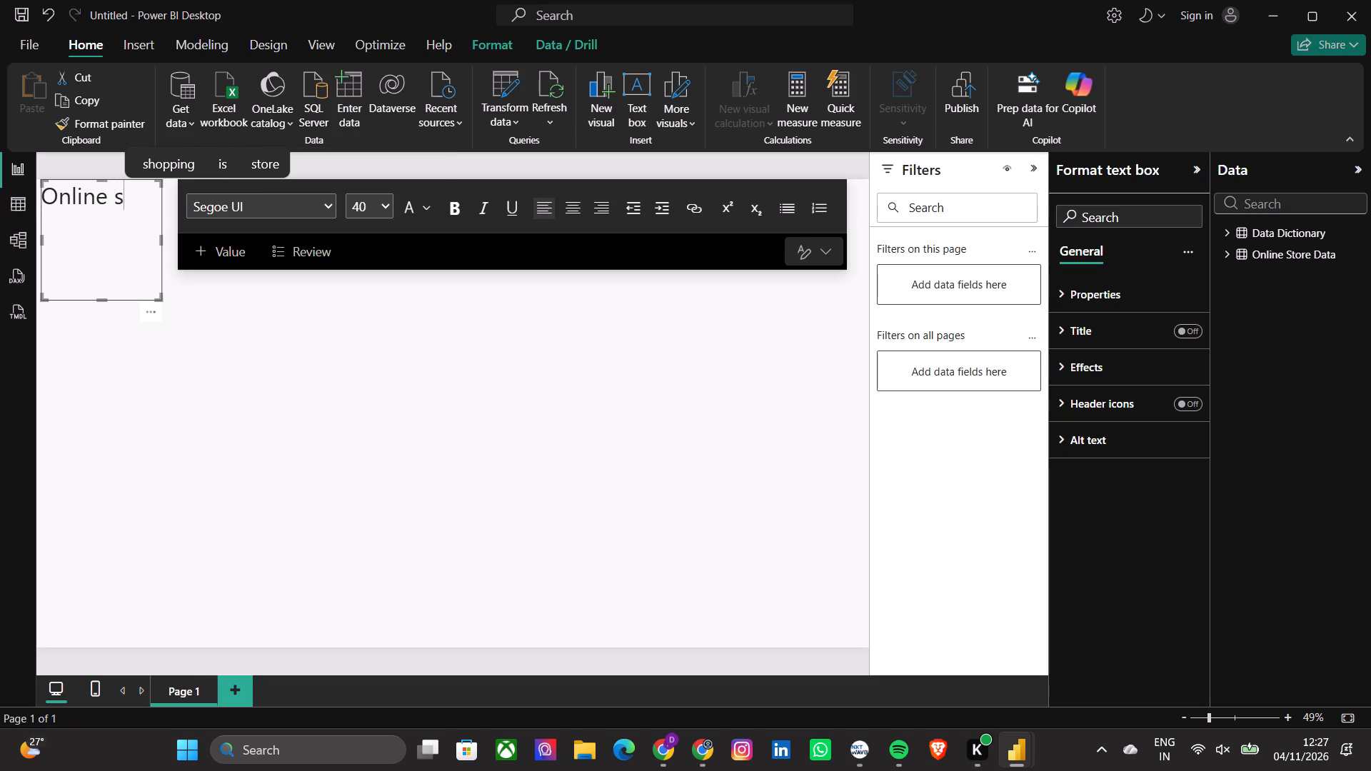
type("tore")
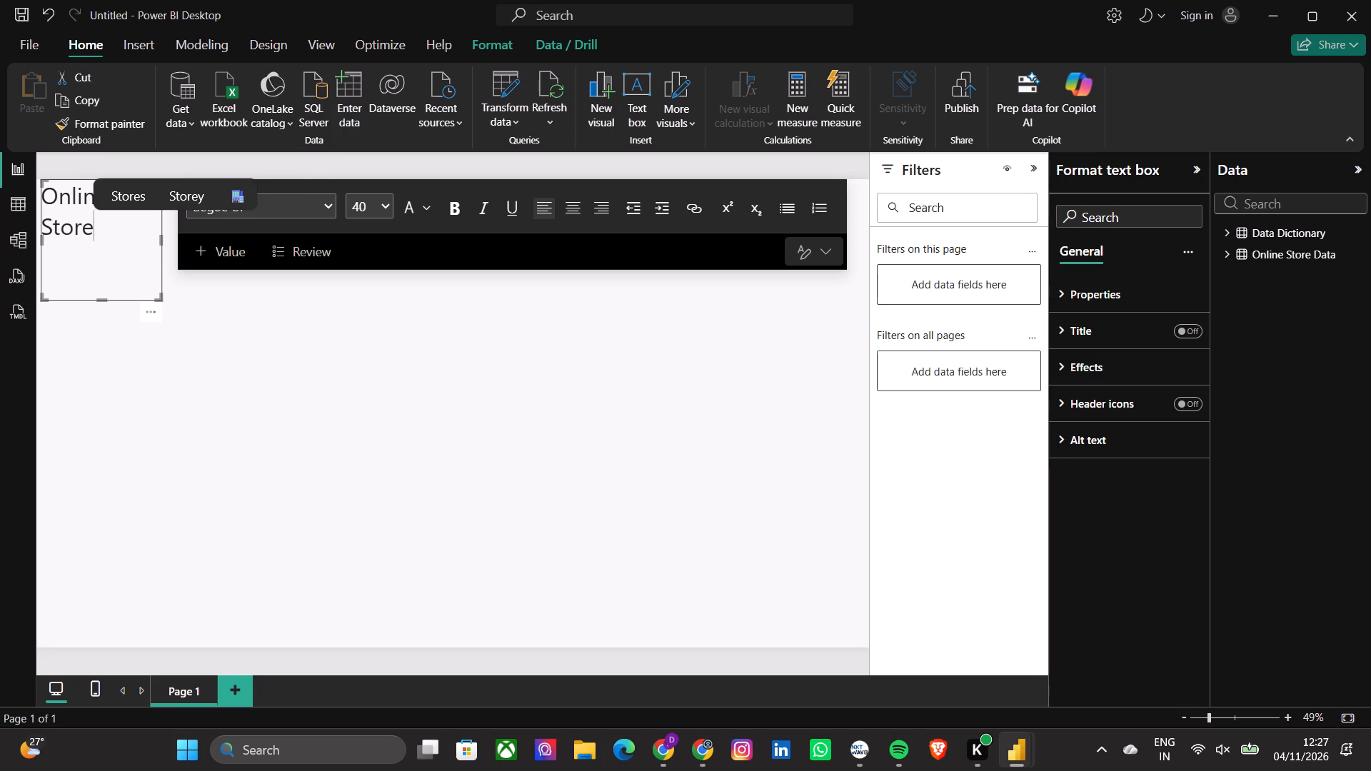
key("space")
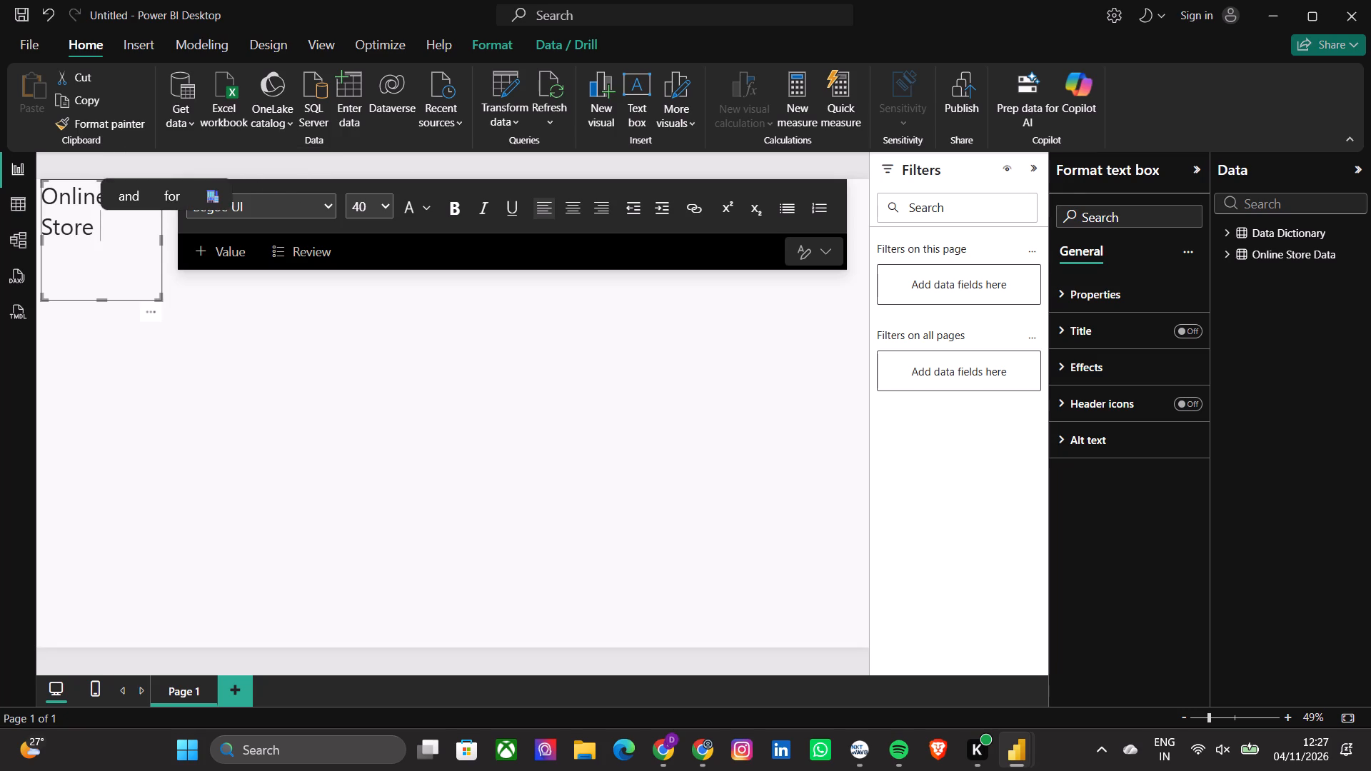
left_click(360, 581)
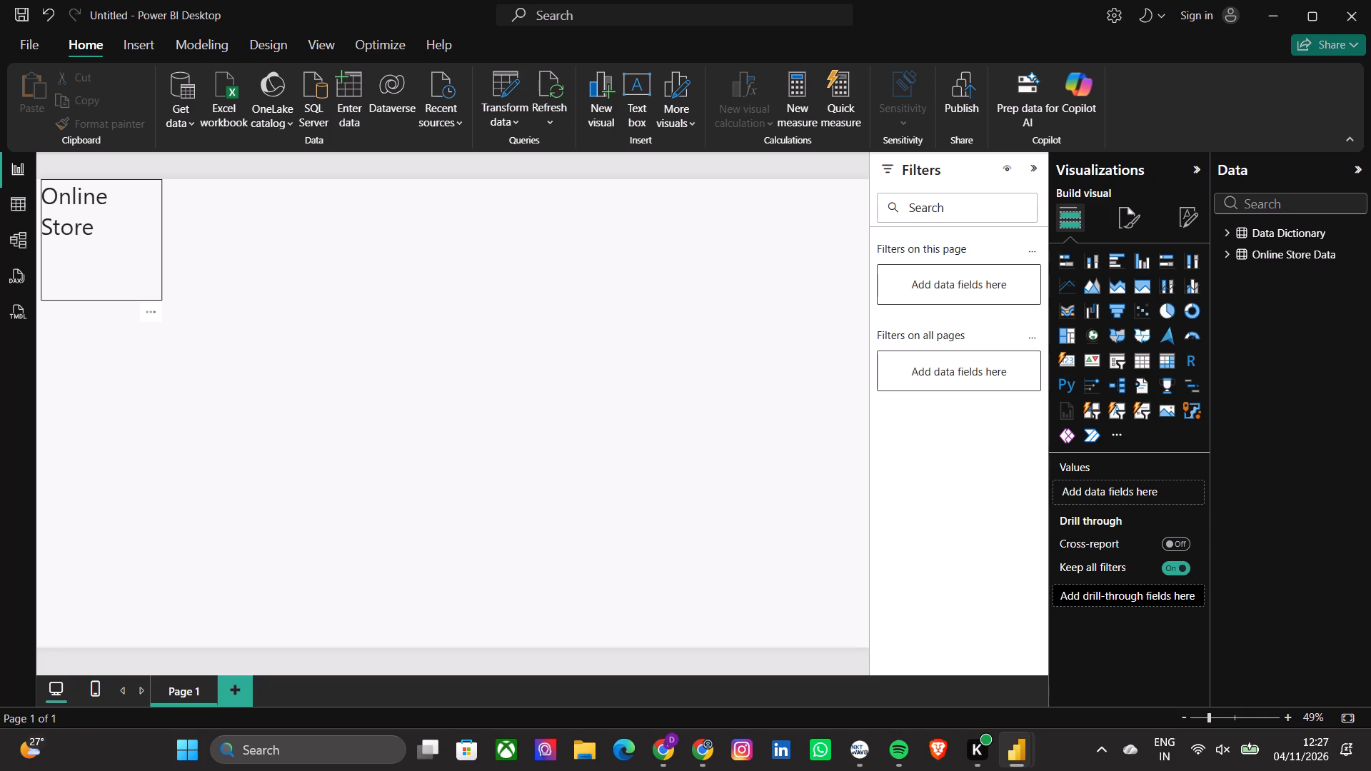
Widen the Online Store text box to about 40% of the page width and shorten it to roughly one text line.
double_click(143, 235)
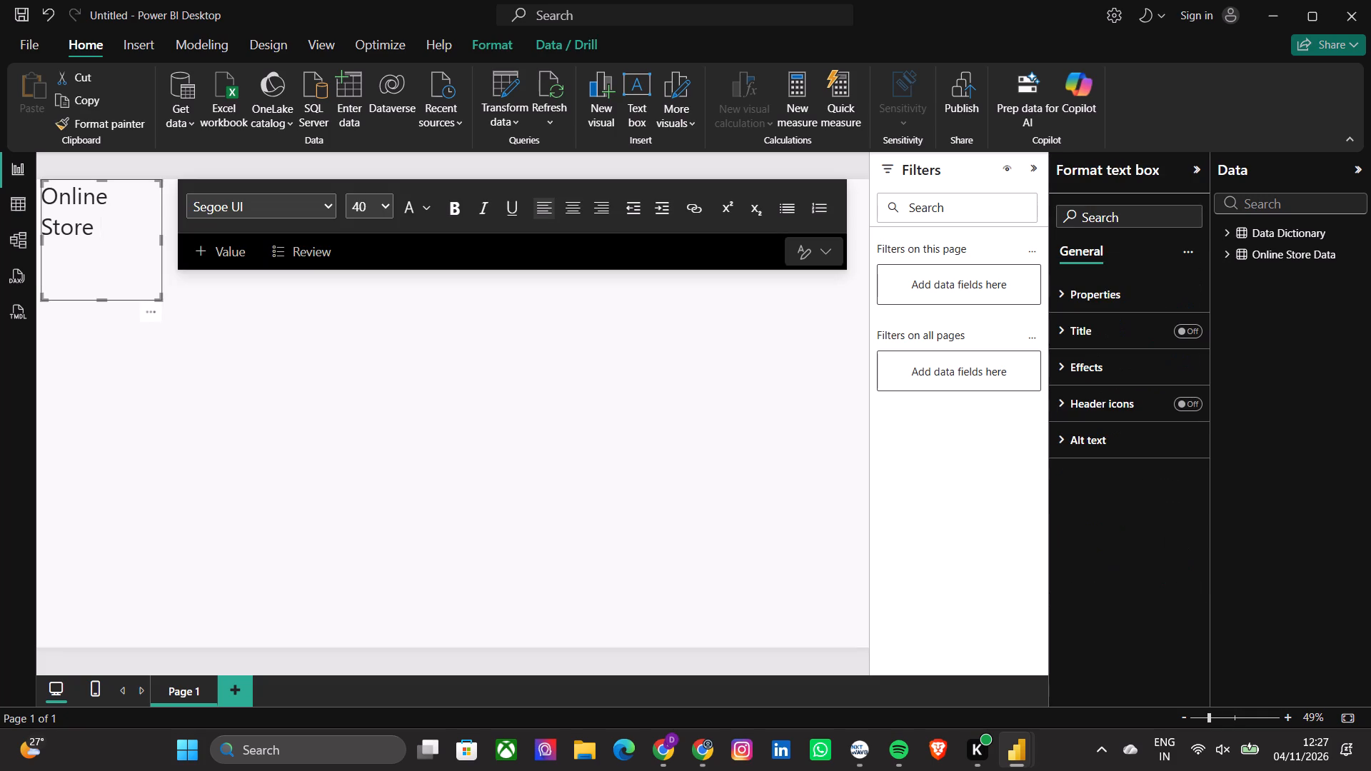
left_click_drag(160, 236, 340, 208)
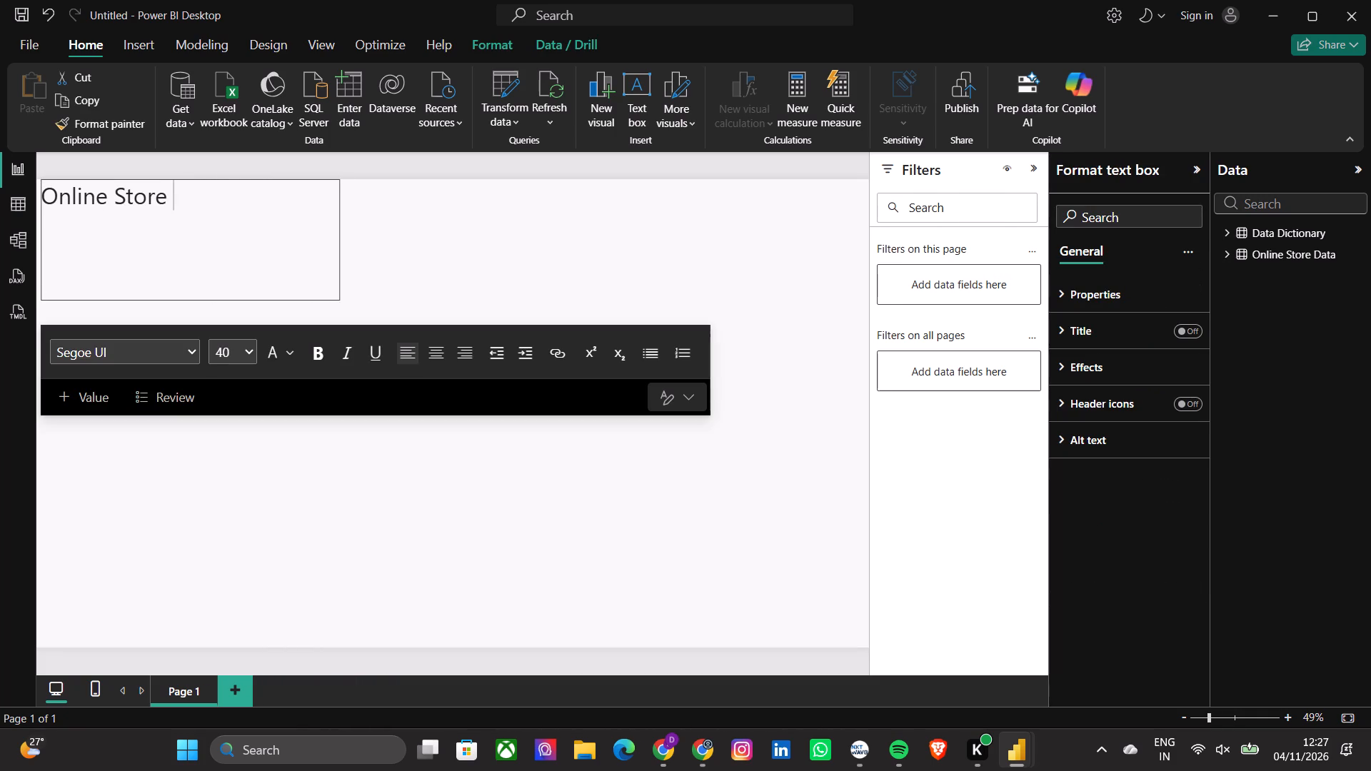
left_click_drag(340, 208, 365, 208)
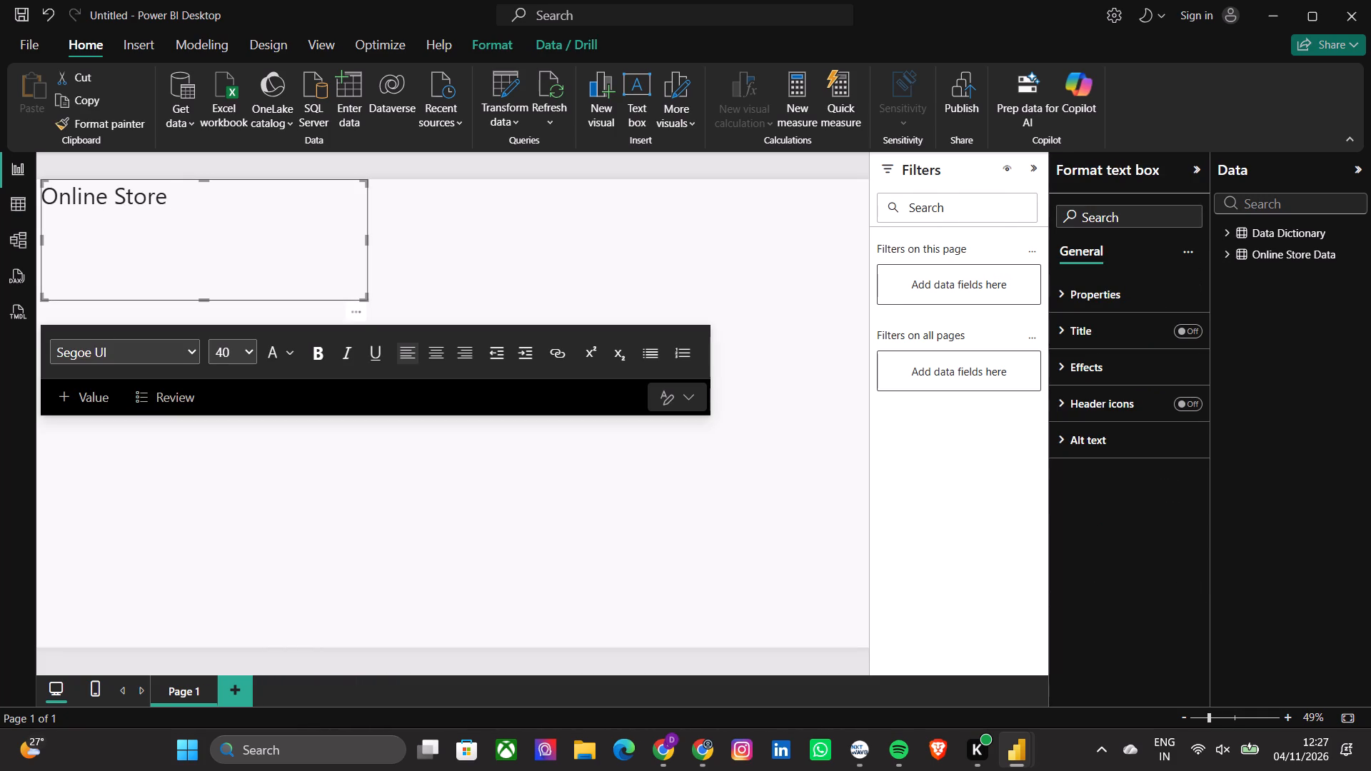
left_click_drag(203, 297, 200, 221)
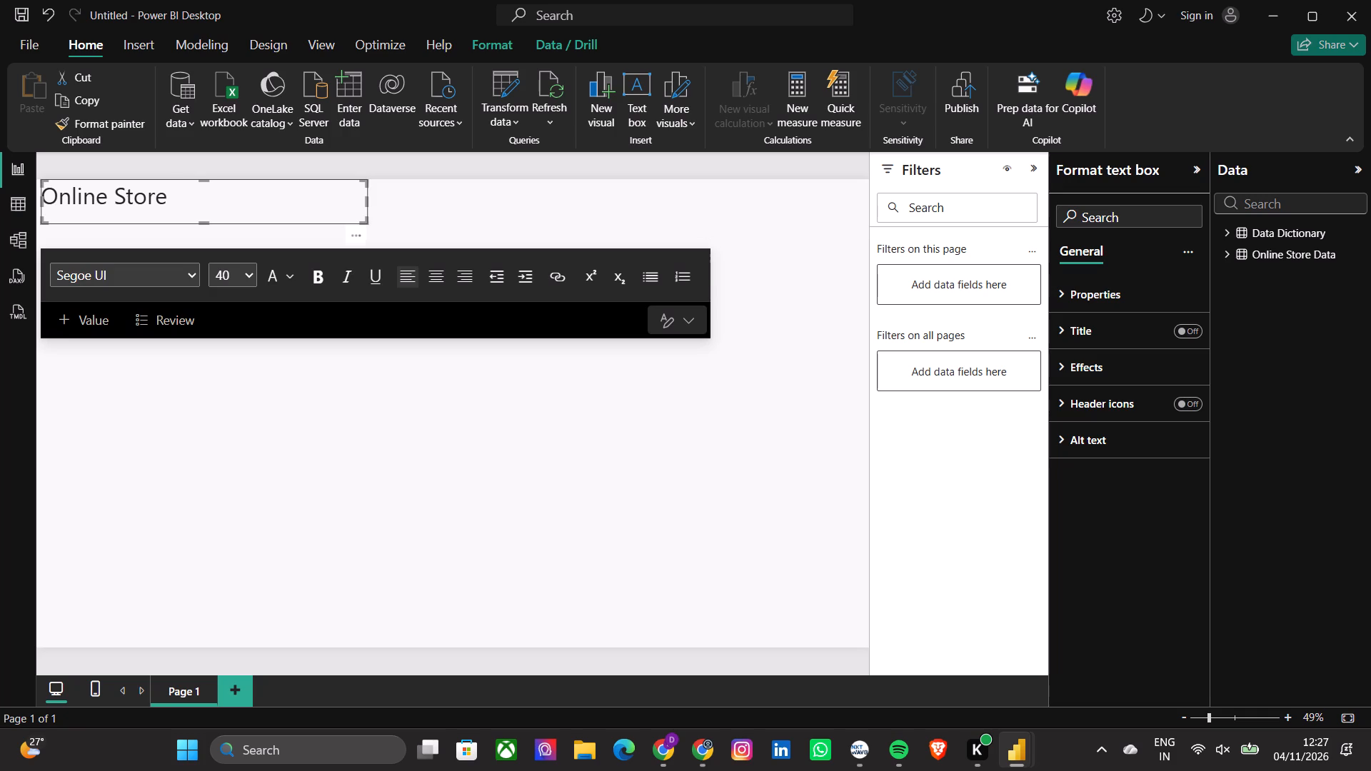
Centre the Online Store title text horizontally within its text box.
left_click(436, 275)
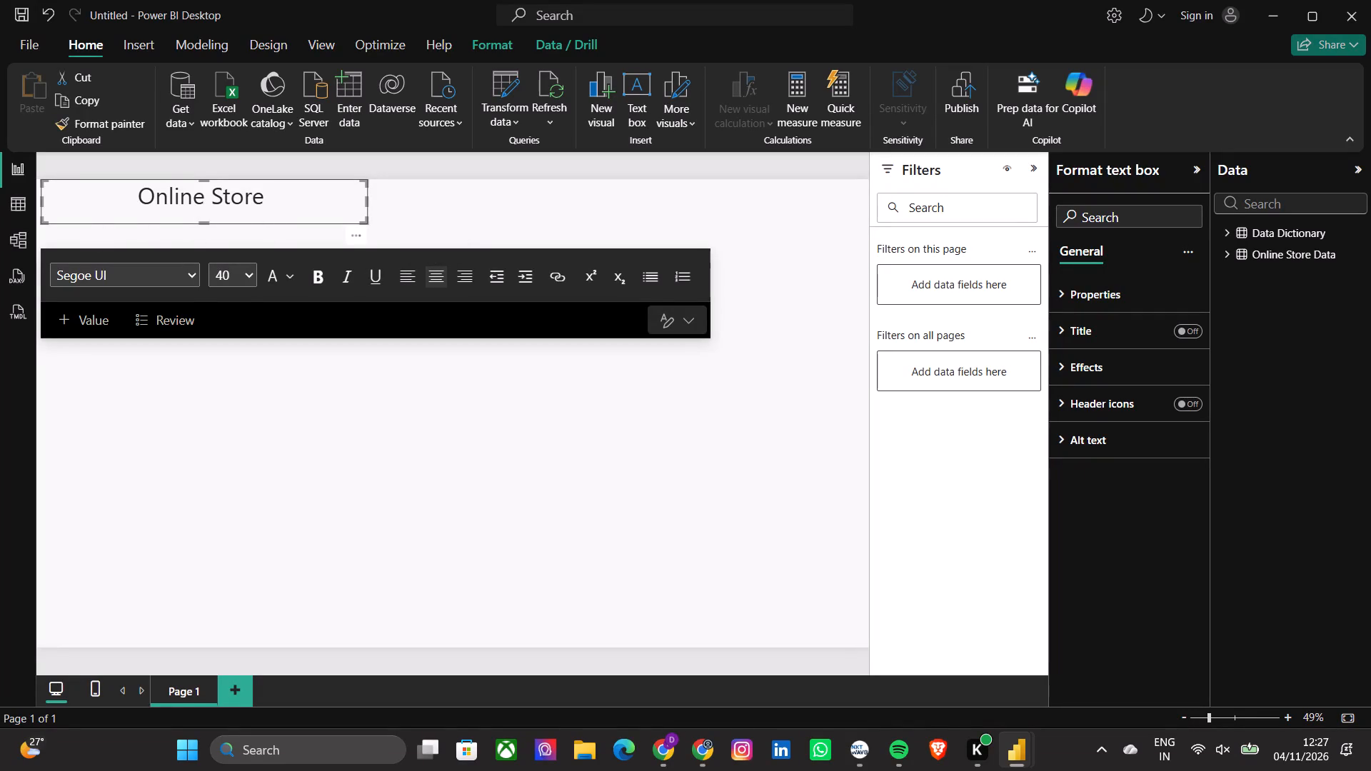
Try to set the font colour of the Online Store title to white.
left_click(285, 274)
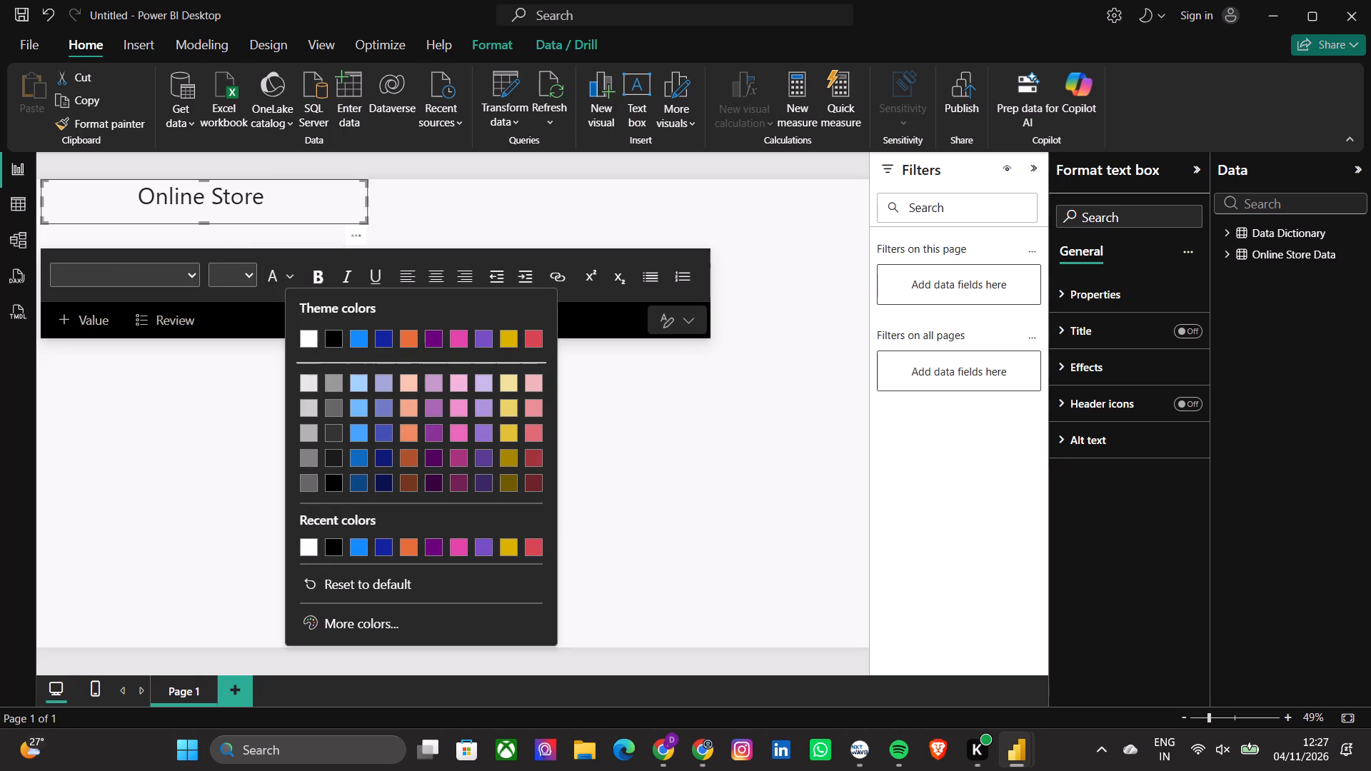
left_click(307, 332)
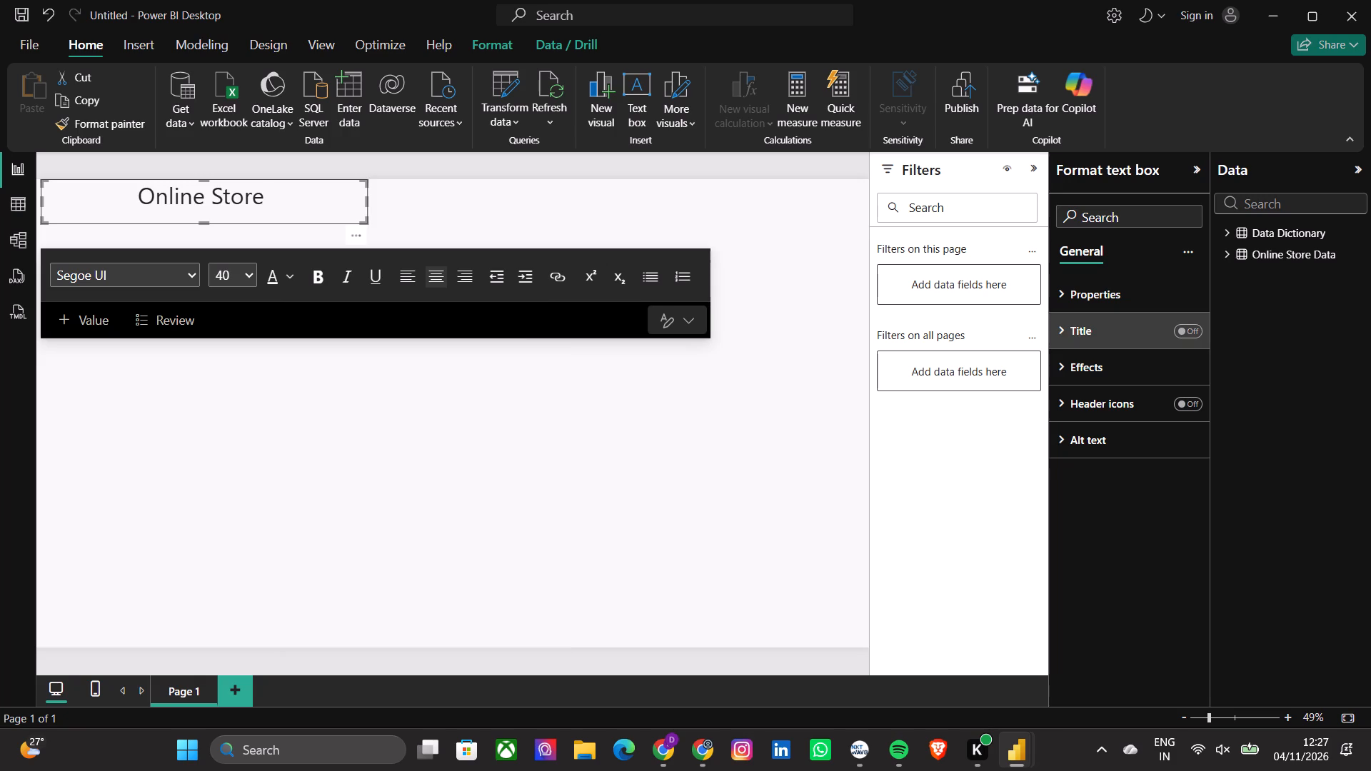
Turn on the text box background and set its colour to the darkest grey shade under white in the theme colours.
left_click(1087, 360)
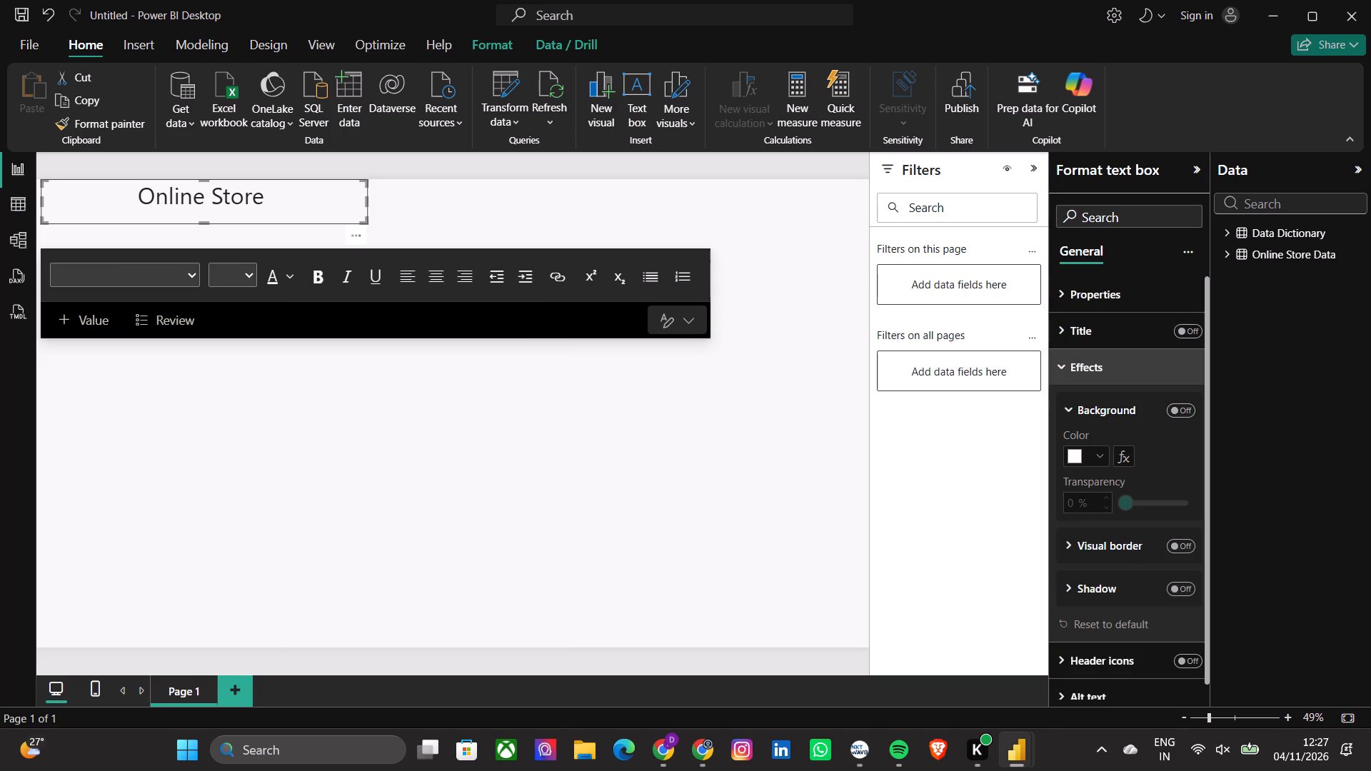
left_click(1101, 455)
left_click(1175, 406)
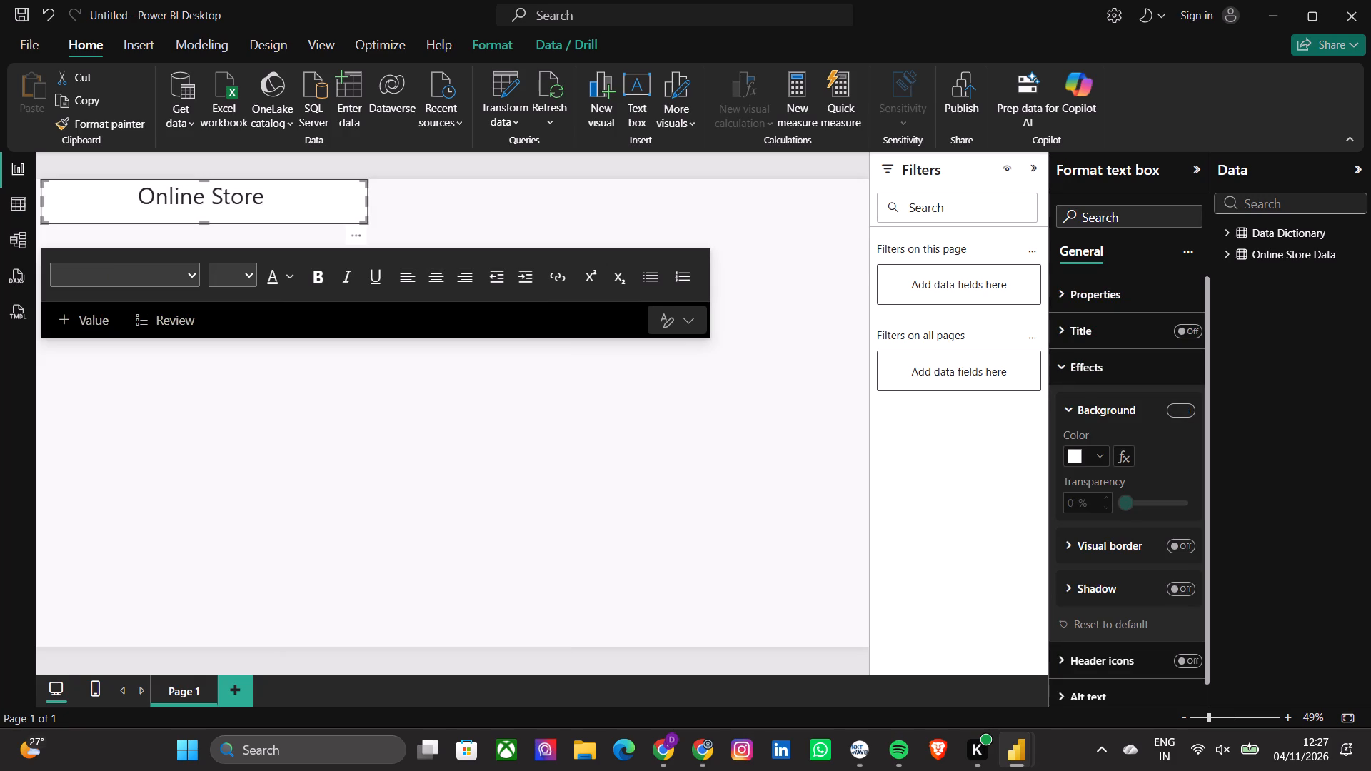
left_click(1098, 455)
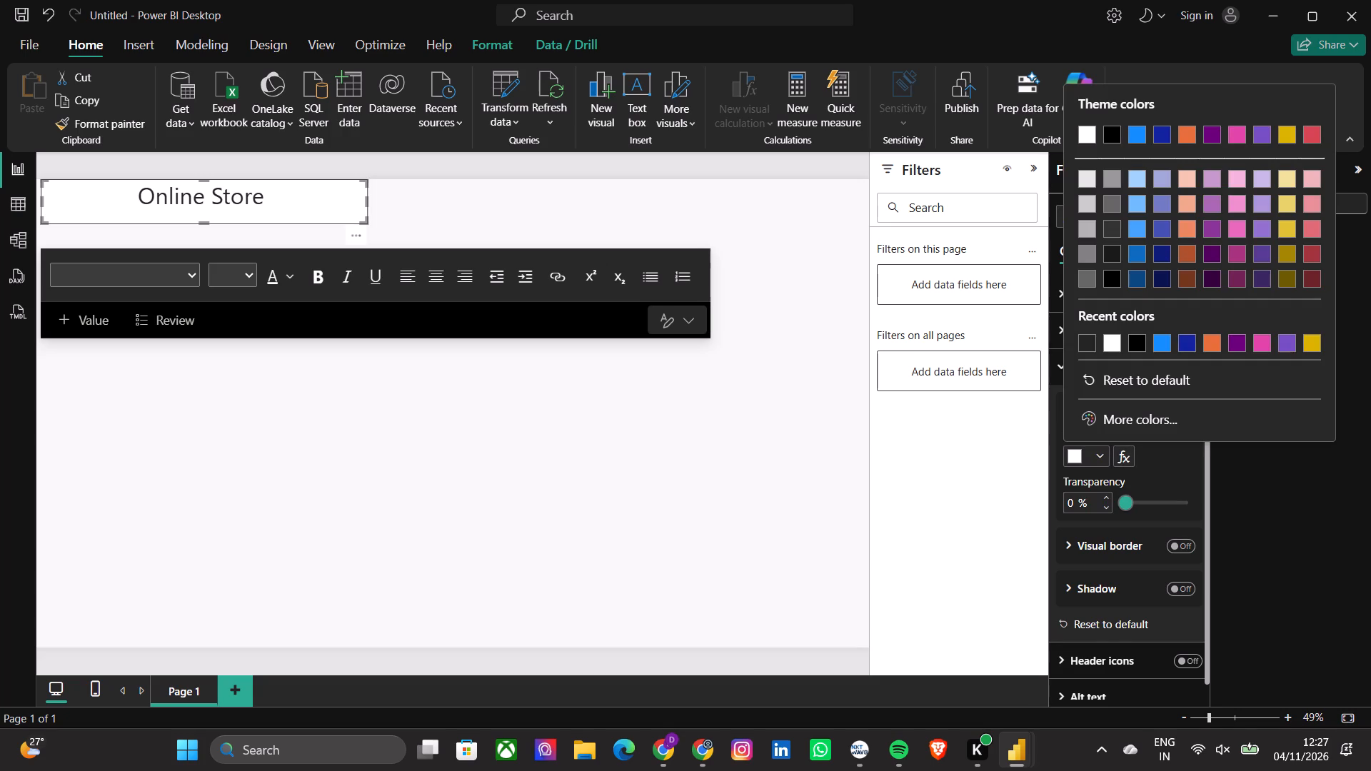
left_click(1087, 271)
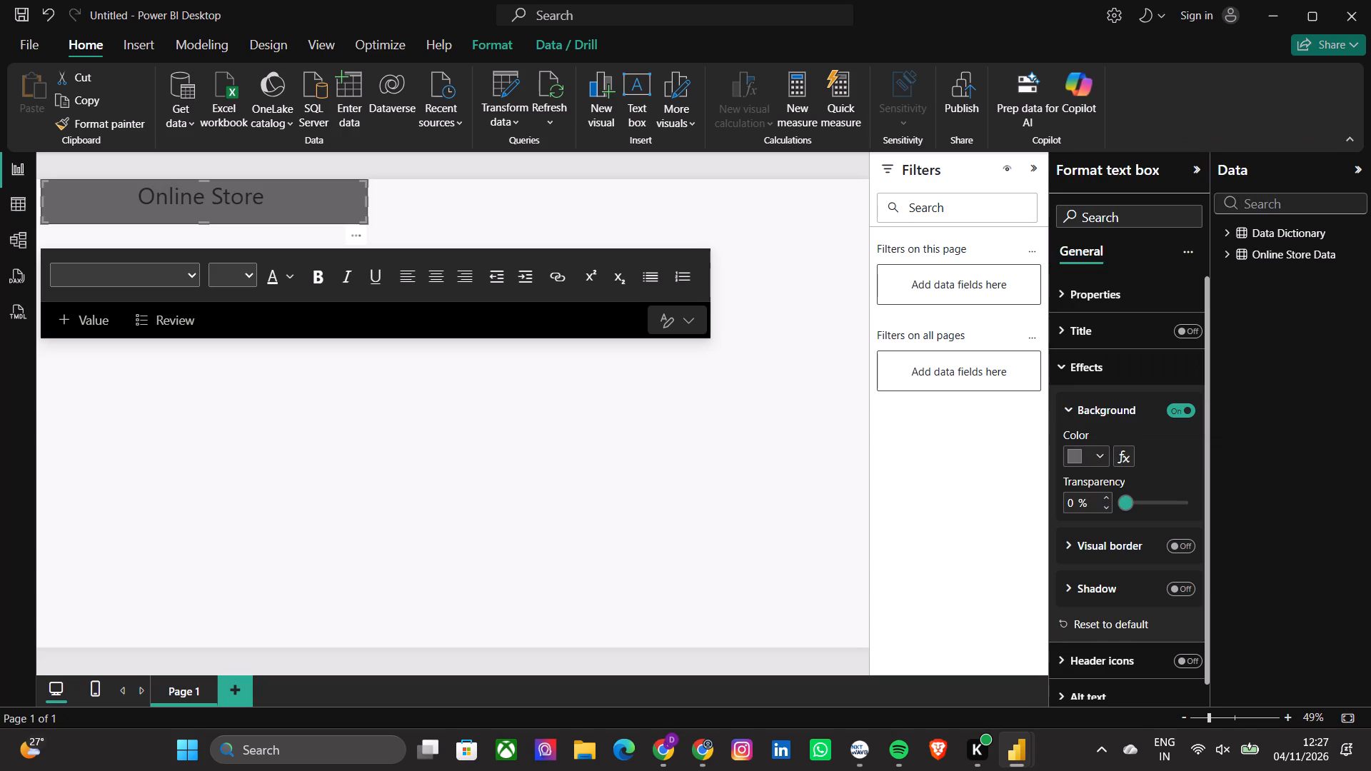
Set the font colour of the whole Online Store title text to white.
left_click(291, 282)
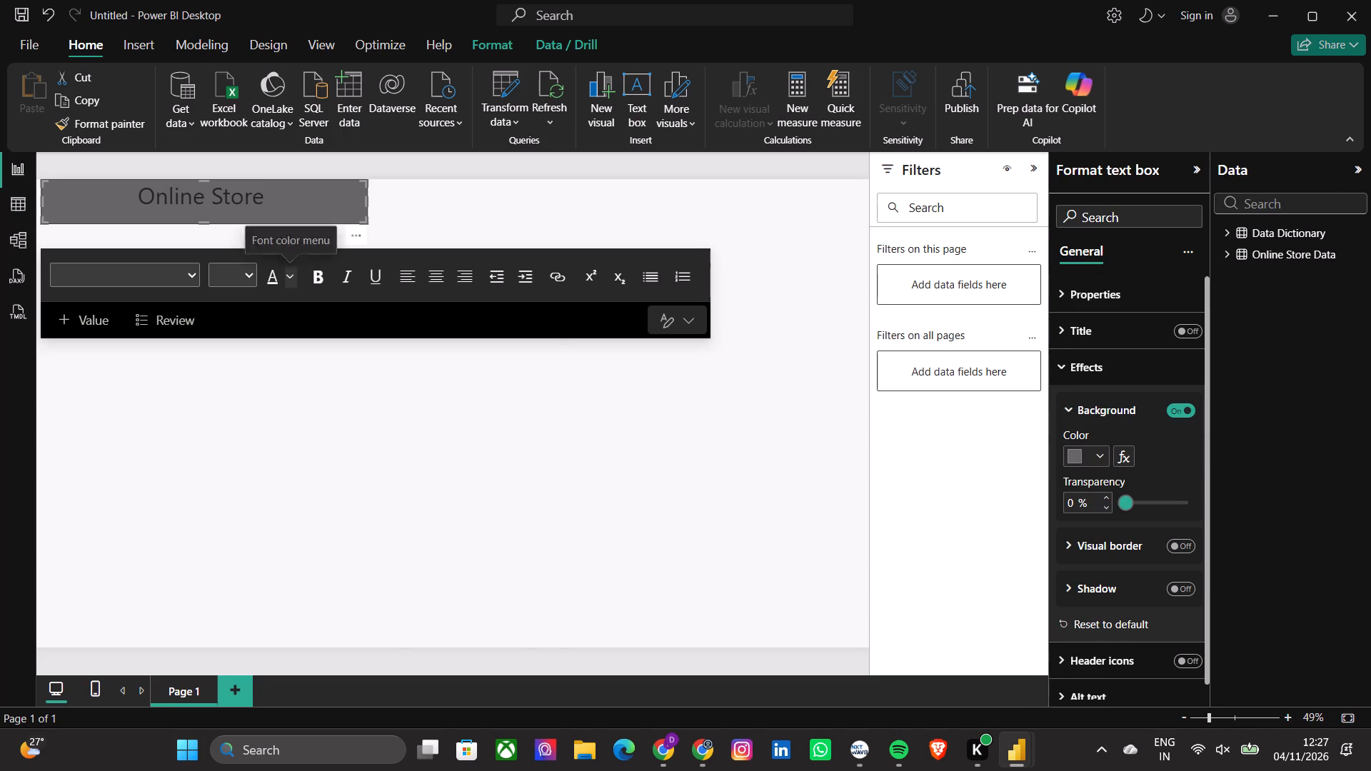
left_click(302, 335)
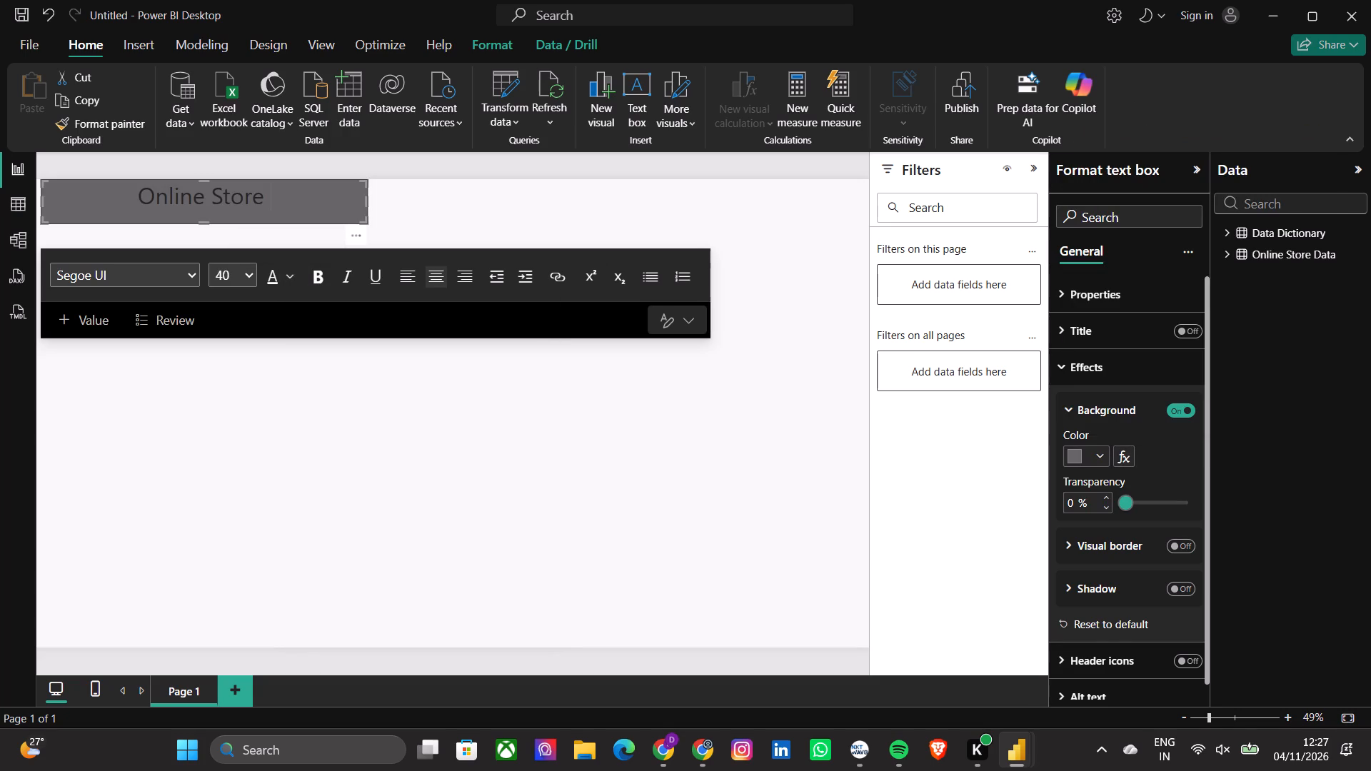
left_click_drag(278, 195, 149, 205)
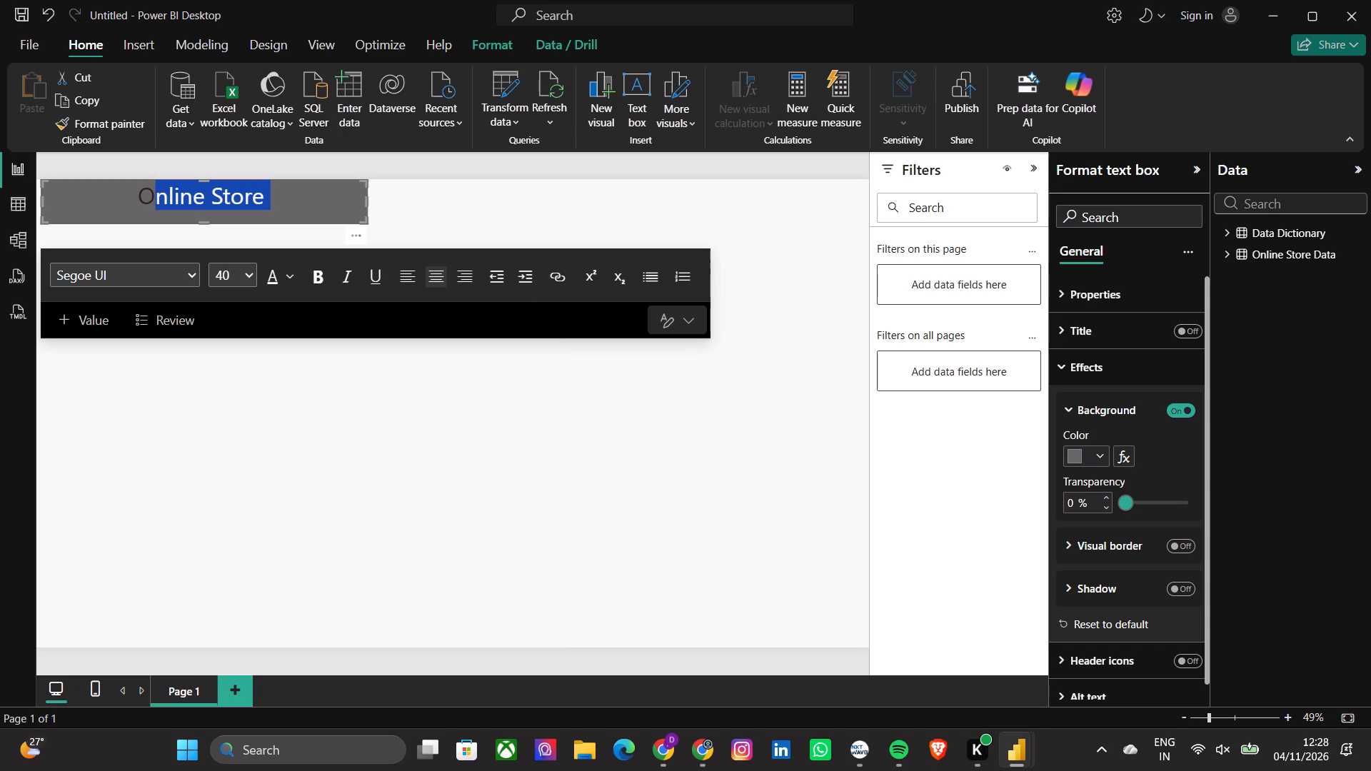
left_click_drag(149, 205, 126, 201)
left_click(291, 278)
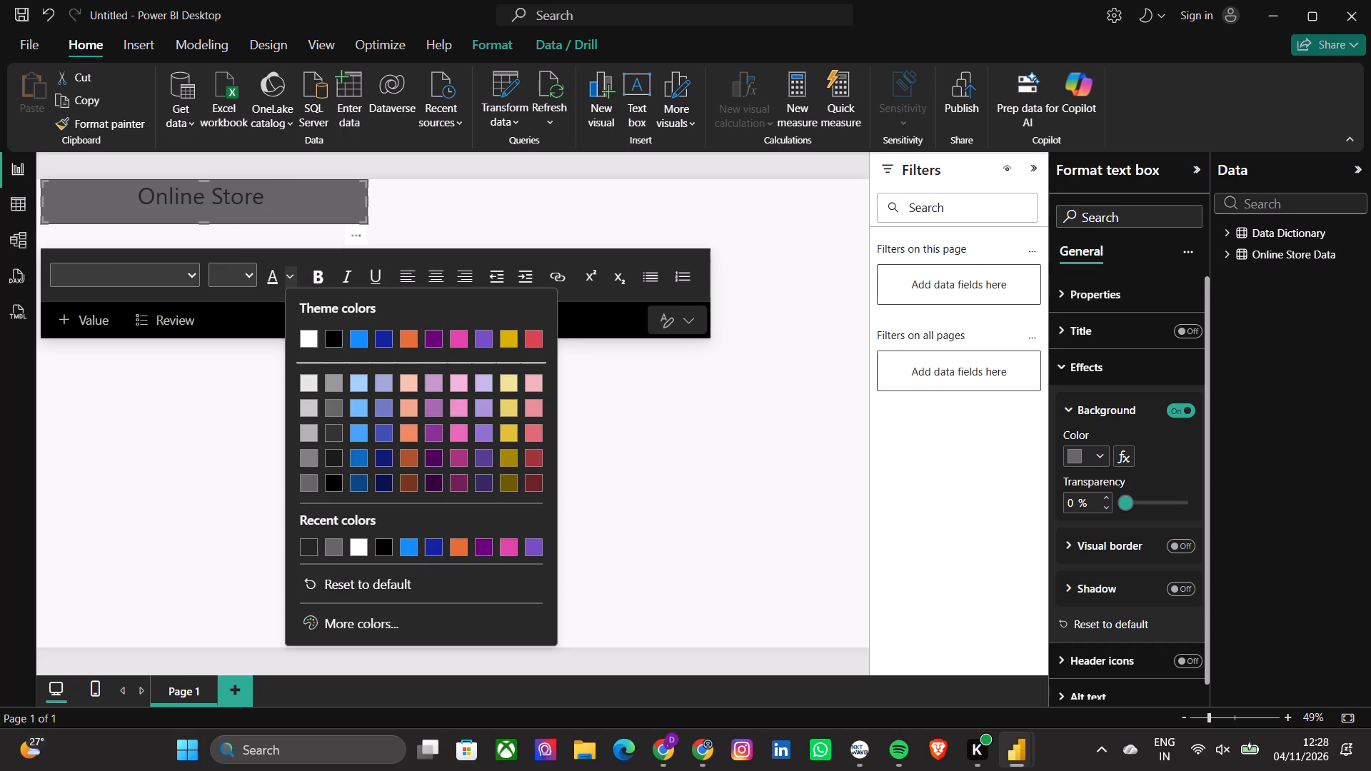
left_click(311, 336)
left_click(317, 405)
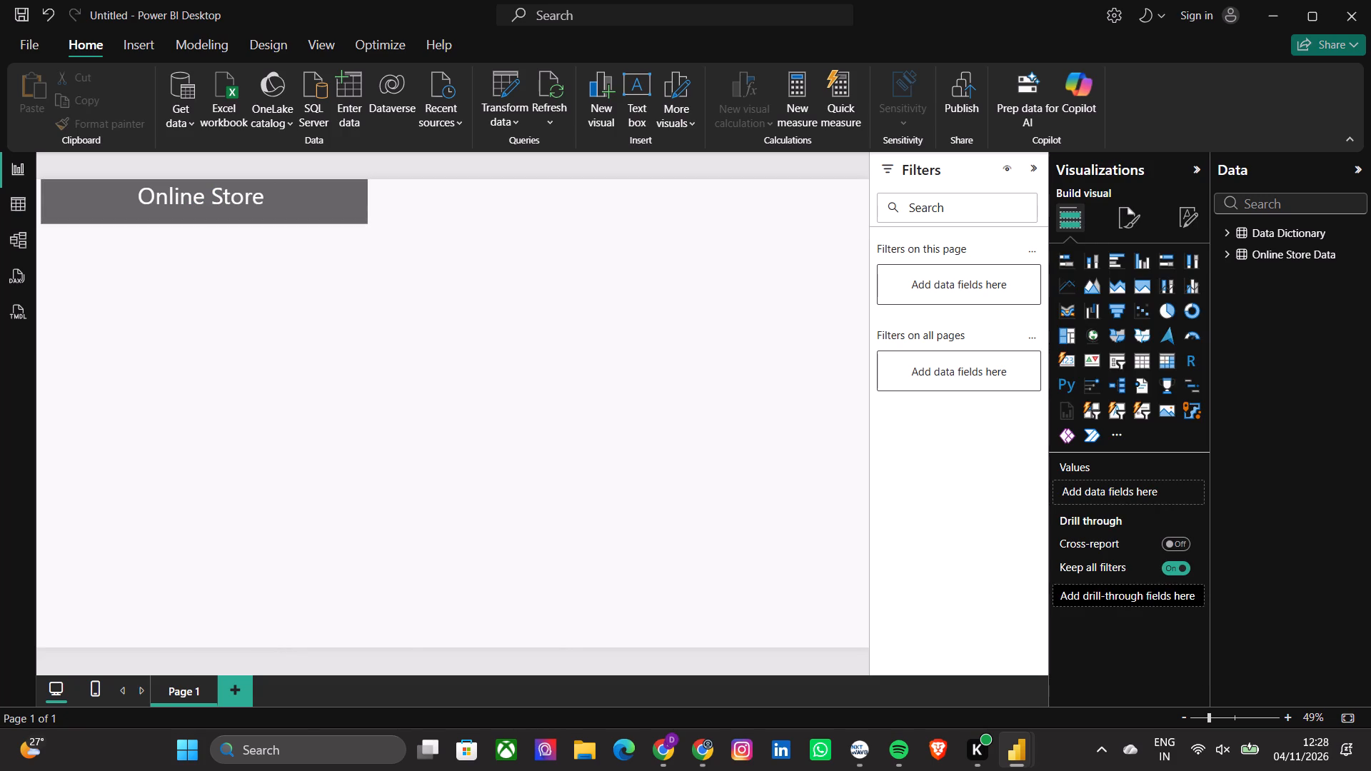
Resize the Online Store title box to fit its text closely, leaving small margins at the page's top and left edges.
left_click(207, 205)
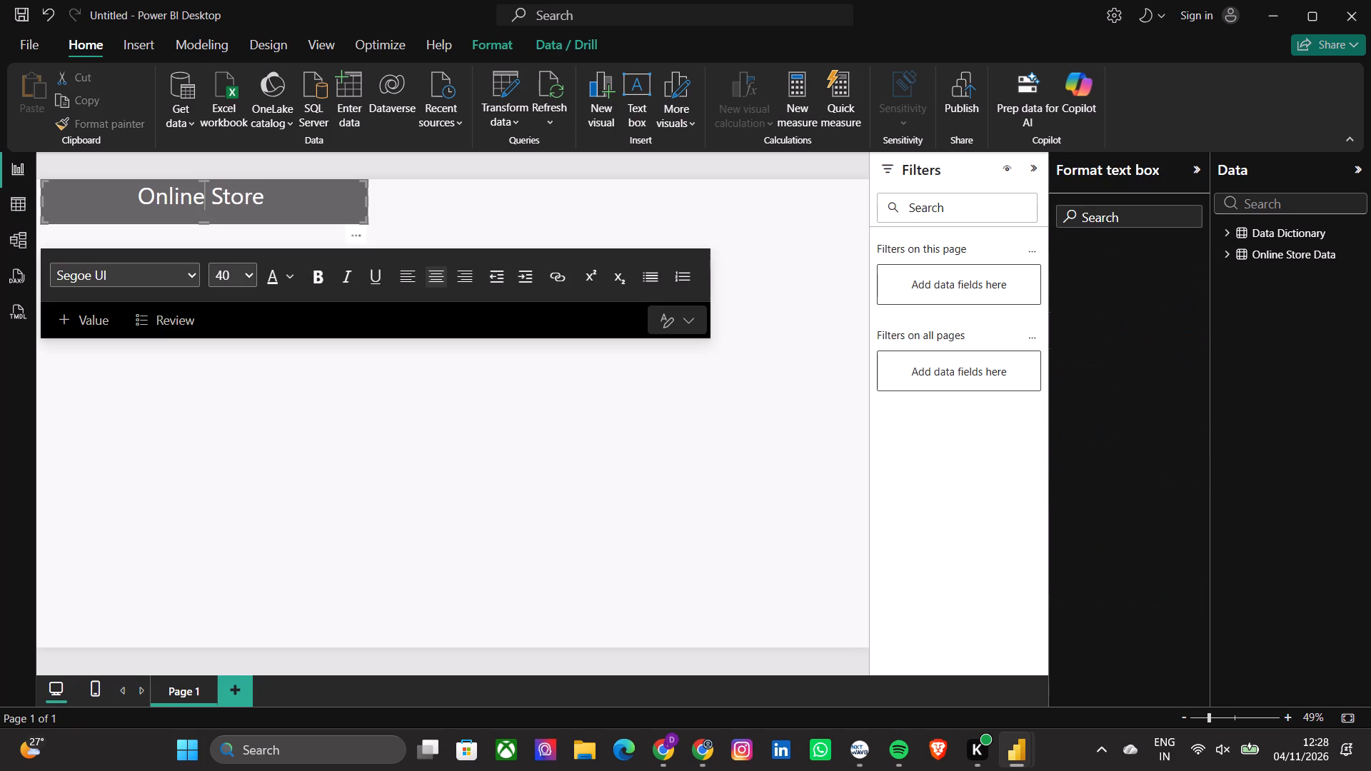
left_click_drag(207, 205, 208, 224)
left_click_drag(208, 224, 209, 217)
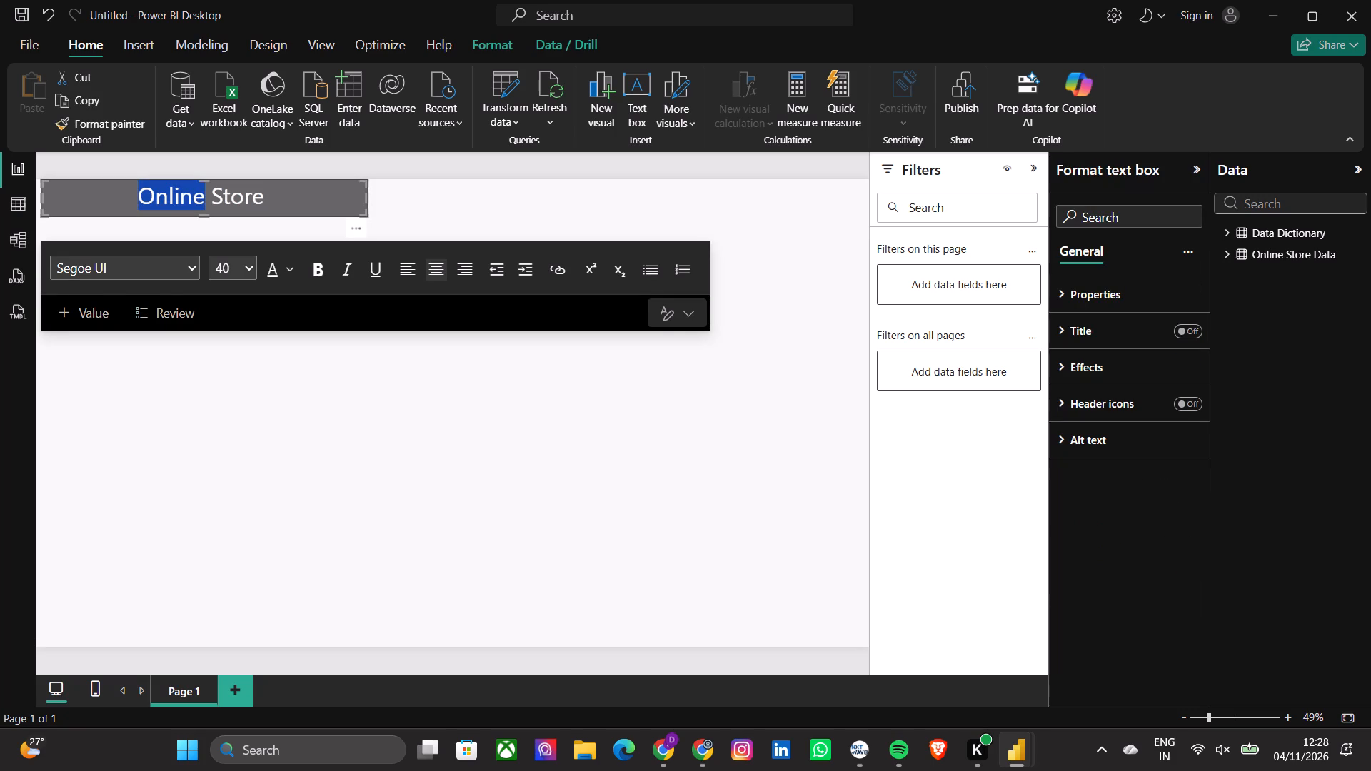
left_click_drag(209, 181, 209, 195)
left_click_drag(204, 216, 211, 228)
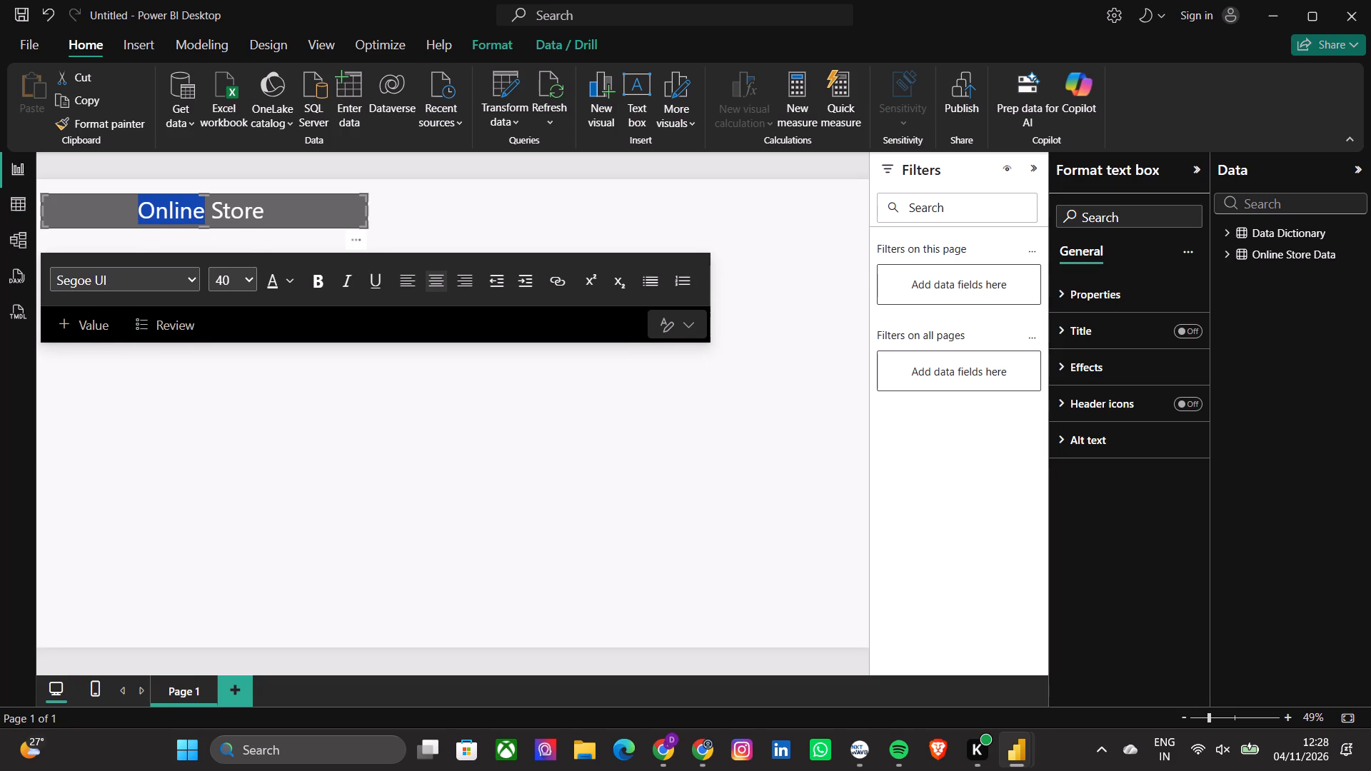
left_click_drag(39, 206, 49, 206)
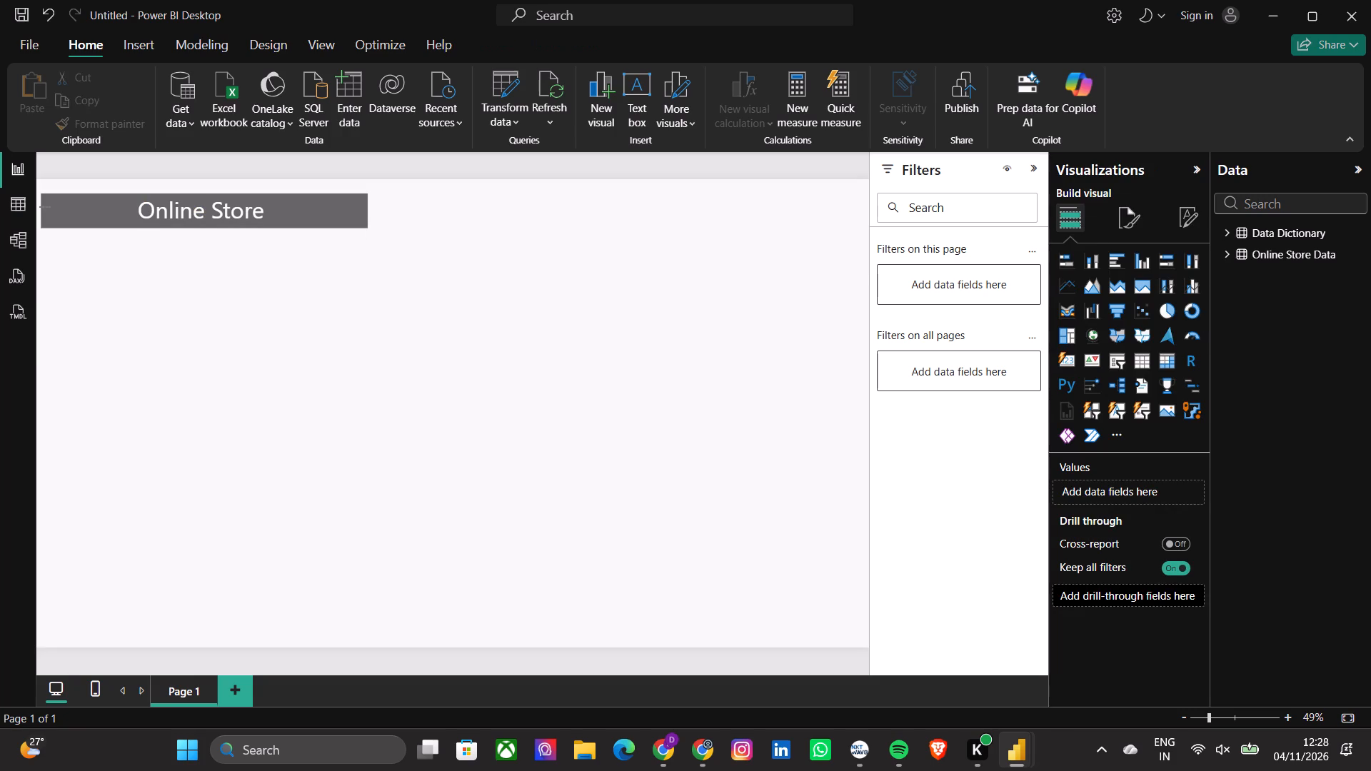
left_click_drag(49, 206, 56, 206)
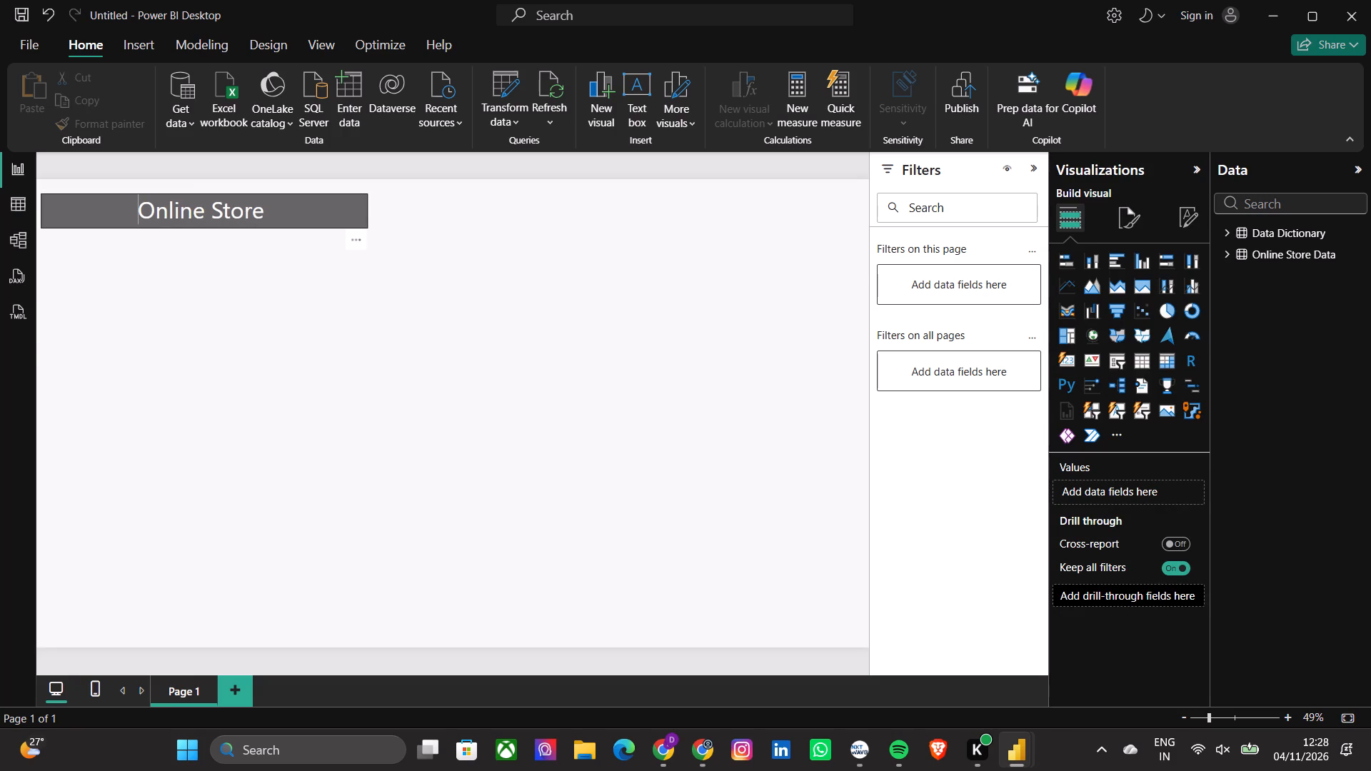
left_click(51, 208)
left_click_drag(40, 208, 50, 208)
left_click(486, 224)
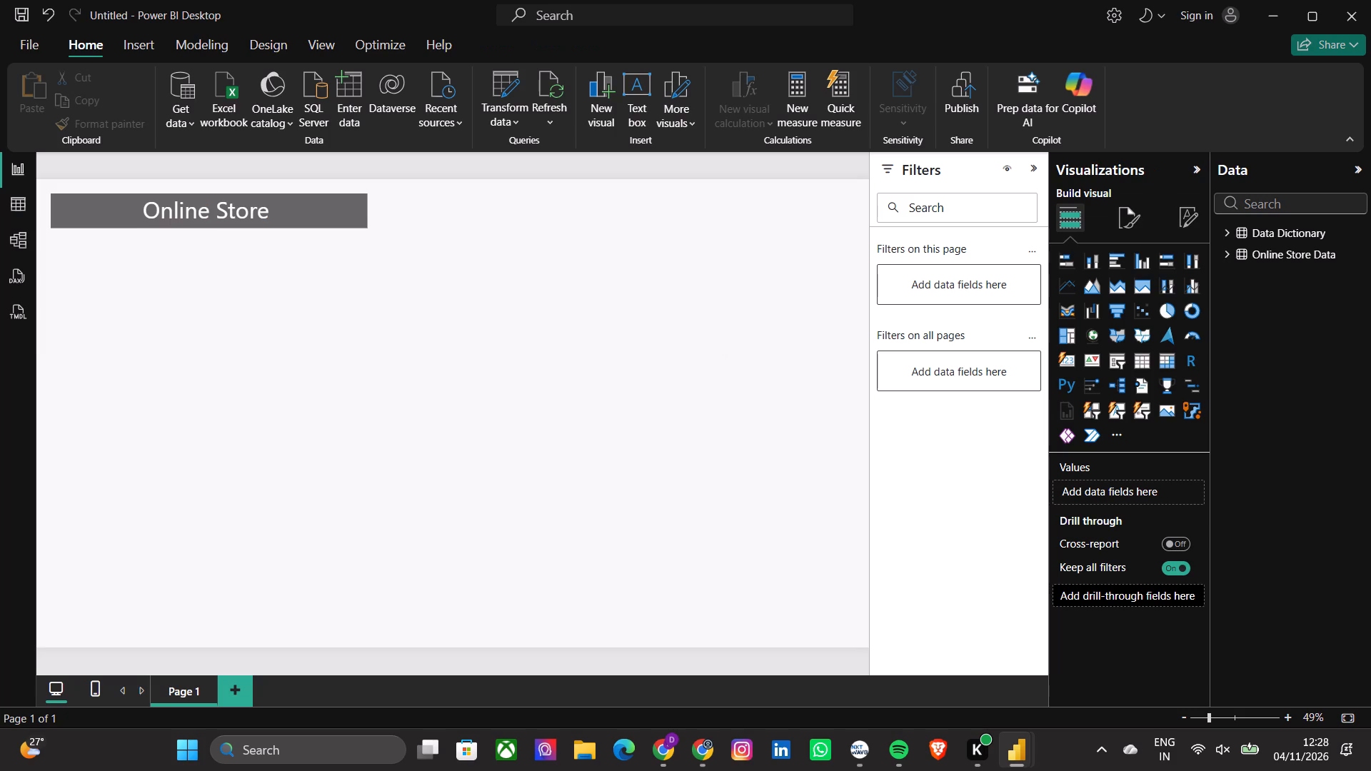
Save the report as Own Project in the Documents folder.
key("ctrl+s")
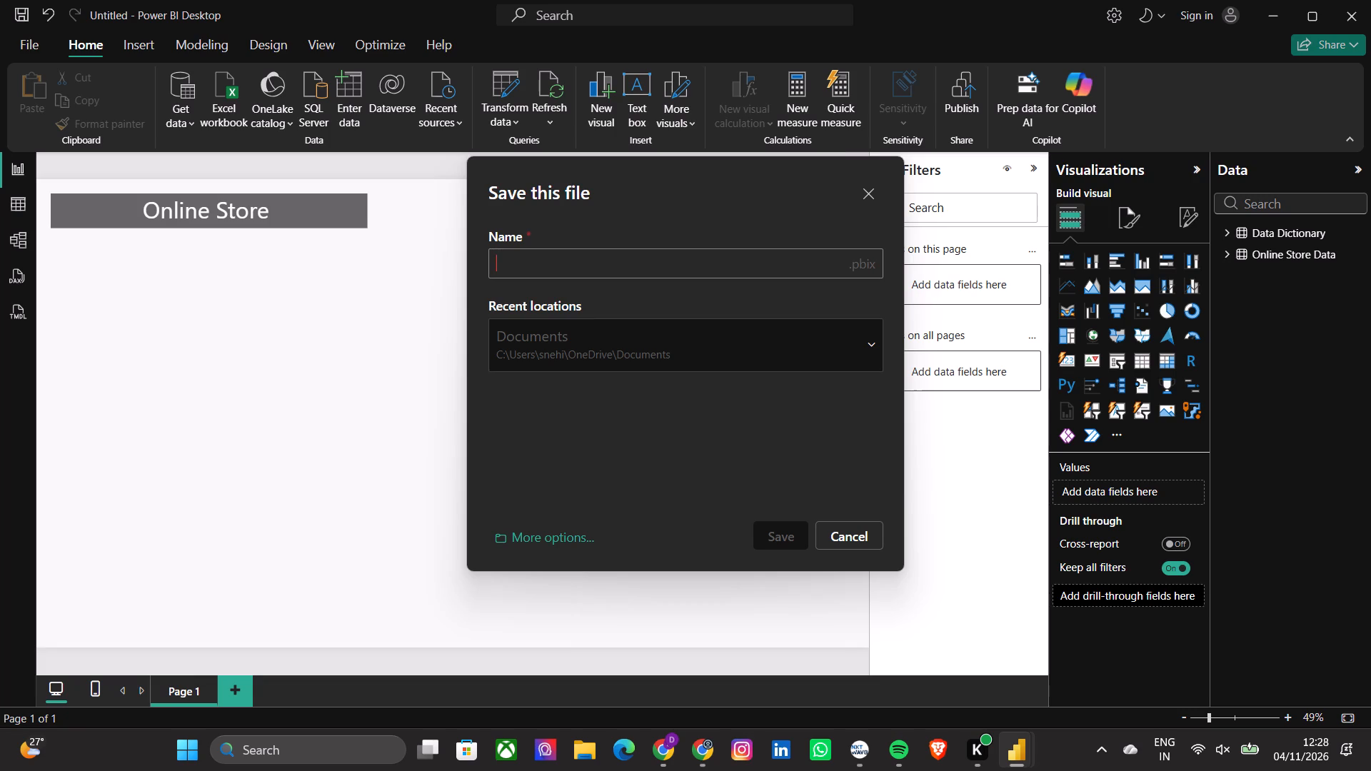
type("wn")
key("space")
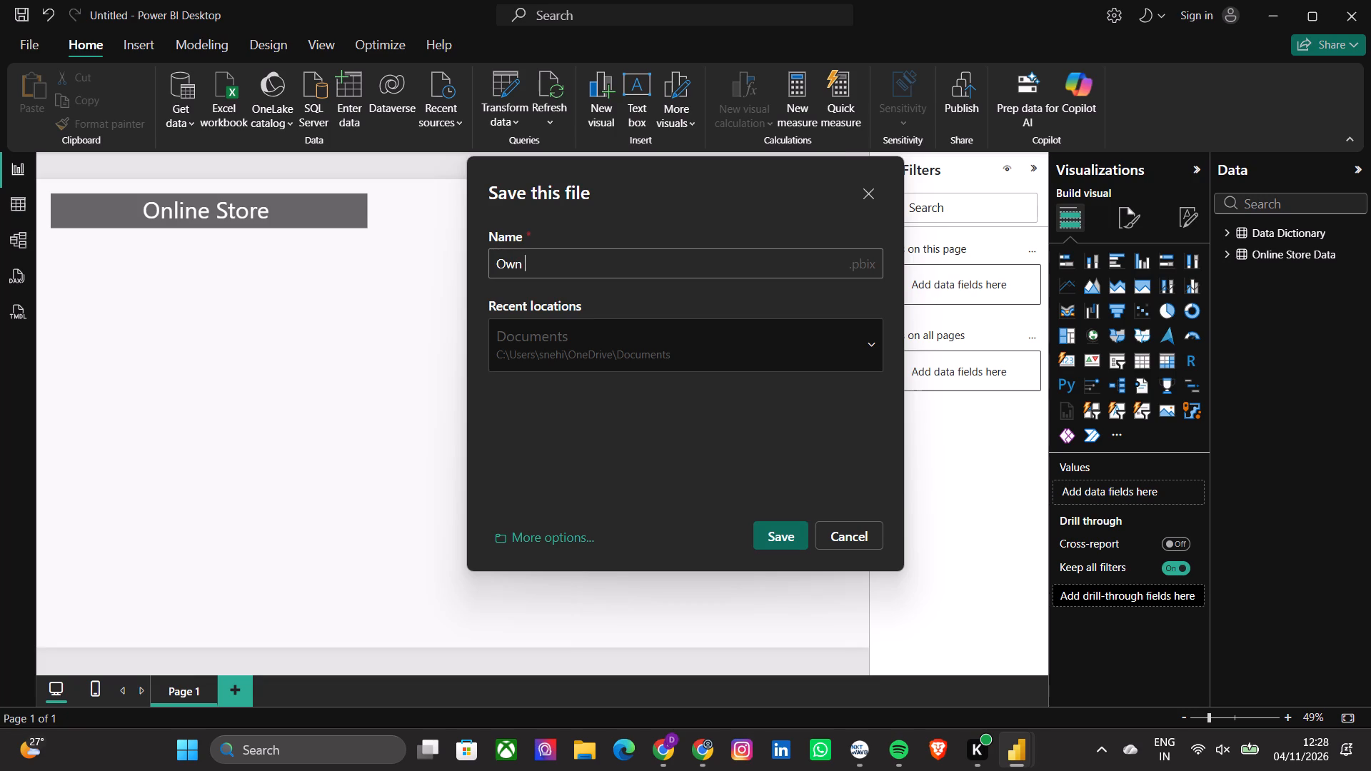
type("roject")
left_click(771, 536)
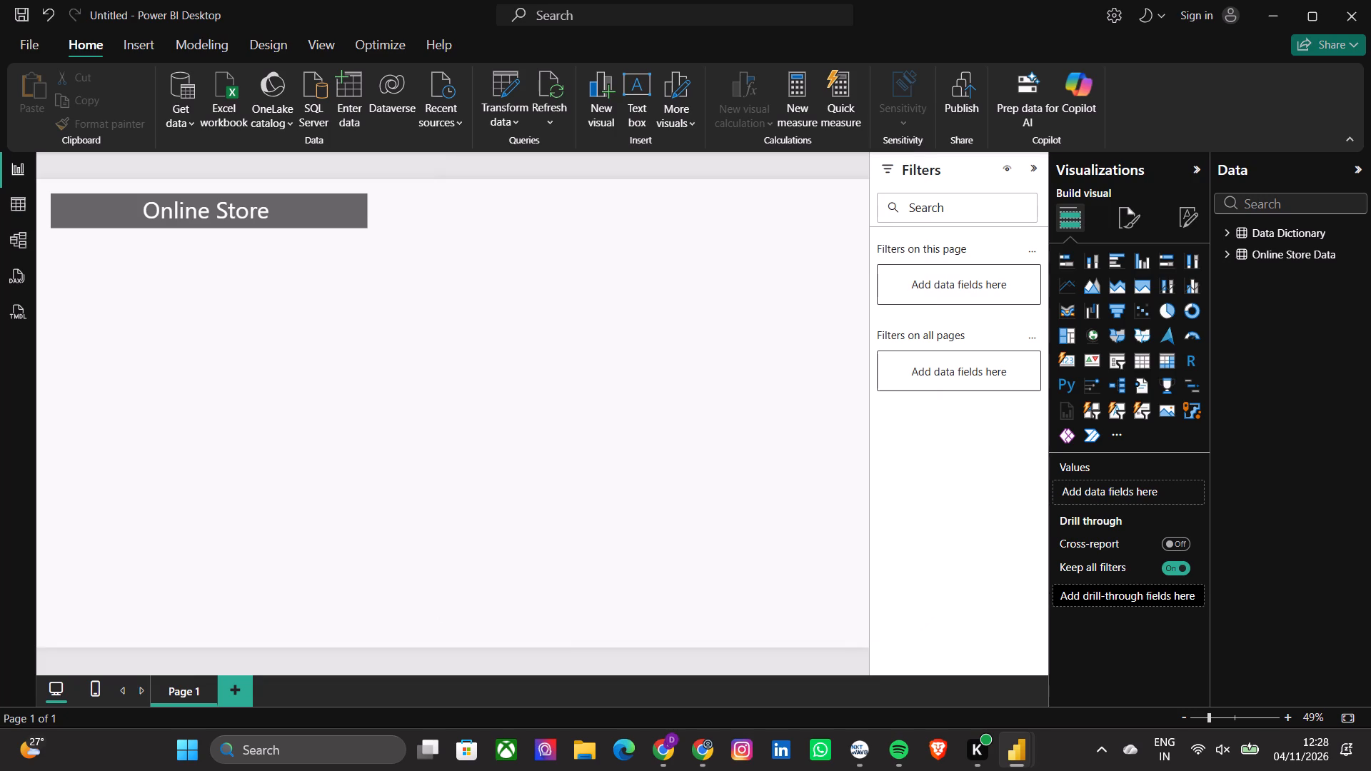
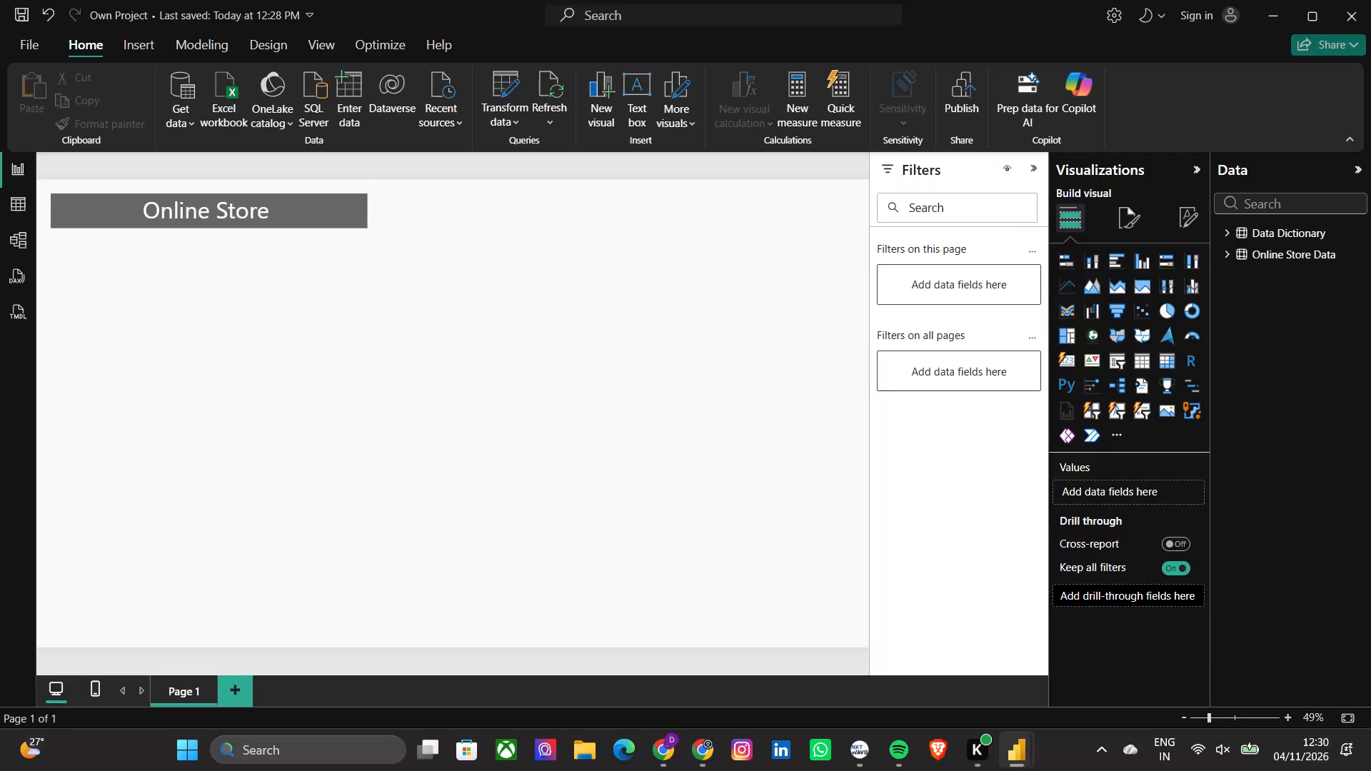
Expand the Data Dictionary and Online Store Data tables to list their fields.
left_click(1225, 236)
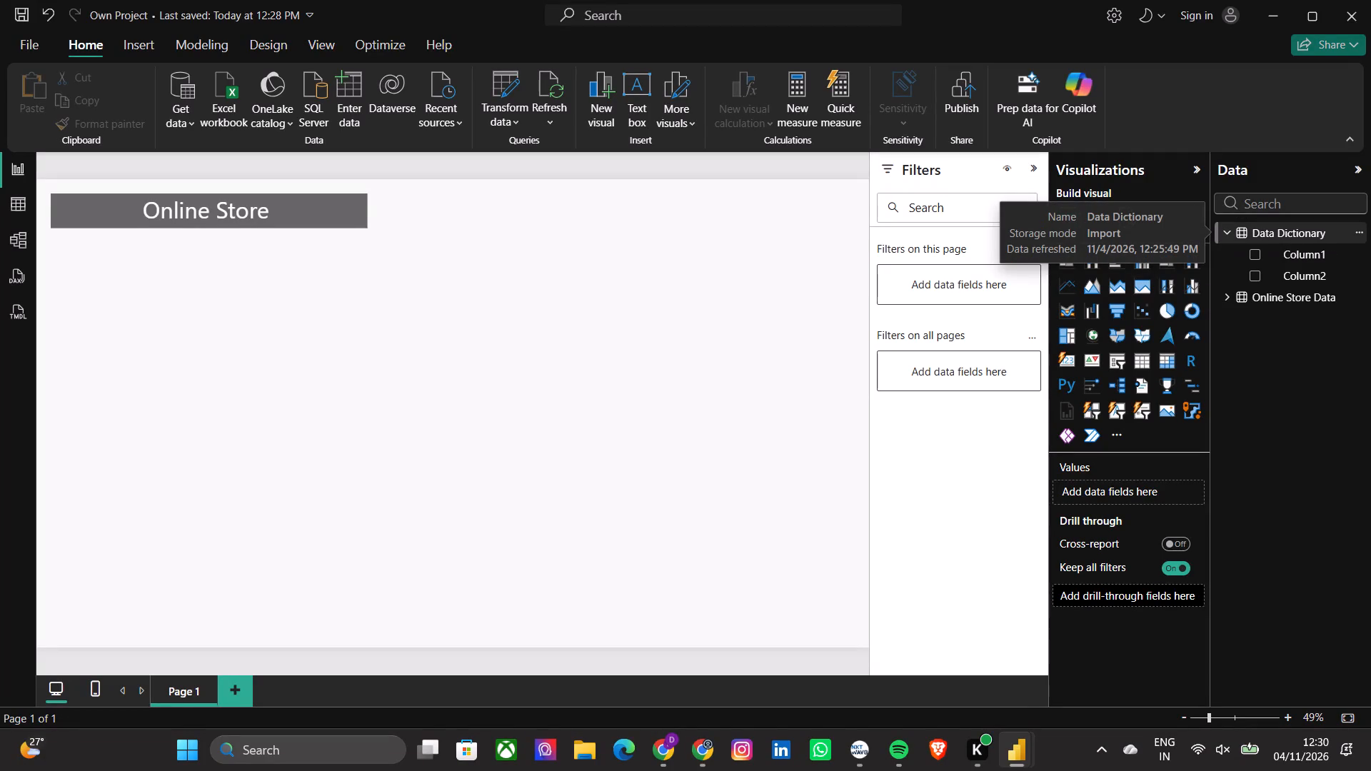
left_click(1227, 298)
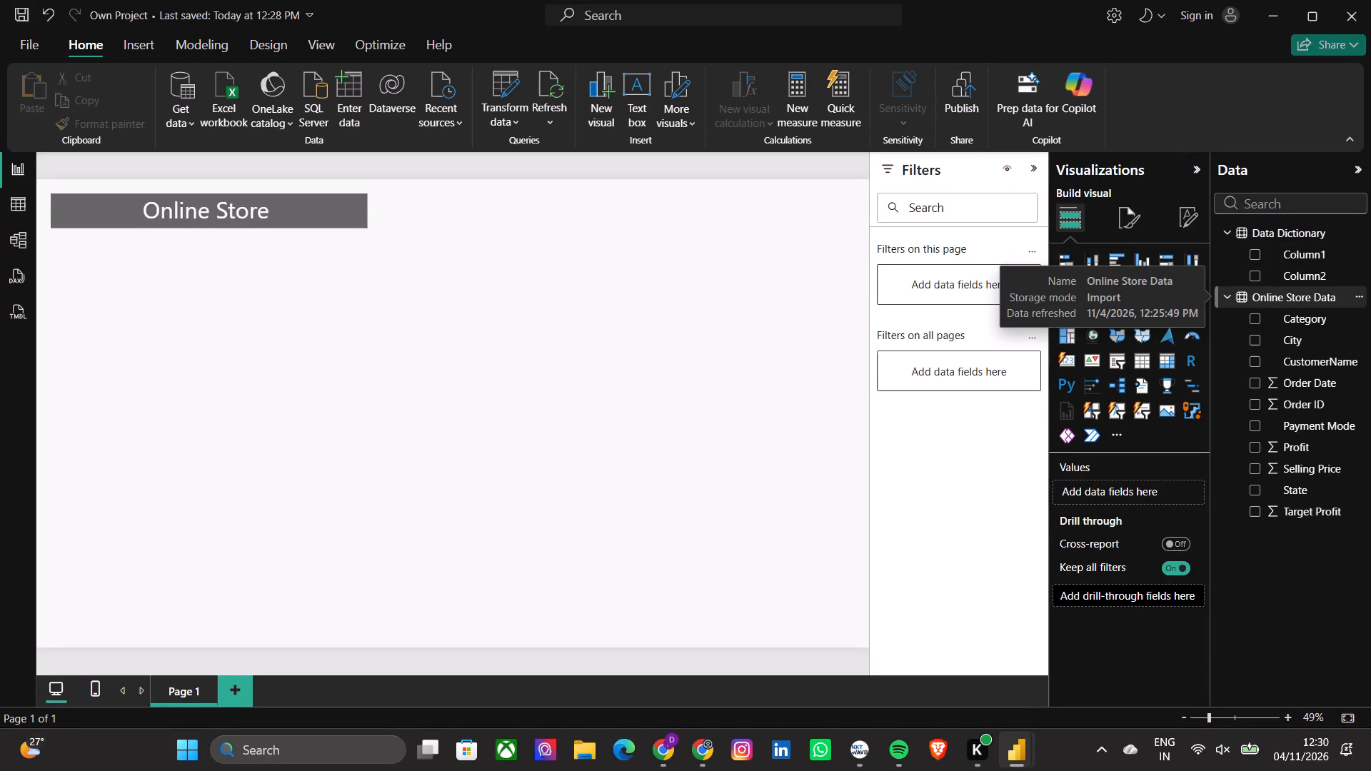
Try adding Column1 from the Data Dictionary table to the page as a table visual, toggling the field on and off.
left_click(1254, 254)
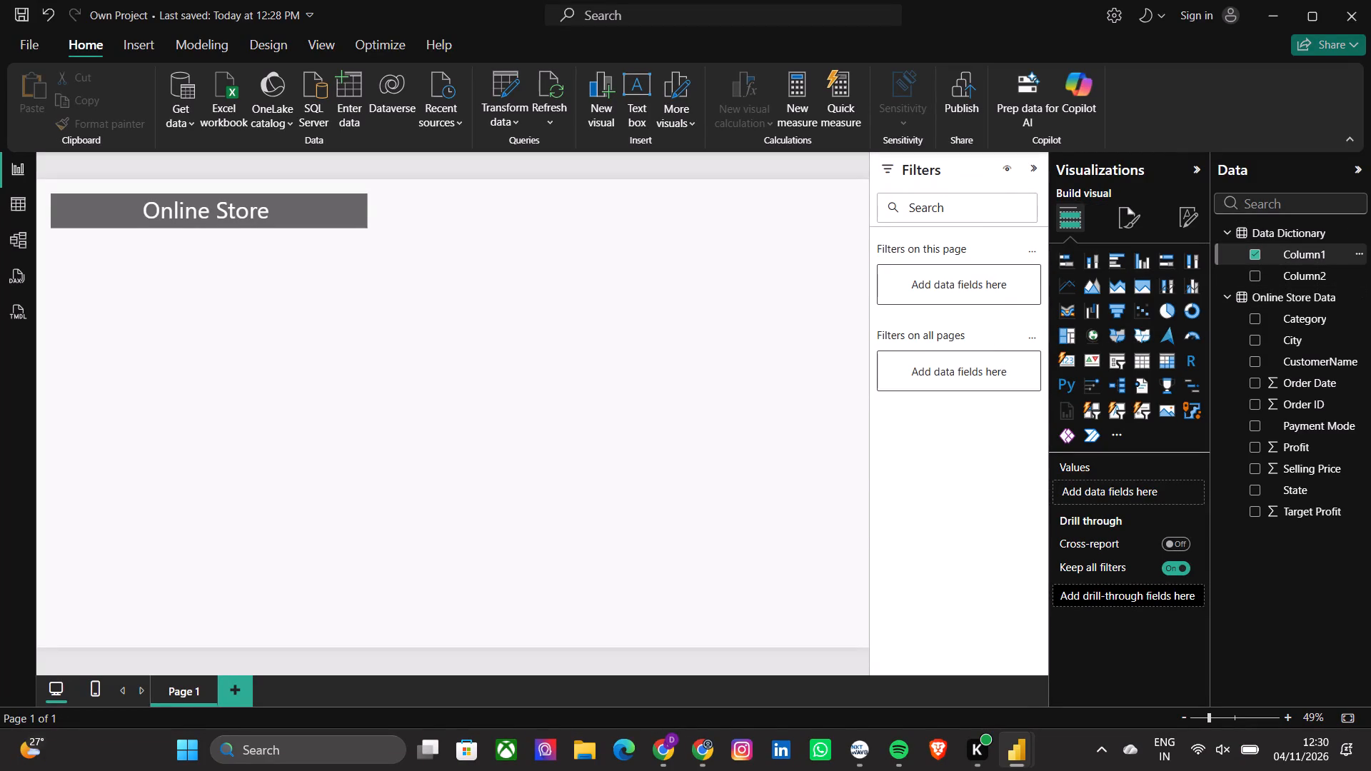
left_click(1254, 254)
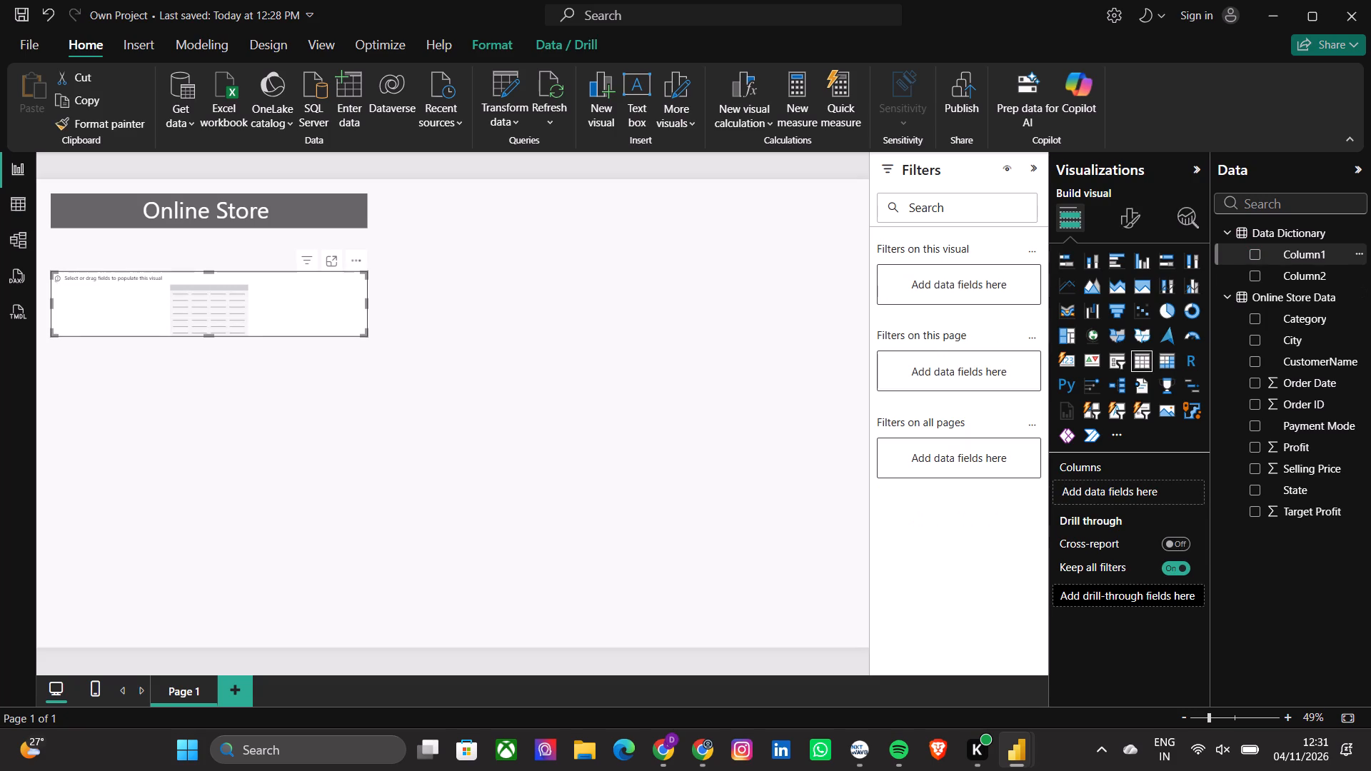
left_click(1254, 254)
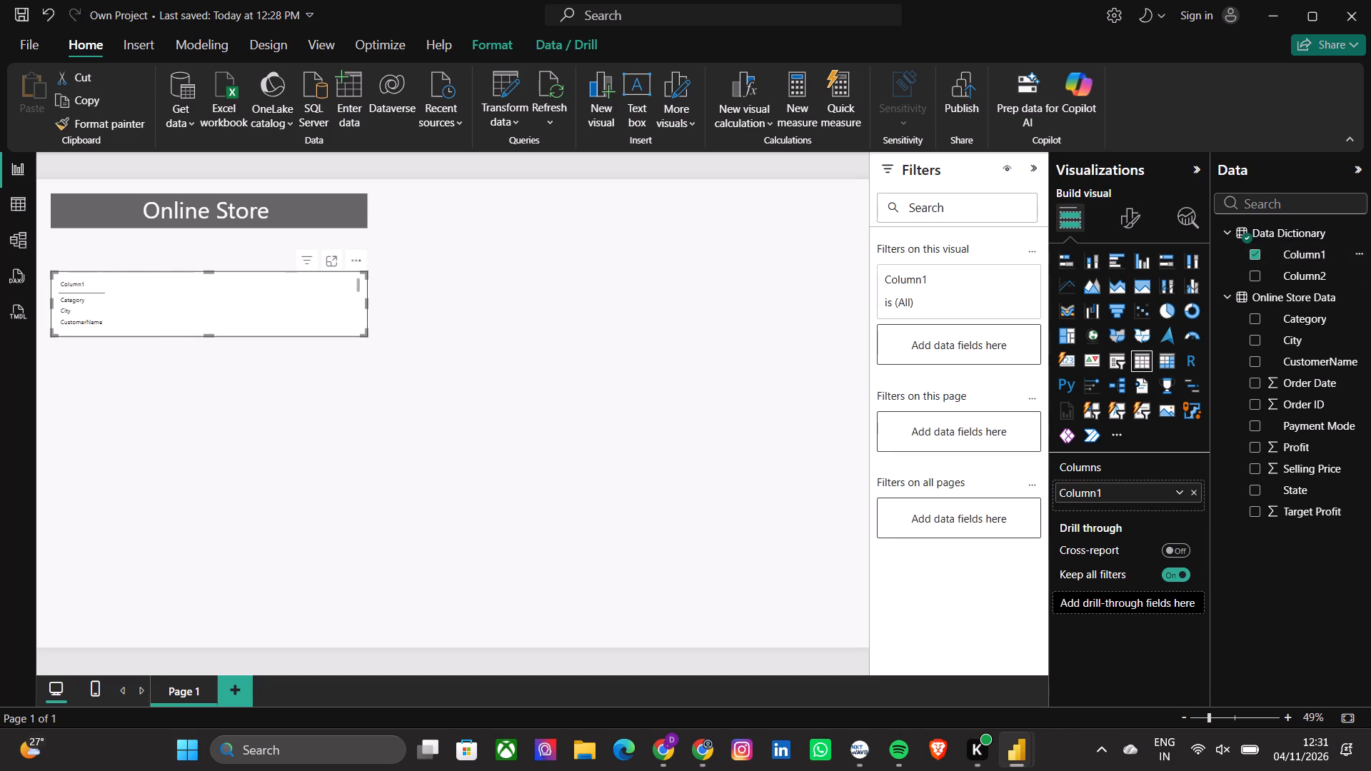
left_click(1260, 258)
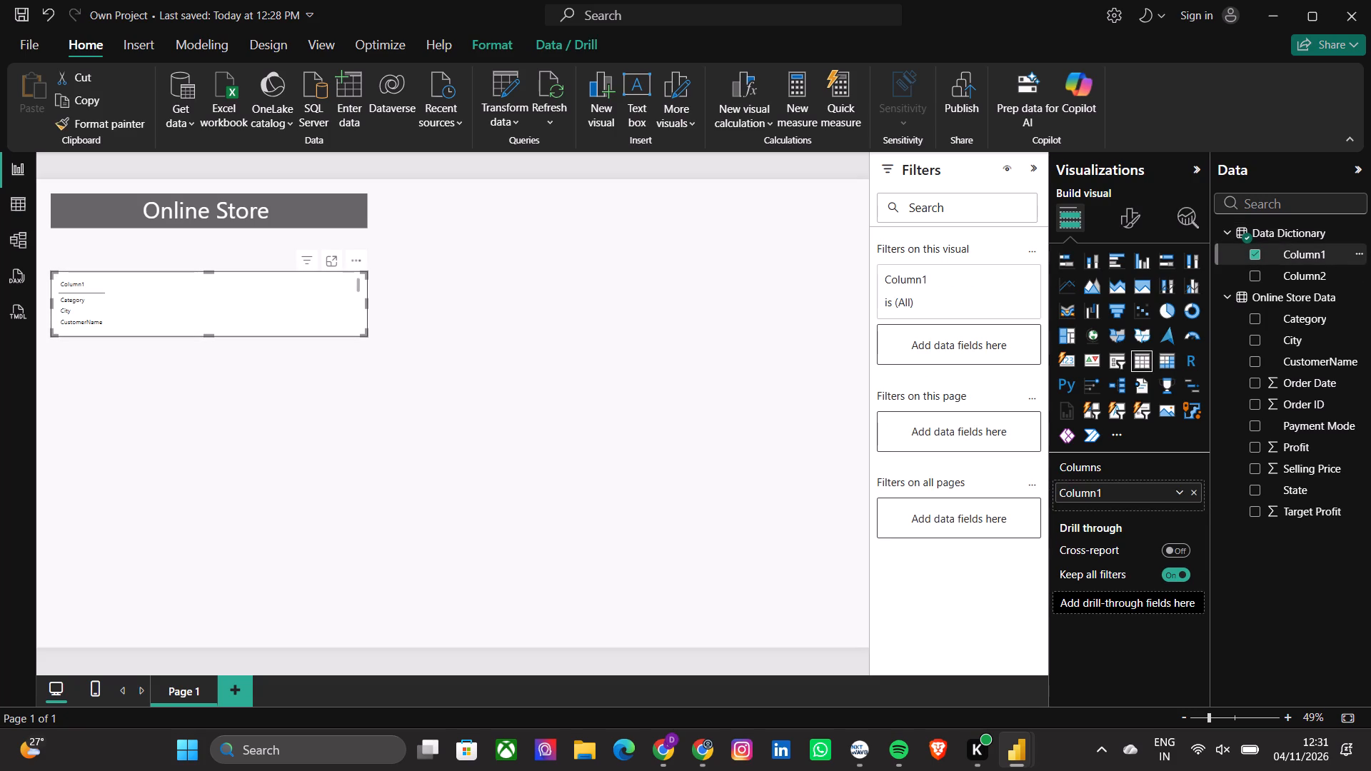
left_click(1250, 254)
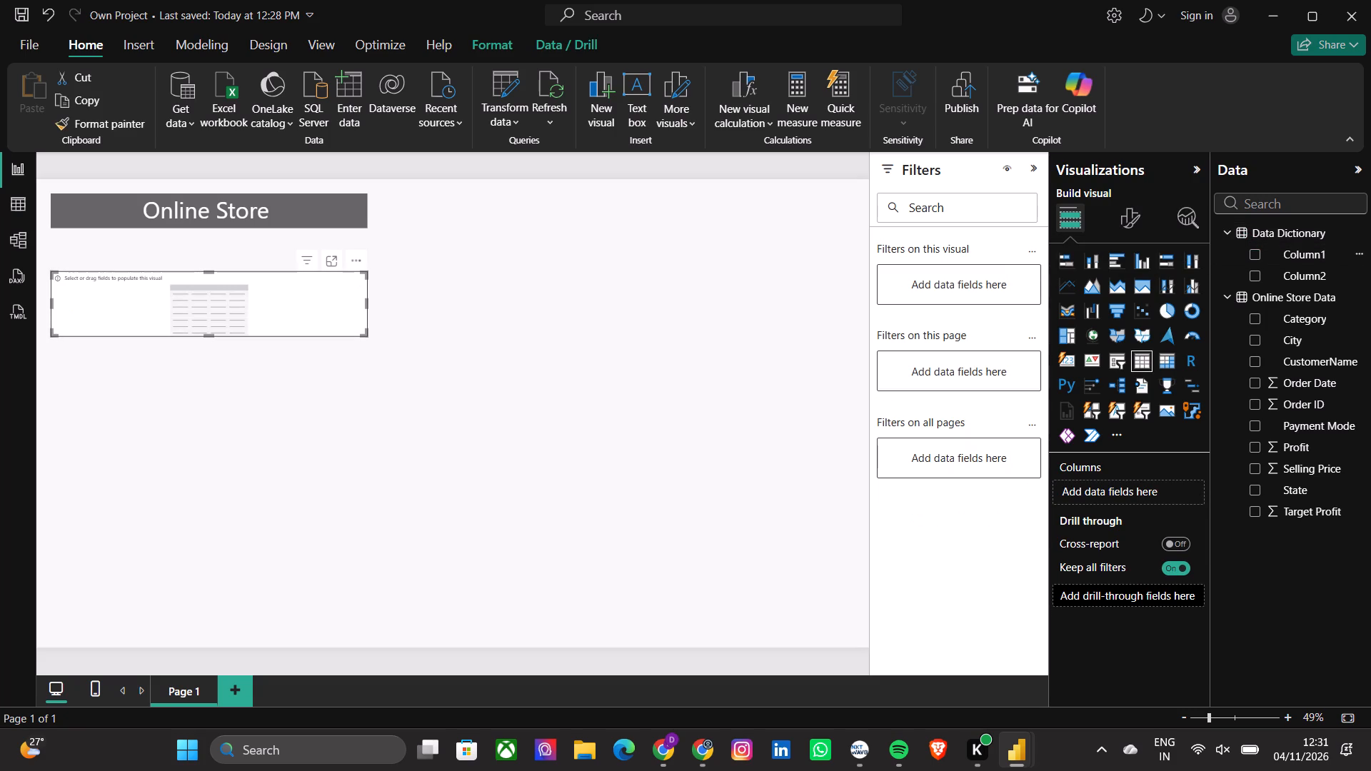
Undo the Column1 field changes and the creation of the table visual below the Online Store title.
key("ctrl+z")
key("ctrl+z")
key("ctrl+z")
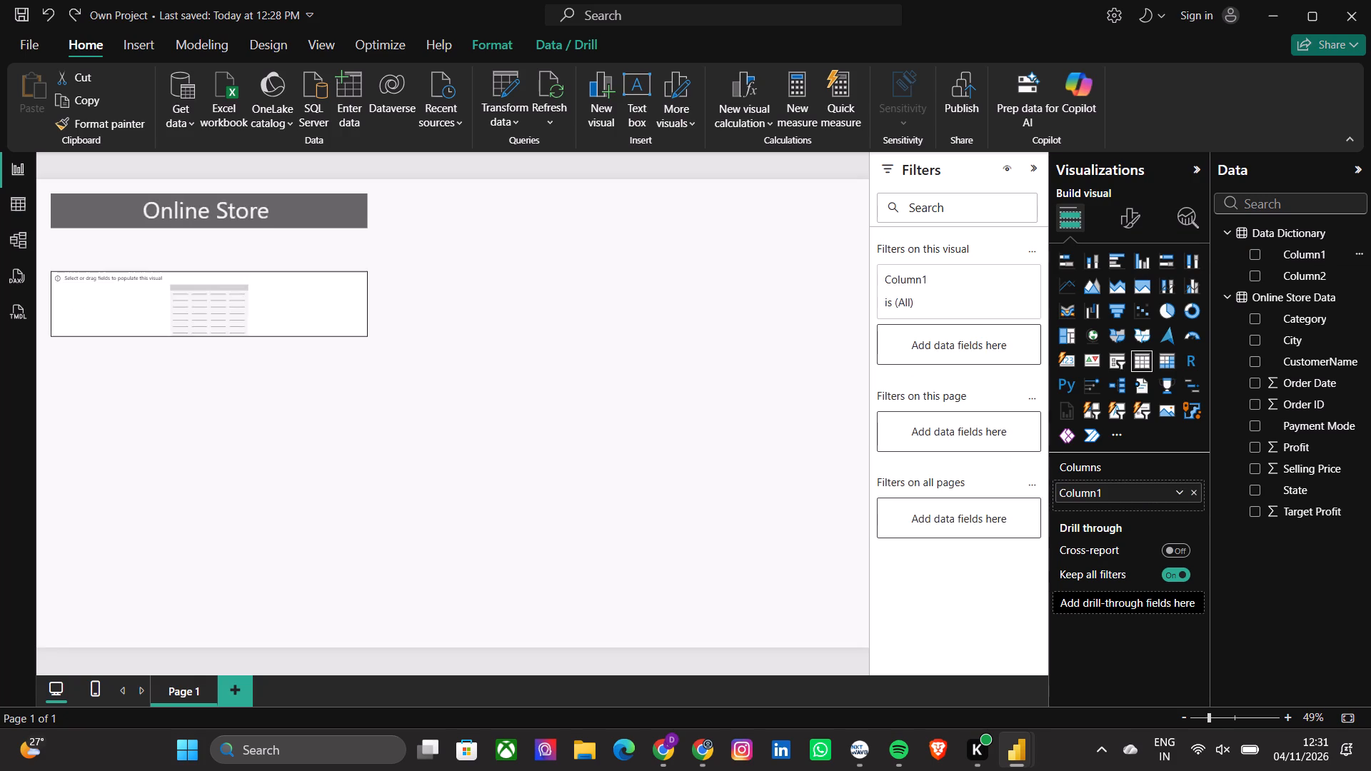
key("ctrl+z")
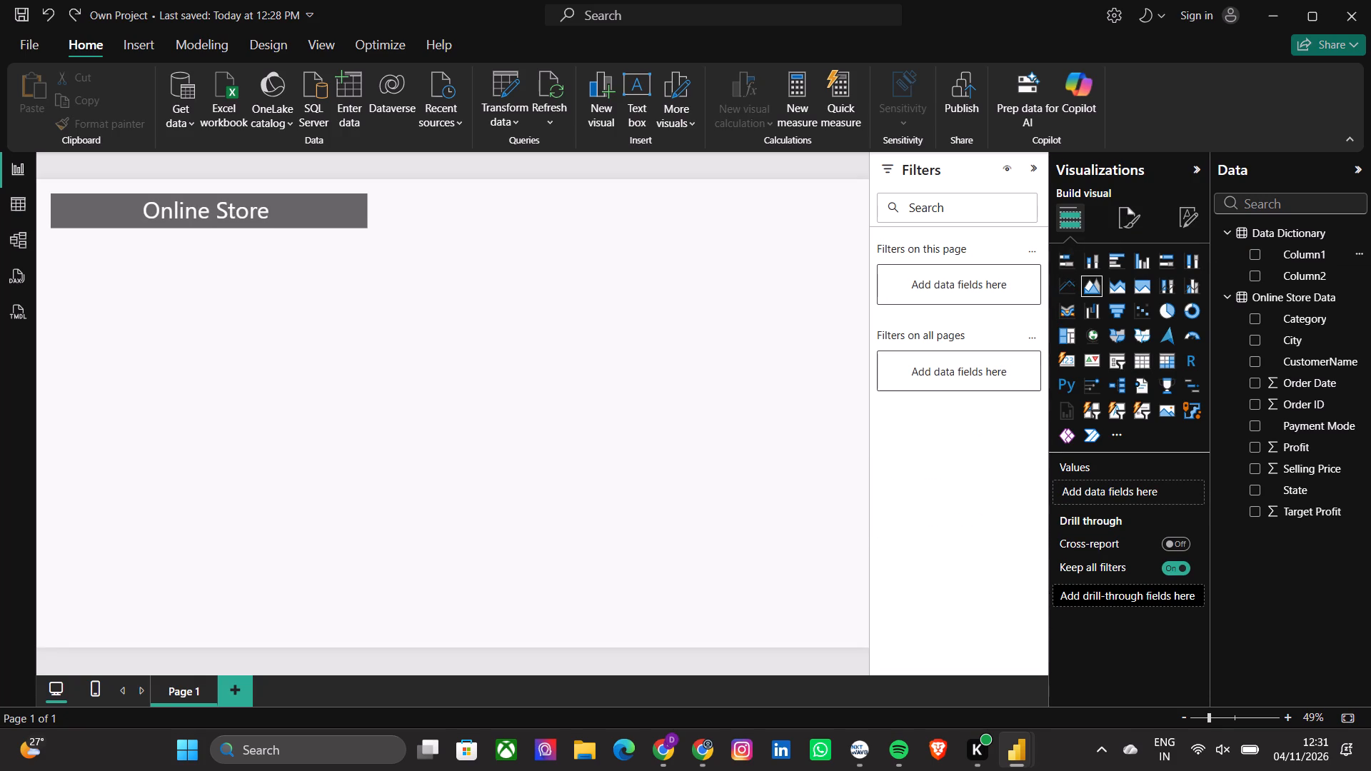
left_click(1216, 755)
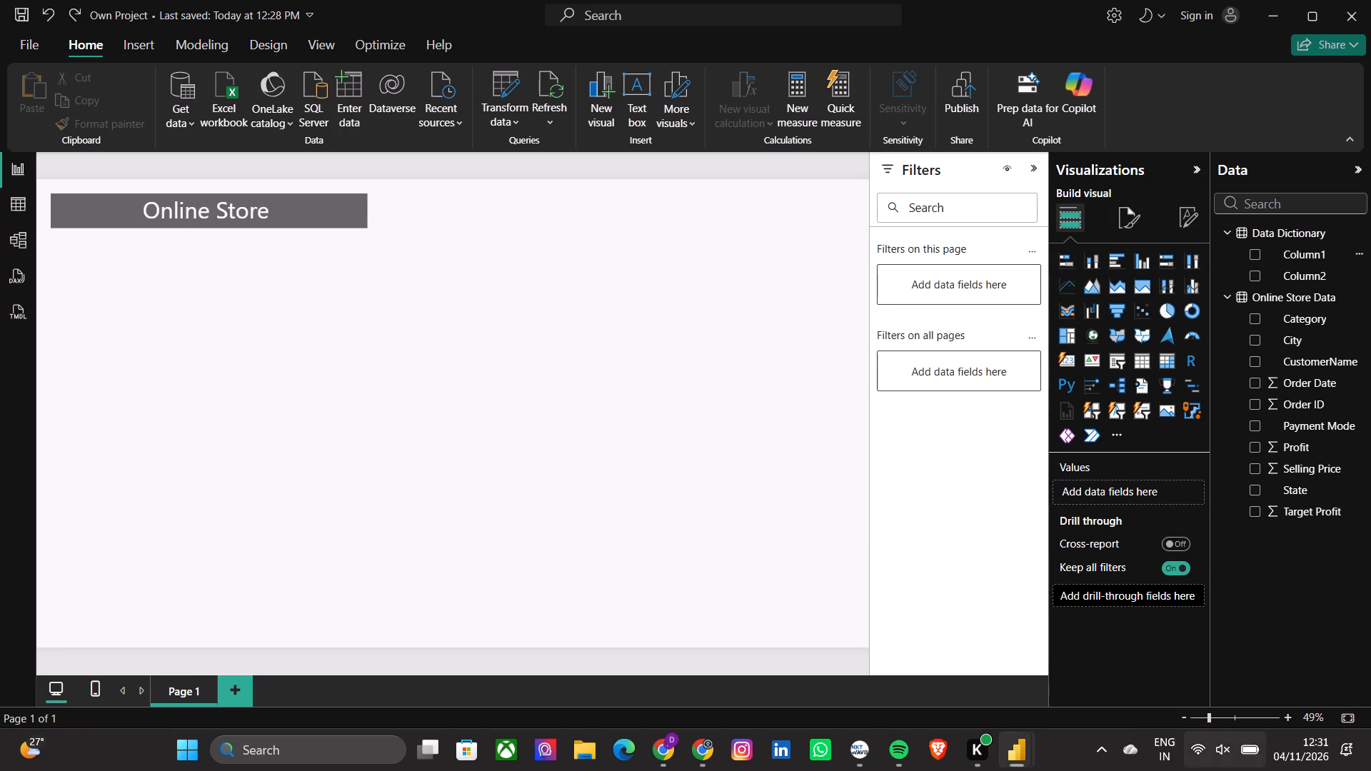
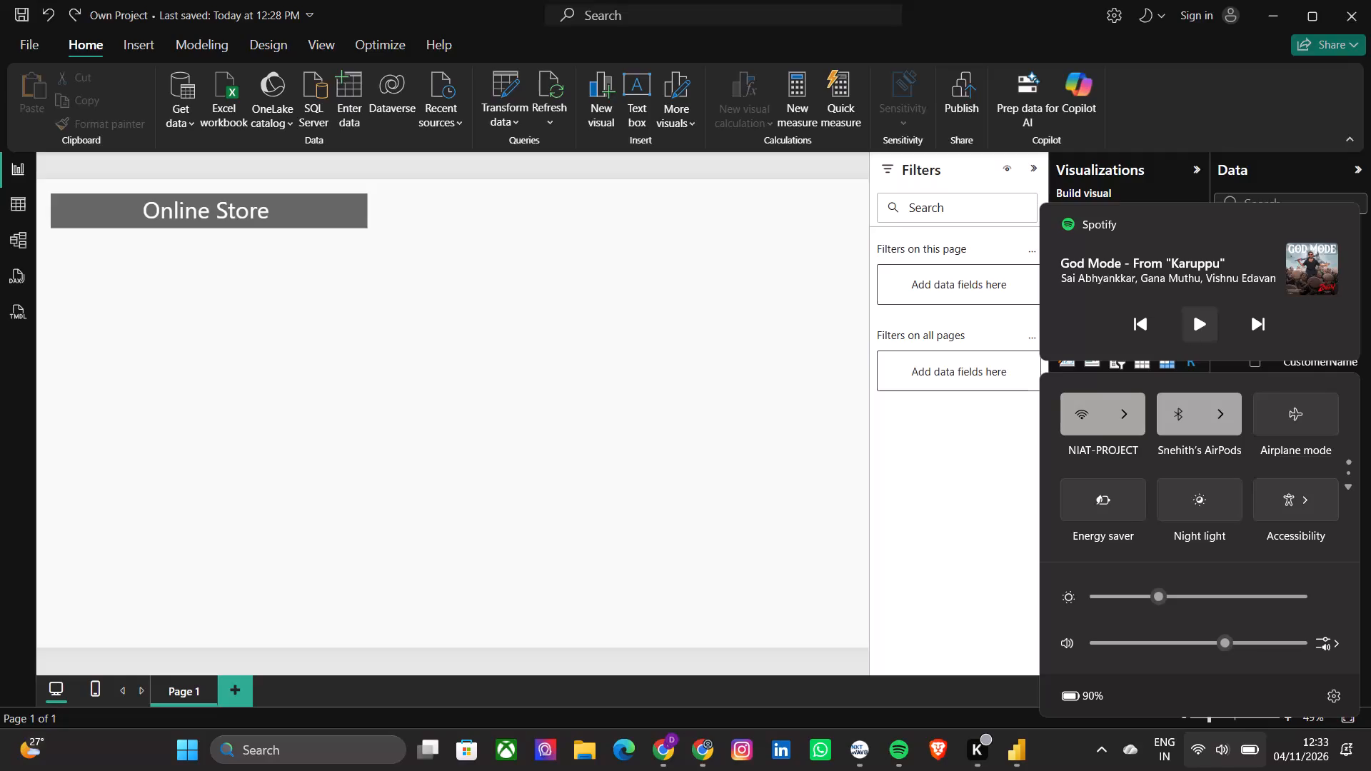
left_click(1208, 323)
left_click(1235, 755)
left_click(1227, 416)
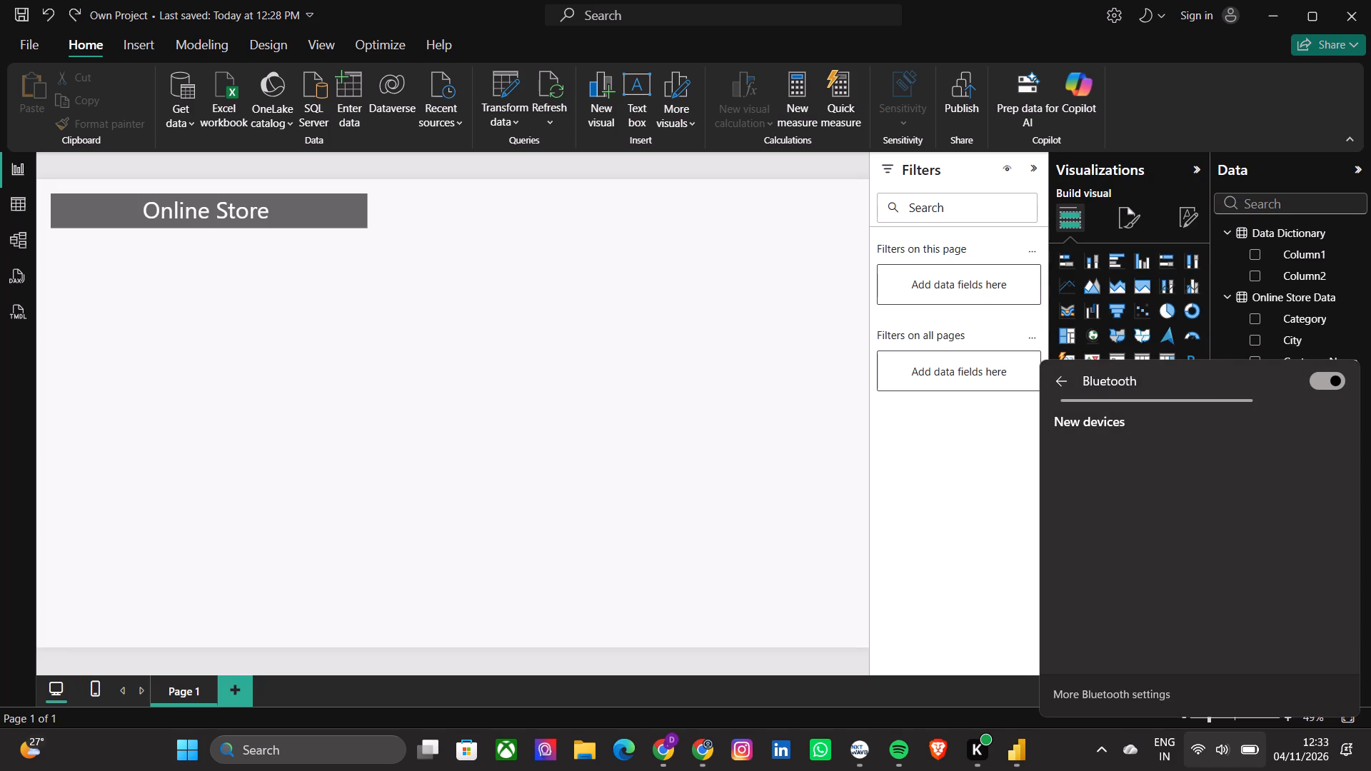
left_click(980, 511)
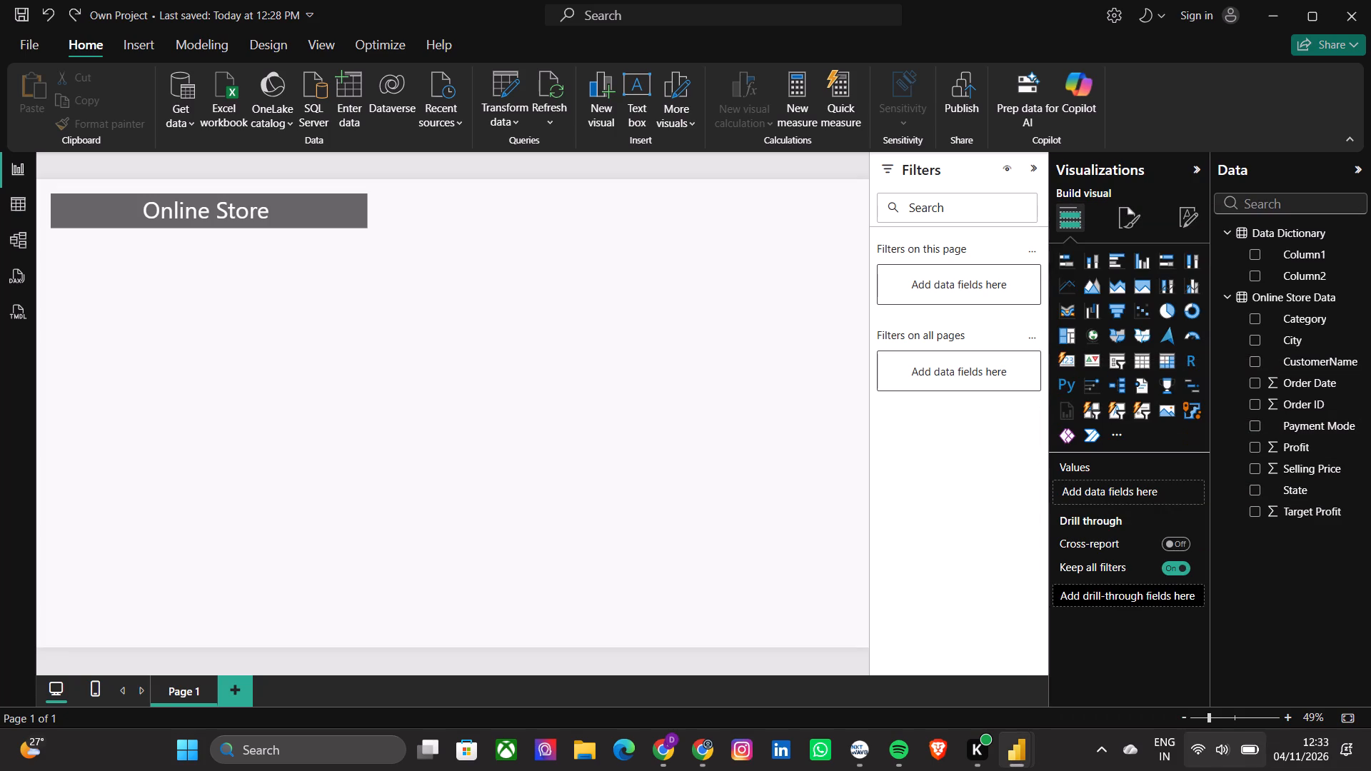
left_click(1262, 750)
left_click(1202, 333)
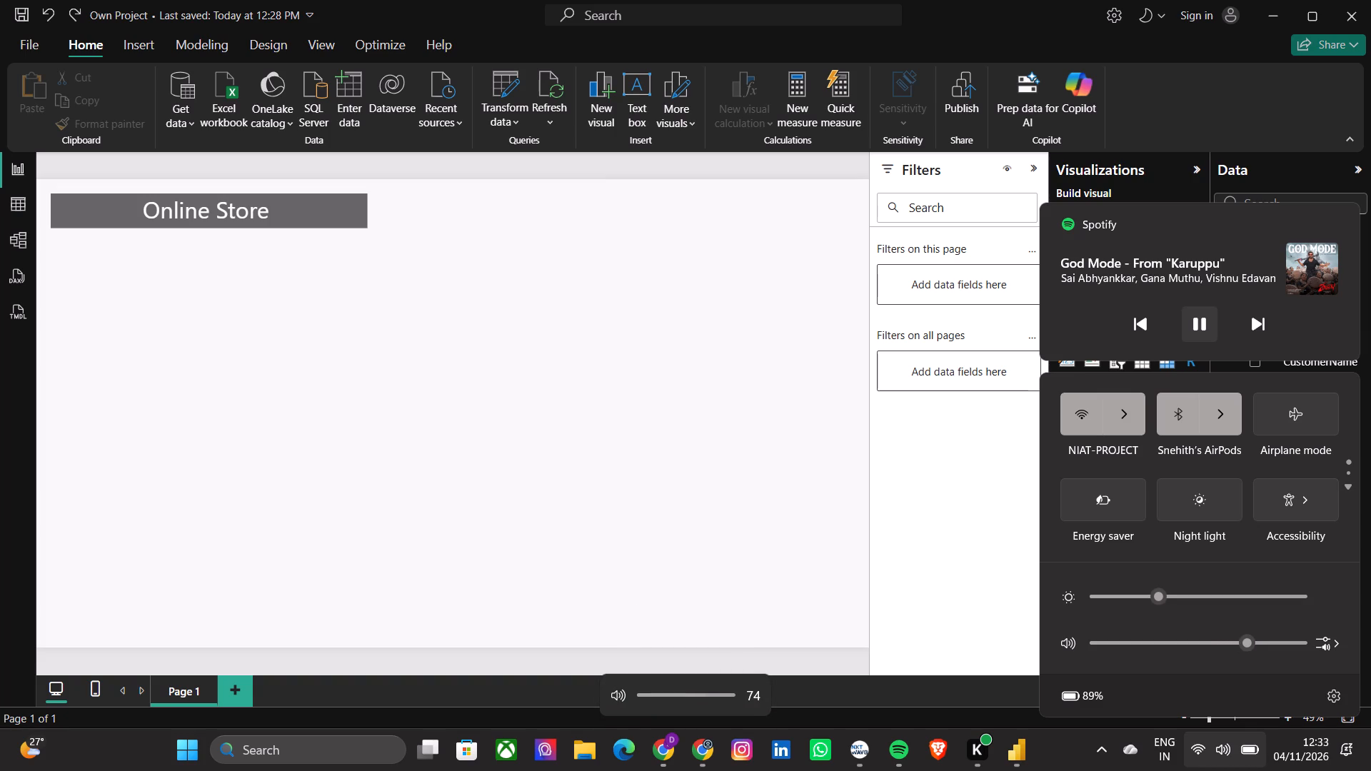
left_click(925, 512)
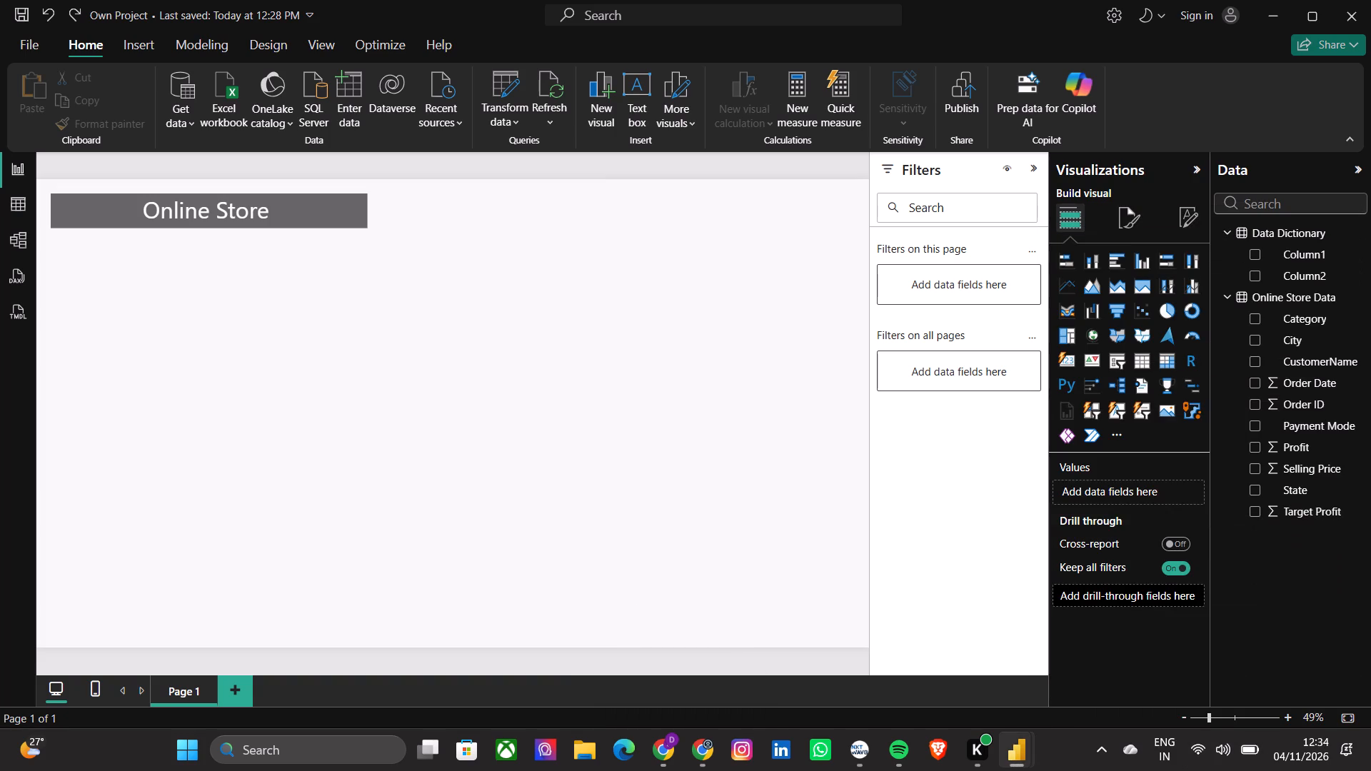
Add an empty card visual beneath the Online Store title, narrow it to about a third of the title's width and move it closer to the title.
left_click(110, 303)
left_click(1068, 385)
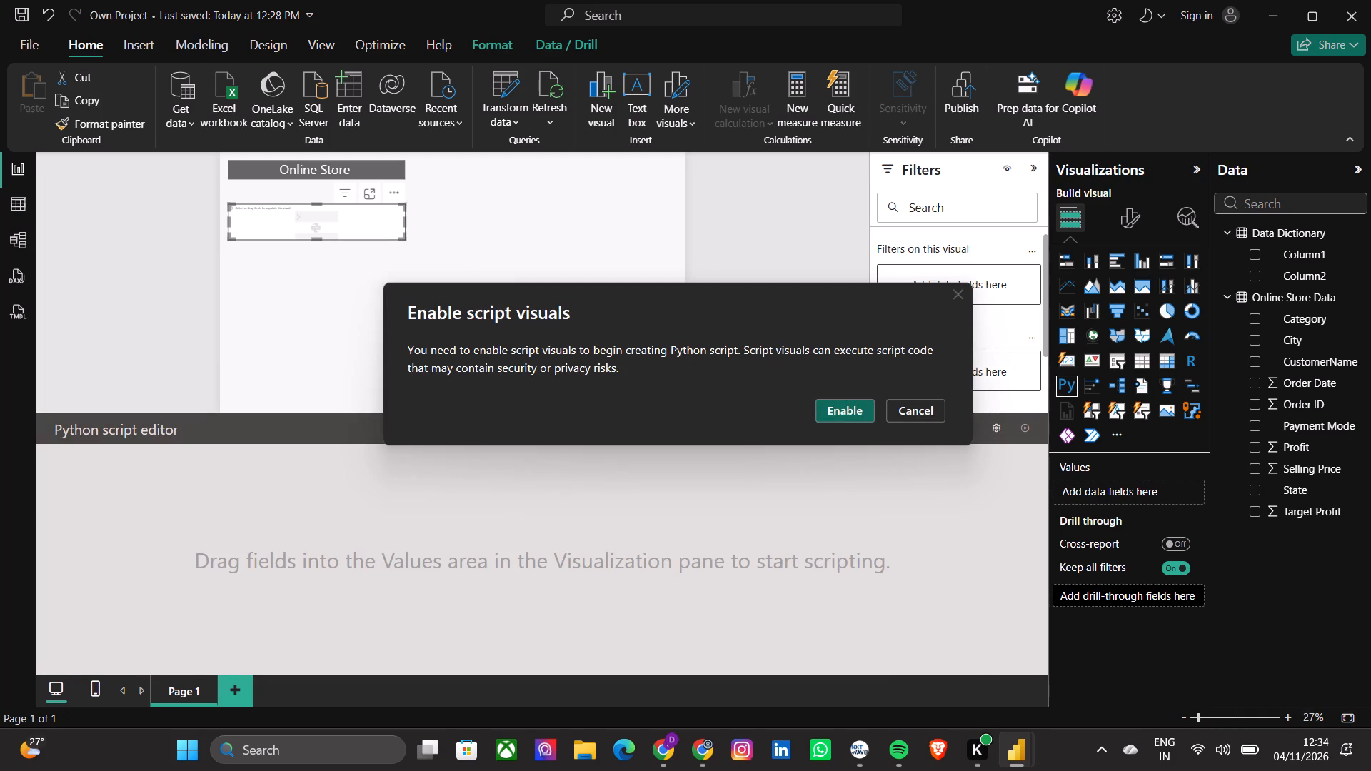
left_click(958, 290)
left_click(1070, 355)
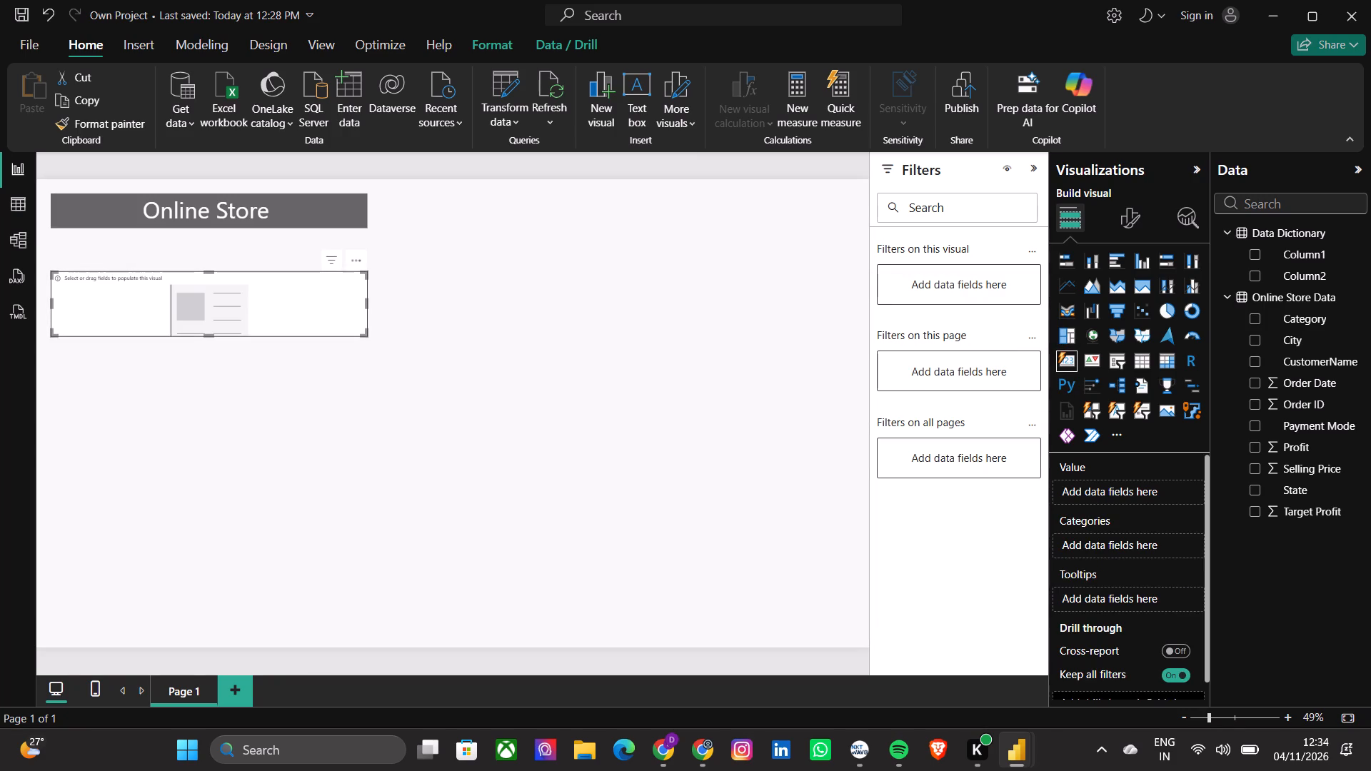
left_click_drag(366, 299, 159, 285)
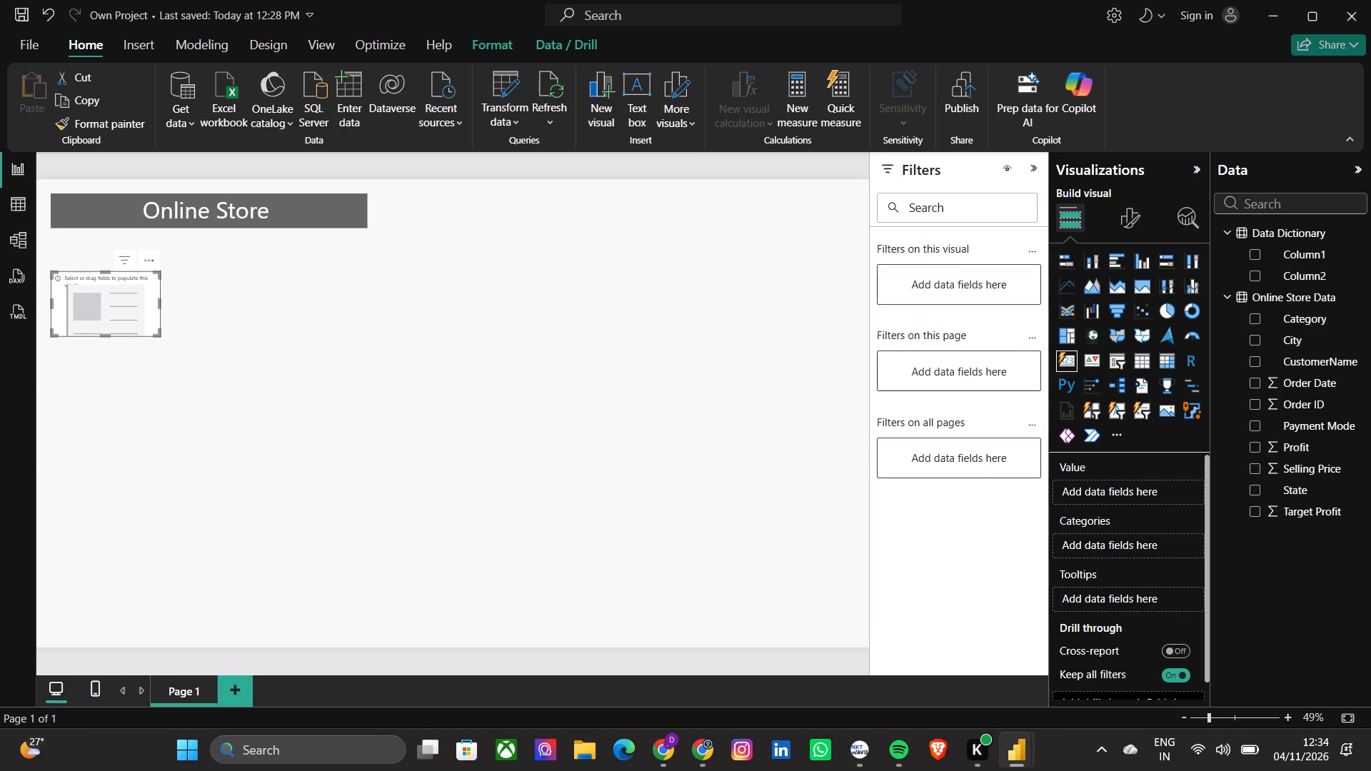
left_click_drag(120, 290, 122, 263)
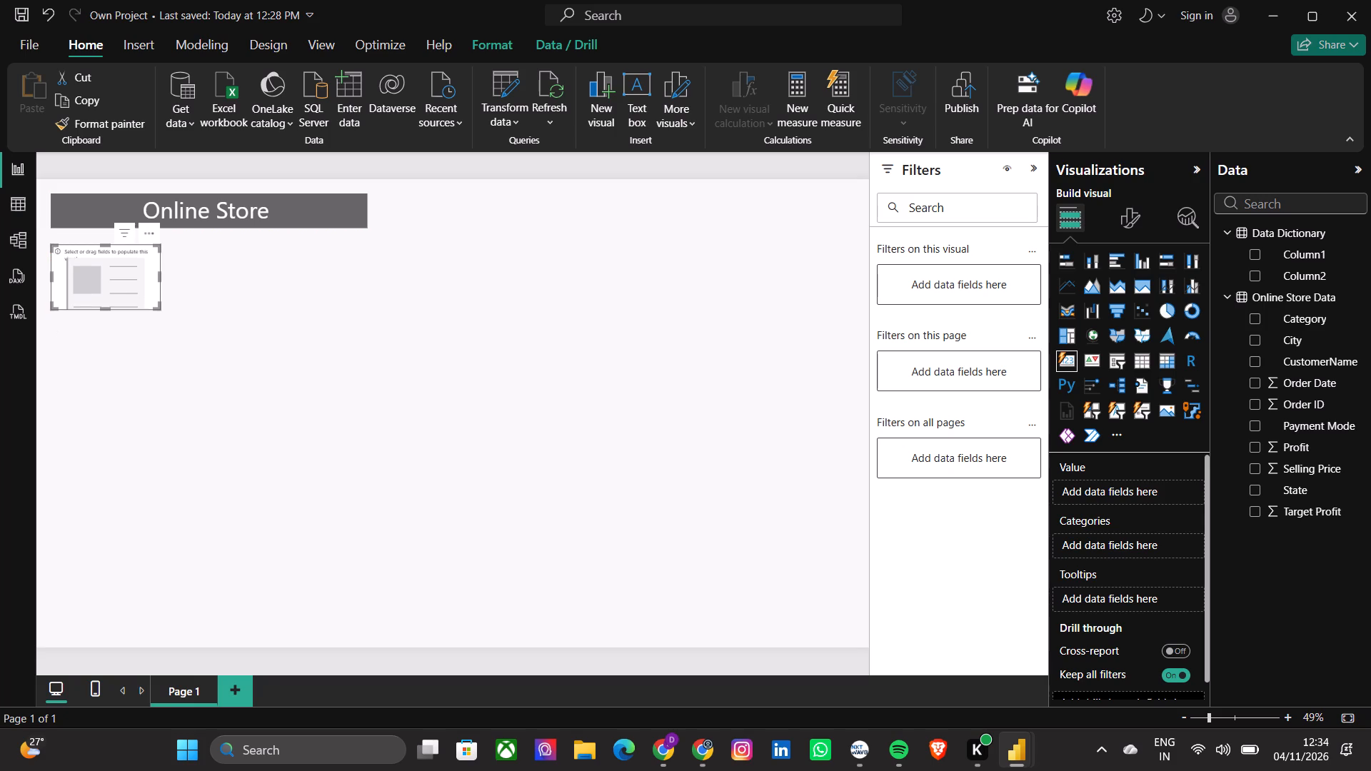
left_click(228, 296)
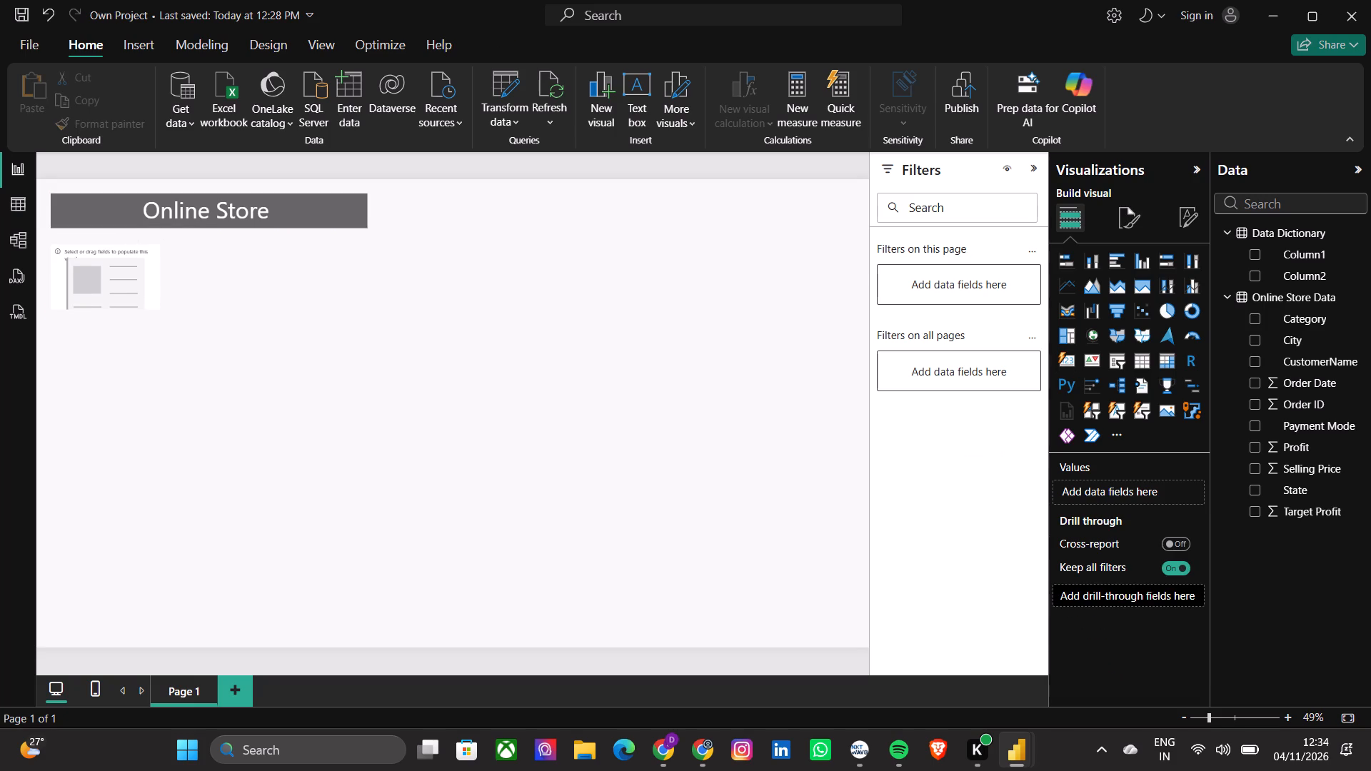
Widen the Online Store title text box slightly by extending its right edge.
left_click(348, 210)
left_click_drag(366, 212, 417, 210)
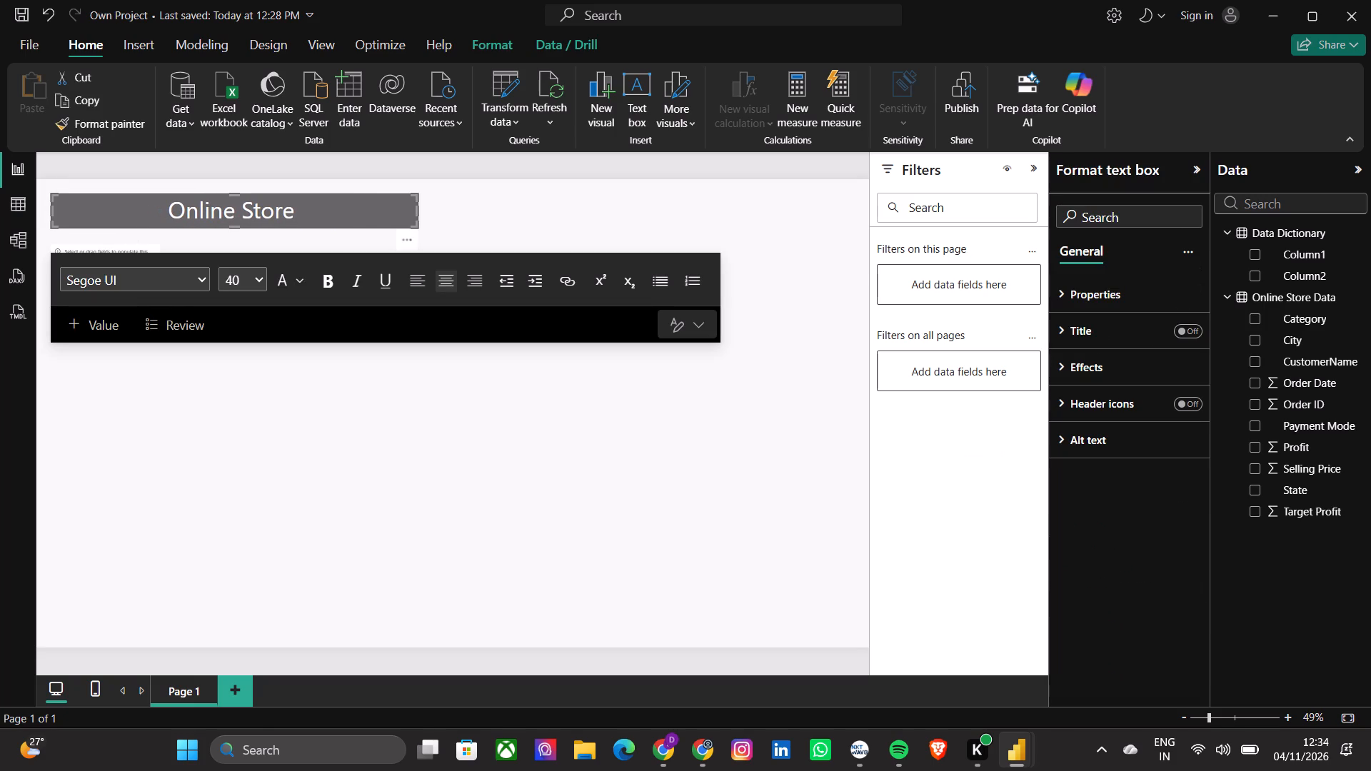
left_click(466, 213)
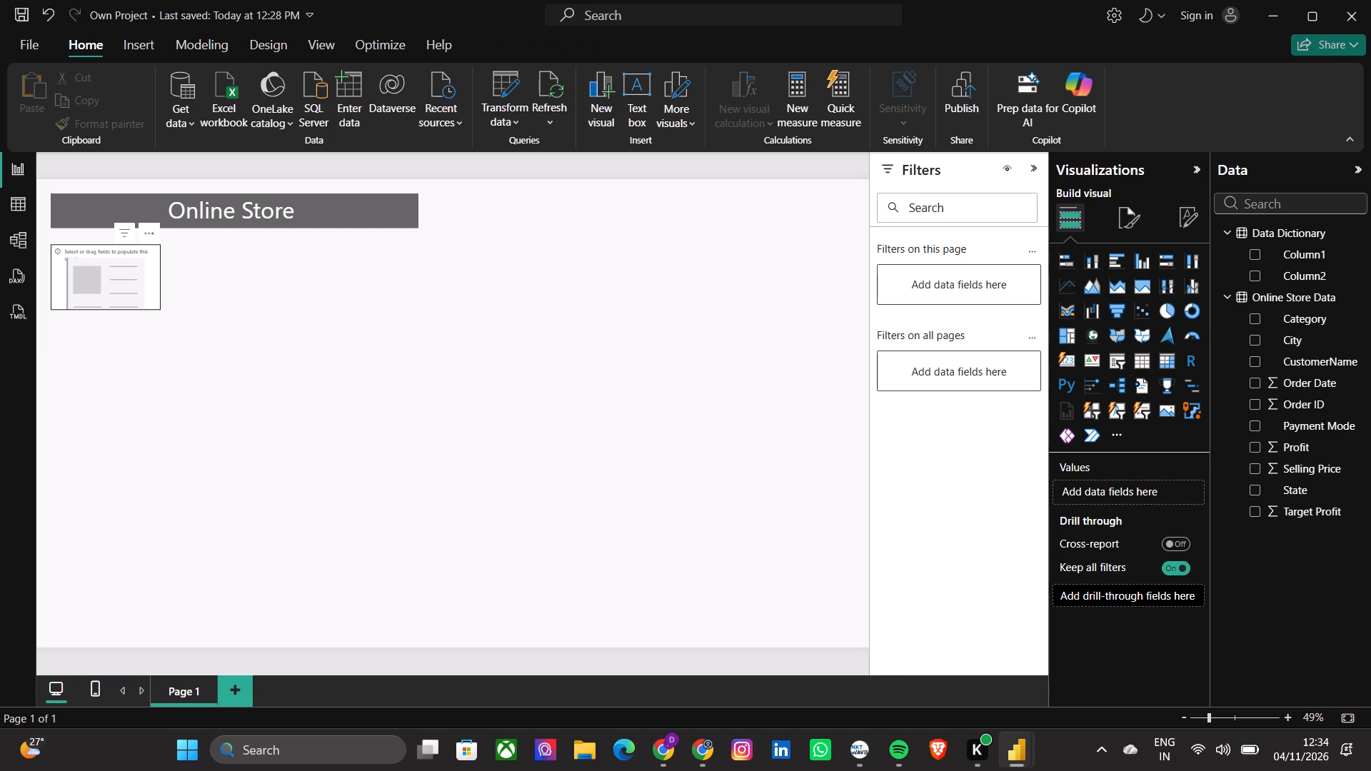
Duplicate the empty card twice and line up the copies beside it in an evenly spaced row beneath the title.
left_click(124, 286)
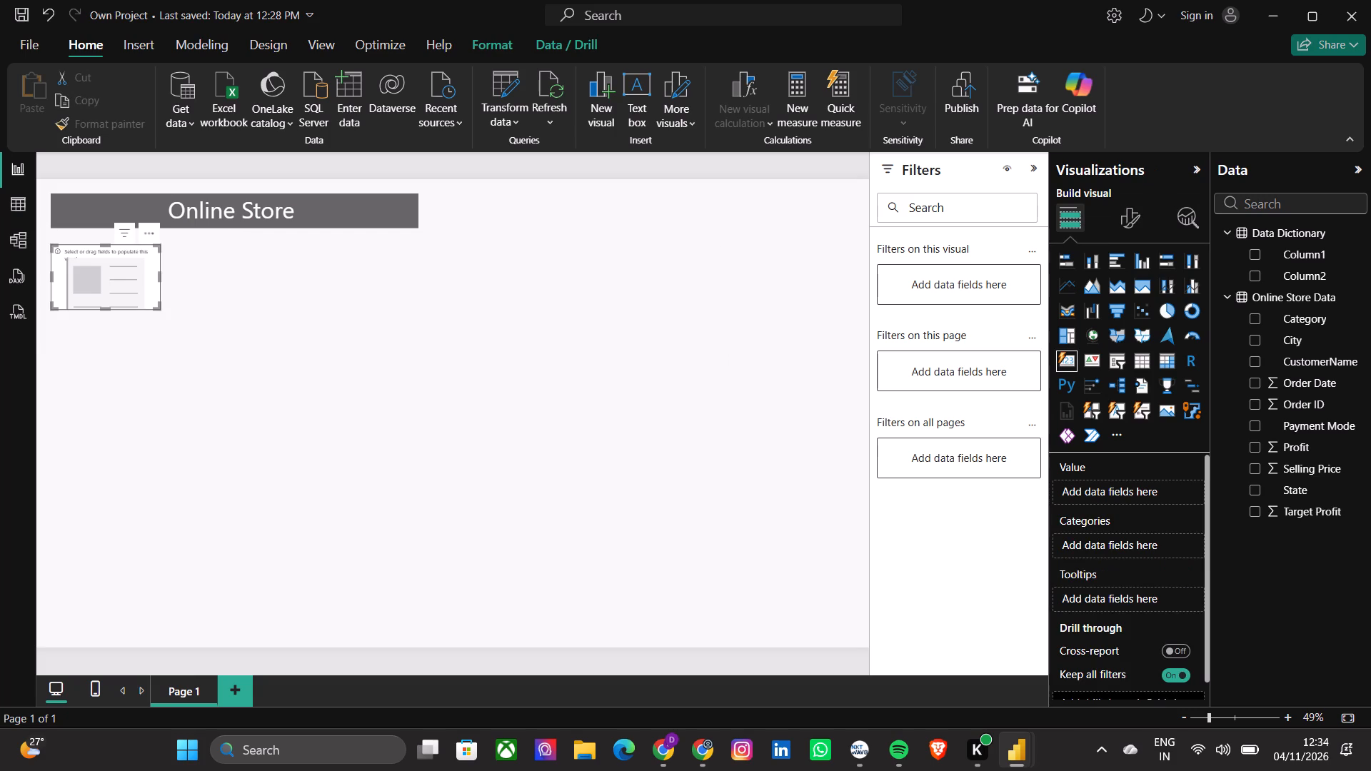
key("ctrl+c")
left_click(196, 285)
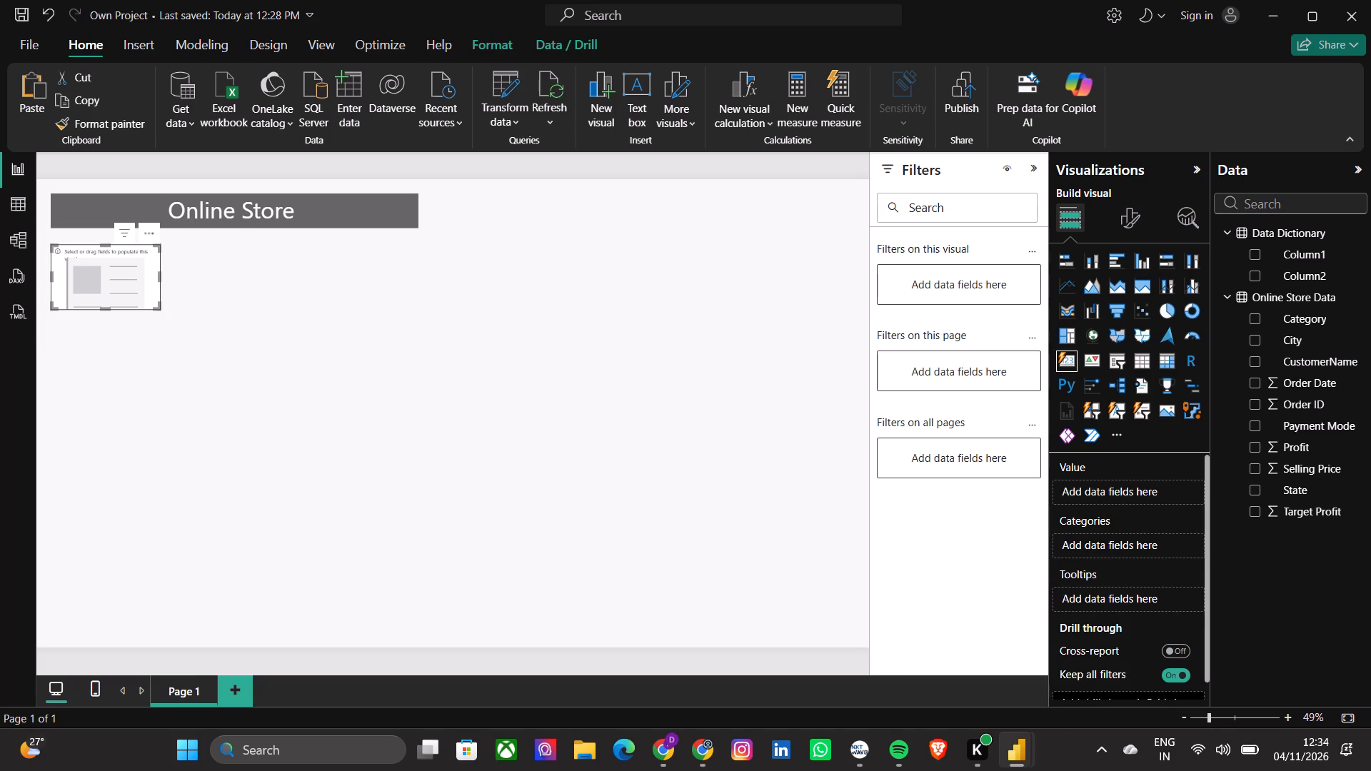
key("ctrl+v")
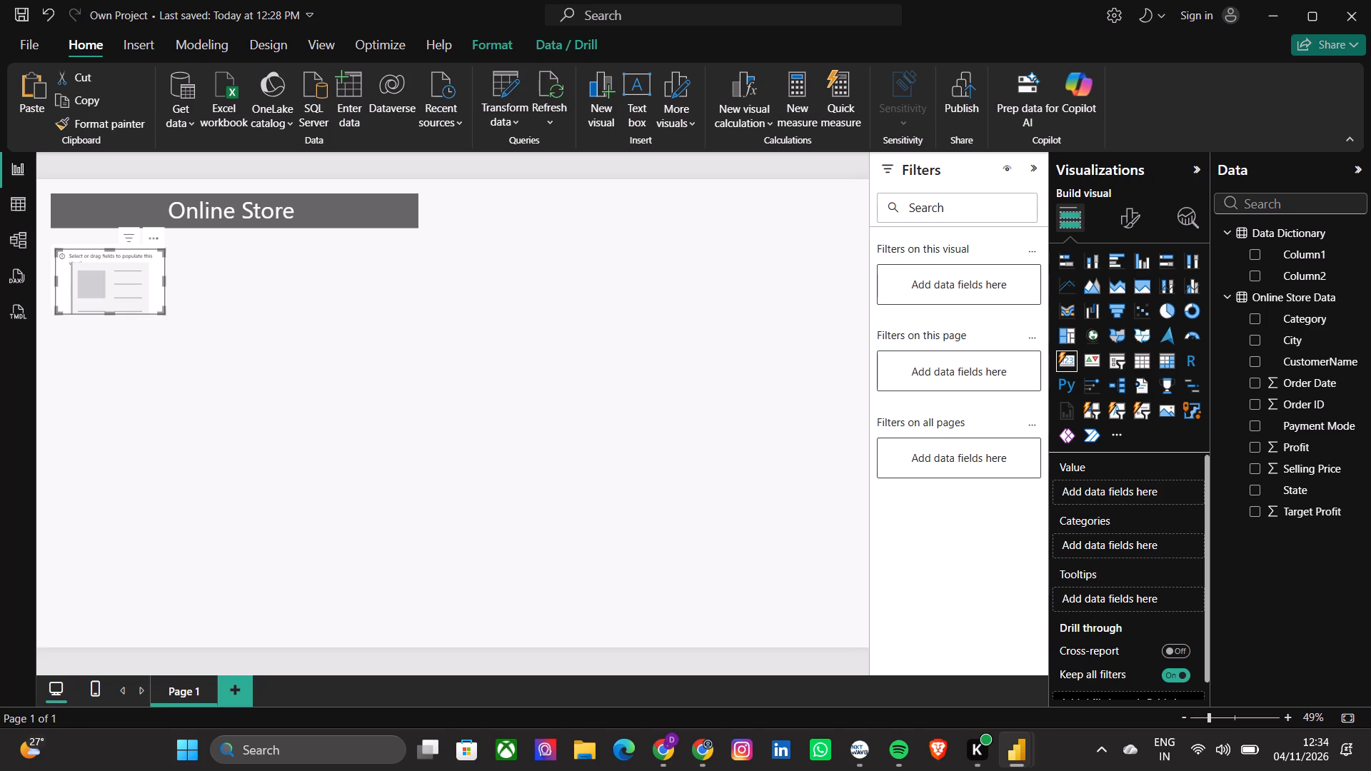
left_click_drag(124, 278, 214, 279)
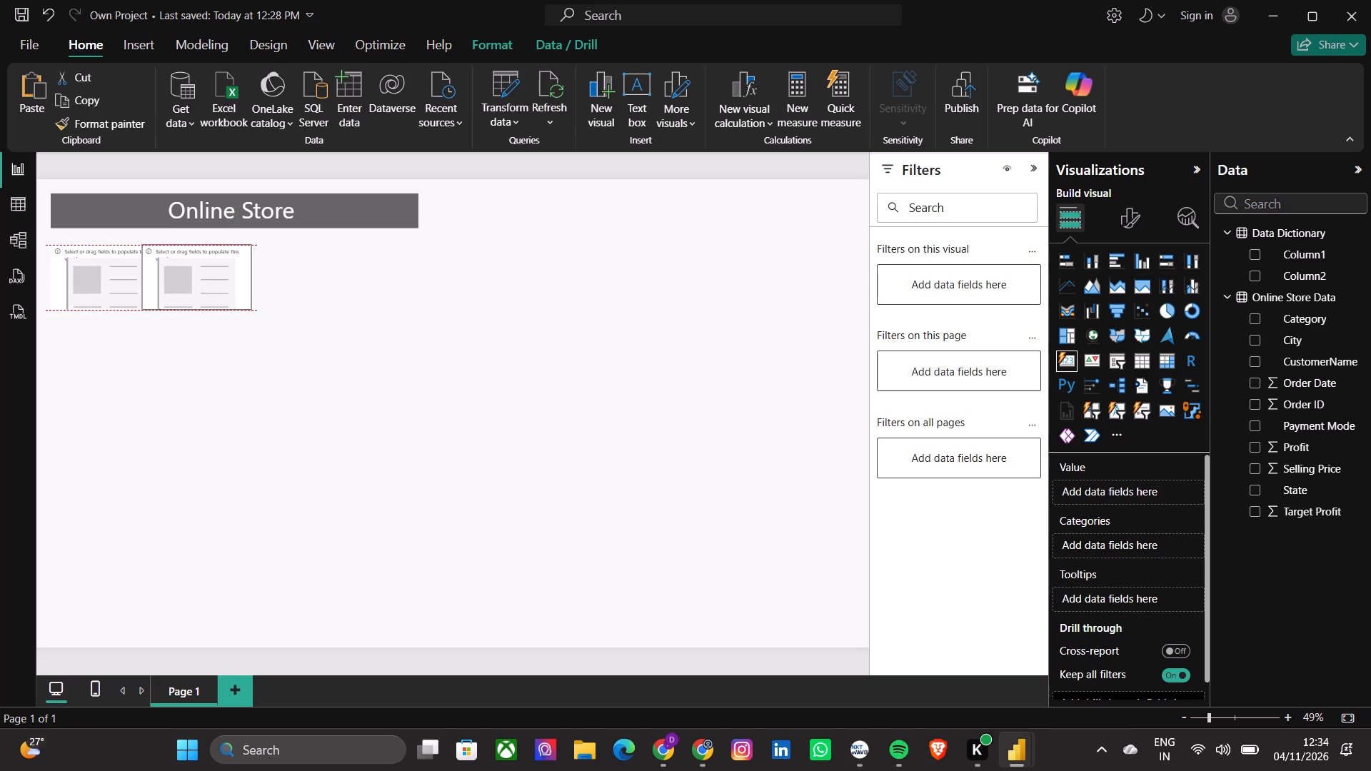
left_click_drag(214, 279, 243, 278)
left_click(333, 278)
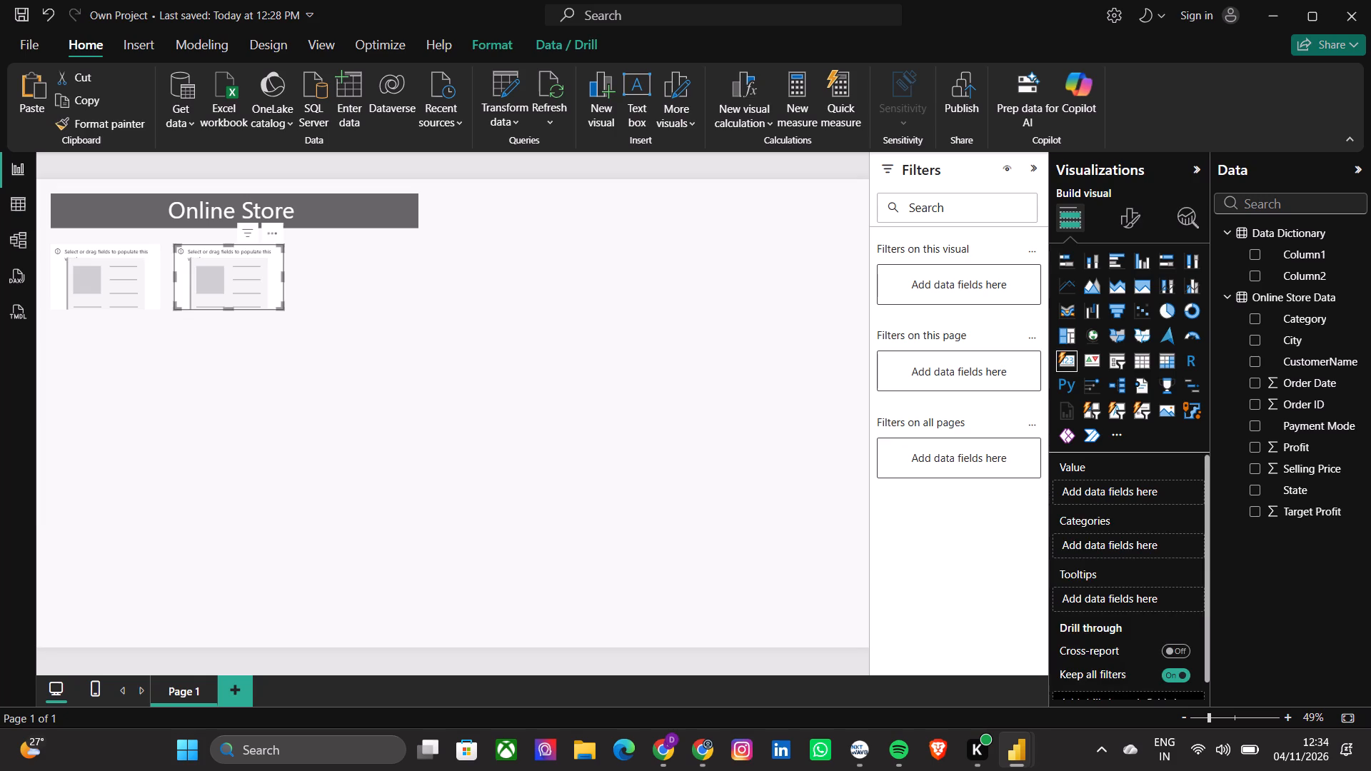
key("ctrl+v")
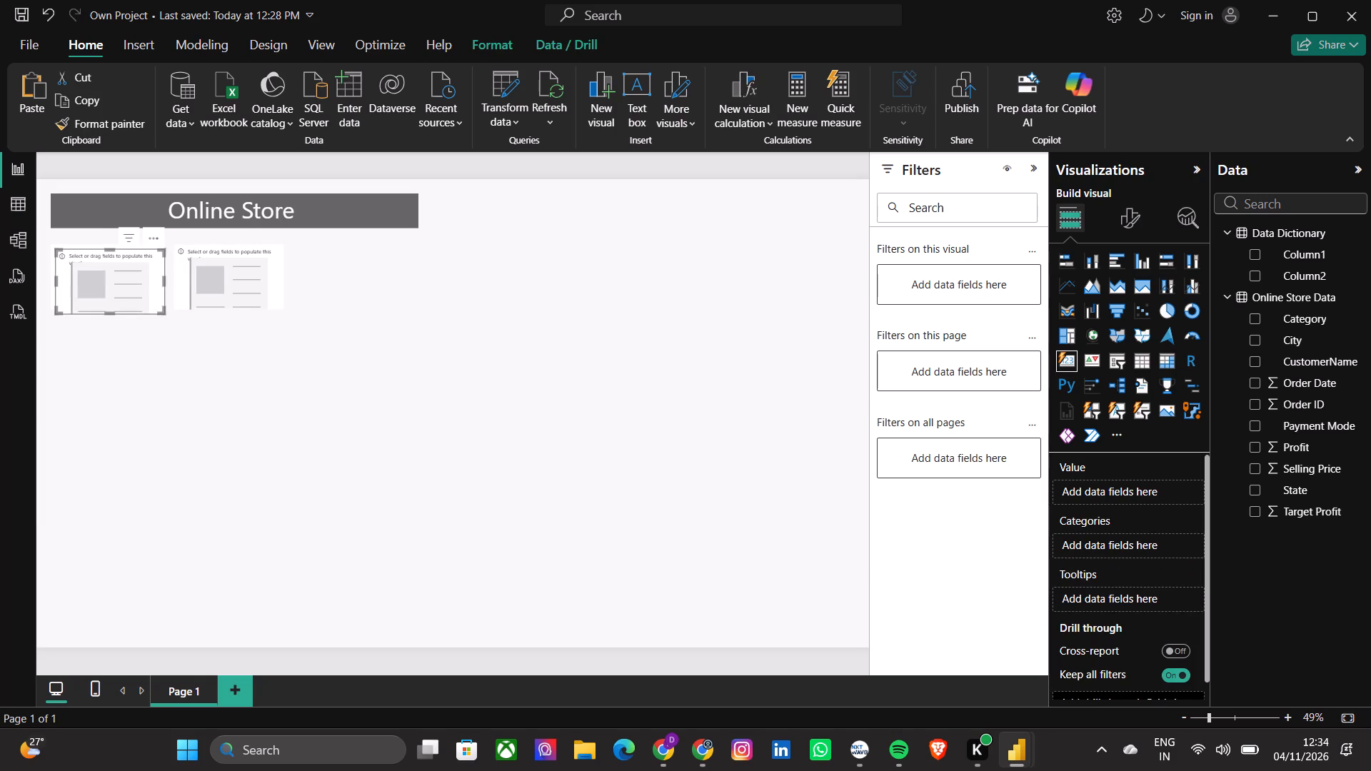
left_click_drag(147, 288, 398, 281)
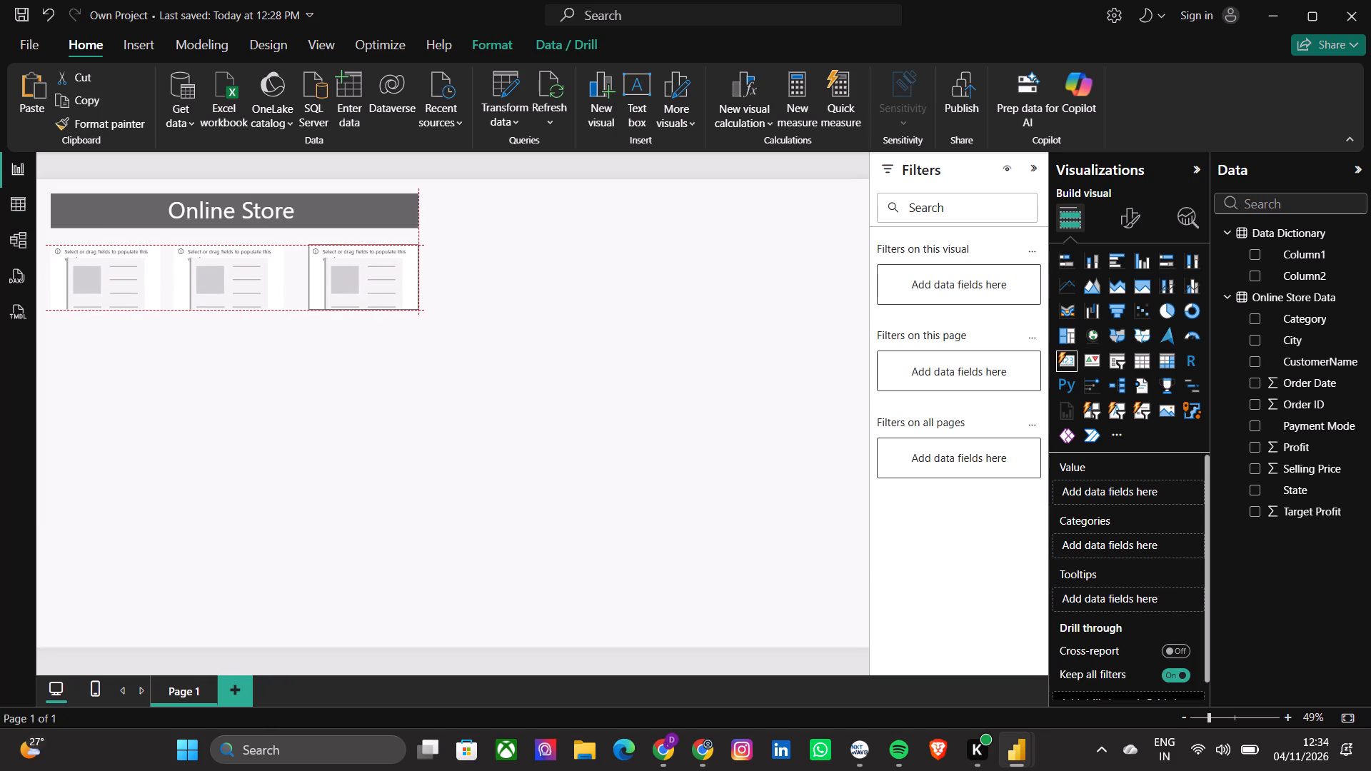
left_click_drag(398, 281, 389, 283)
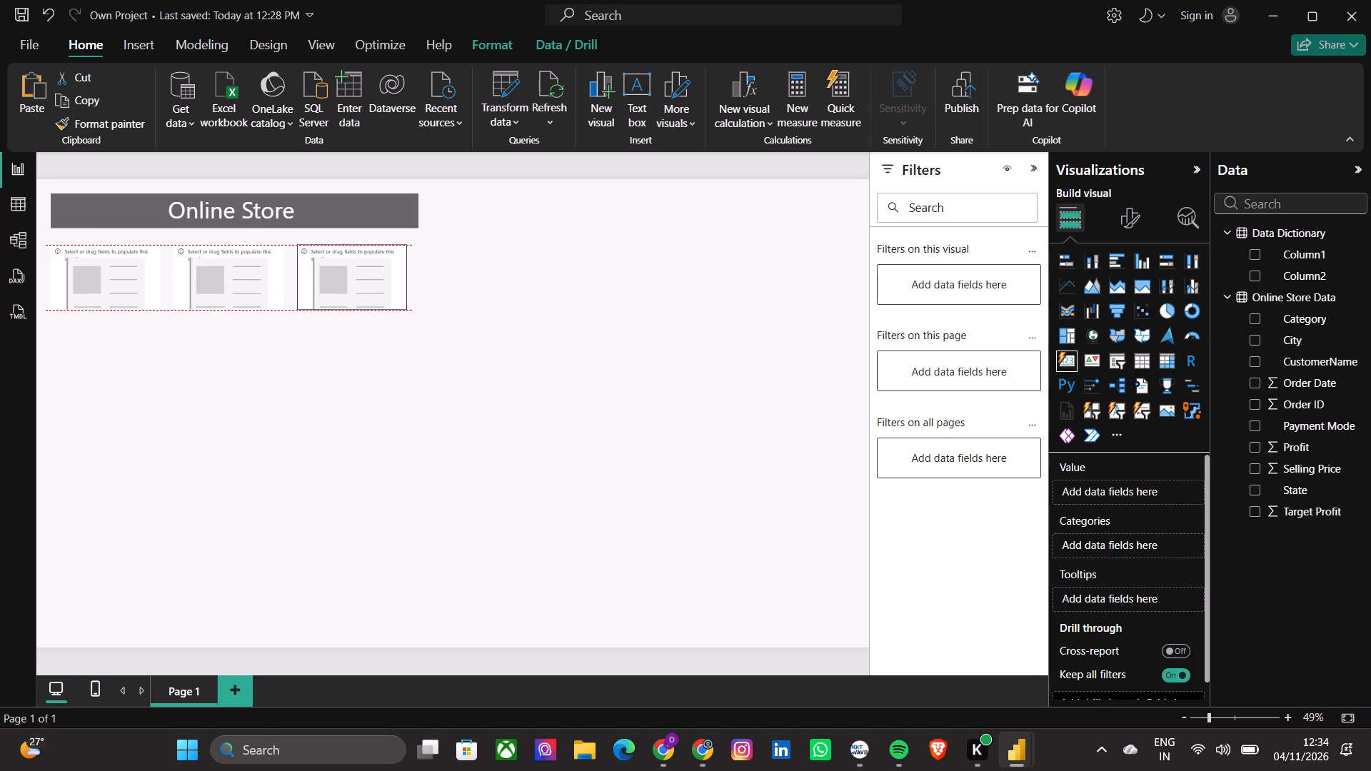
left_click_drag(389, 283, 388, 283)
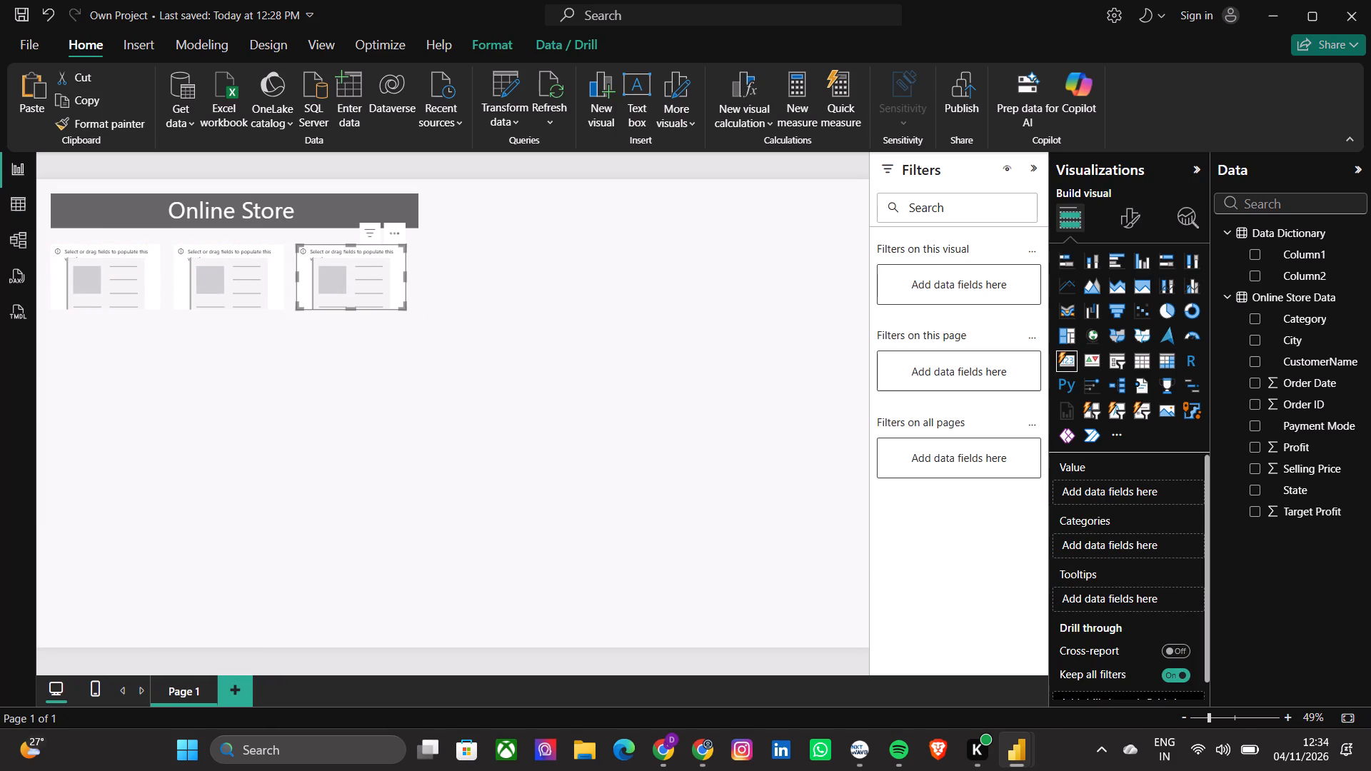
Narrow the Online Store title text box so its right edge aligns with the third card.
left_click(404, 208)
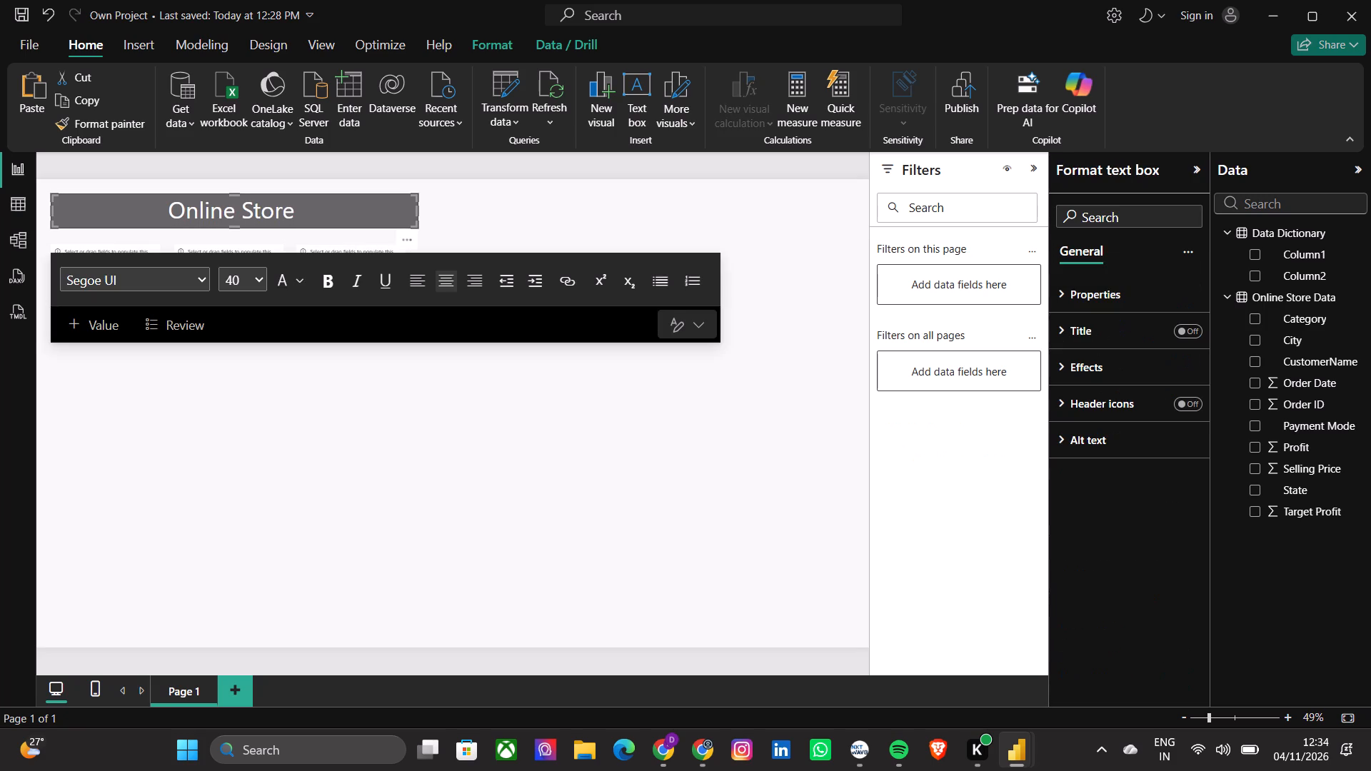
left_click_drag(418, 208, 404, 208)
left_click(462, 211)
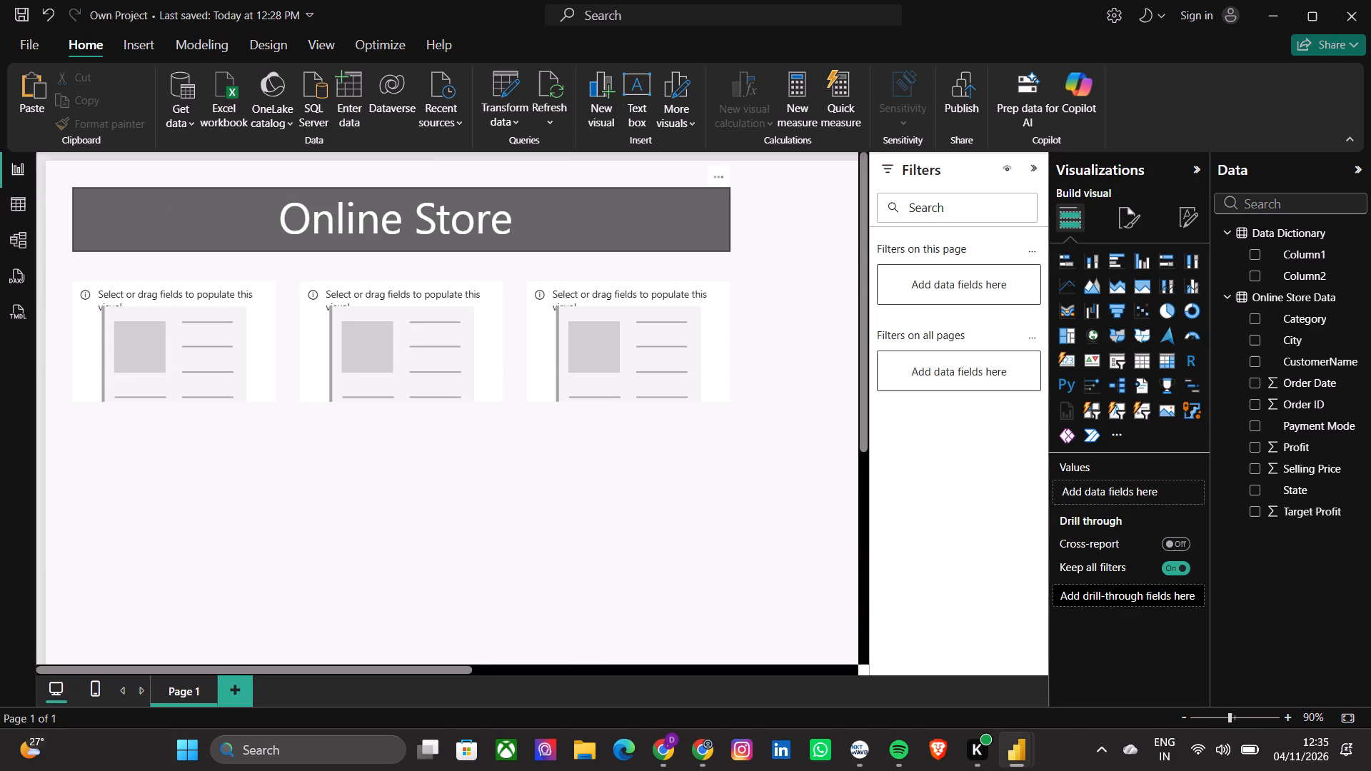
Populate the three cards from left to right with the Selling Price, Profit and Target Profit fields.
left_click(134, 376)
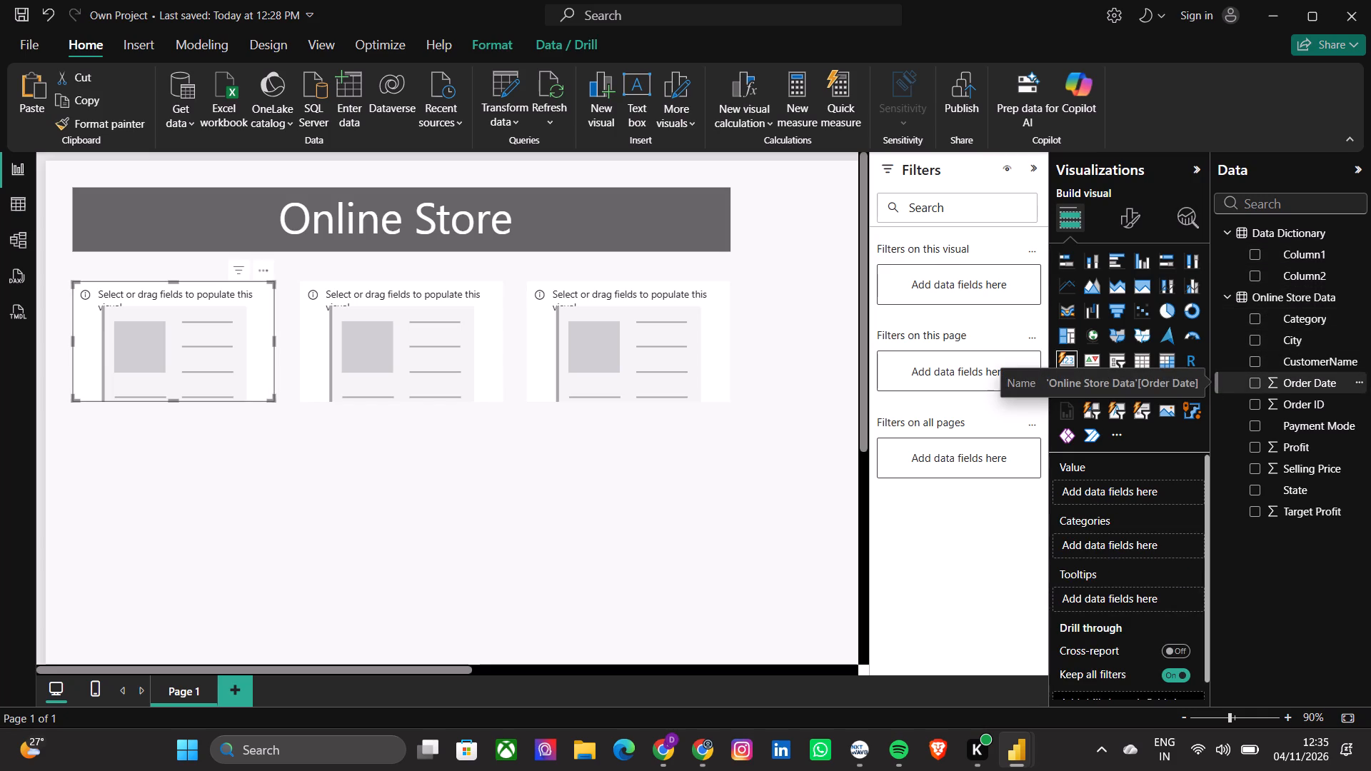
left_click(1252, 464)
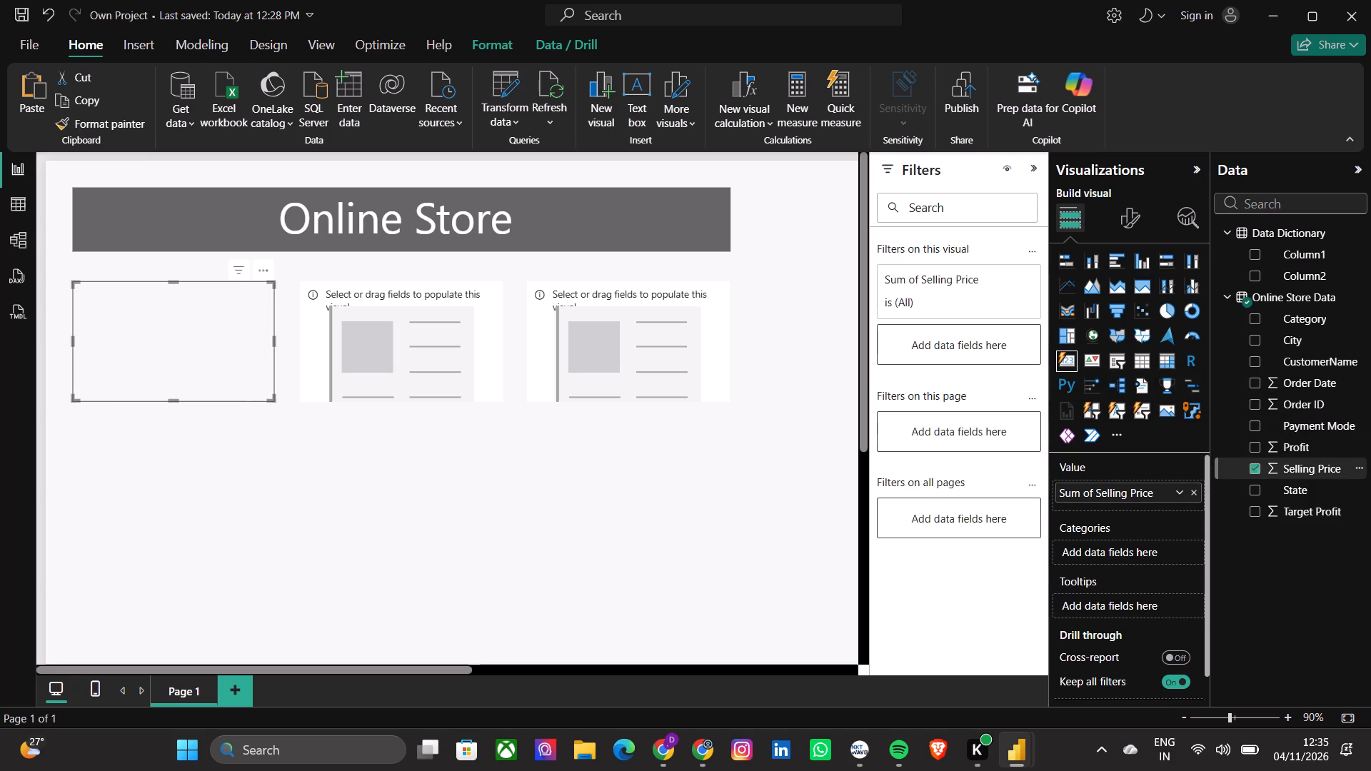
left_click(463, 379)
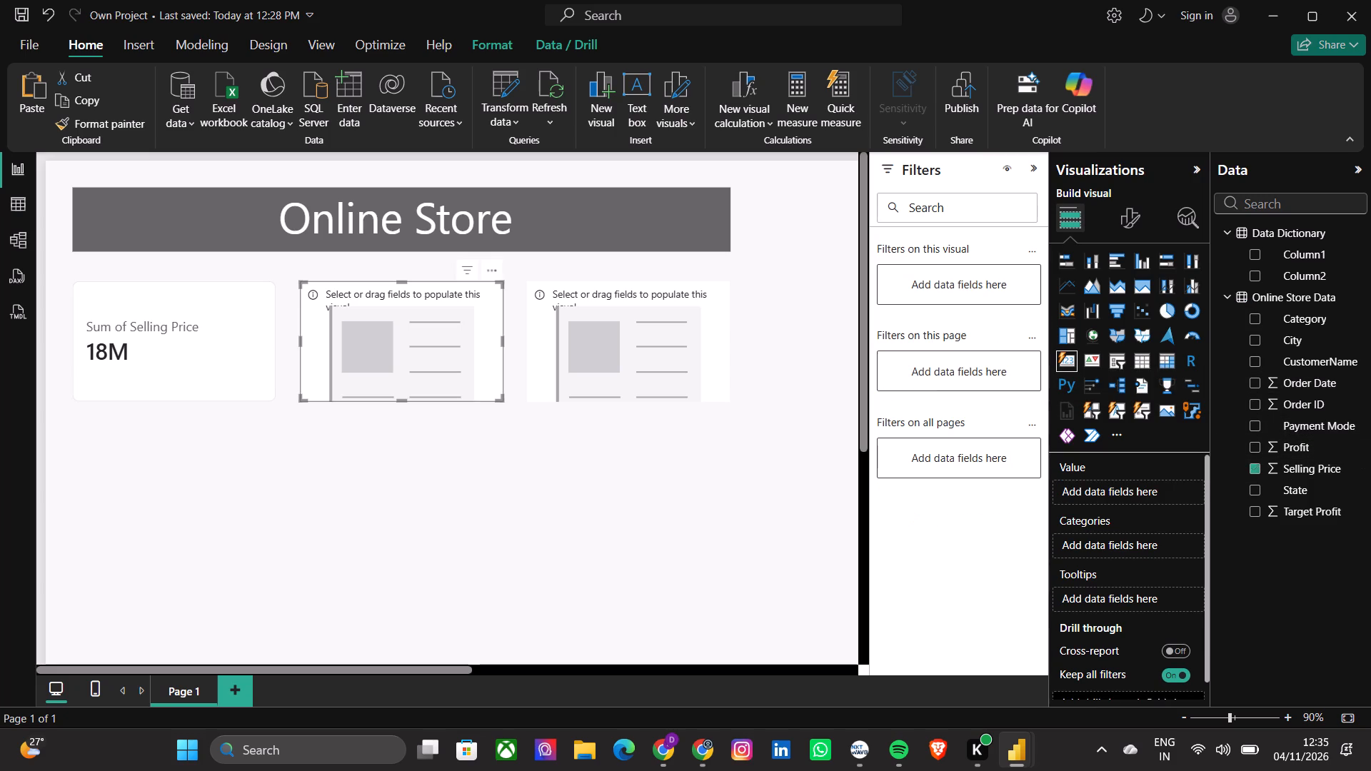
left_click(1256, 449)
left_click(710, 372)
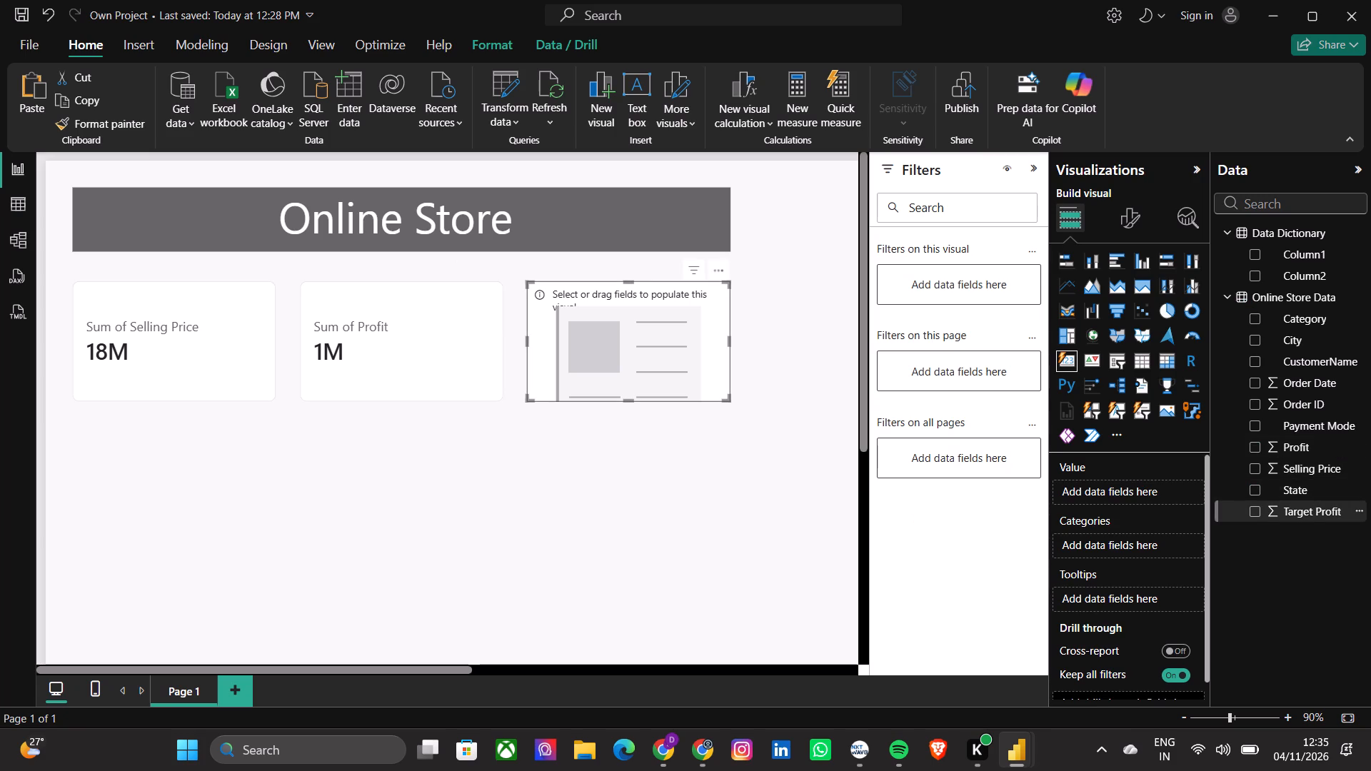
left_click(1256, 508)
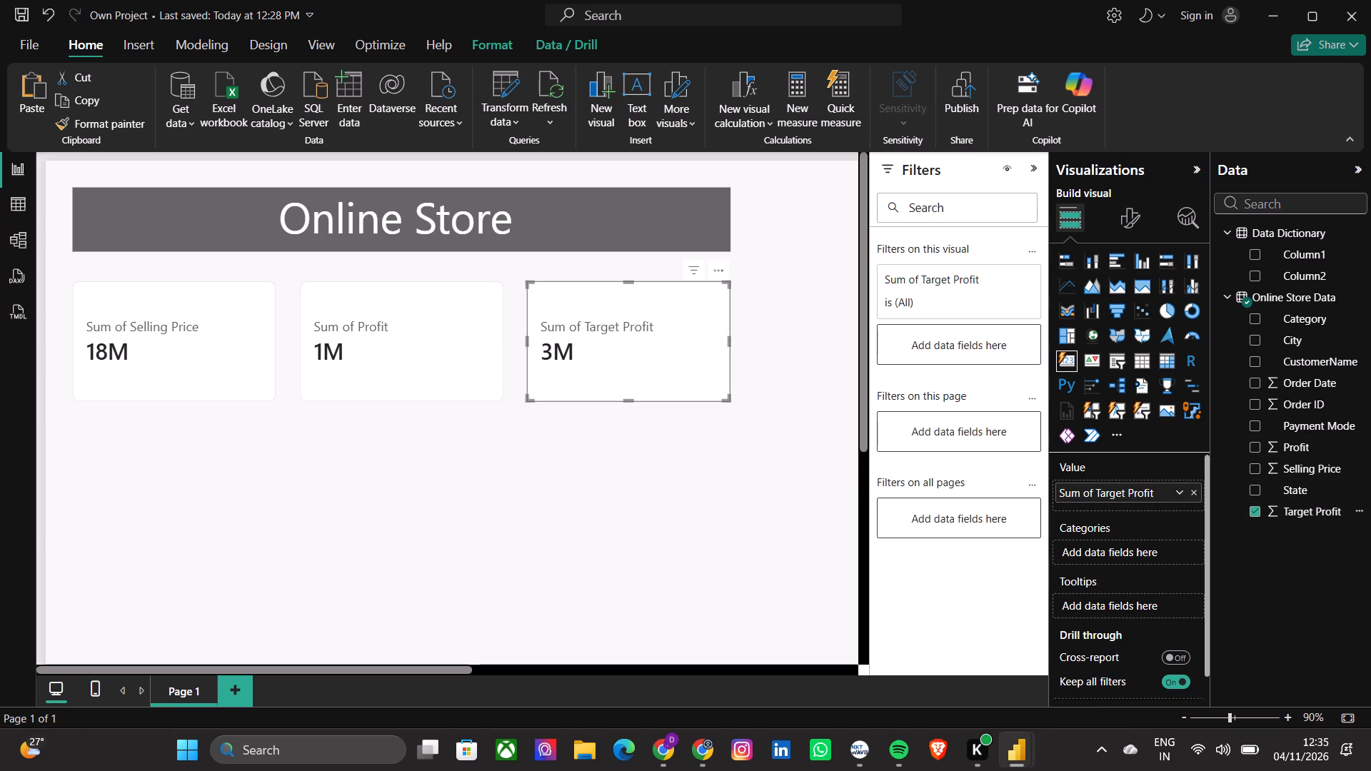
Look through the Target Profit card's formatting options for cards, multi-card layout and callout.
left_click(1131, 207)
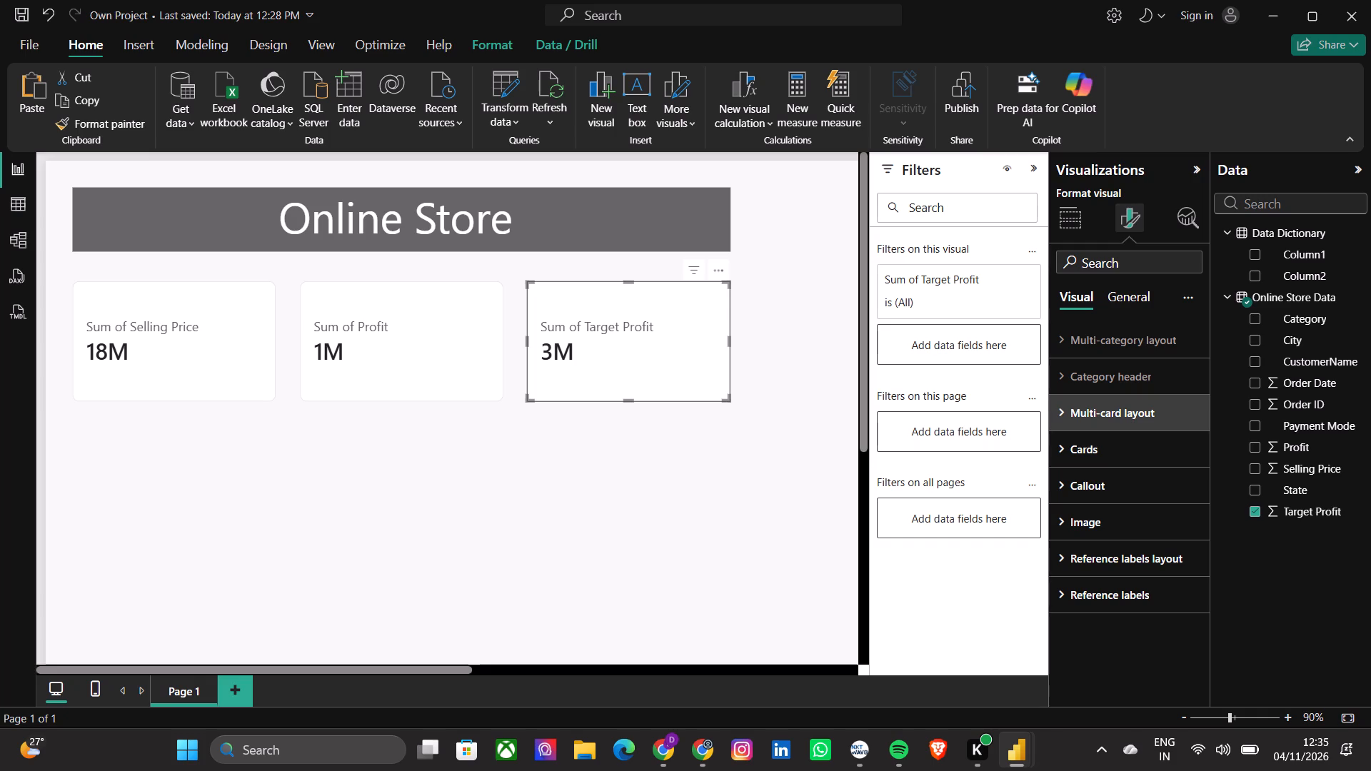
left_click(1111, 443)
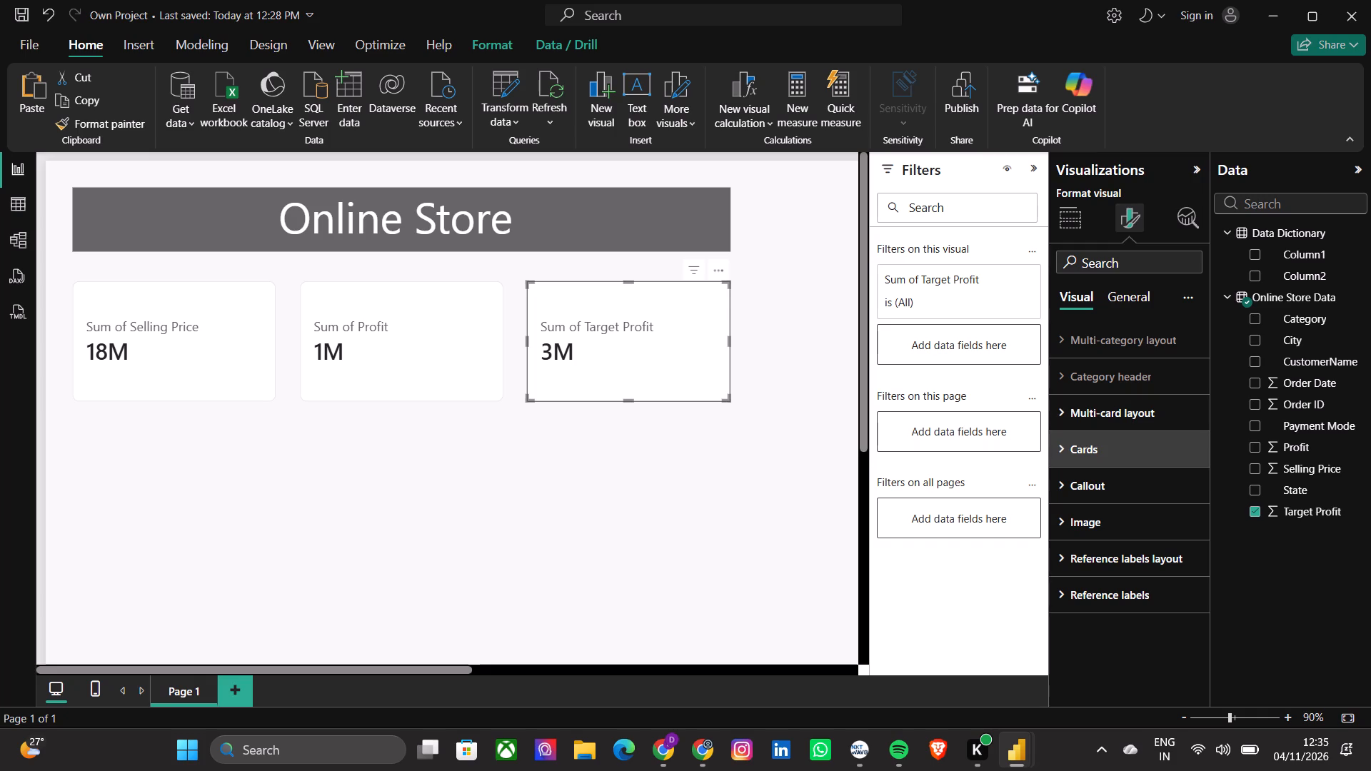
scroll(1111, 443, "down", 2)
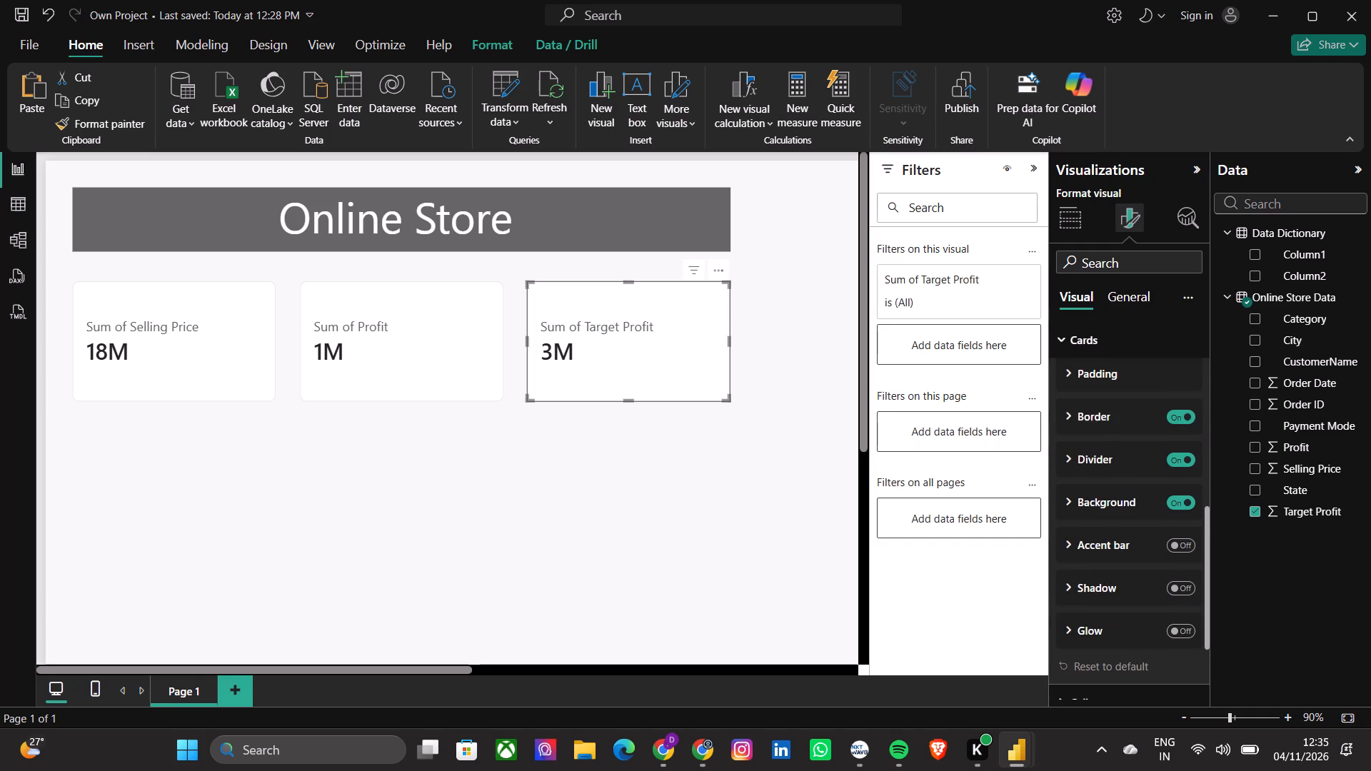
scroll(1111, 443, "up", 1)
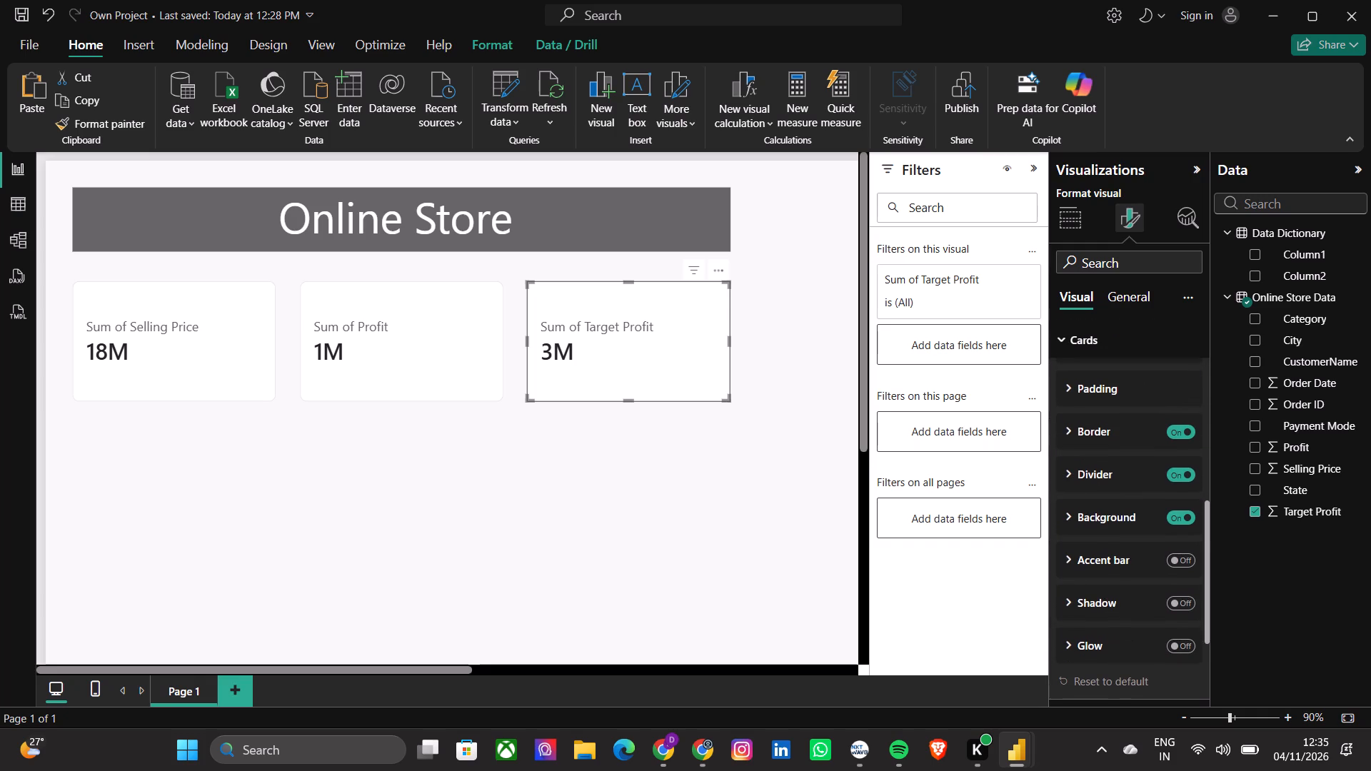
scroll(1110, 520, "up", 4)
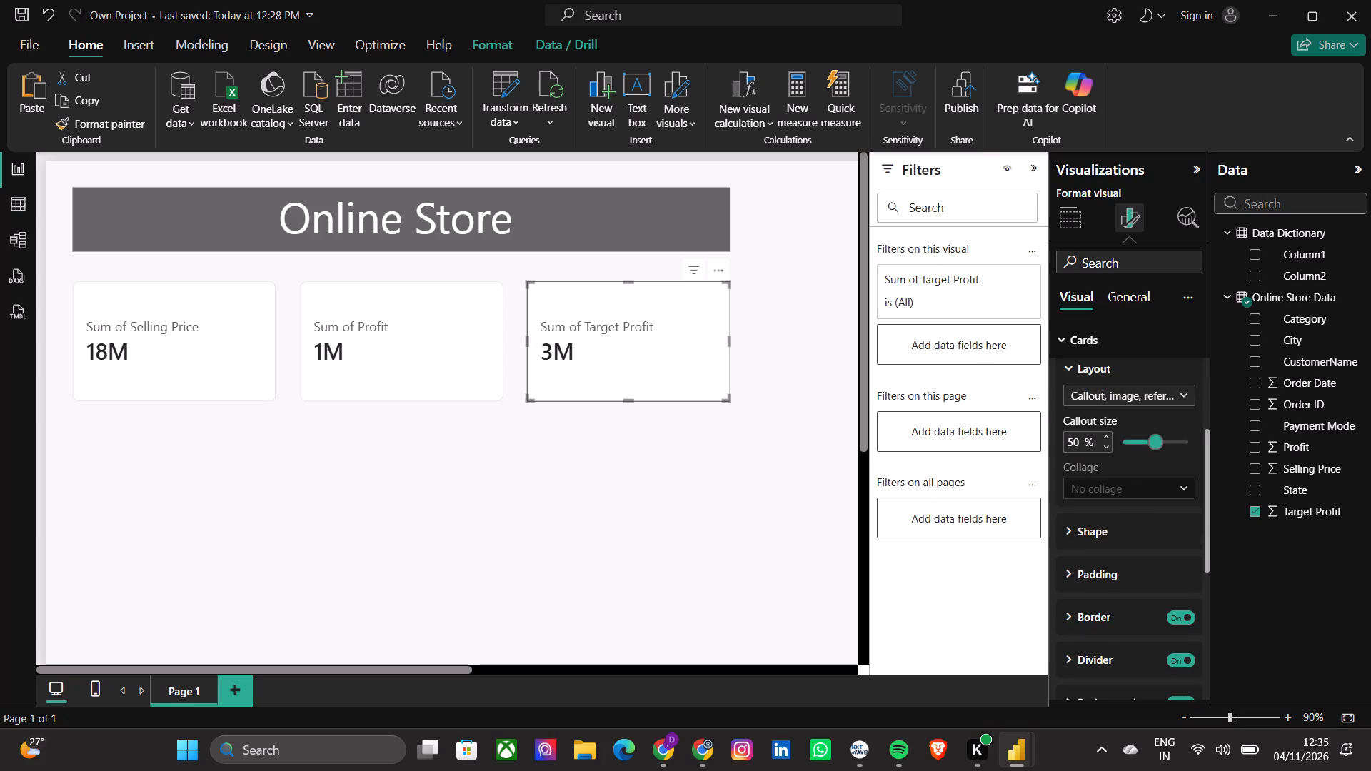
scroll(1110, 520, "up", 3)
left_click(1065, 438)
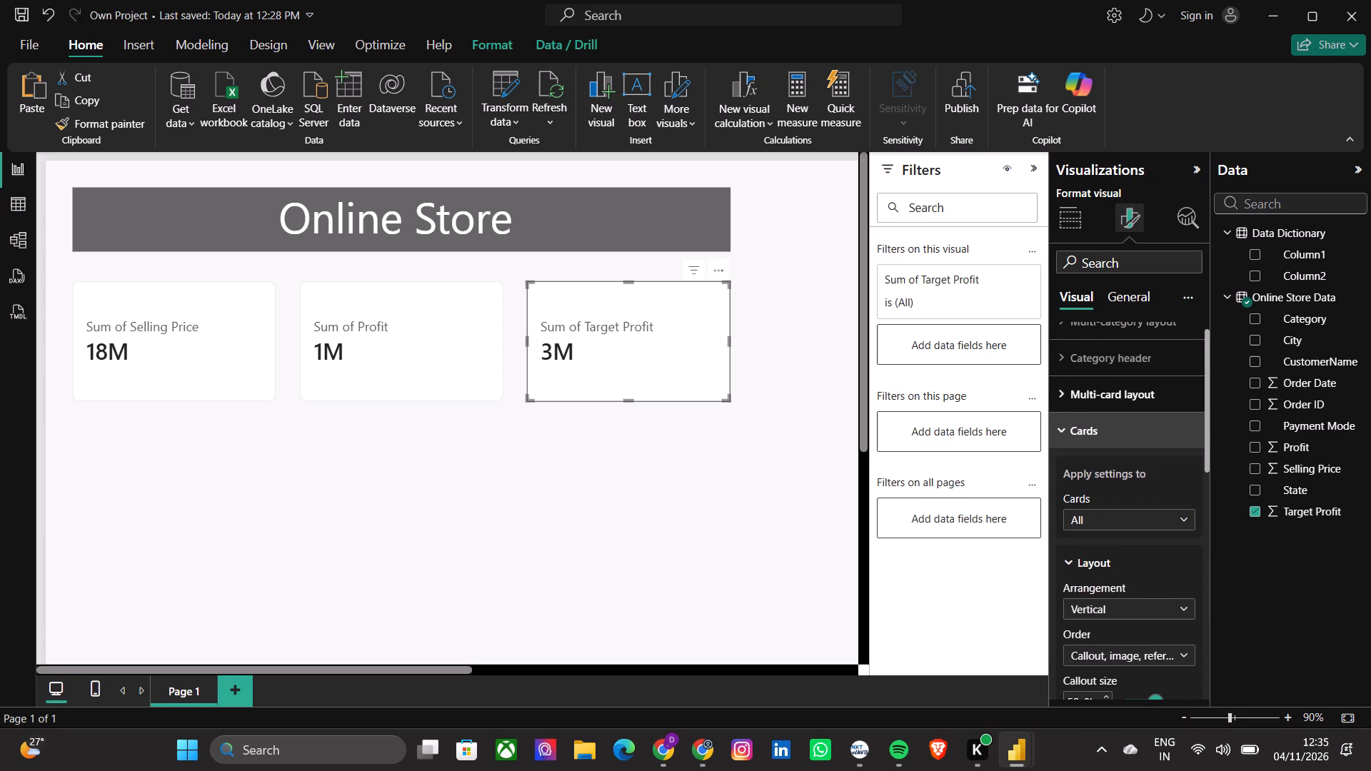
left_click(1065, 422)
scroll(1088, 443, "down", 1)
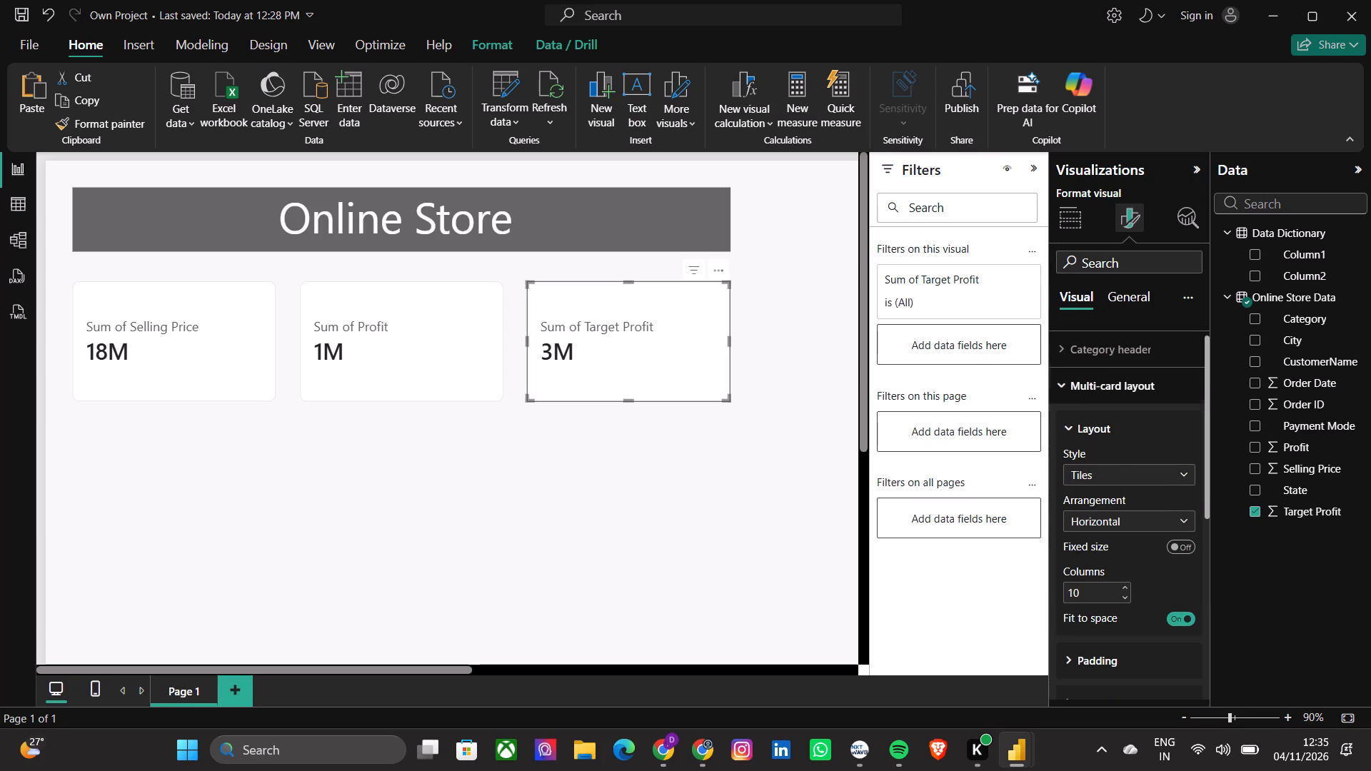
scroll(1088, 443, "down", 5)
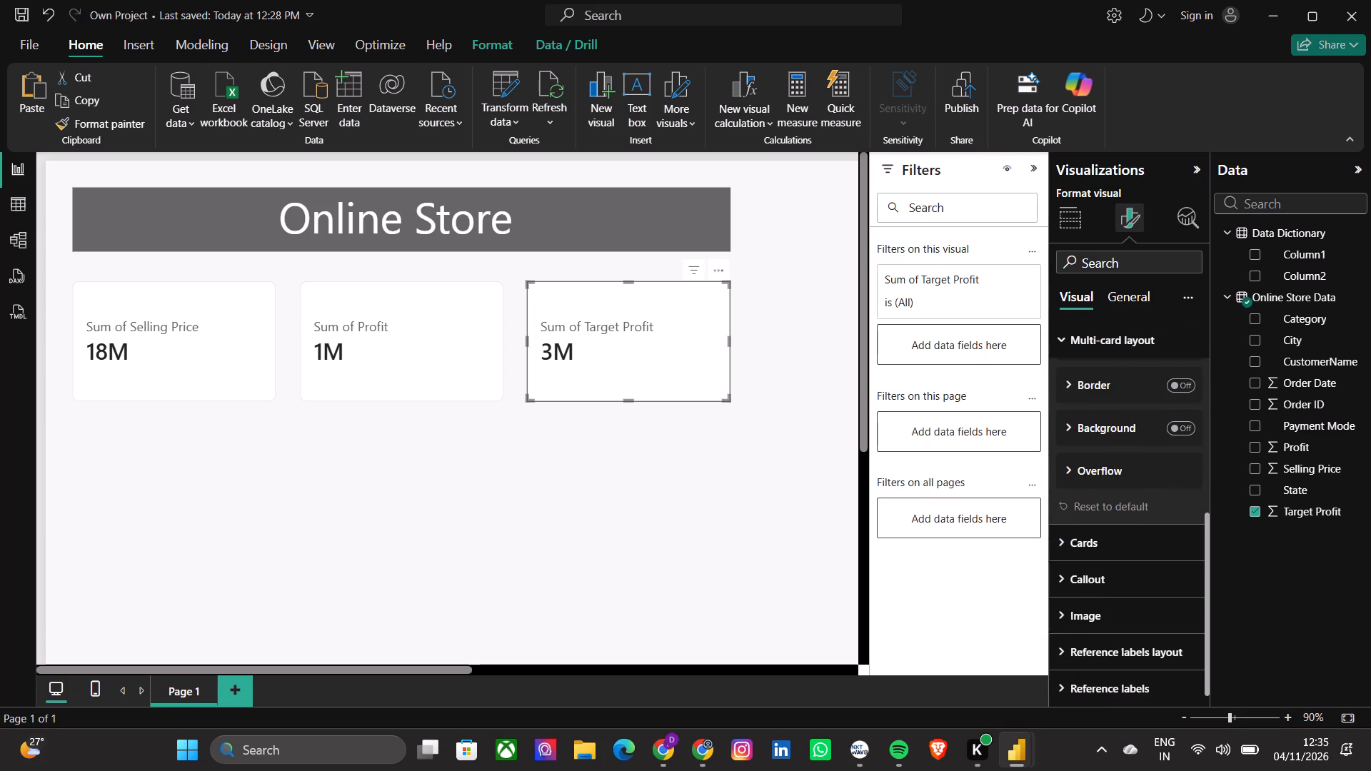
left_click(1088, 576)
scroll(1088, 576, "down", 1)
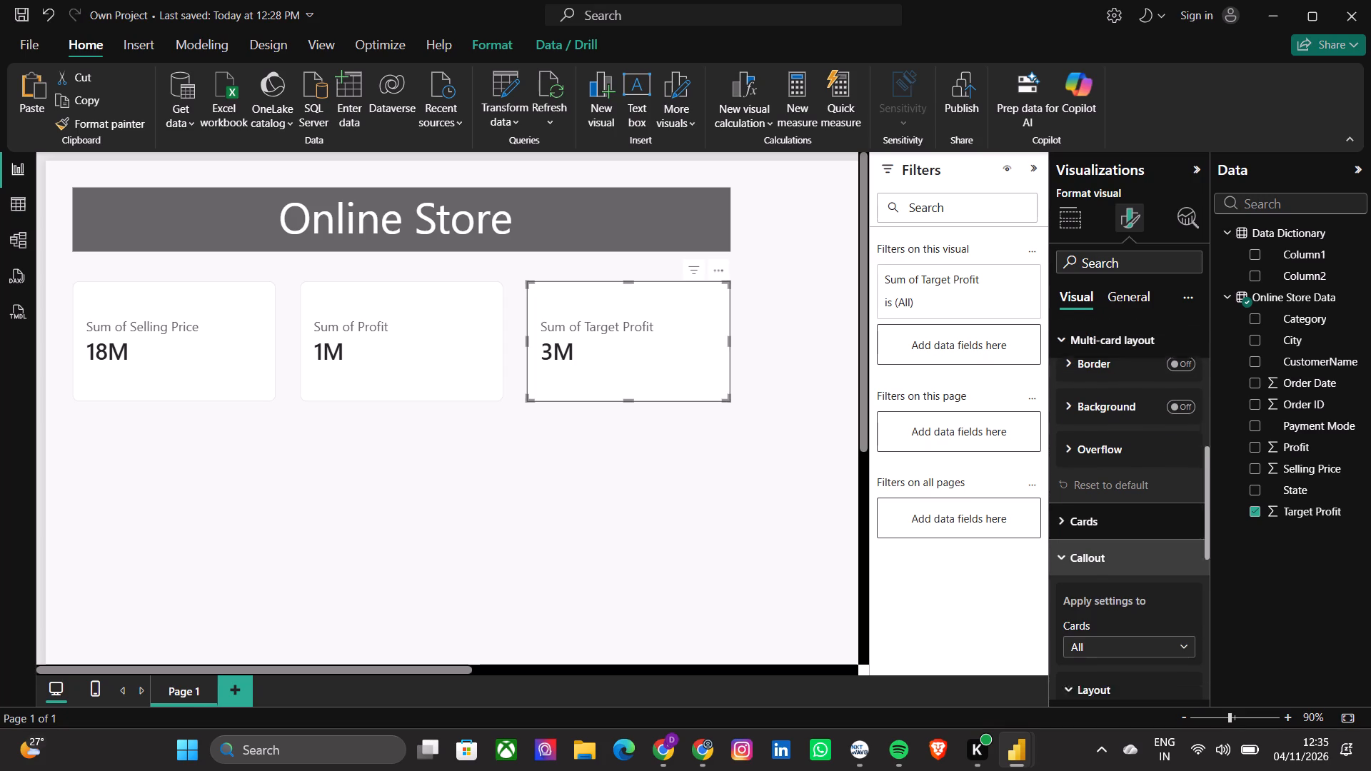
scroll(1088, 576, "down", 2)
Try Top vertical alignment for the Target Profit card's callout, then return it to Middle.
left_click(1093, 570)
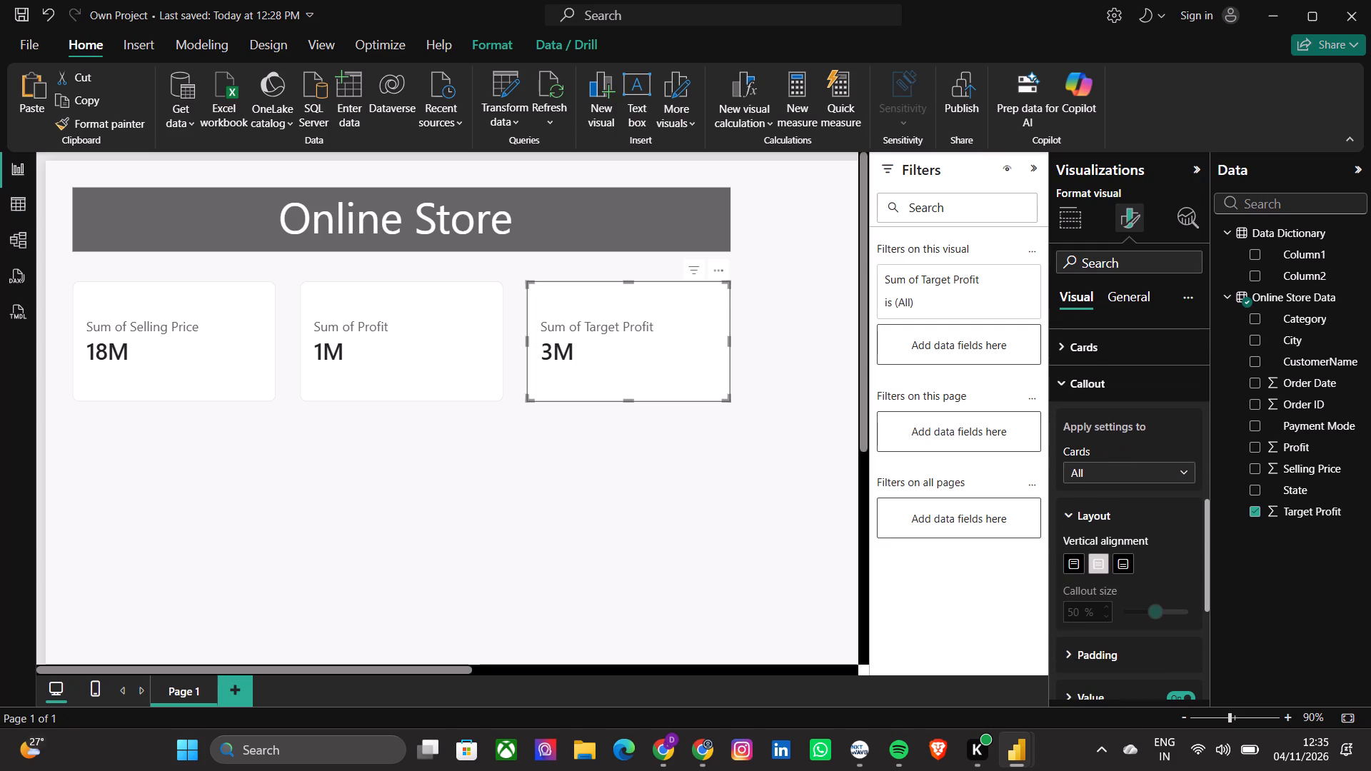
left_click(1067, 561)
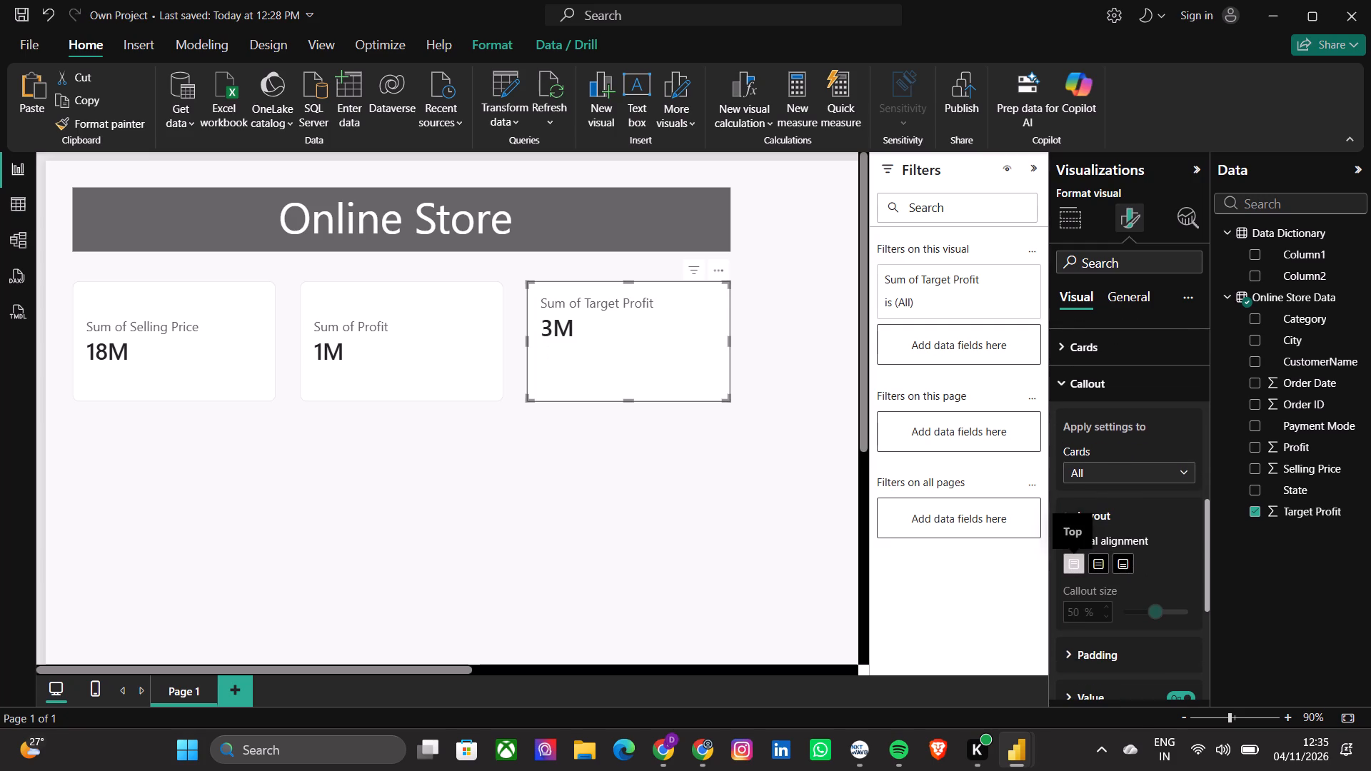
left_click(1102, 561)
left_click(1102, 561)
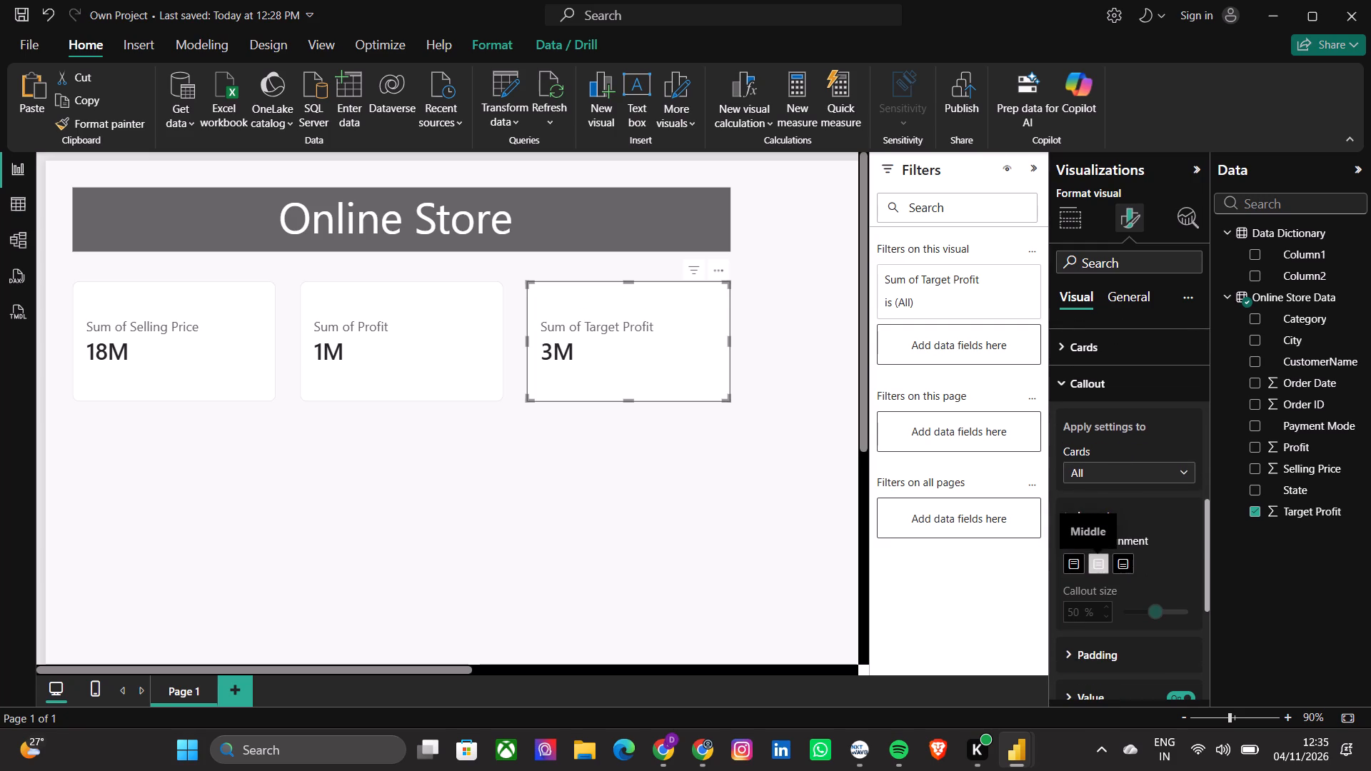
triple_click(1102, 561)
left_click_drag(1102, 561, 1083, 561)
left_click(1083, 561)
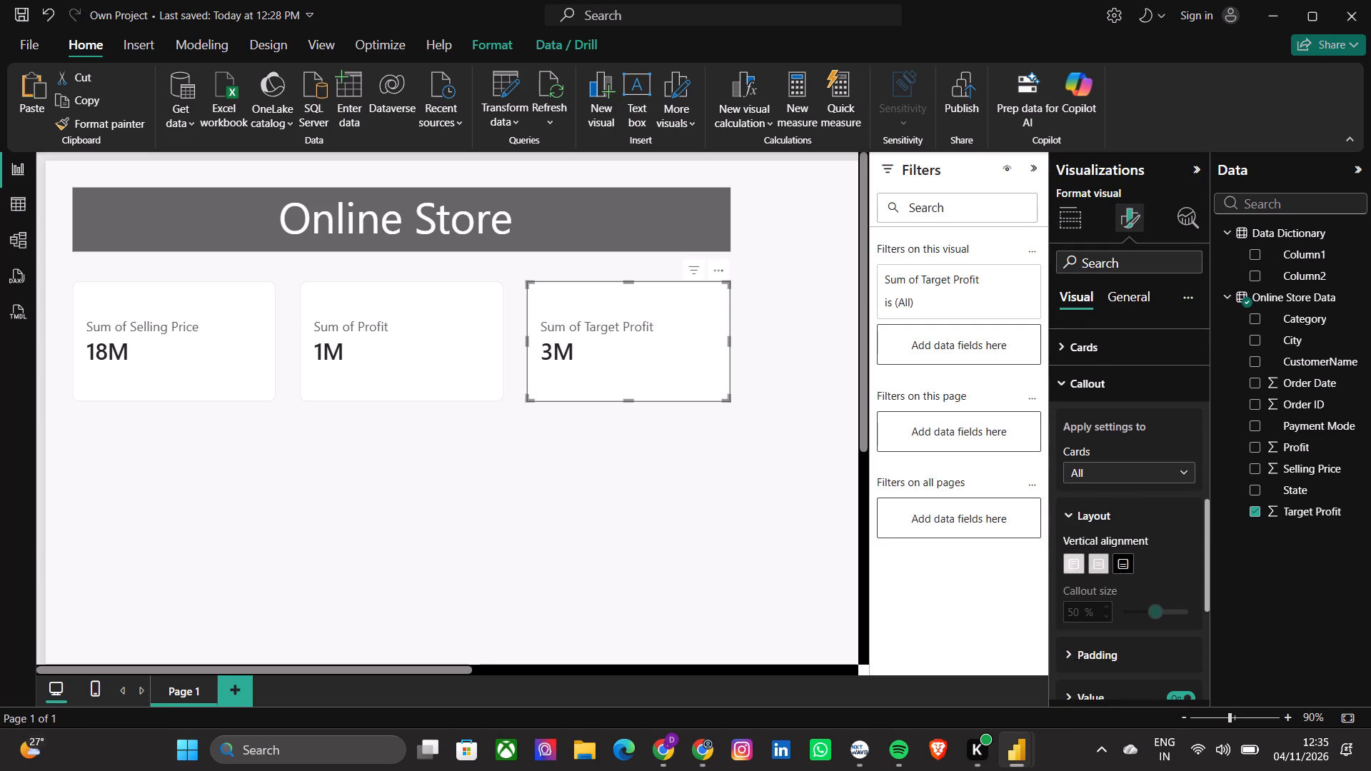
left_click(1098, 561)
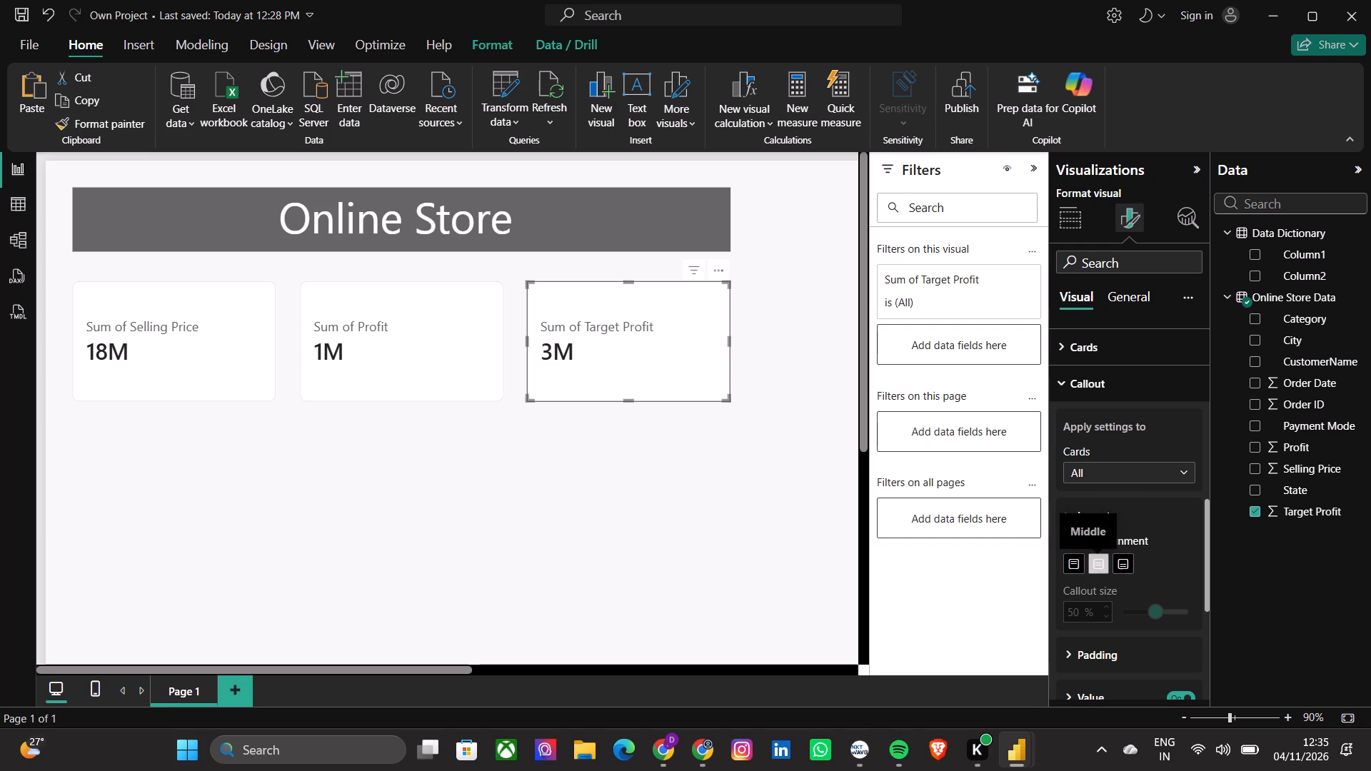
Examine the remaining callout options and the card layout options of the Target Profit card.
scroll(1151, 532, "down", 3)
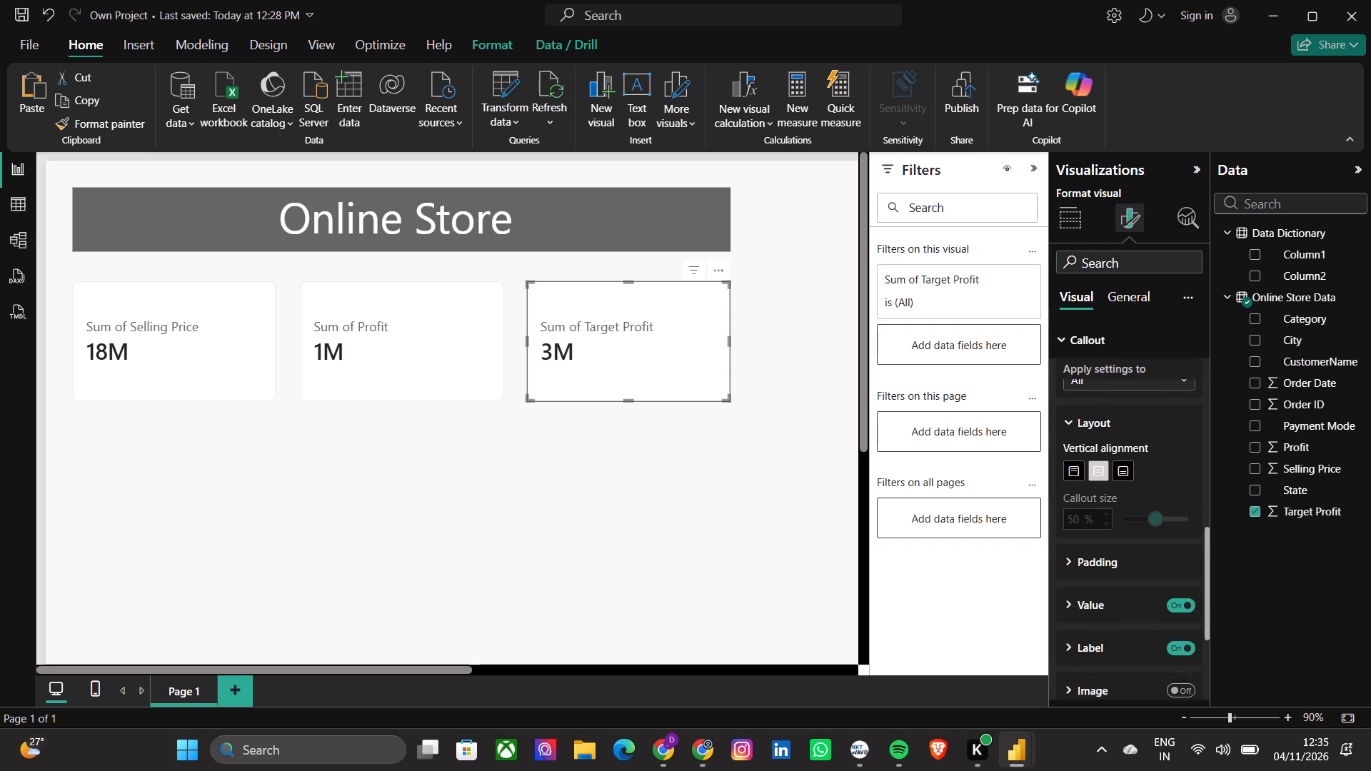
scroll(1151, 532, "down", 1)
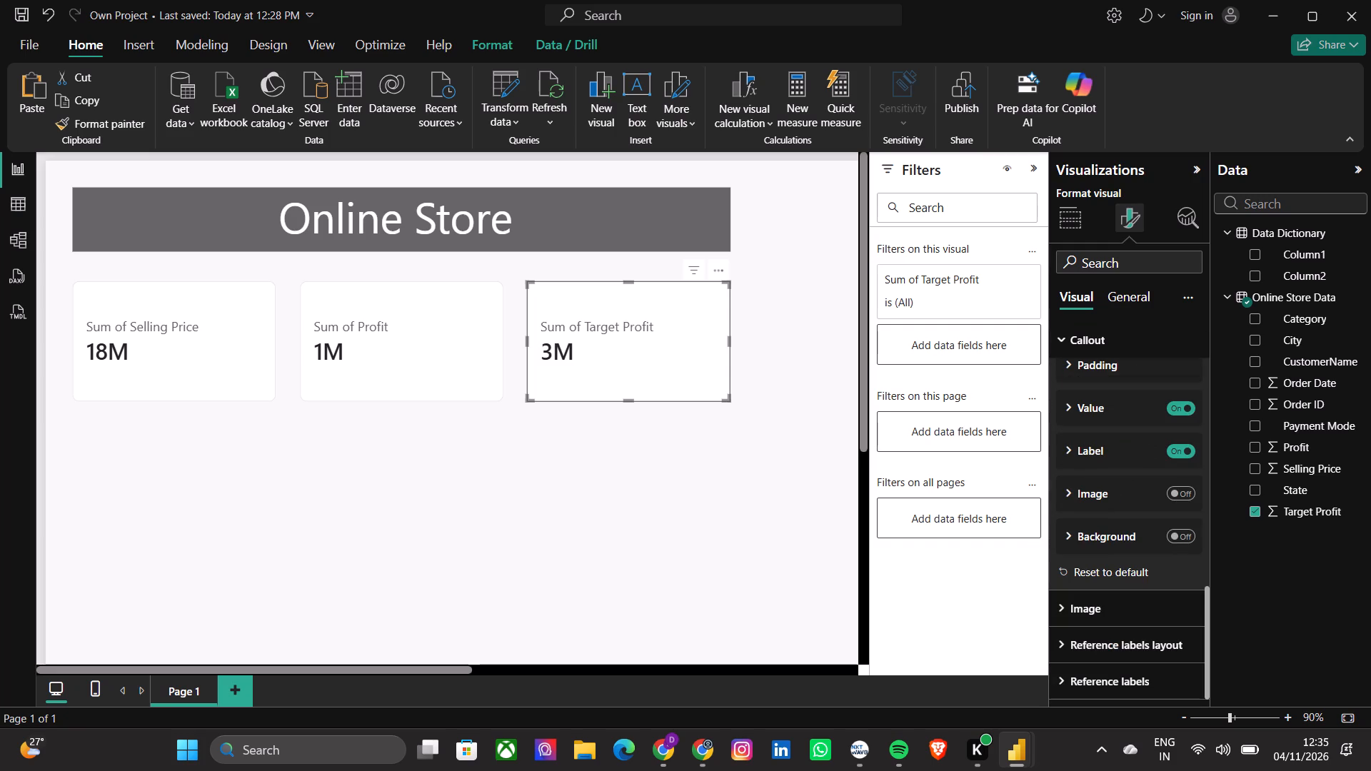
scroll(1109, 445, "up", 3)
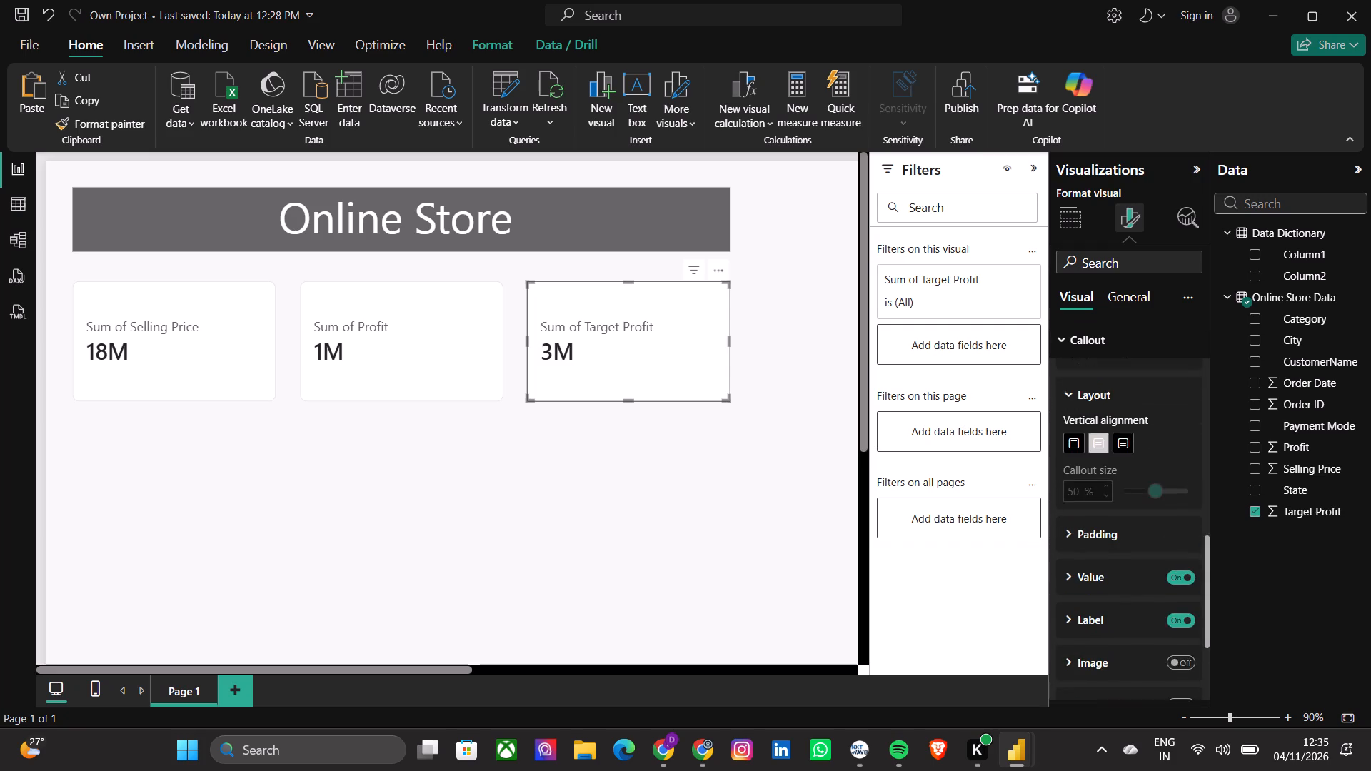
scroll(1109, 445, "up", 3)
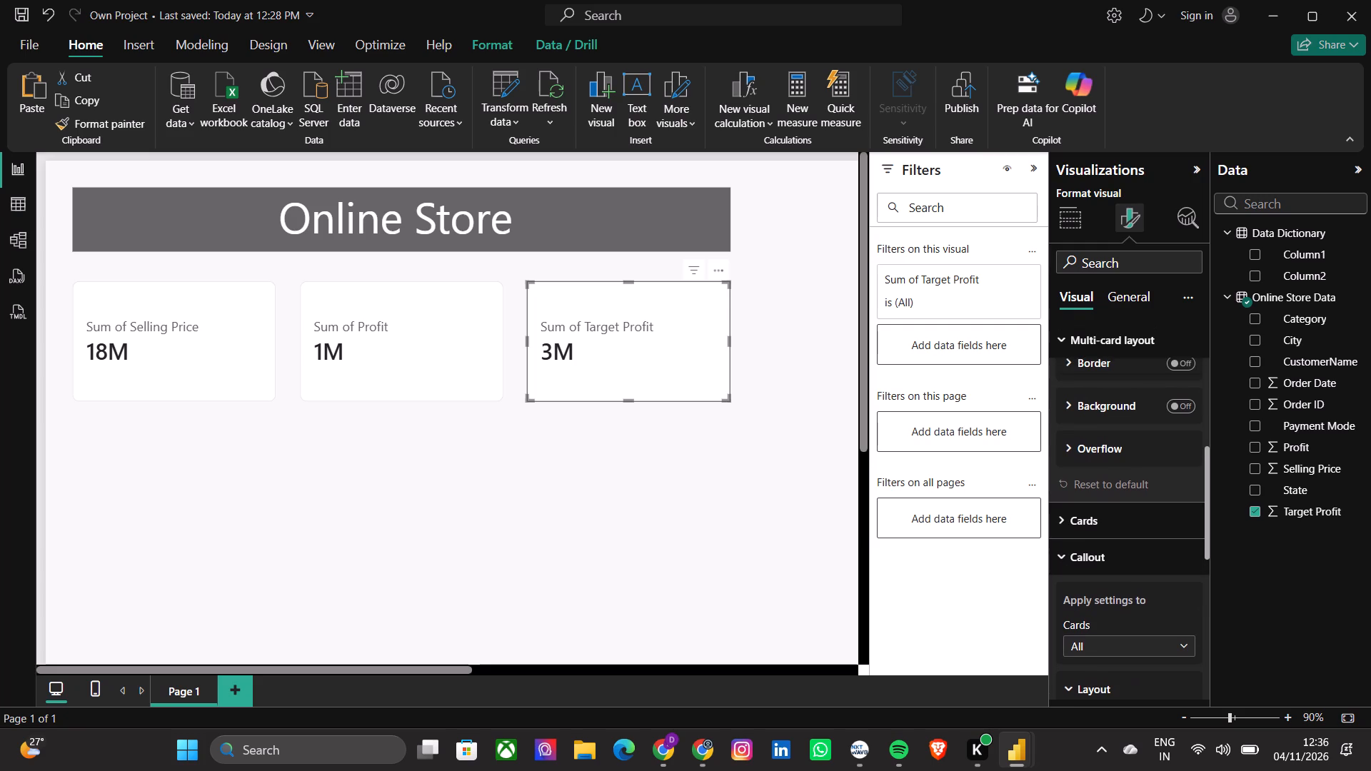
left_click(1100, 521)
scroll(1100, 521, "down", 1)
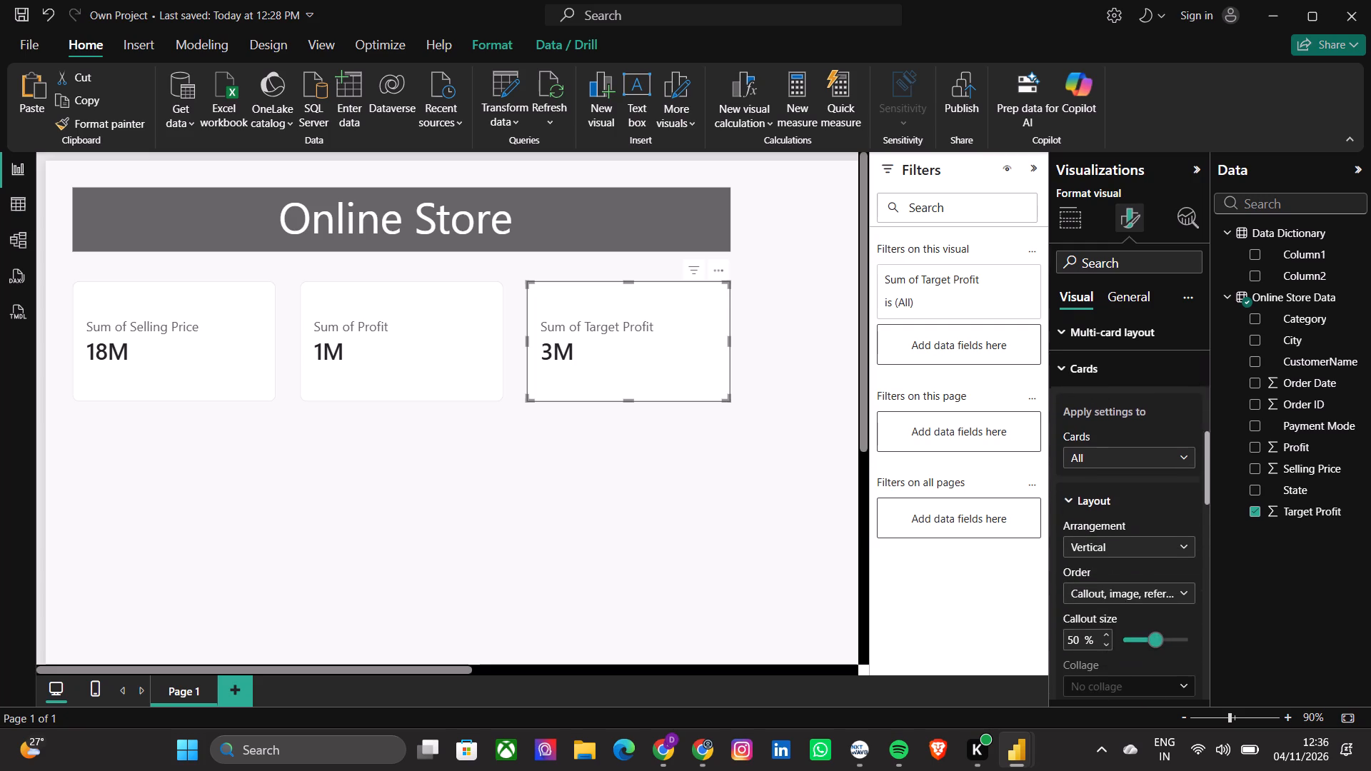
scroll(1100, 521, "down", 3)
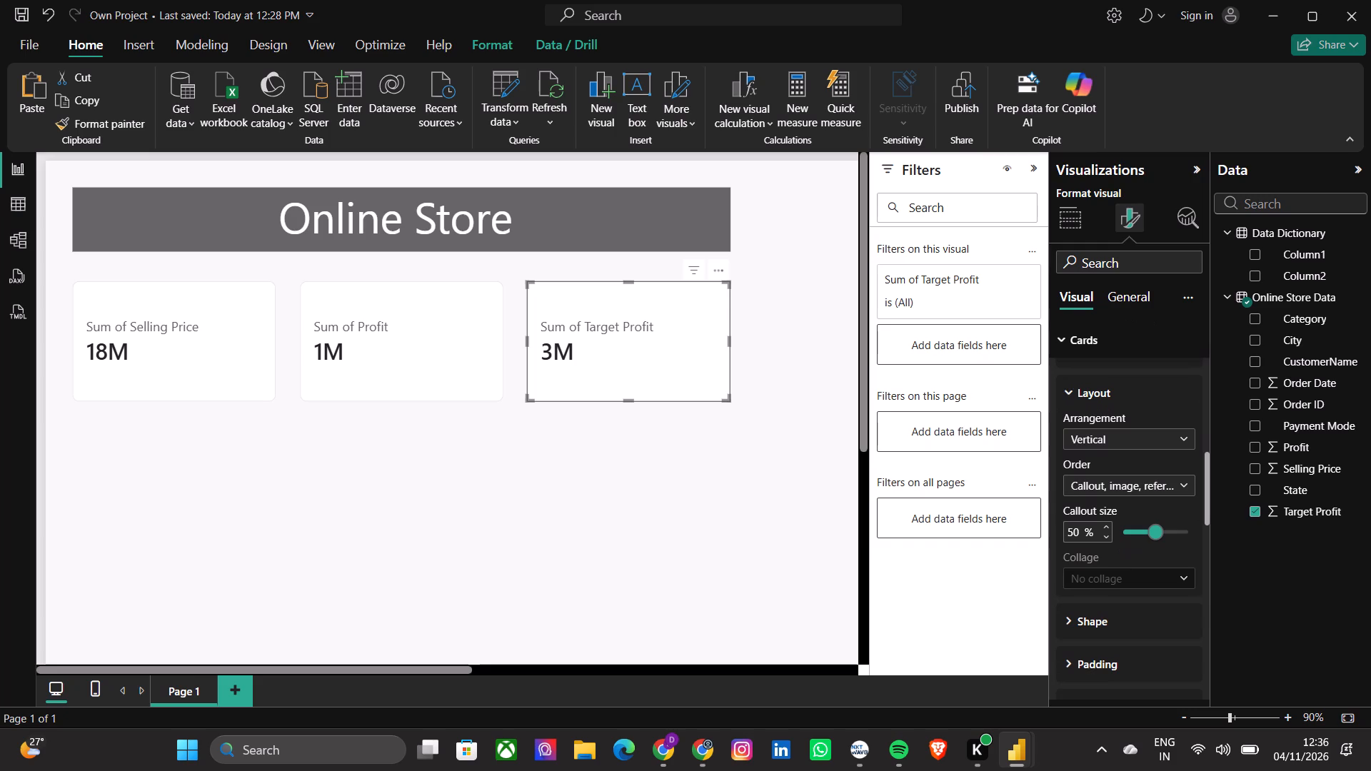
scroll(1100, 521, "up", 2)
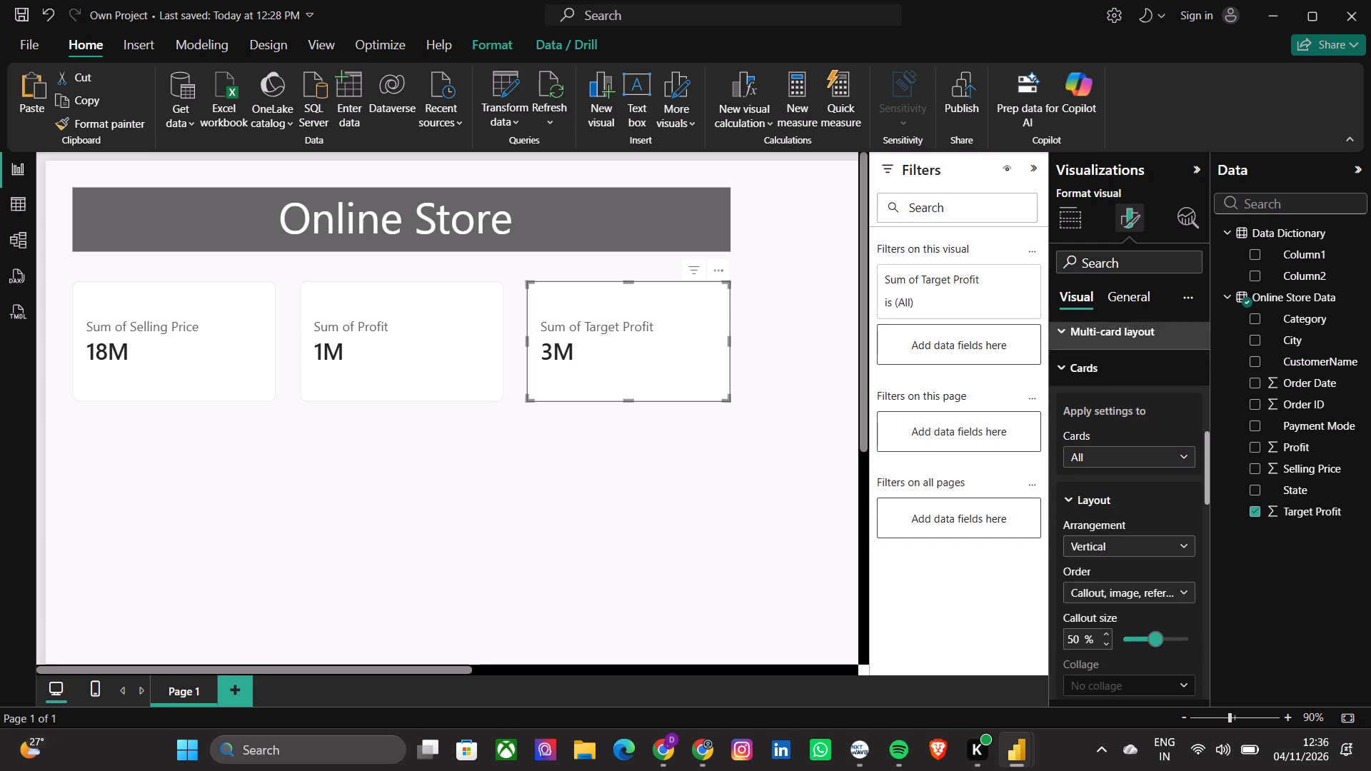
Check the Target Profit card's general formatting options, including its background, border and shadow effects.
left_click(1133, 296)
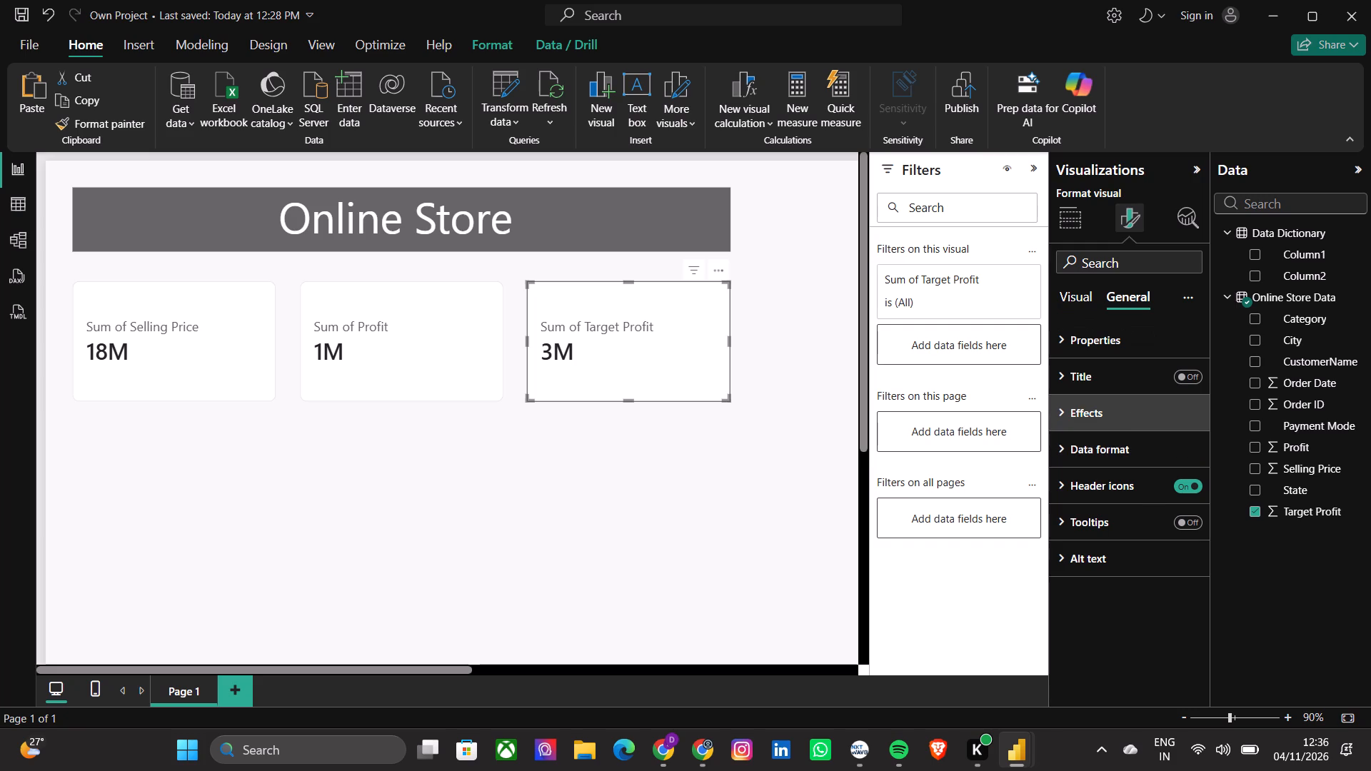
left_click(1110, 408)
scroll(1113, 515, "down", 4)
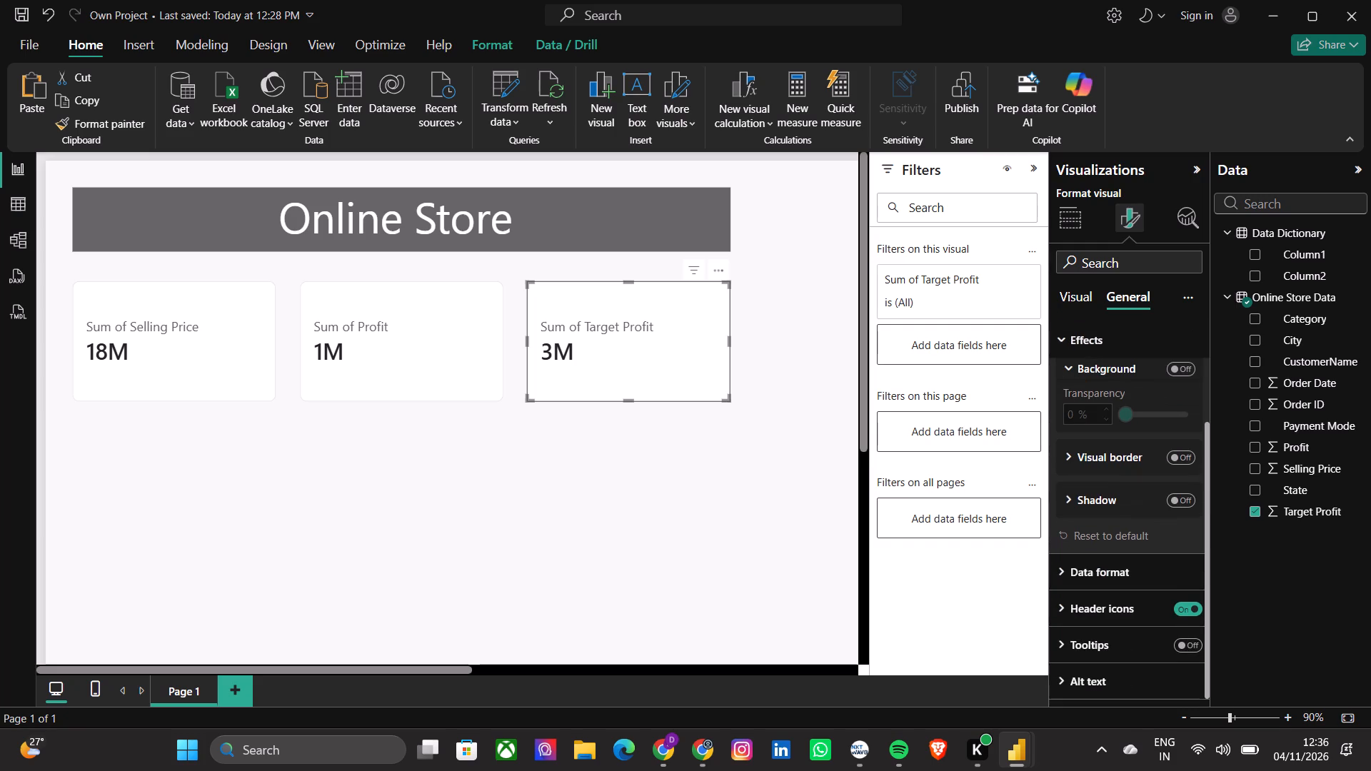
scroll(1113, 515, "down", 1)
left_click(1119, 575)
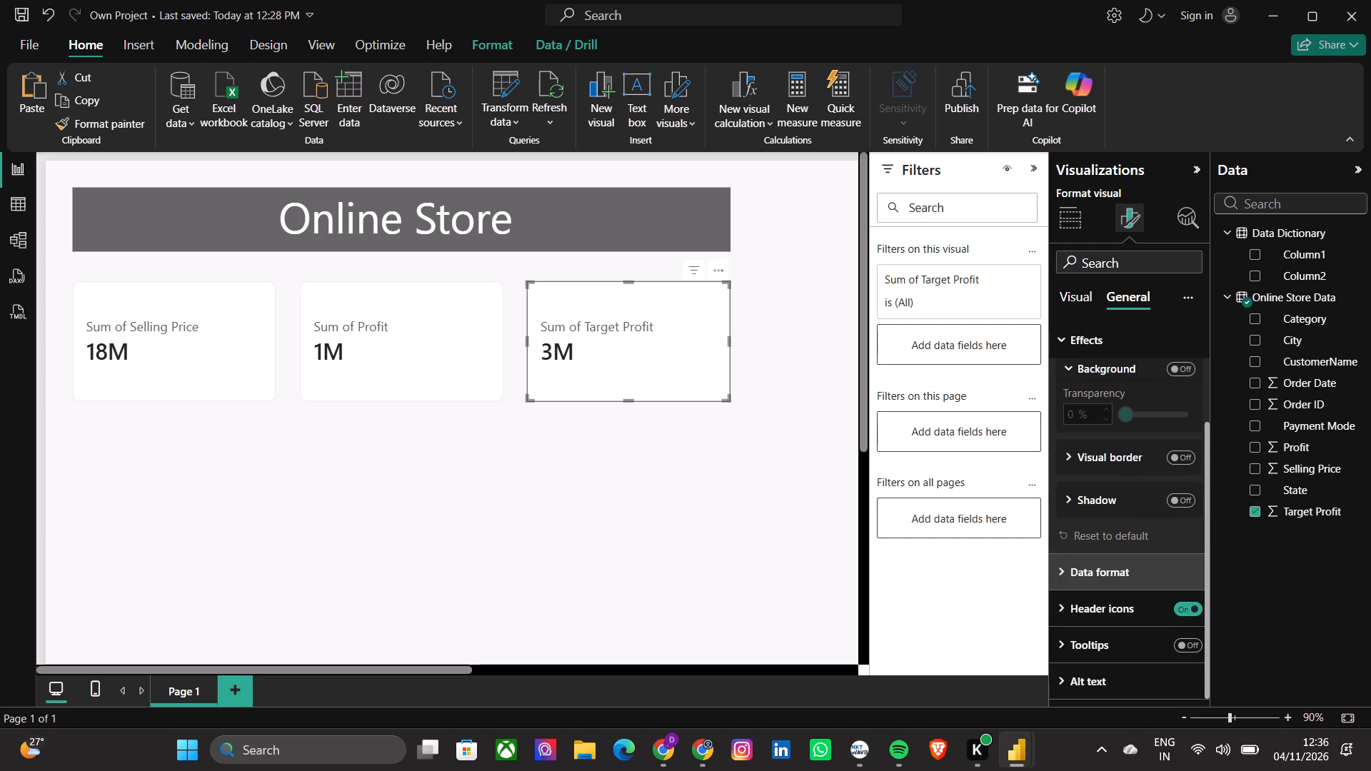
scroll(1119, 575, "down", 2)
scroll(1119, 575, "up", 4)
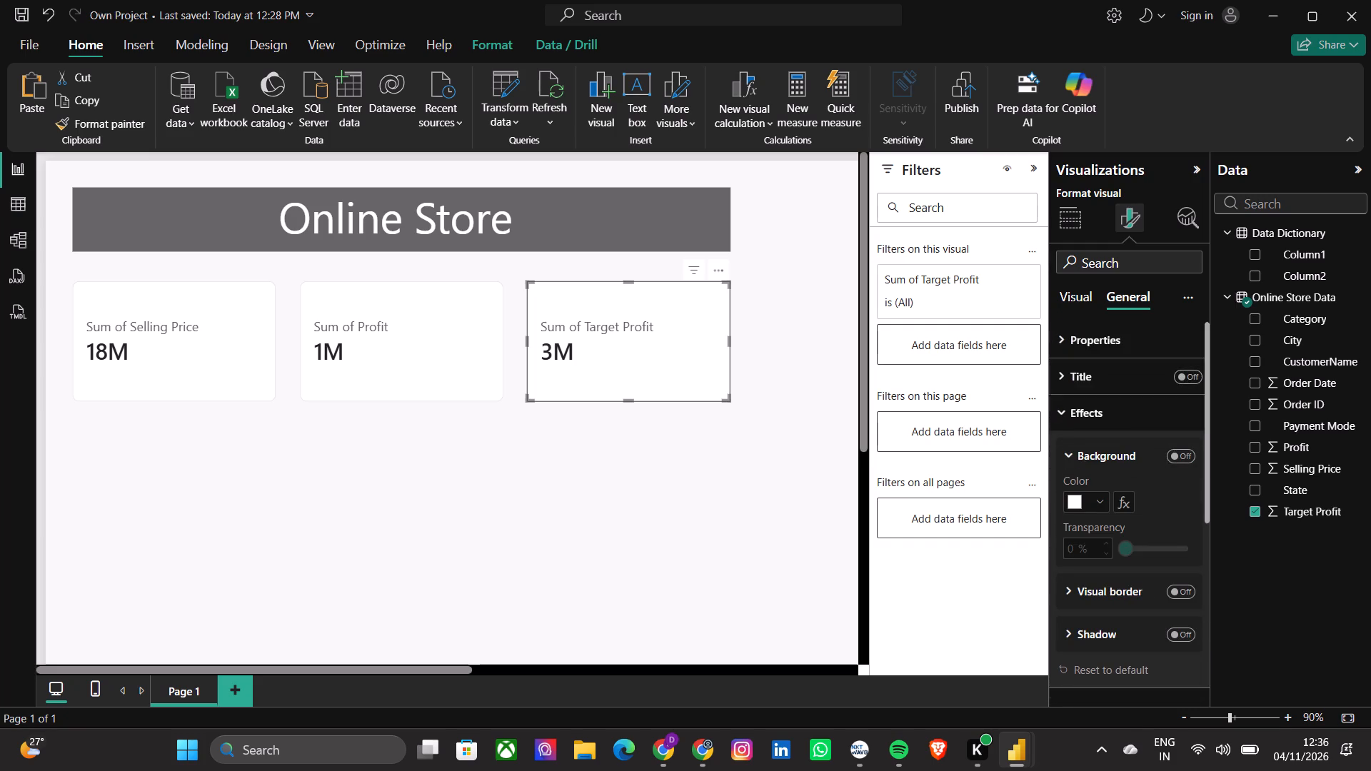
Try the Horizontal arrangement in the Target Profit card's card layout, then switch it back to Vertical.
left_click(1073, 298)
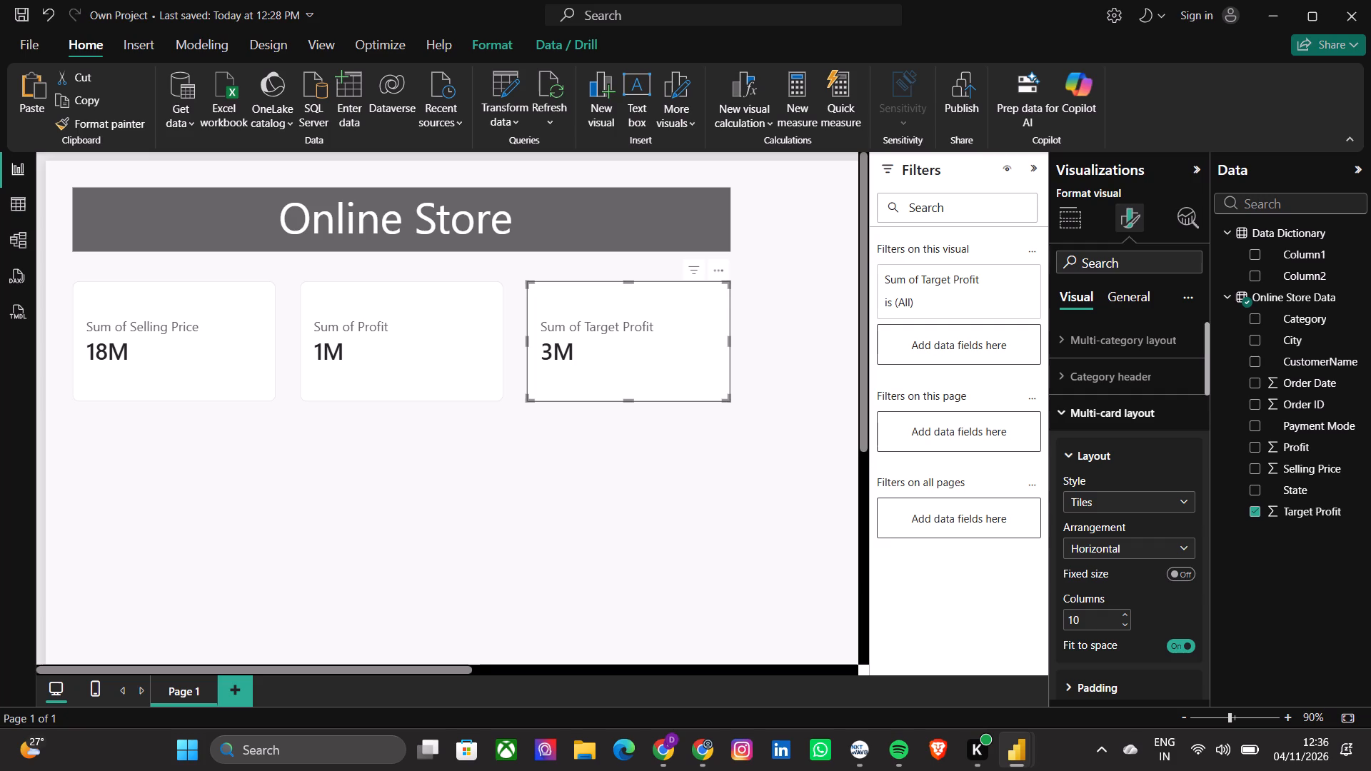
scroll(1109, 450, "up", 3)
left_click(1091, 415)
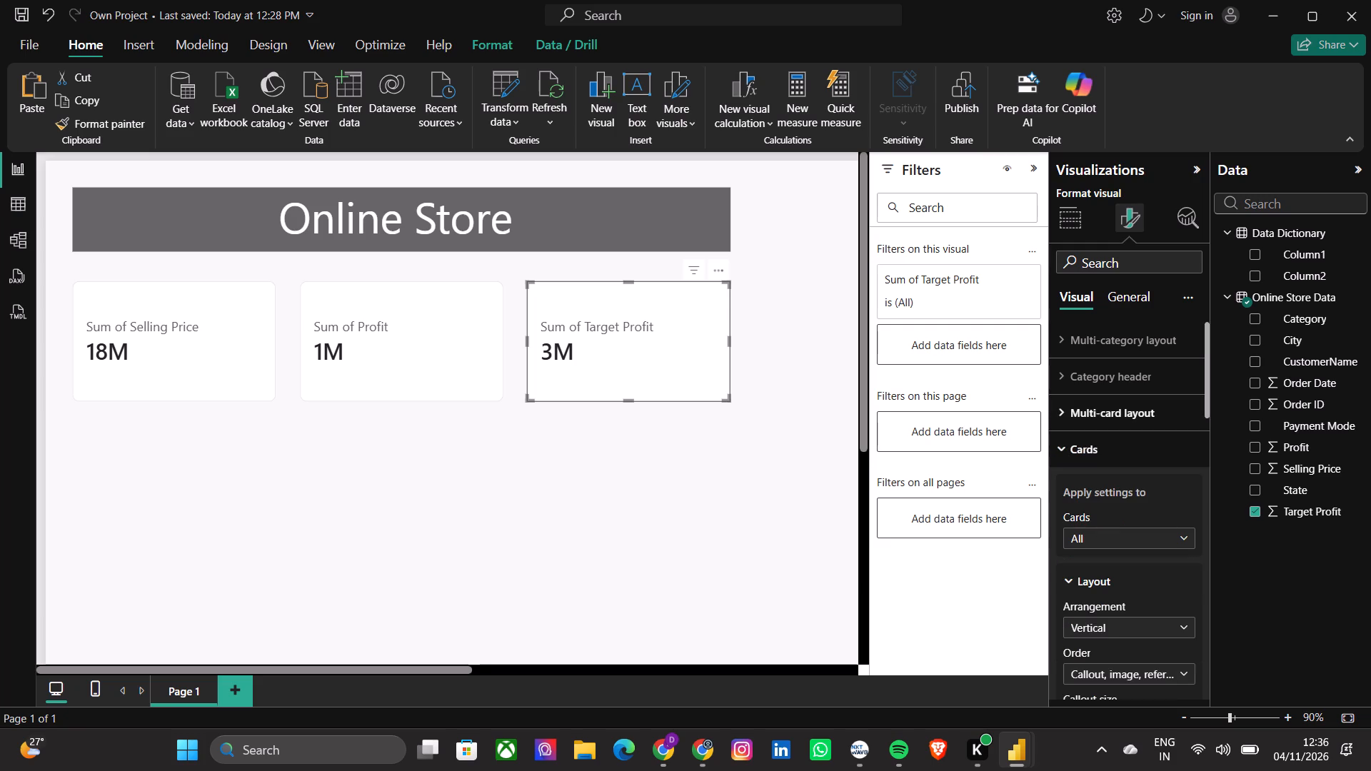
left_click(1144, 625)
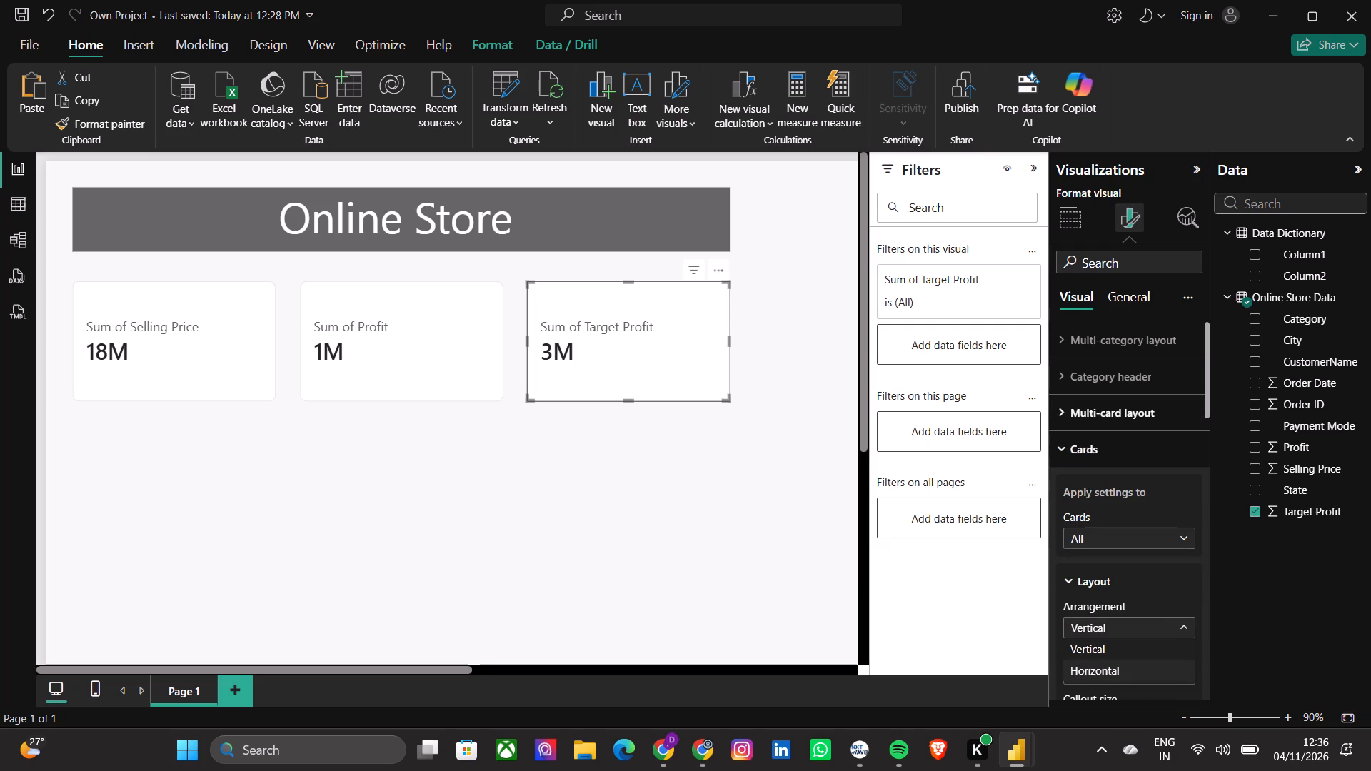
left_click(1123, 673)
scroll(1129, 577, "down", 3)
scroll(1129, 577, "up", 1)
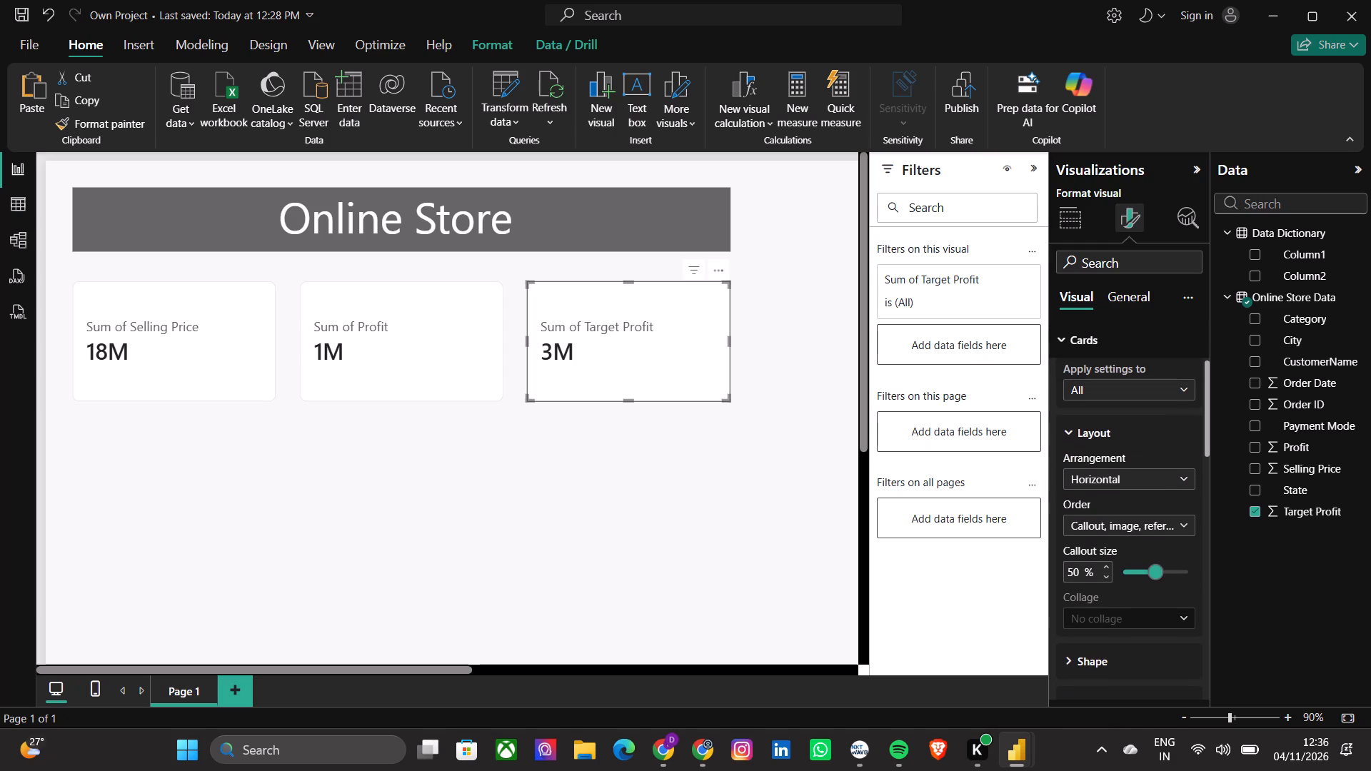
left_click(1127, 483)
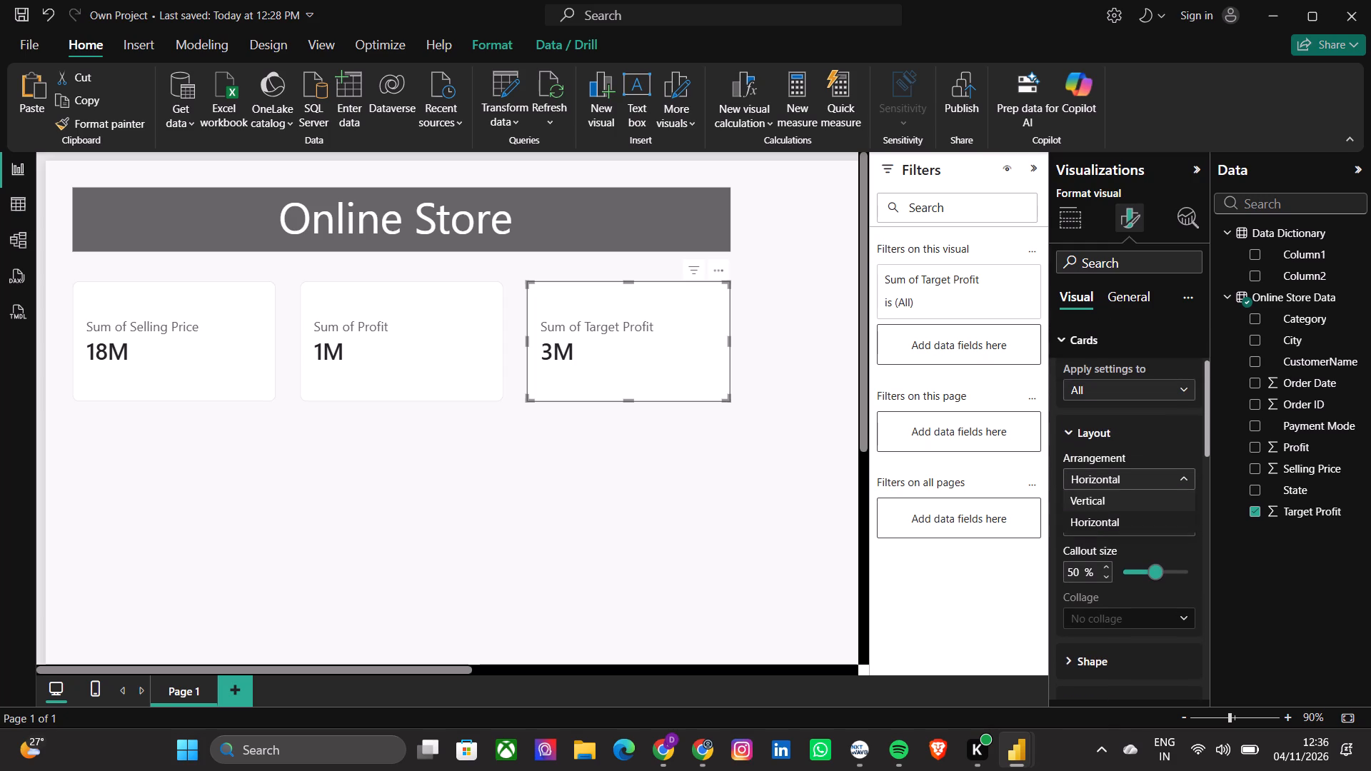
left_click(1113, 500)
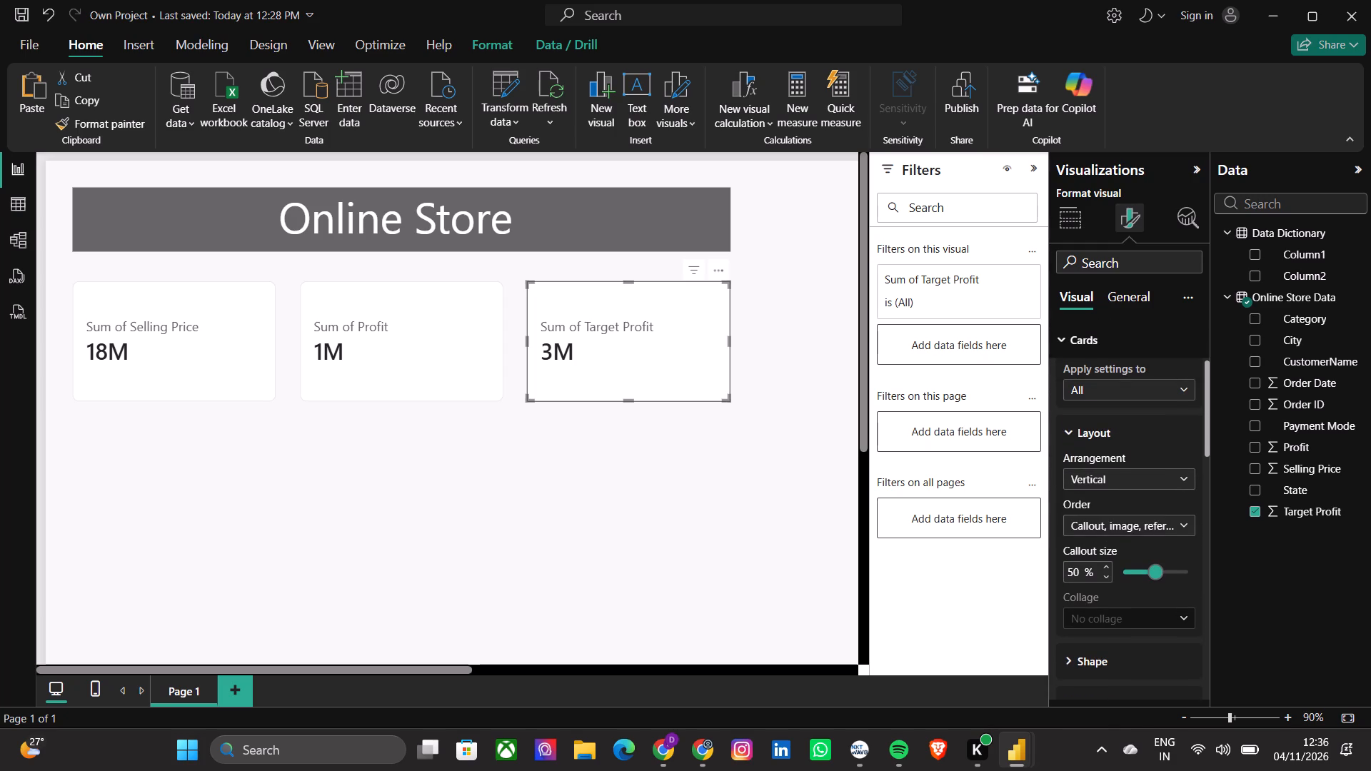
Review the Target Profit card's callout settings and its card options, including shape, padding, border, divider and background.
left_click(1081, 429)
left_click(1076, 341)
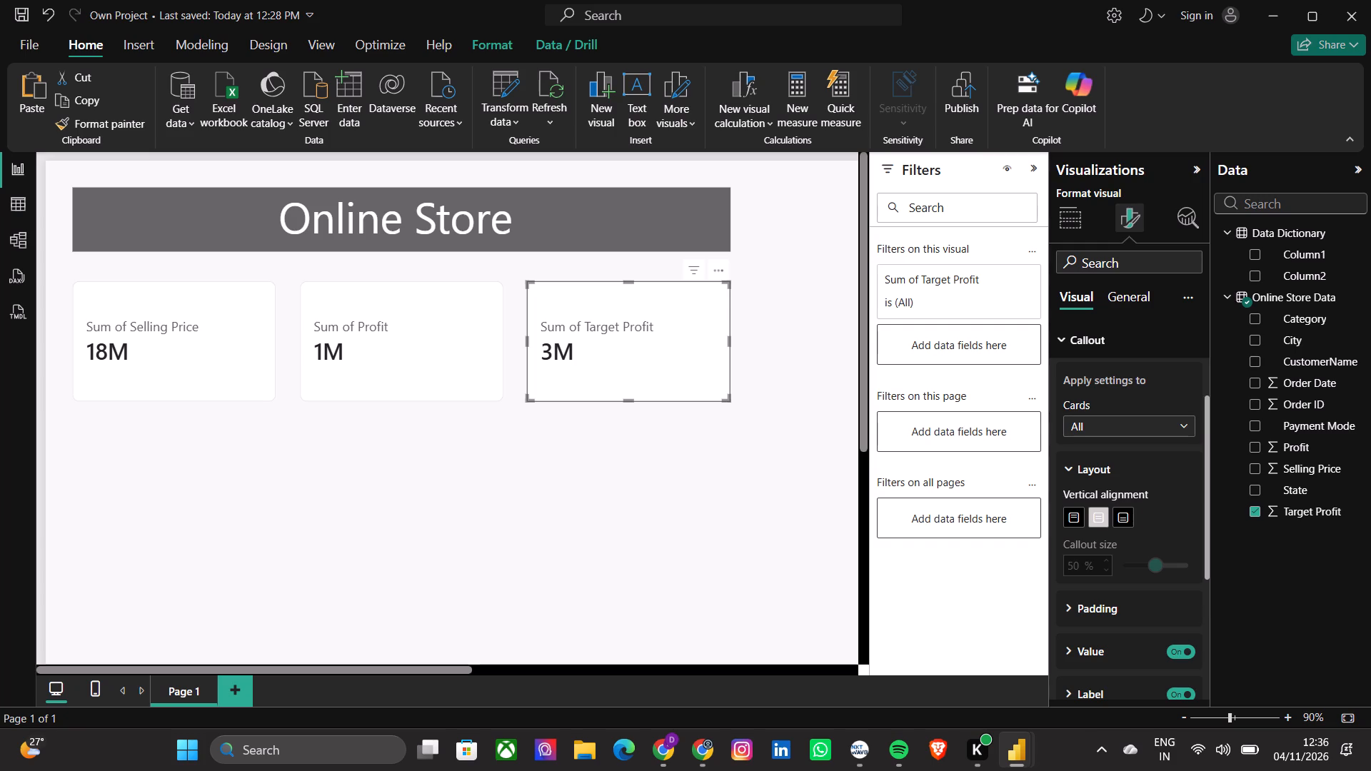
left_click(1117, 431)
left_click(1145, 400)
left_click(1063, 343)
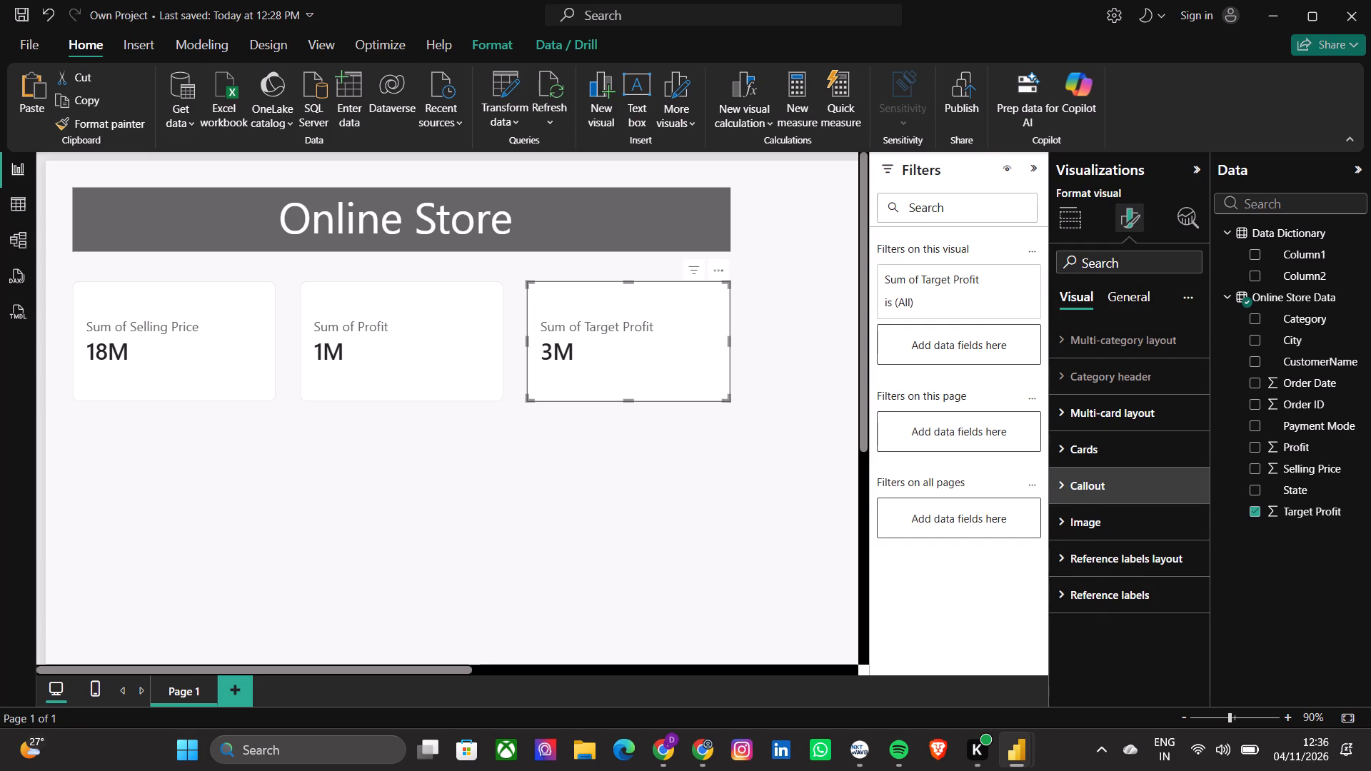
left_click(1068, 450)
scroll(1105, 602, "down", 3)
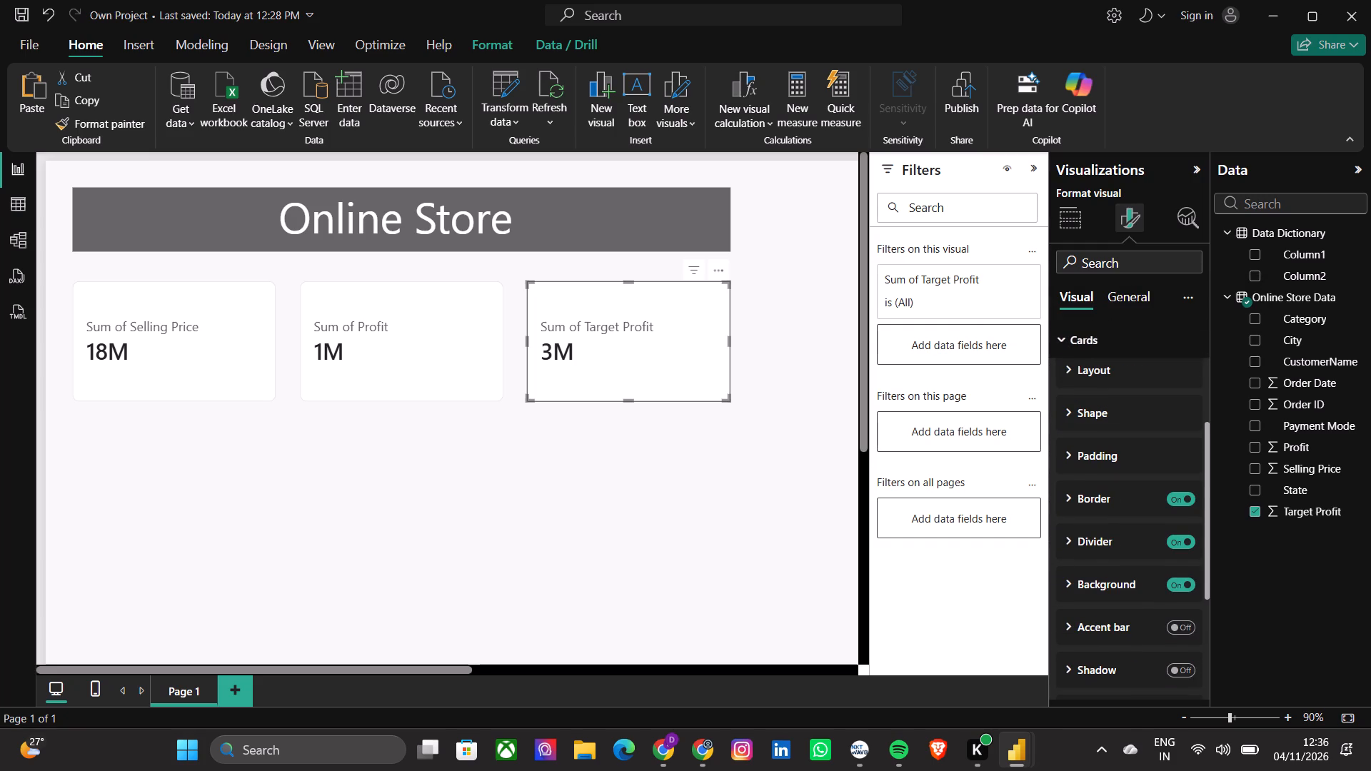
scroll(1105, 602, "down", 2)
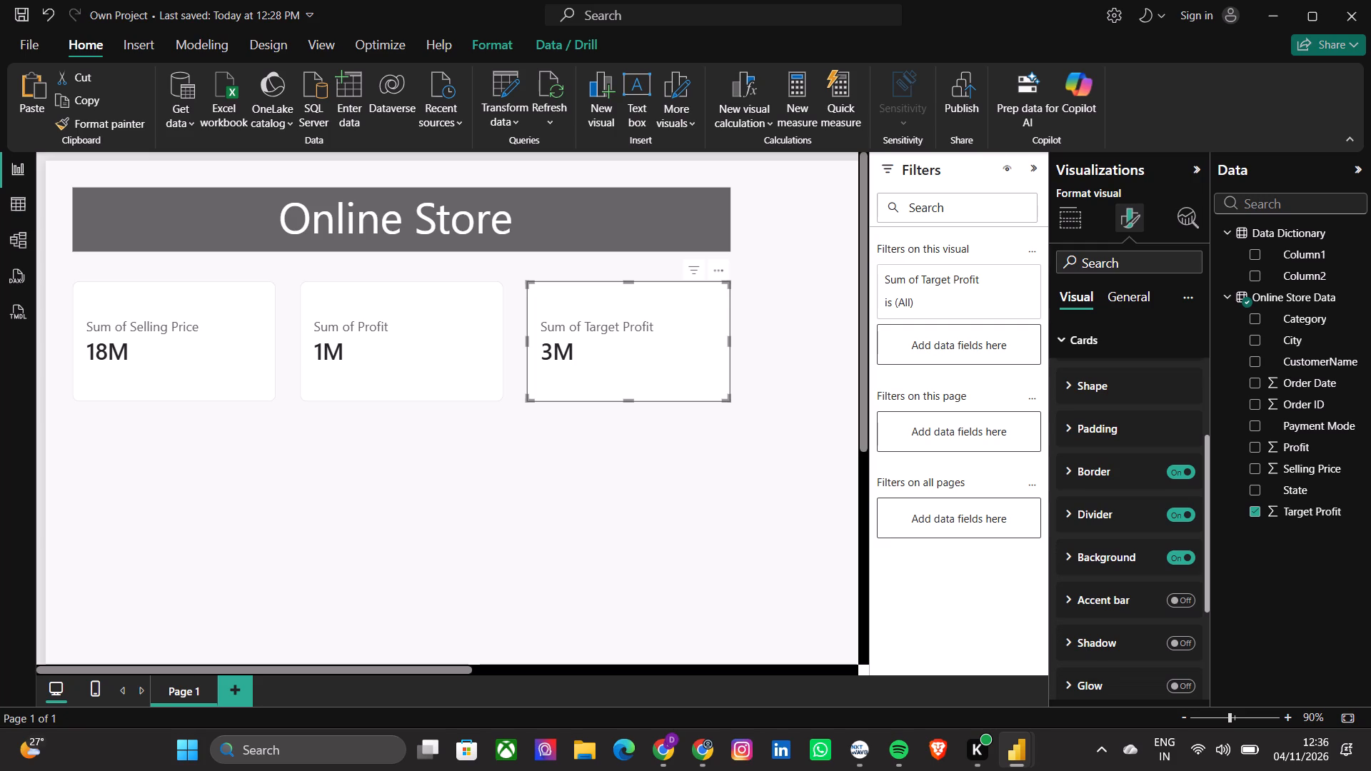
Review the Target Profit card's general data format and its size and position properties.
left_click(1123, 300)
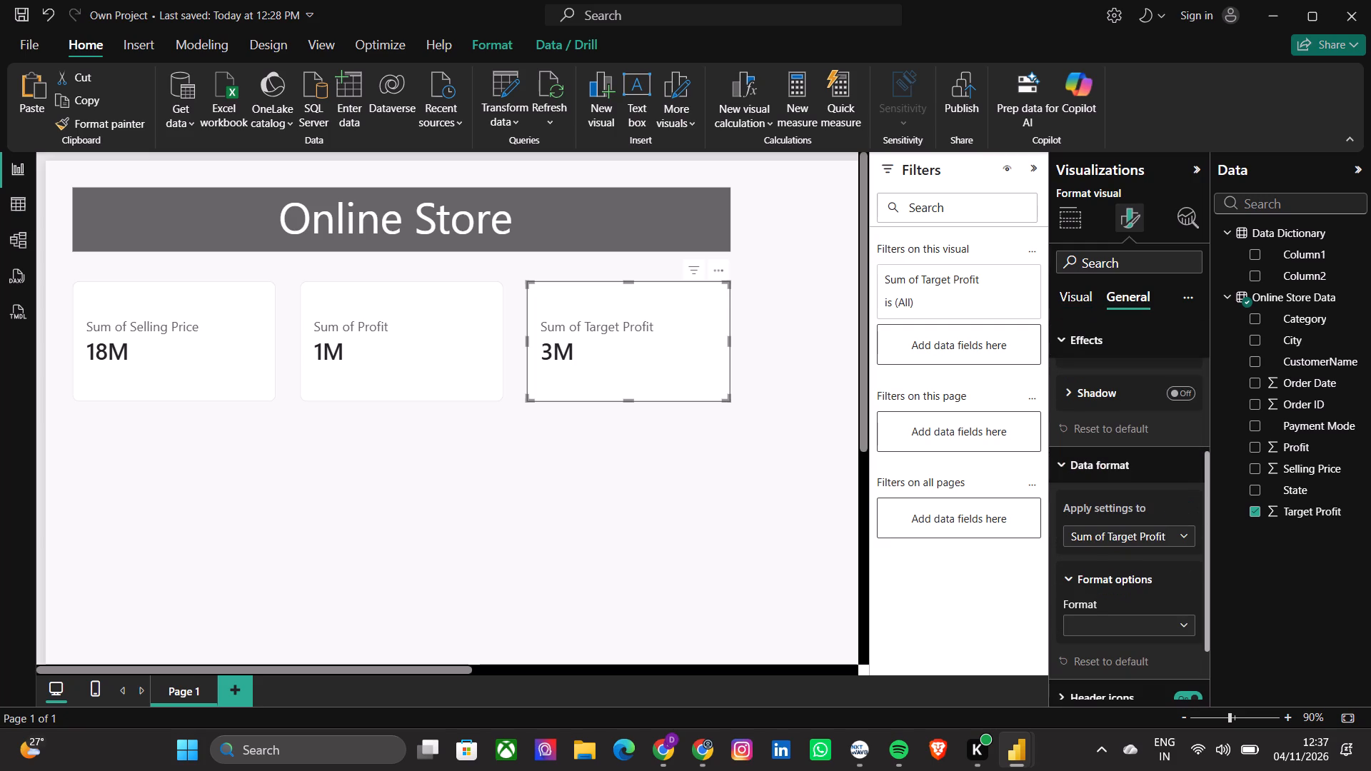
left_click(1093, 342)
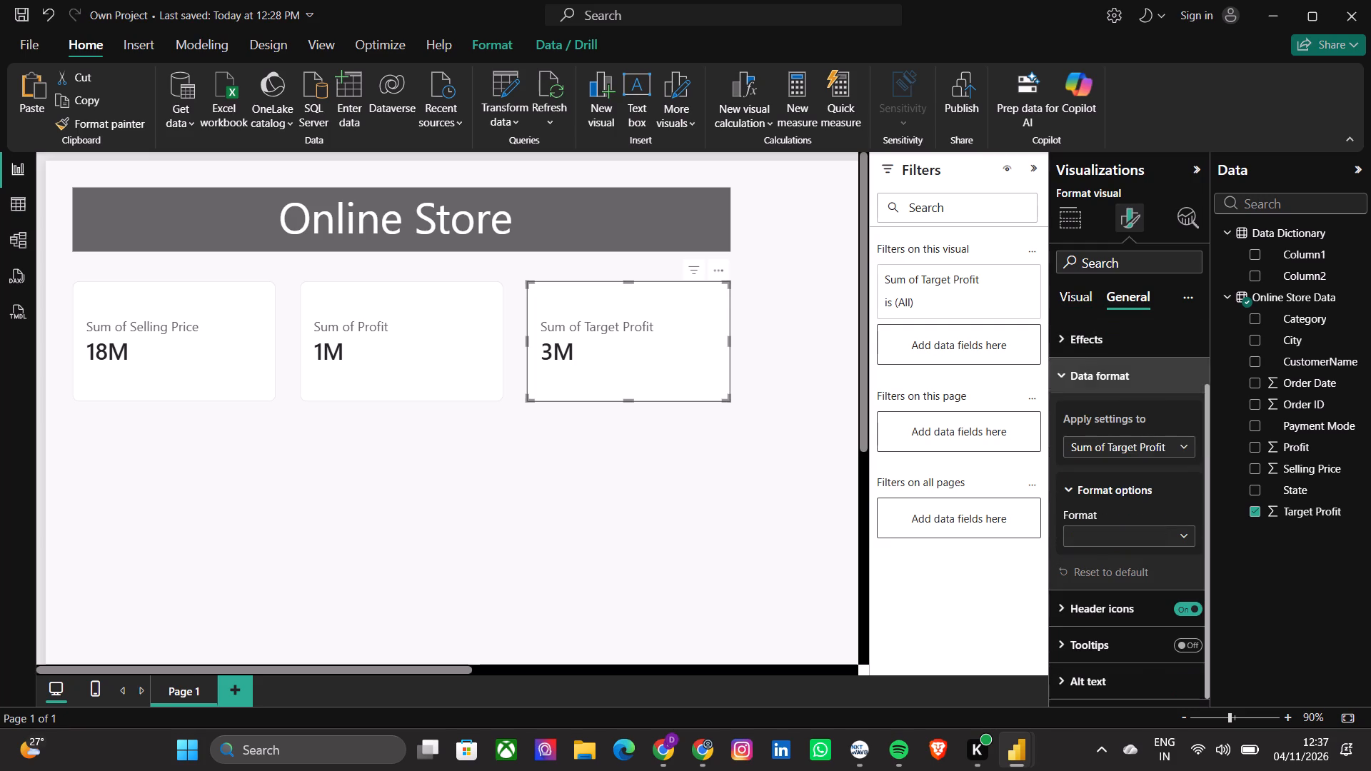
left_click(1086, 383)
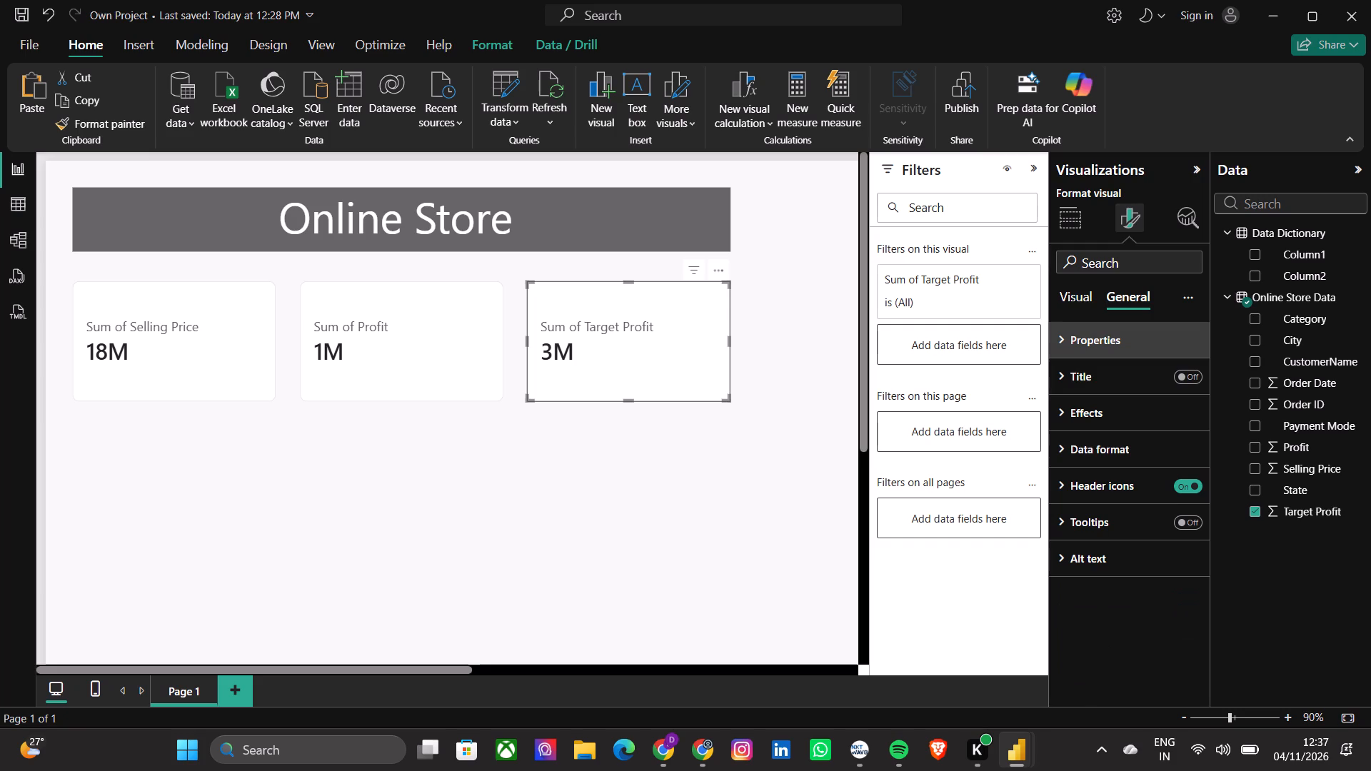
left_click(1083, 335)
scroll(1146, 452, "down", 1)
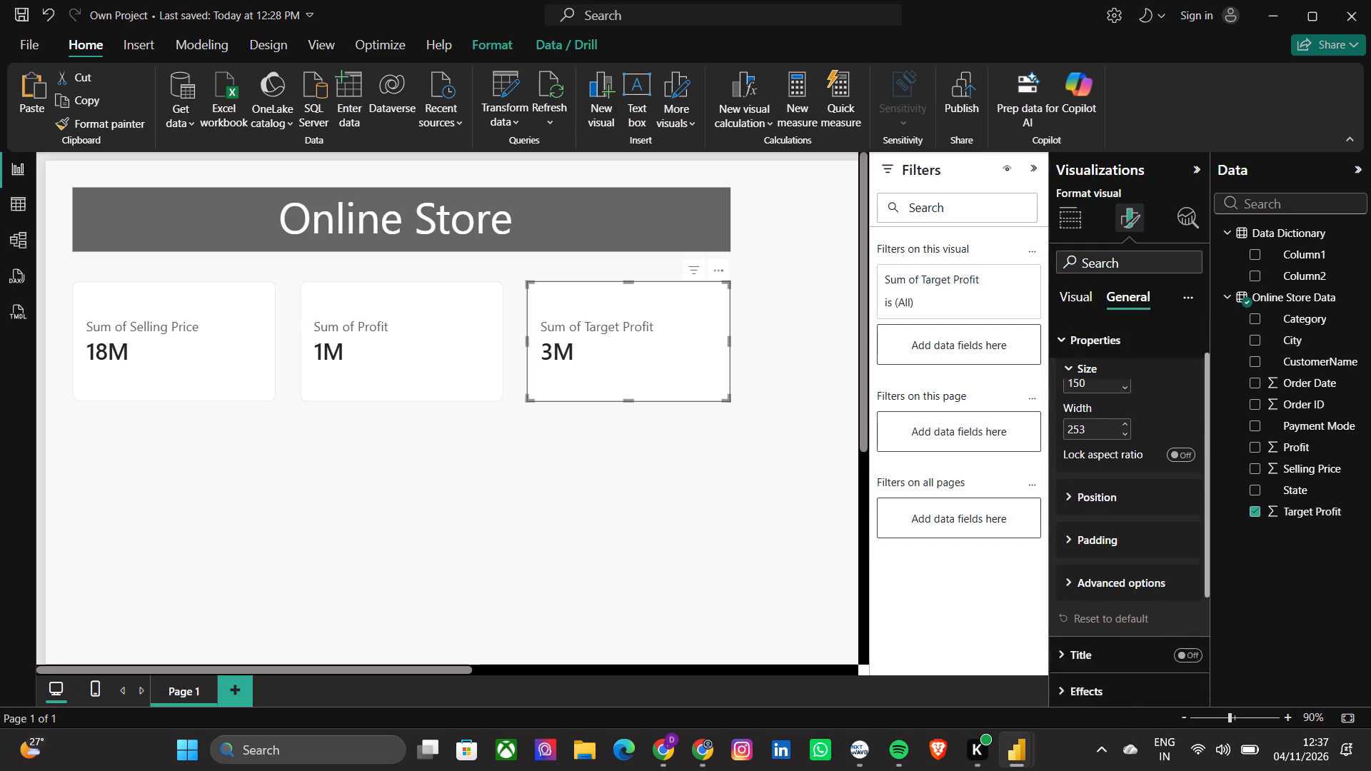
scroll(1146, 452, "down", 1)
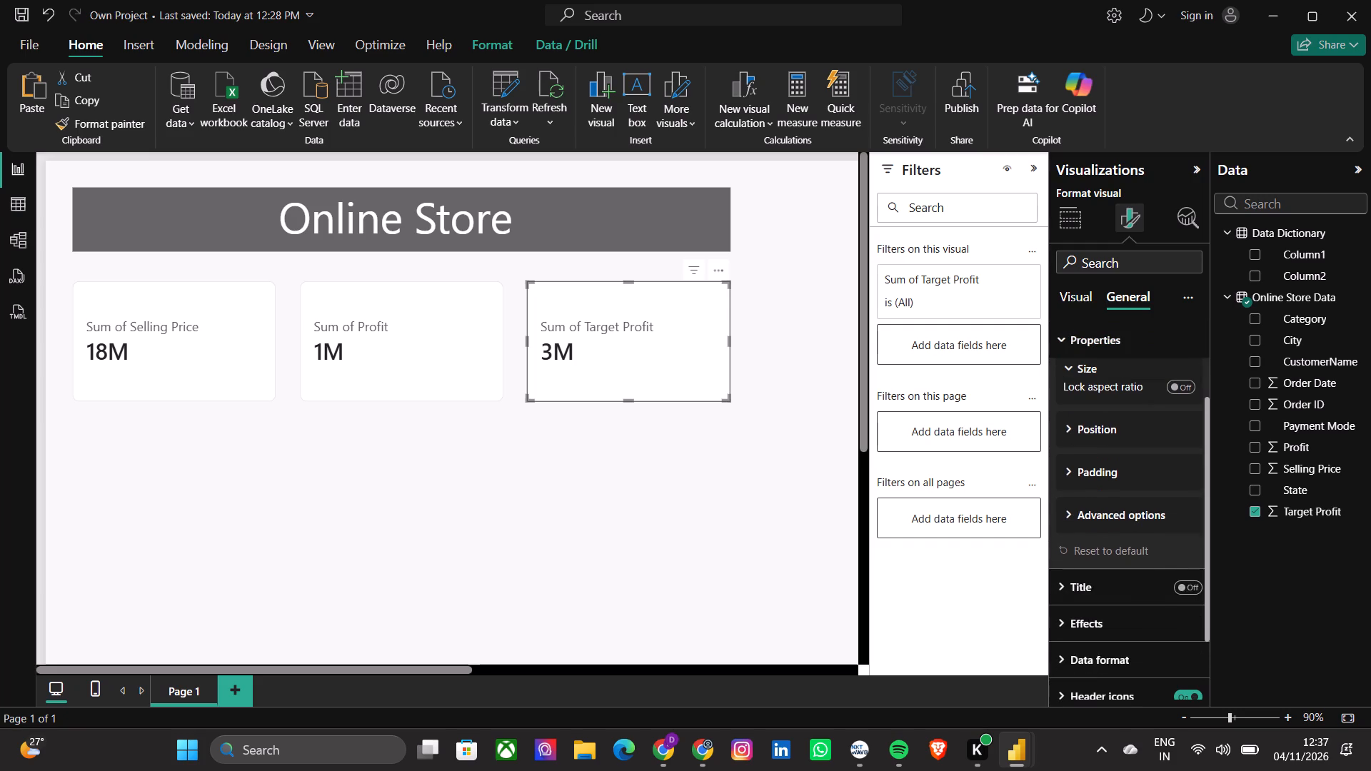
left_click(1090, 345)
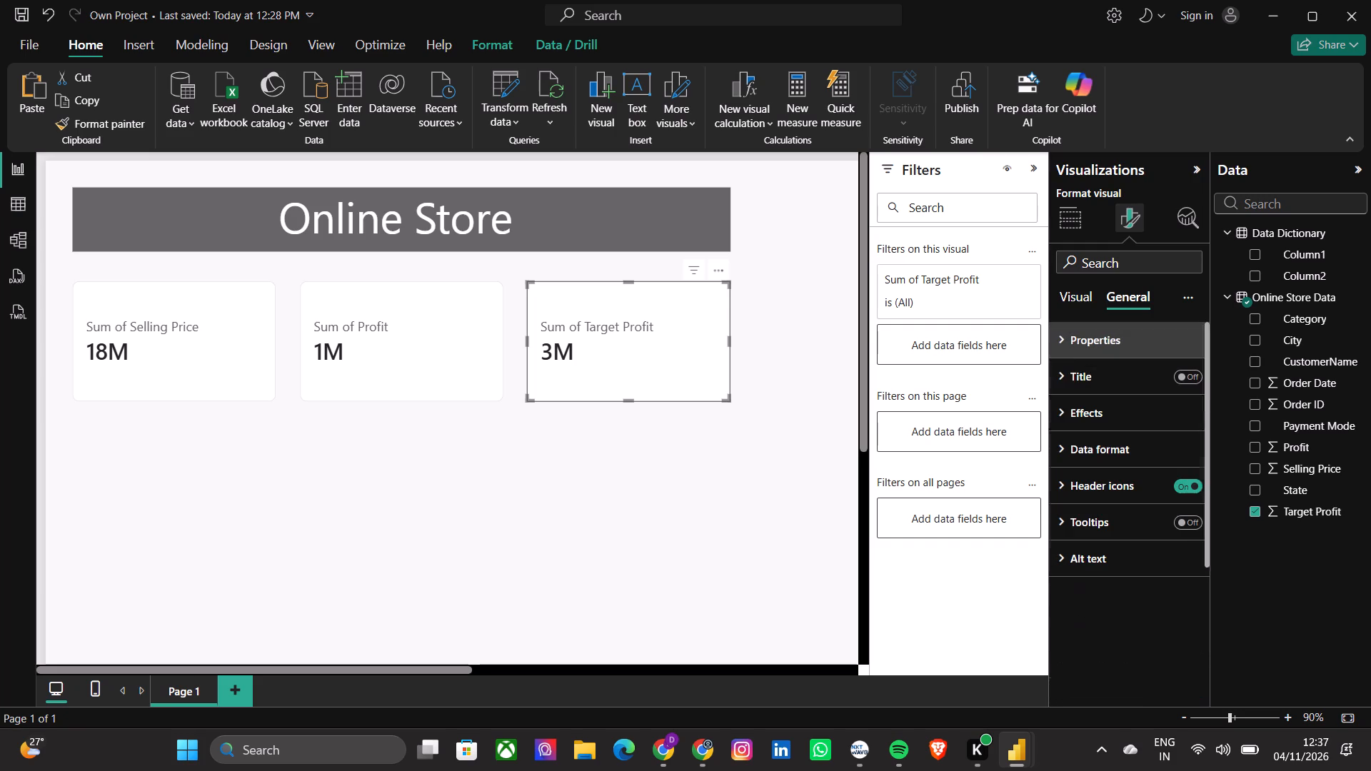
Turn on the background effect for the Target Profit card.
left_click(1095, 421)
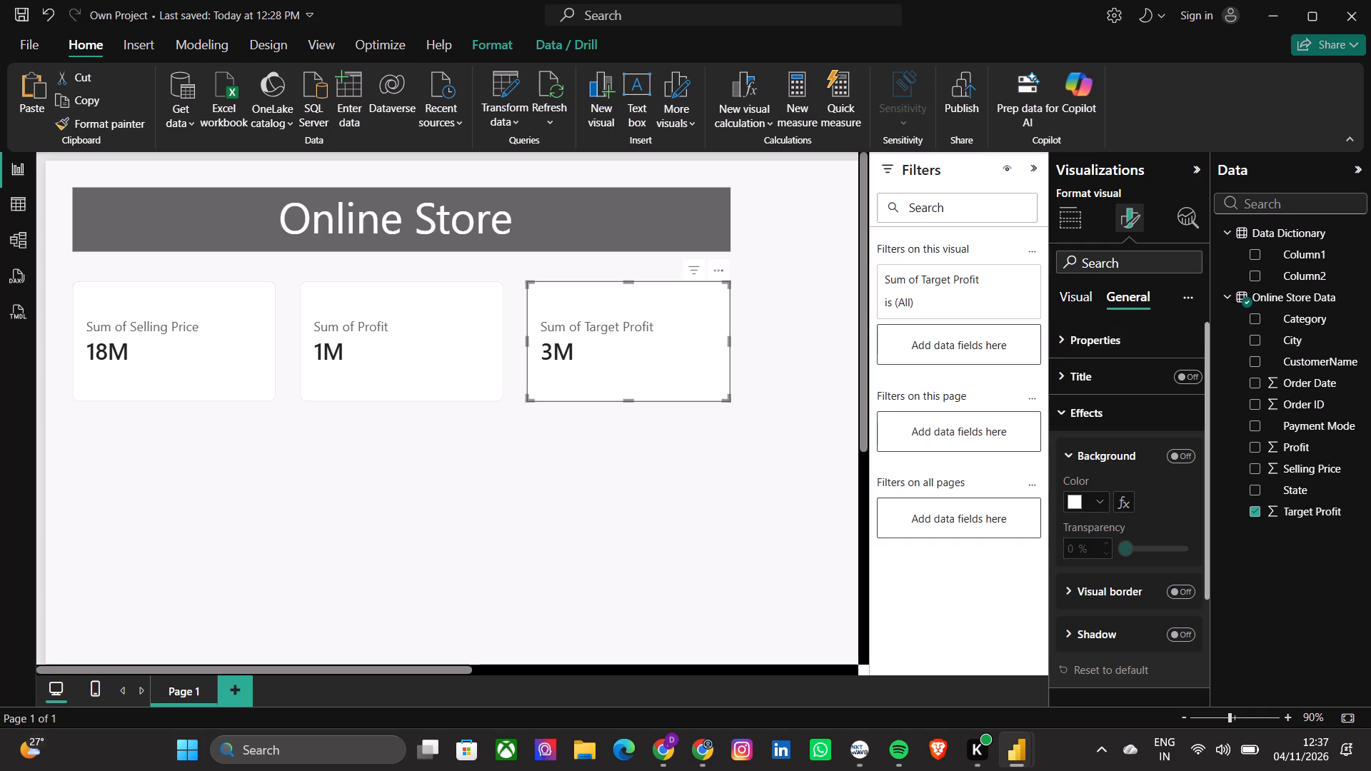
scroll(1101, 483, "down", 1)
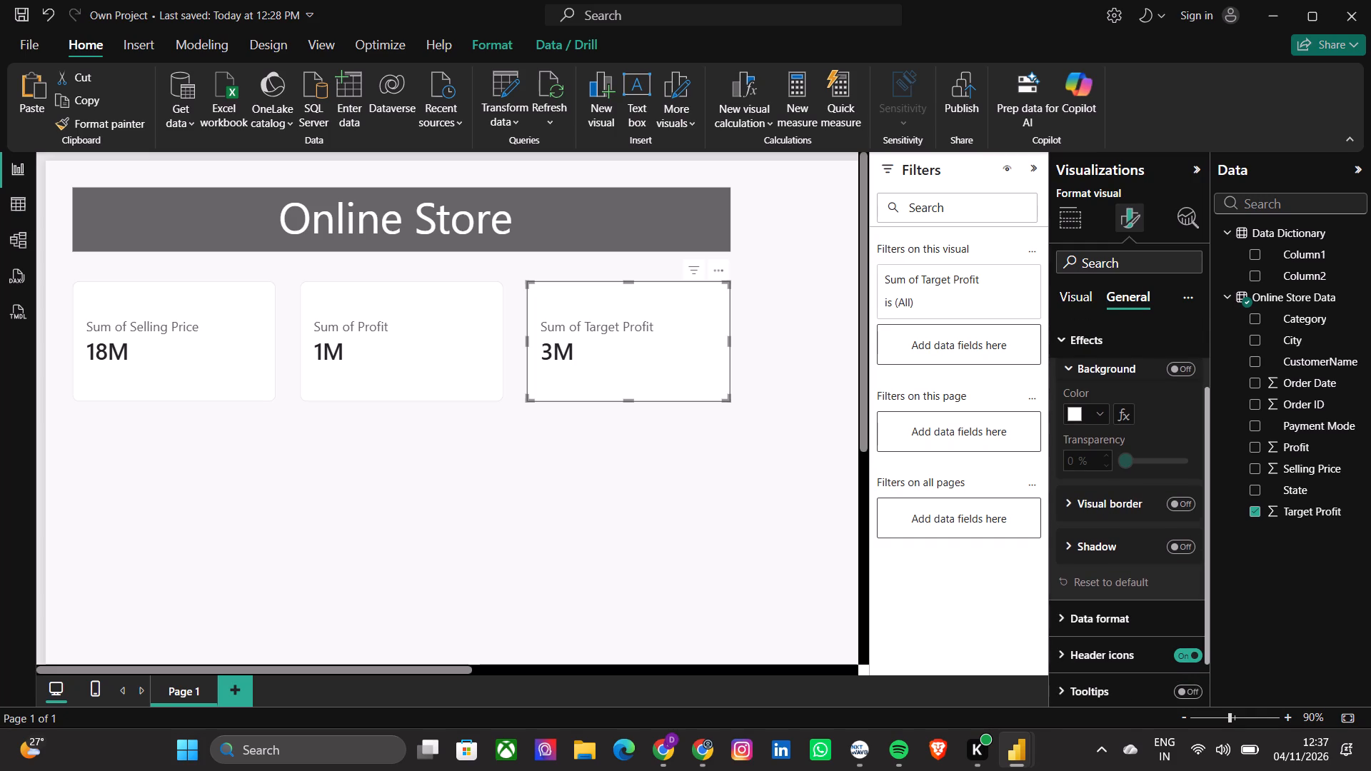
left_click(1098, 410)
left_click(1182, 366)
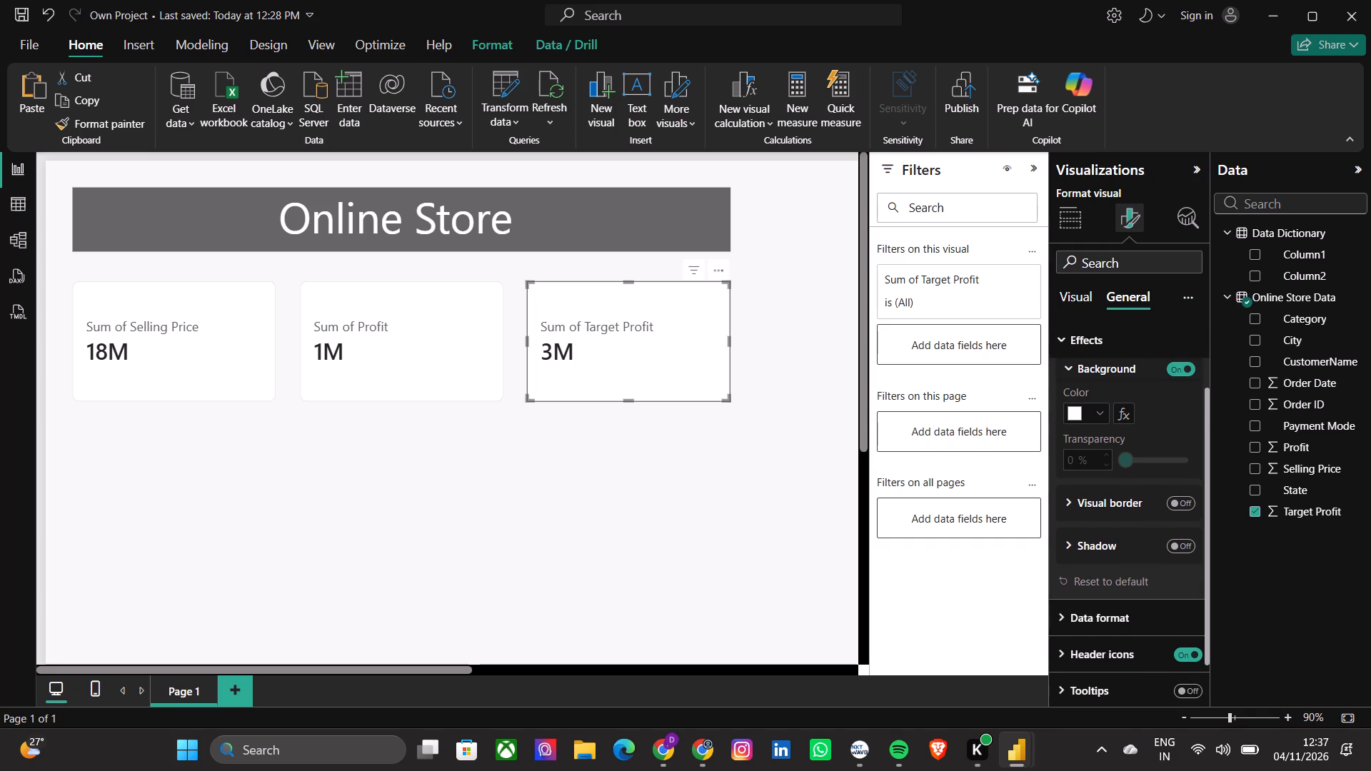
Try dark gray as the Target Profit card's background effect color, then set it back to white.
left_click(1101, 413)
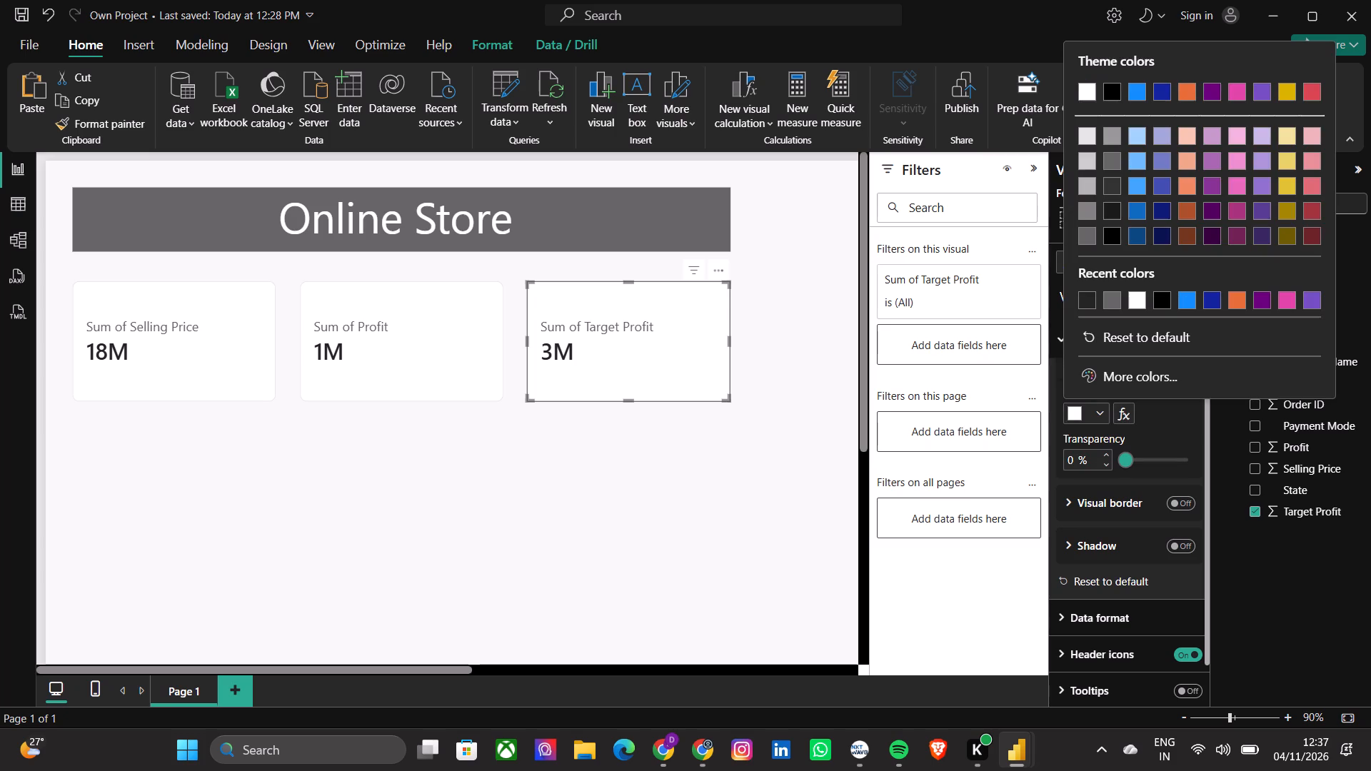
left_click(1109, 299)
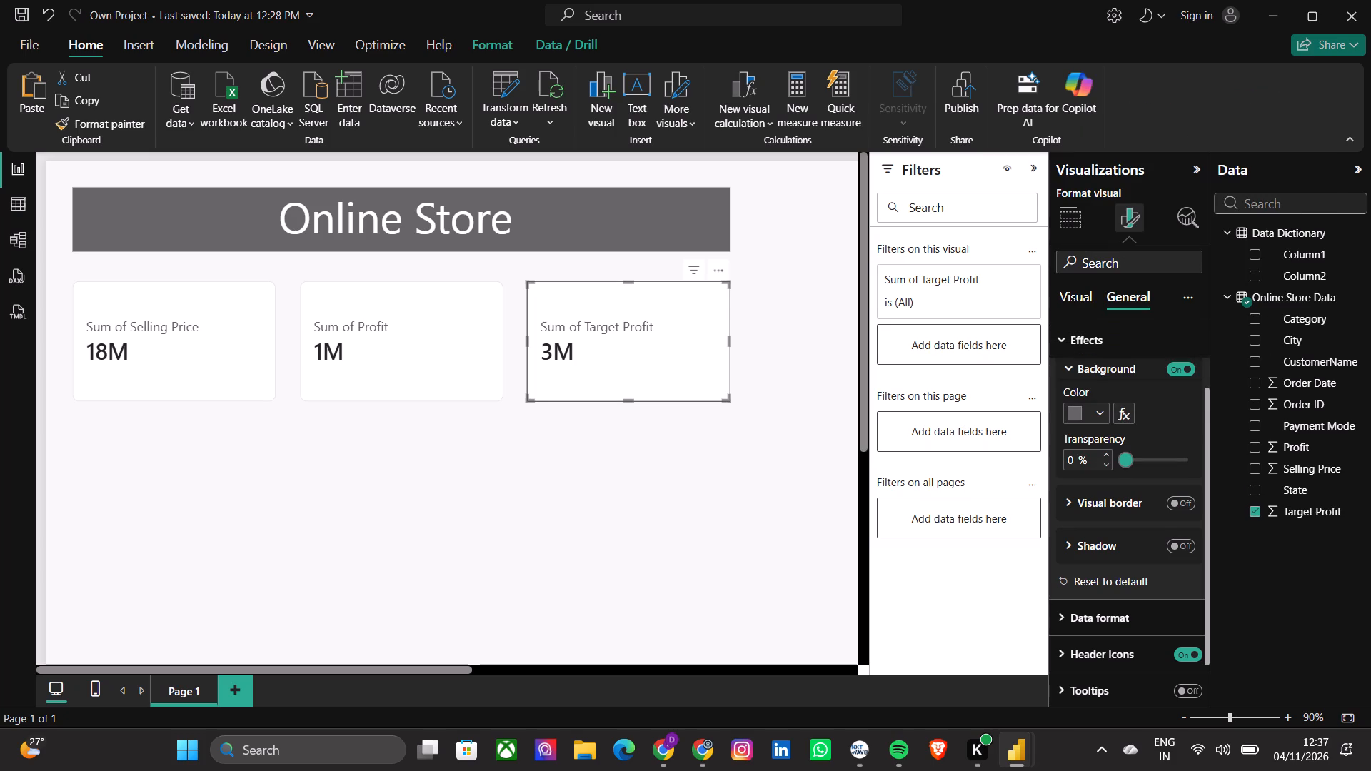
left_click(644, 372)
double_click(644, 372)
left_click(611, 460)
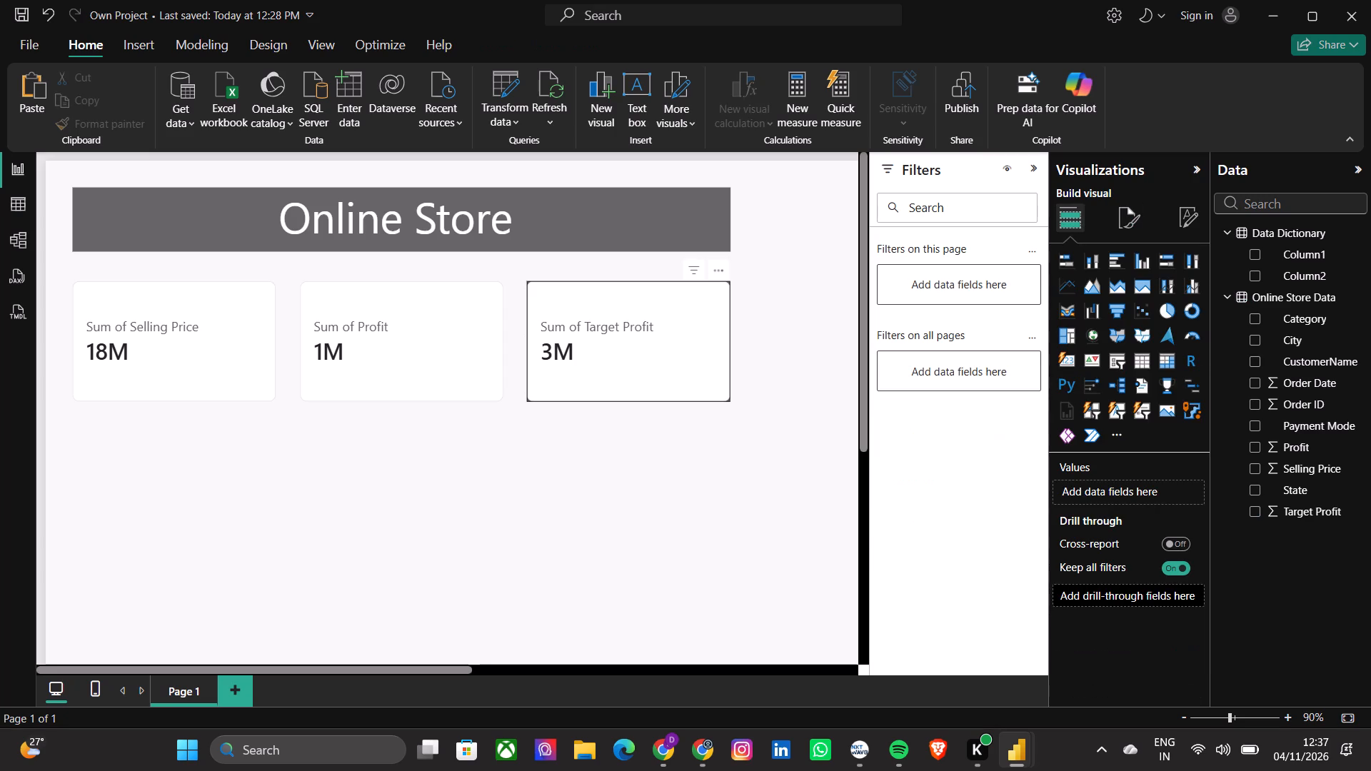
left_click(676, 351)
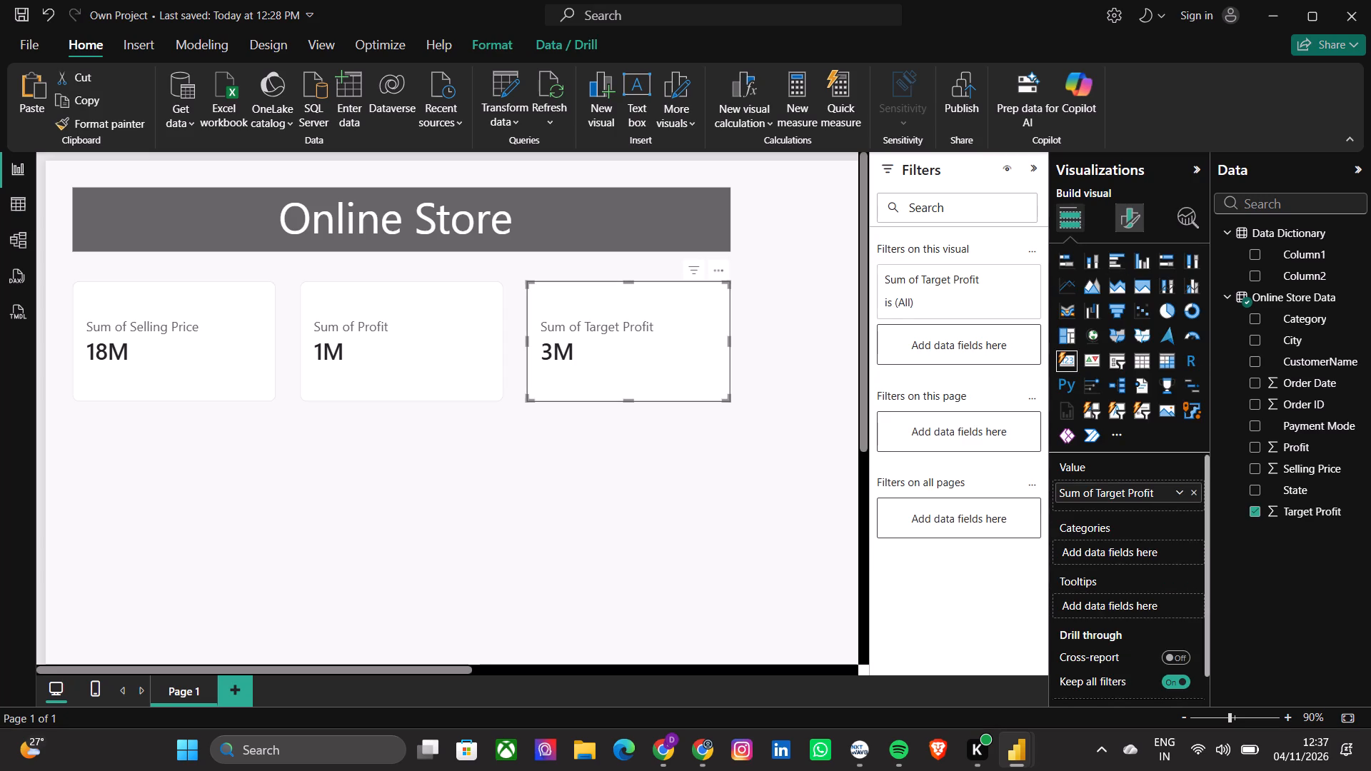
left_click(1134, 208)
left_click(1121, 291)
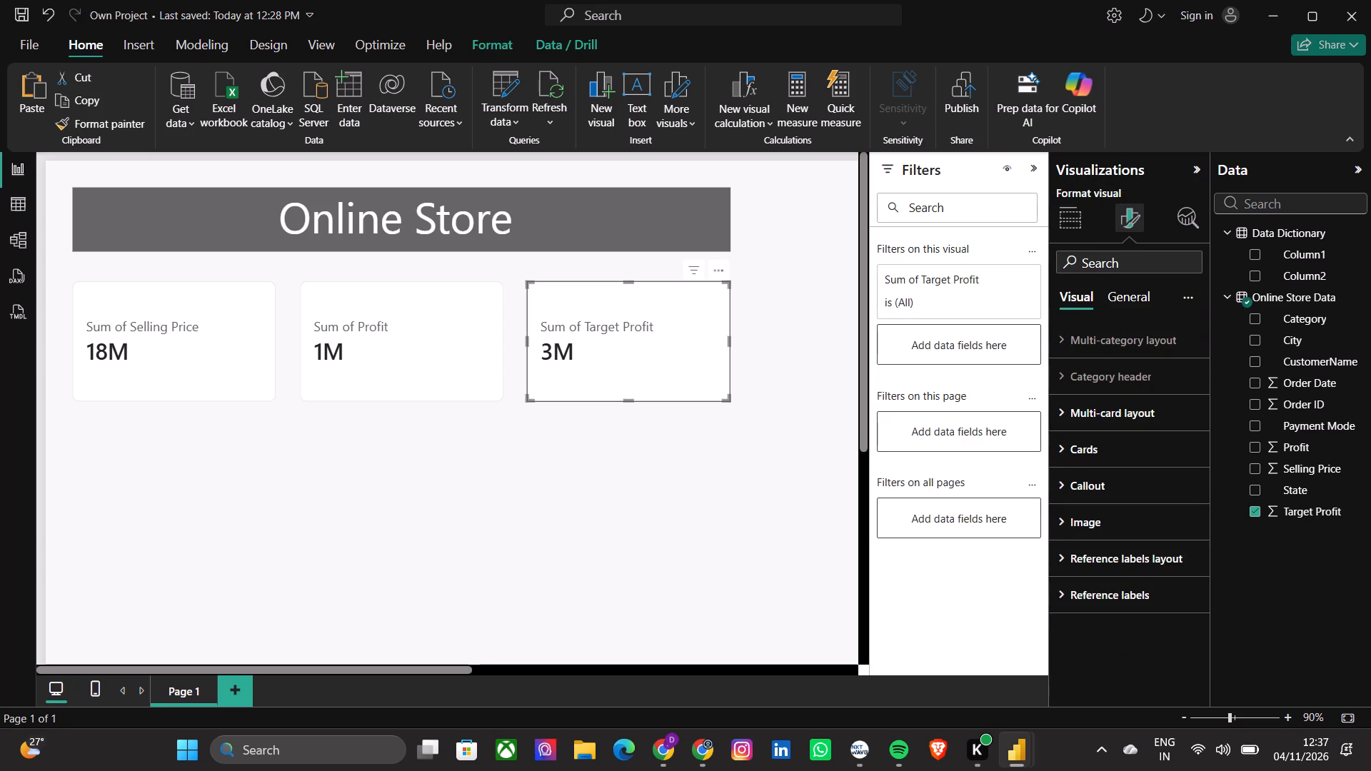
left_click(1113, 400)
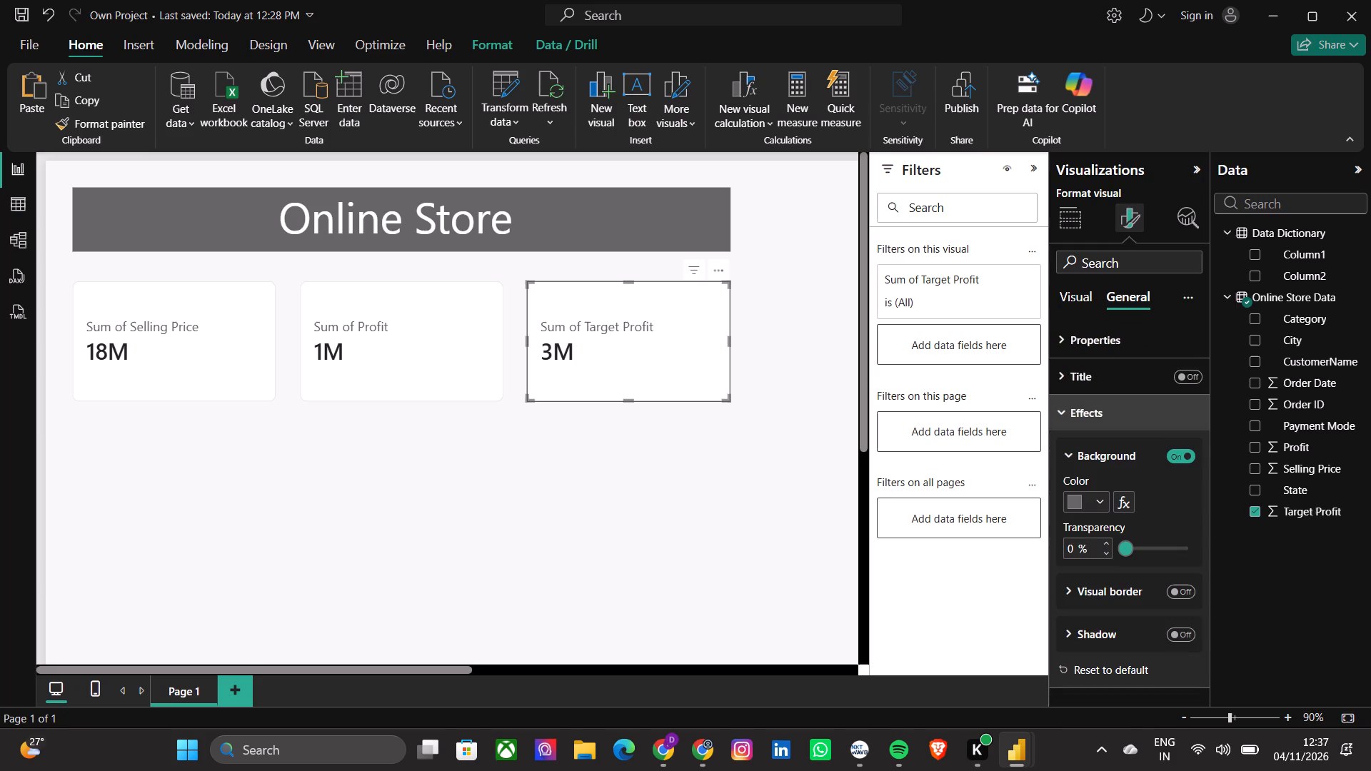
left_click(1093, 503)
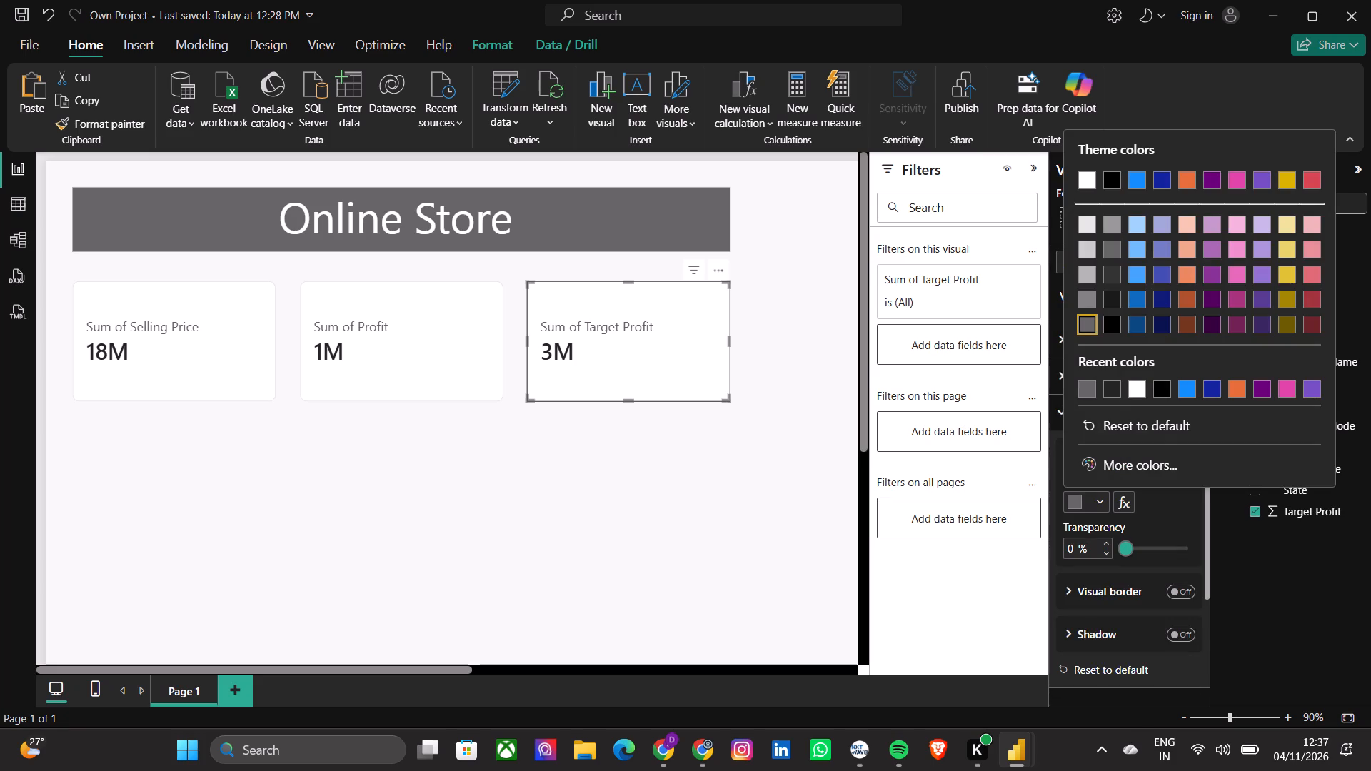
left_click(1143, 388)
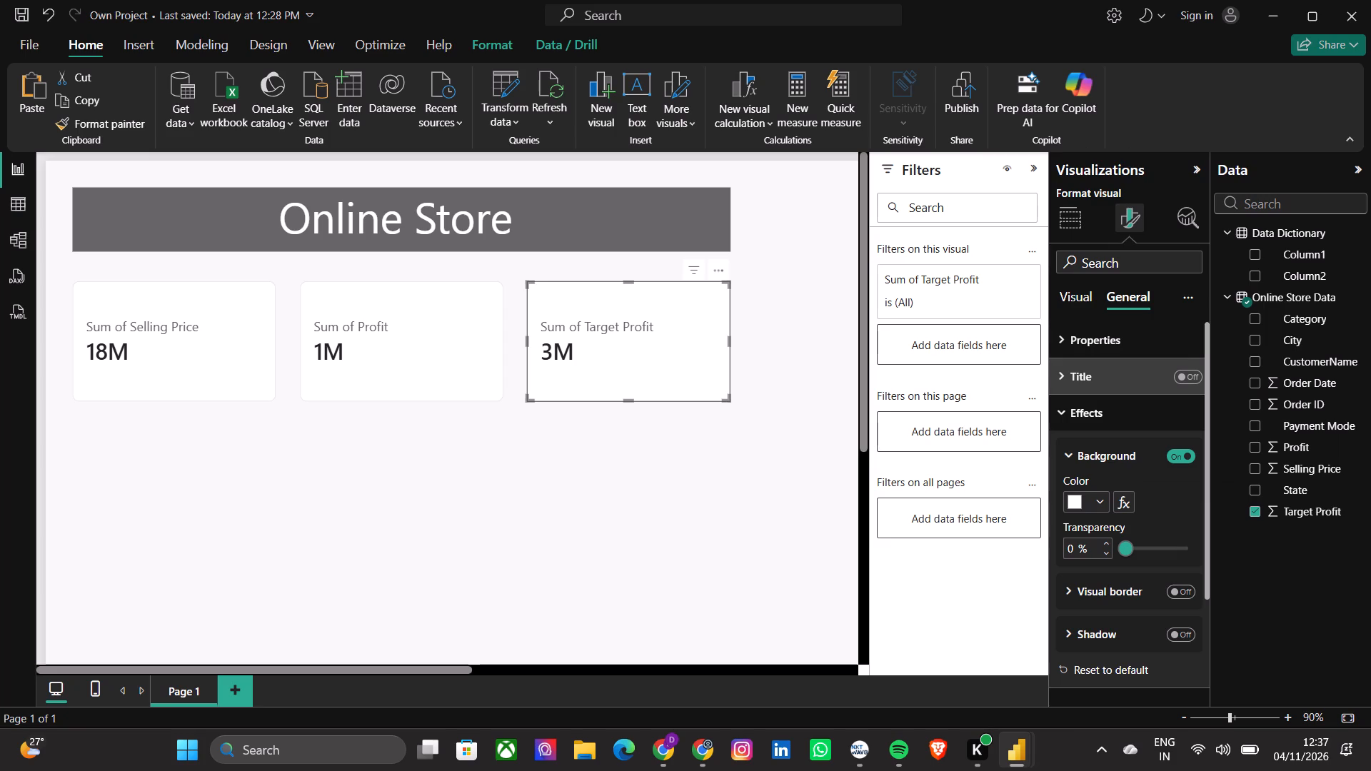
Examine the Target Profit card's remaining general formatting options, covering effects, title and size properties.
scroll(1143, 388, "down", 2)
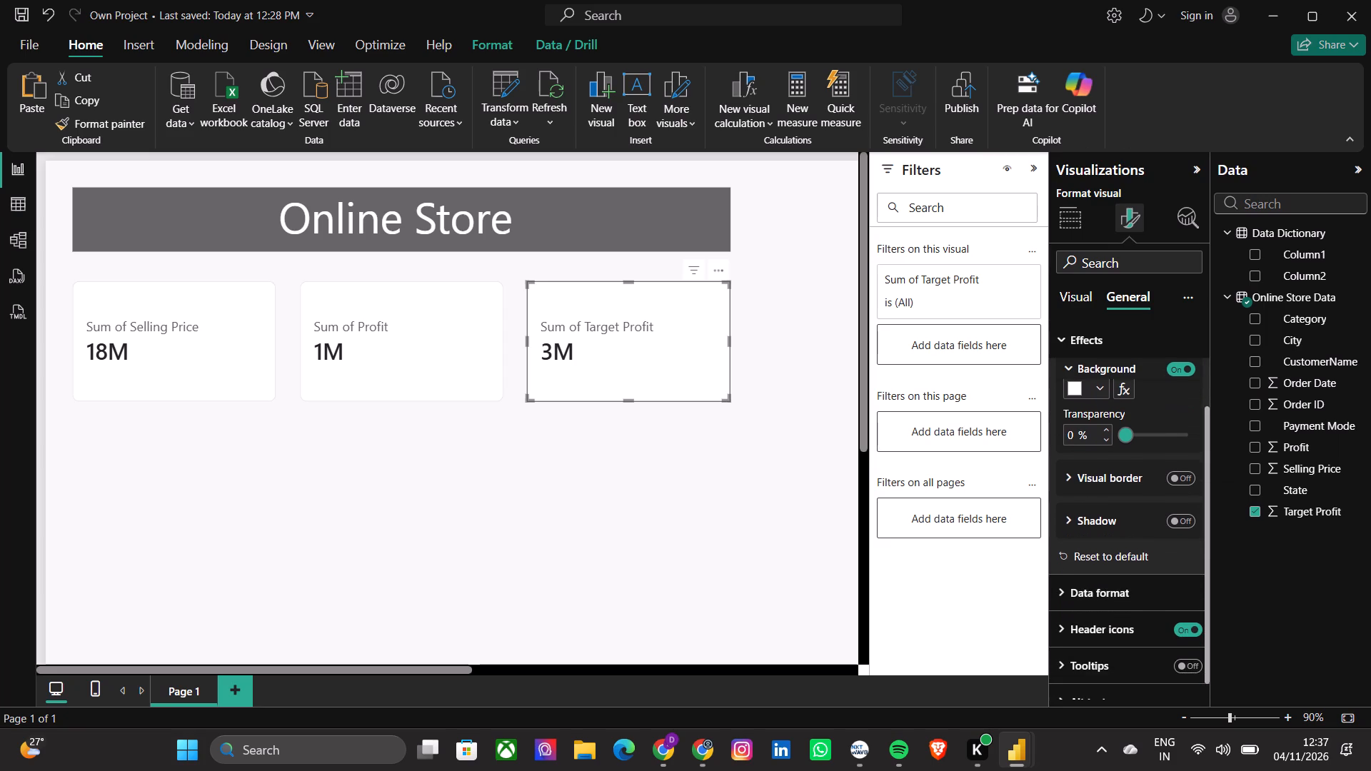
scroll(1101, 505, "up", 1)
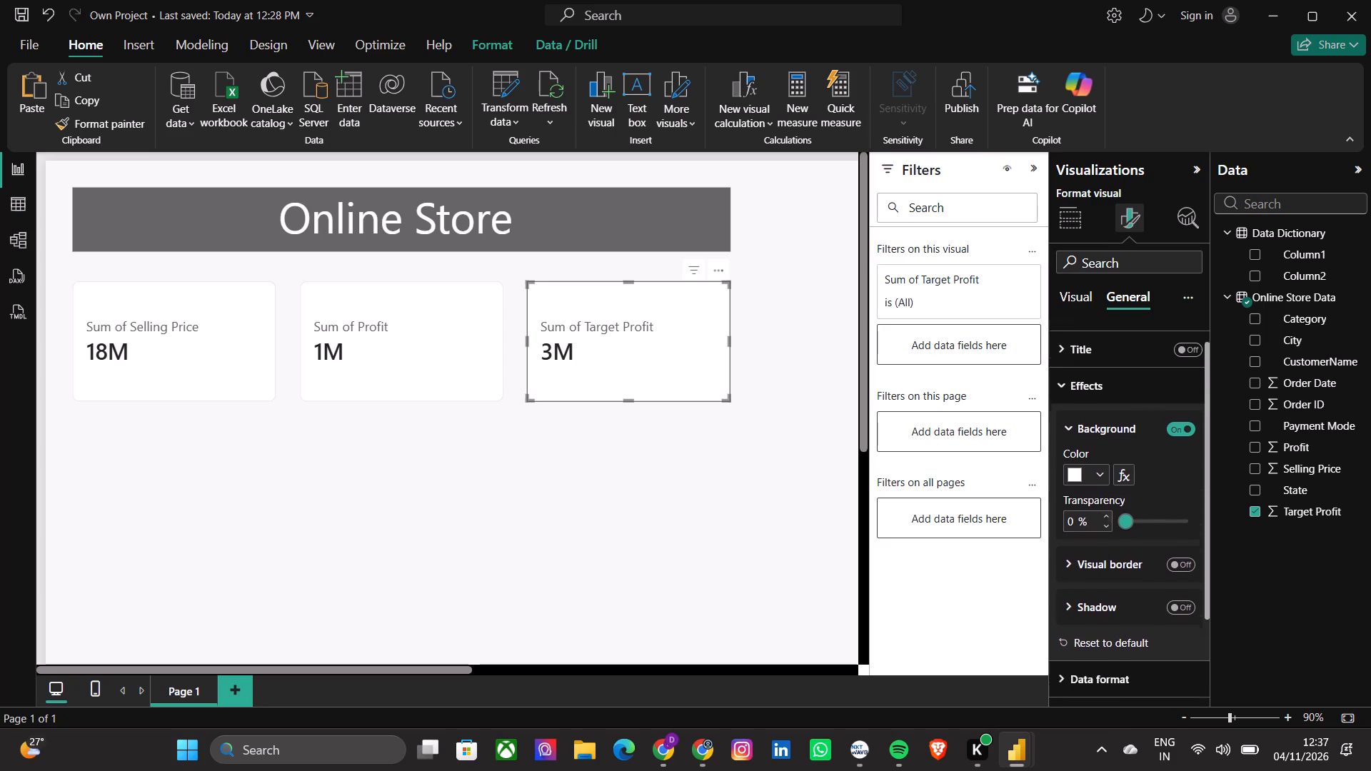
scroll(1101, 505, "up", 1)
left_click(1068, 454)
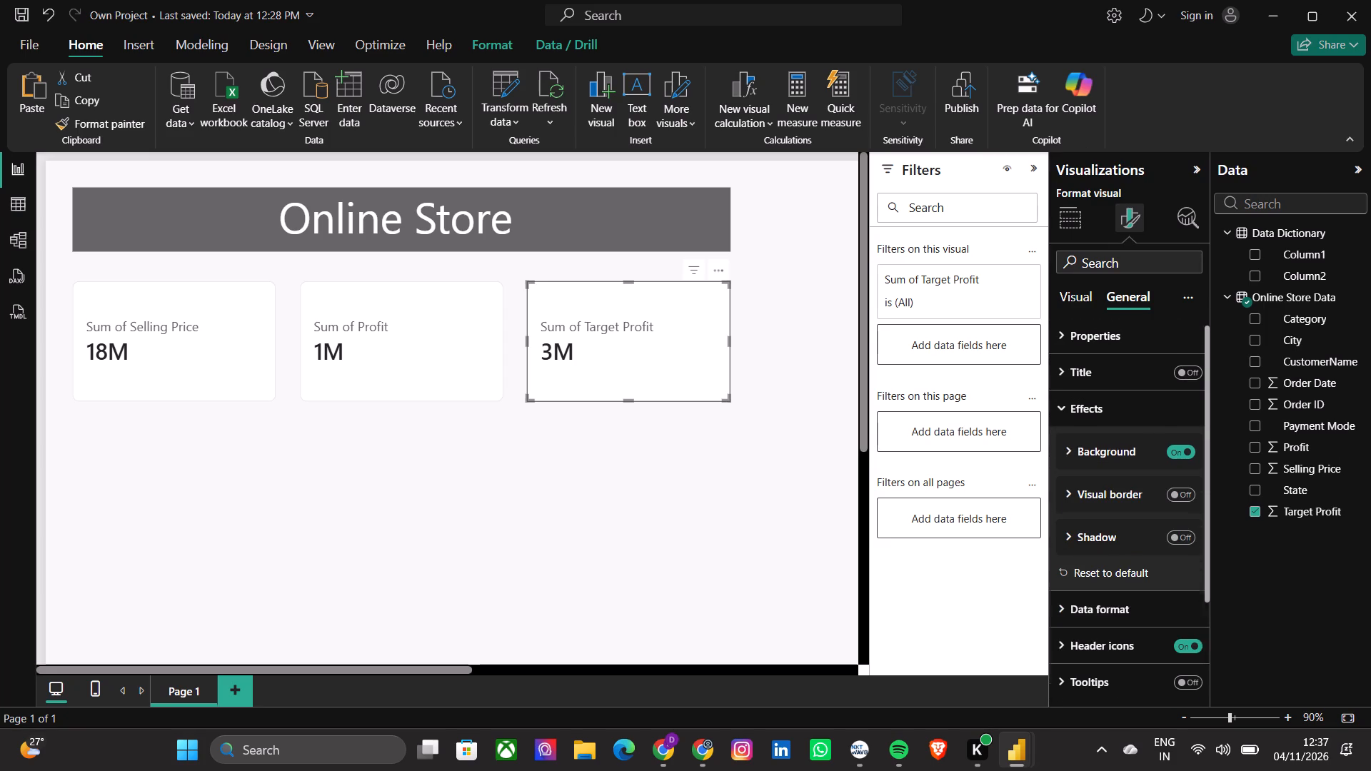
scroll(1120, 505, "down", 1)
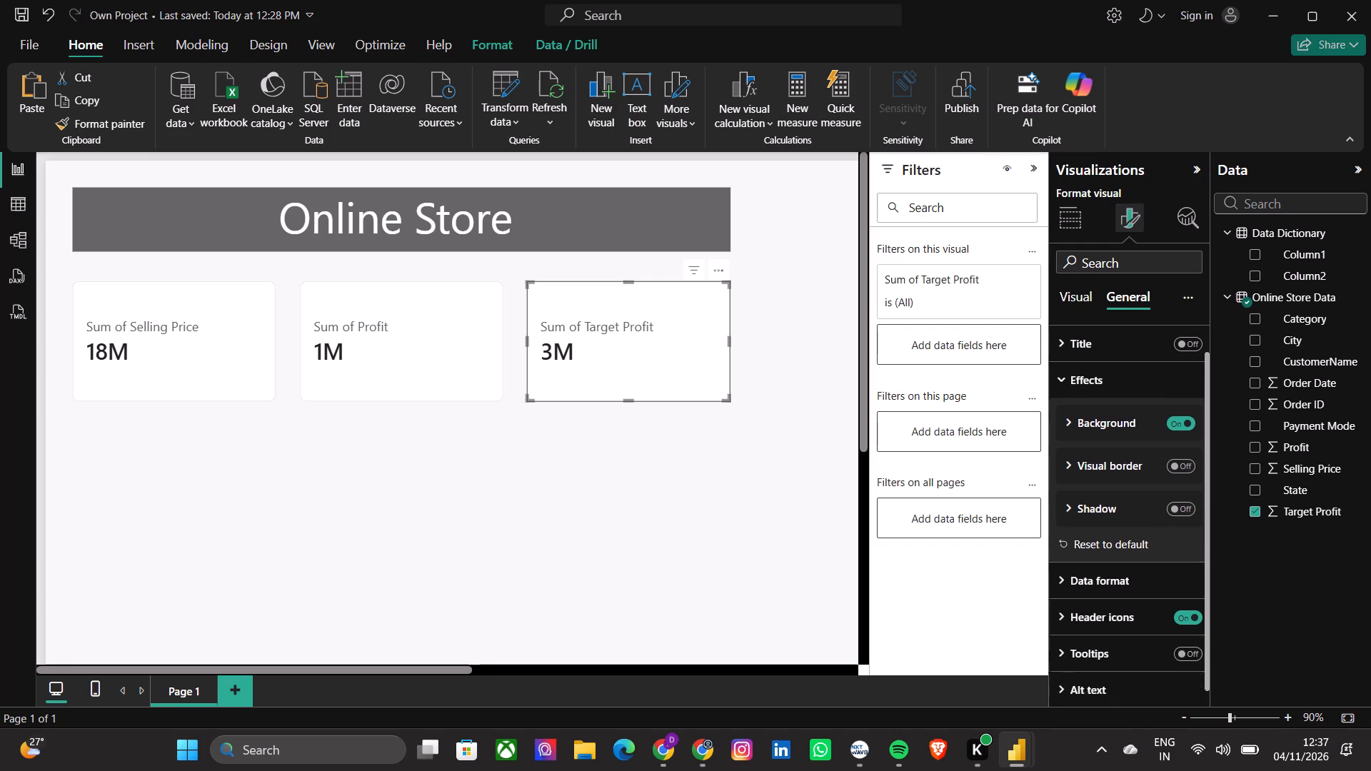
scroll(1120, 505, "down", 1)
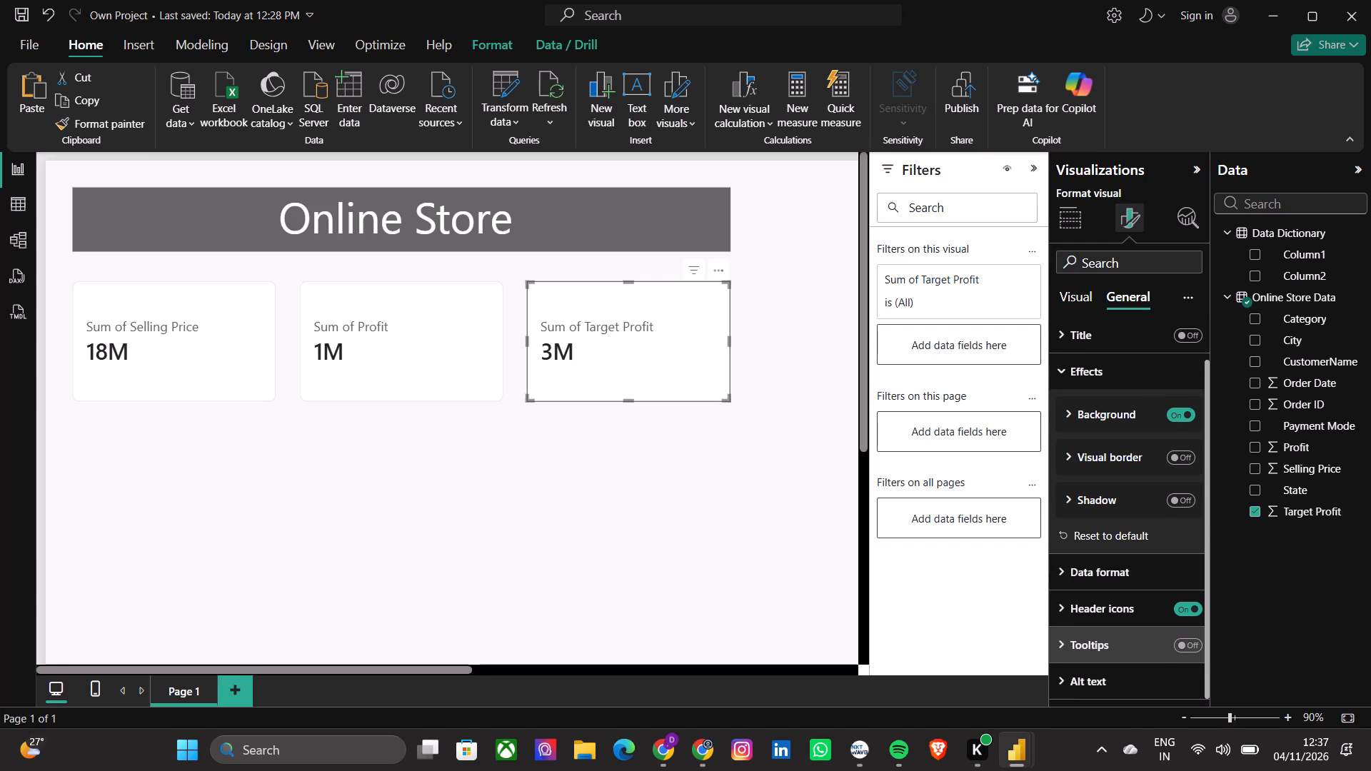
scroll(1098, 644, "up", 3)
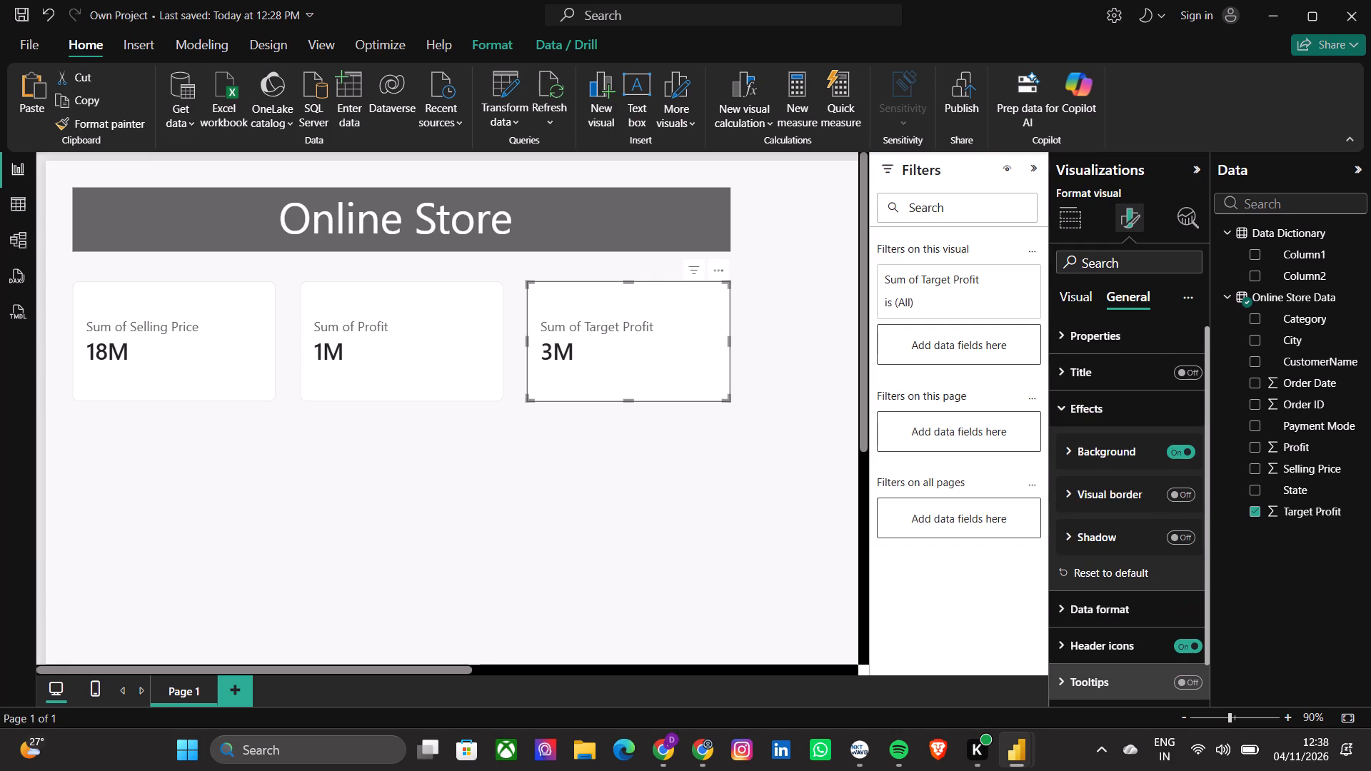
left_click(1077, 408)
left_click(1077, 374)
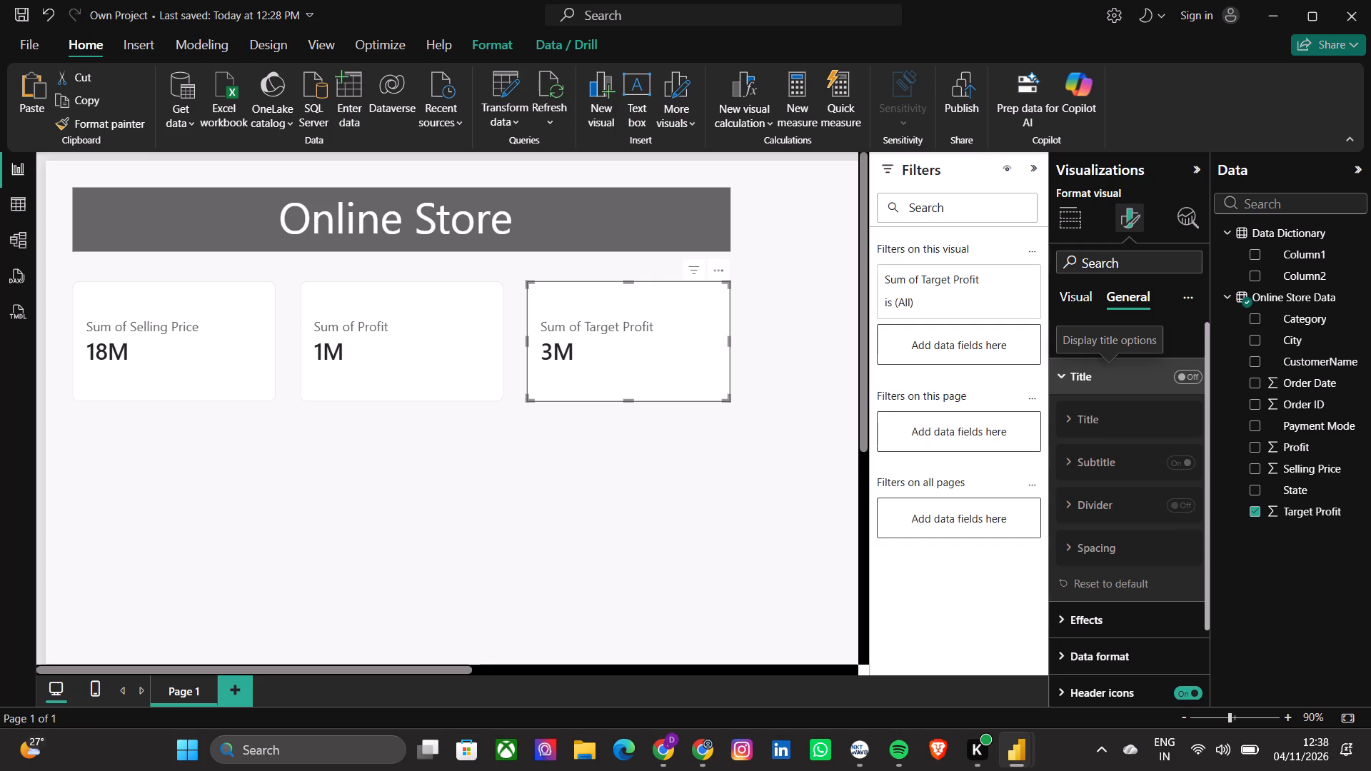
left_click(1077, 374)
left_click(1100, 338)
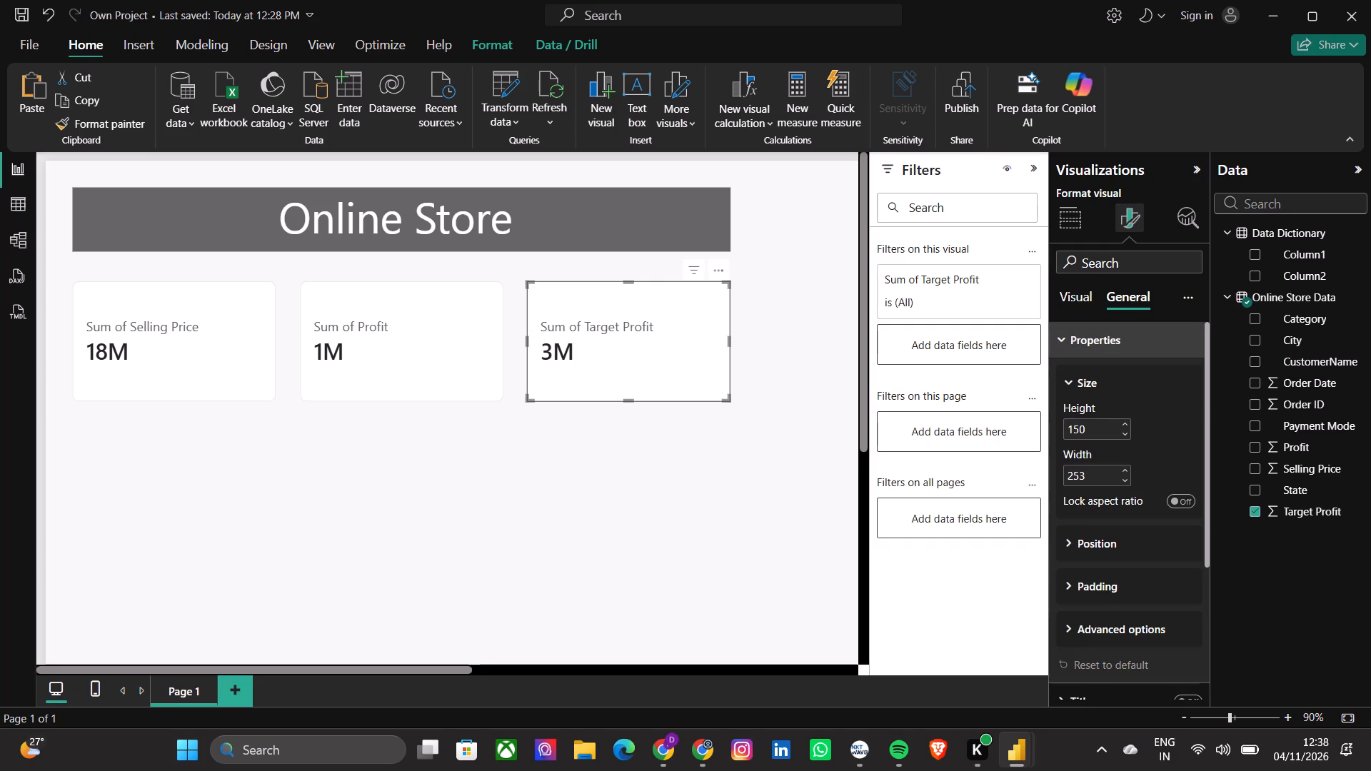
scroll(1161, 438, "right", 1)
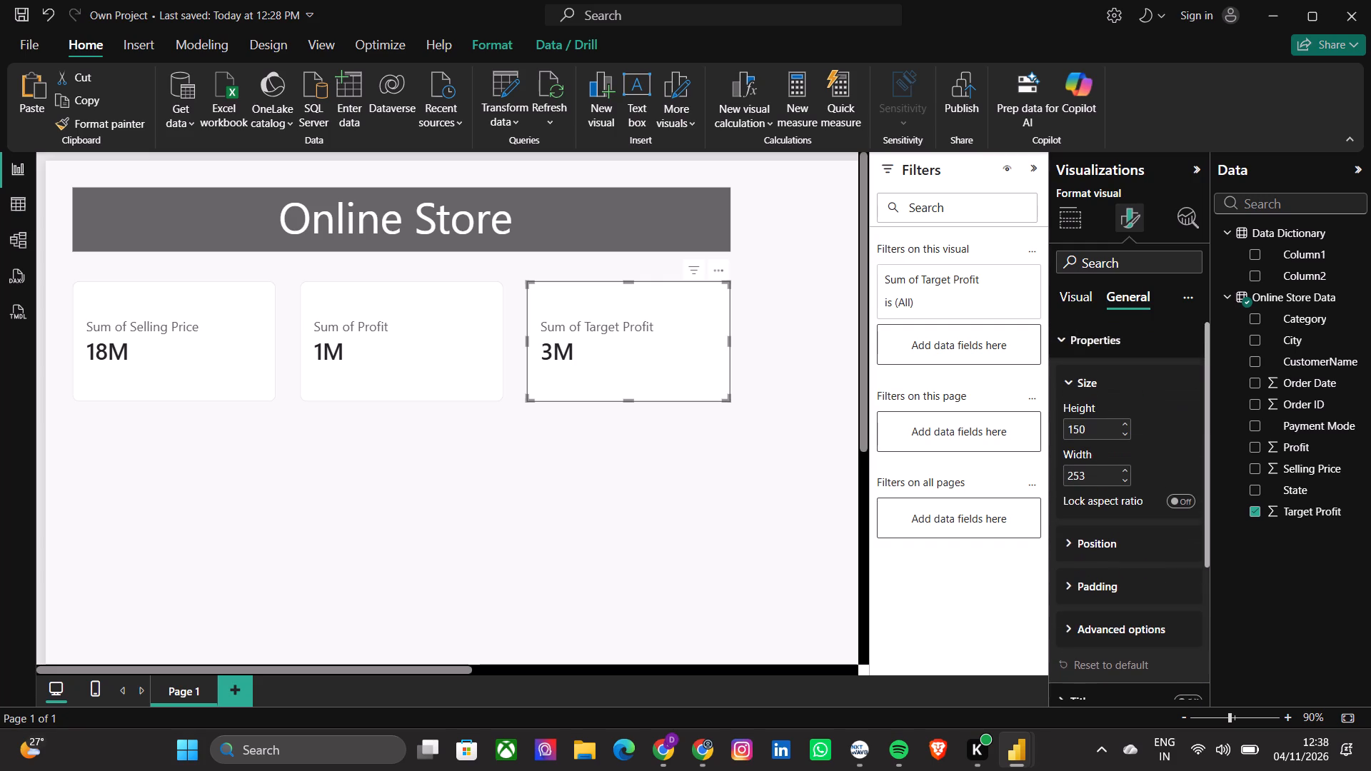
left_click(1073, 342)
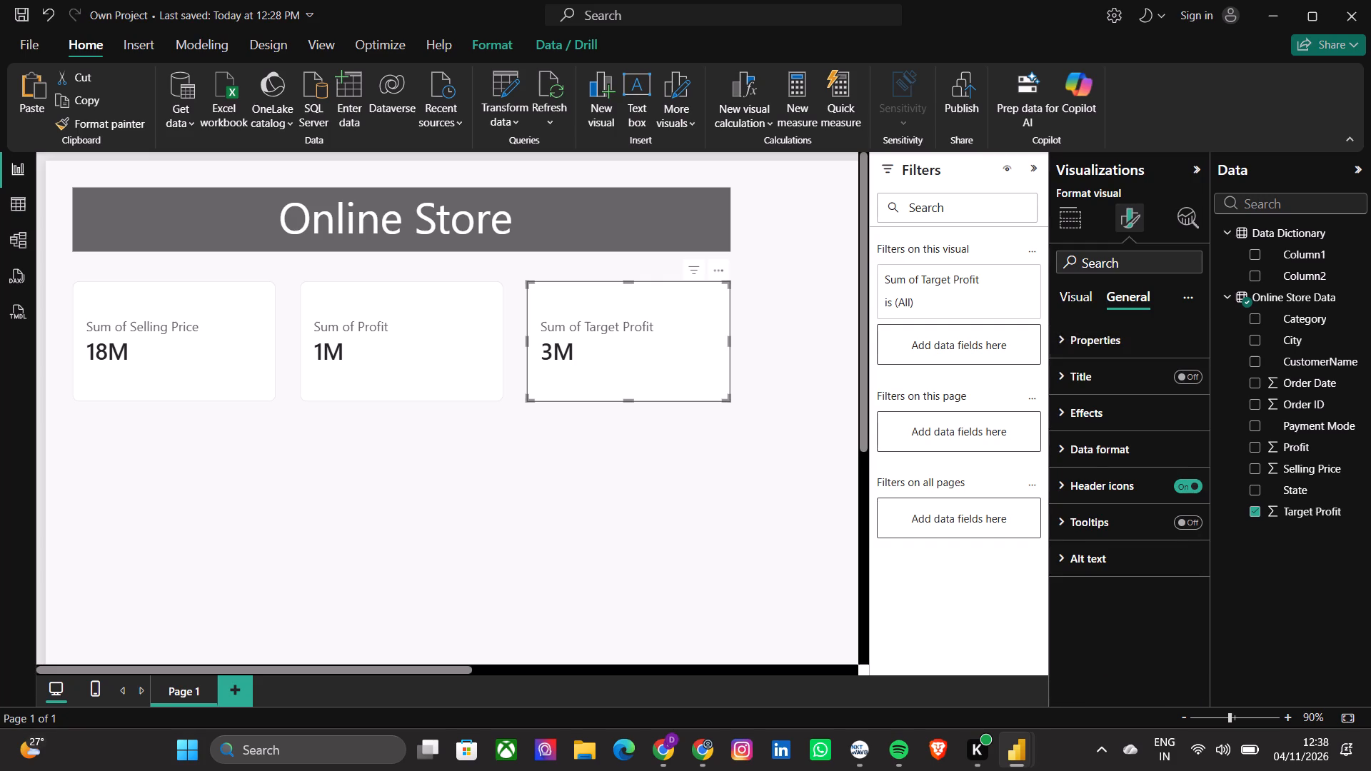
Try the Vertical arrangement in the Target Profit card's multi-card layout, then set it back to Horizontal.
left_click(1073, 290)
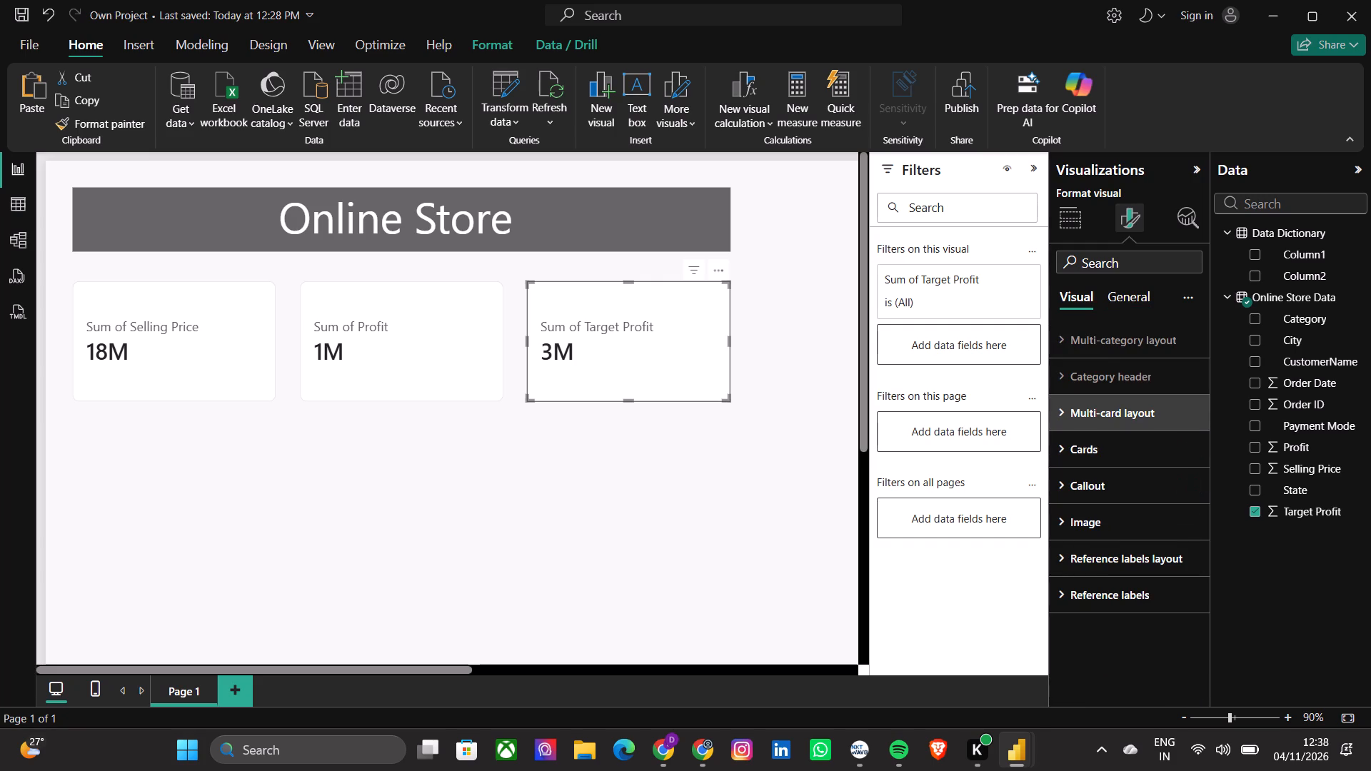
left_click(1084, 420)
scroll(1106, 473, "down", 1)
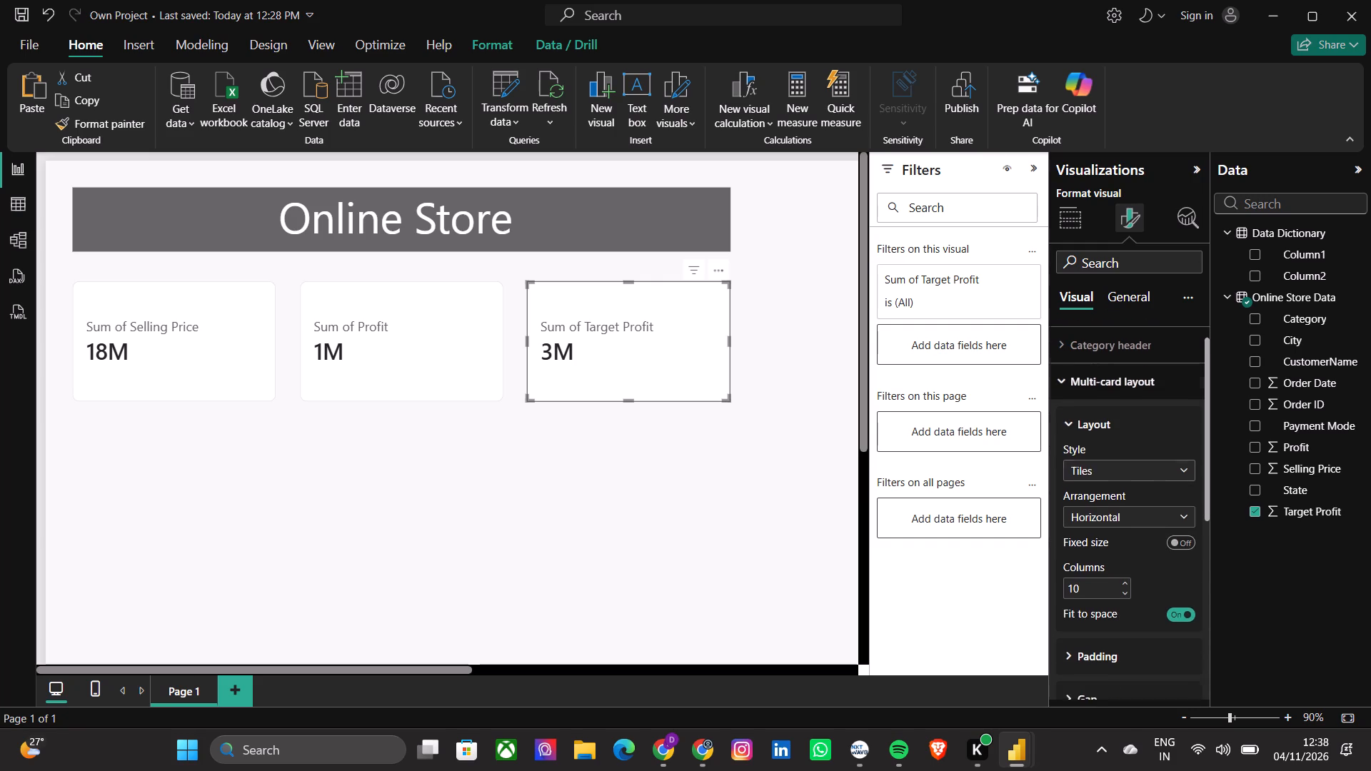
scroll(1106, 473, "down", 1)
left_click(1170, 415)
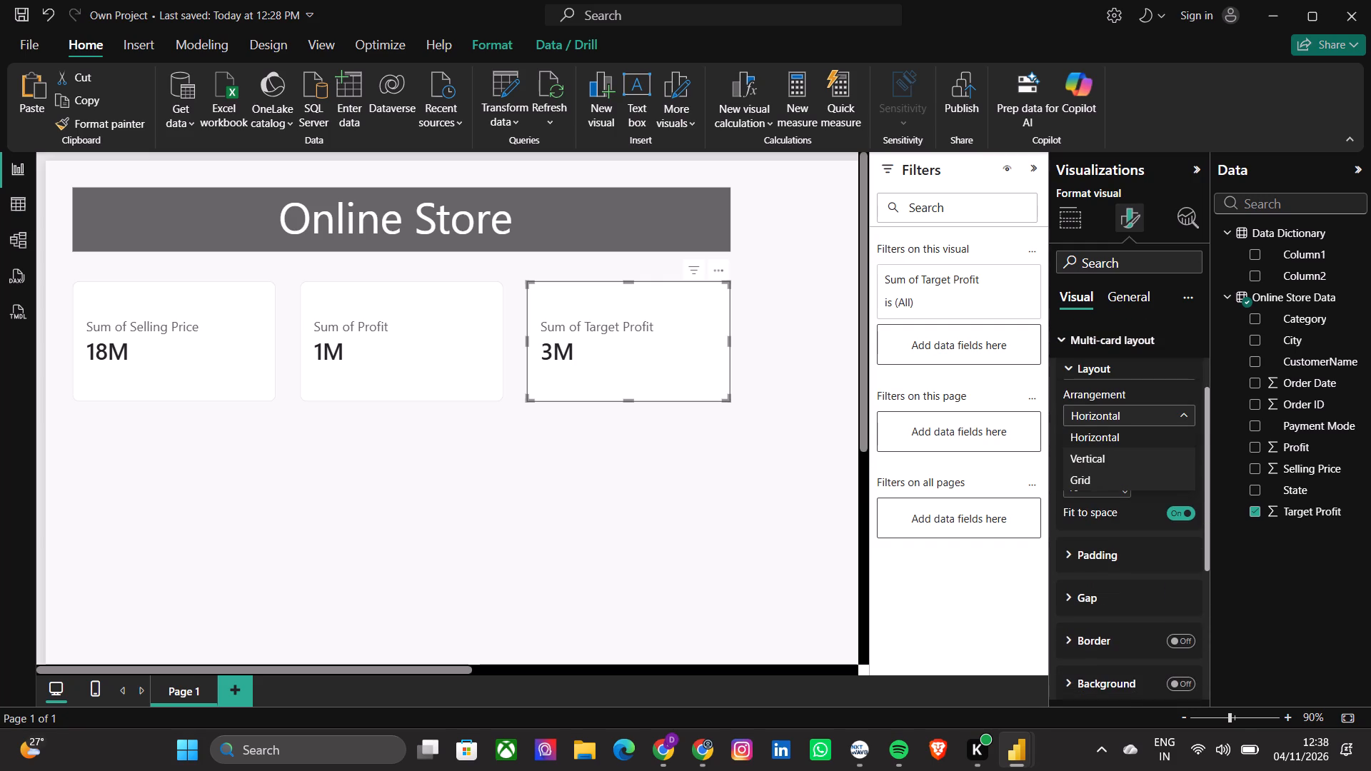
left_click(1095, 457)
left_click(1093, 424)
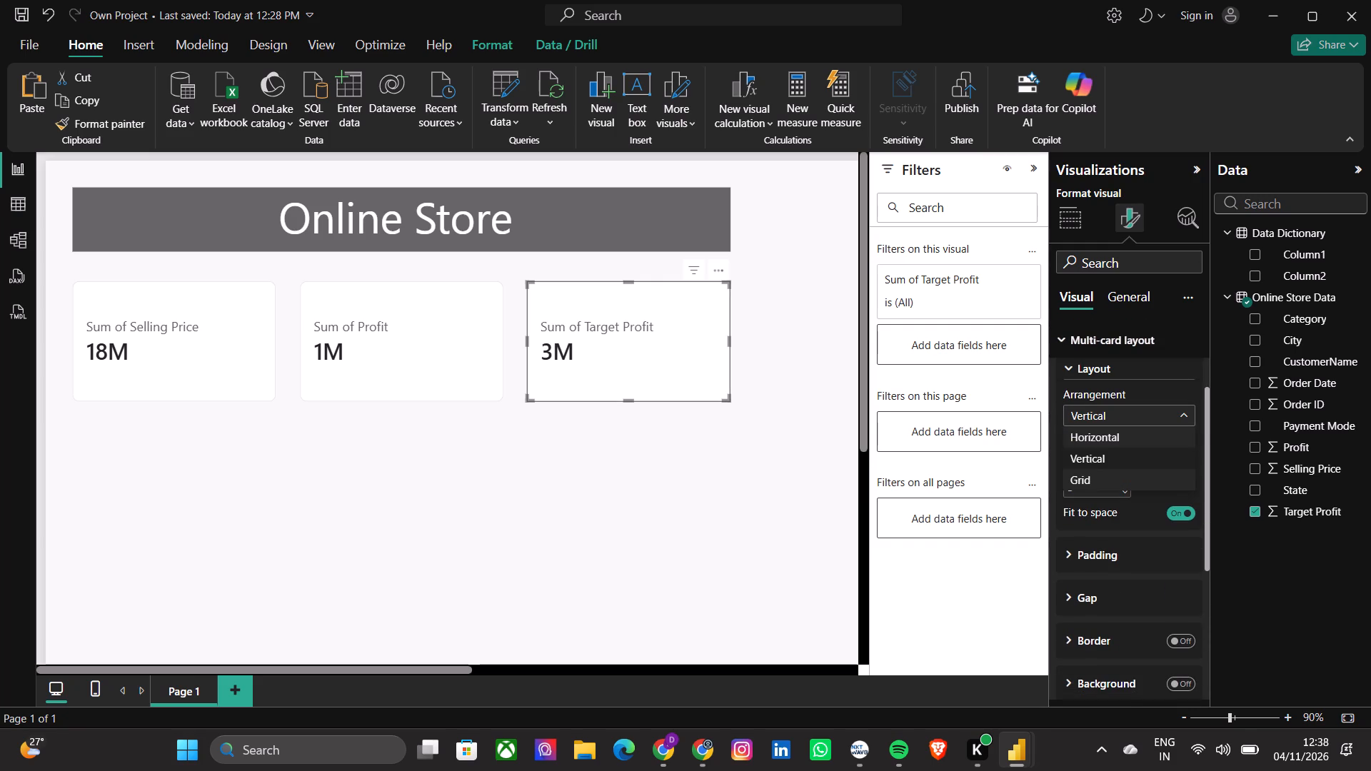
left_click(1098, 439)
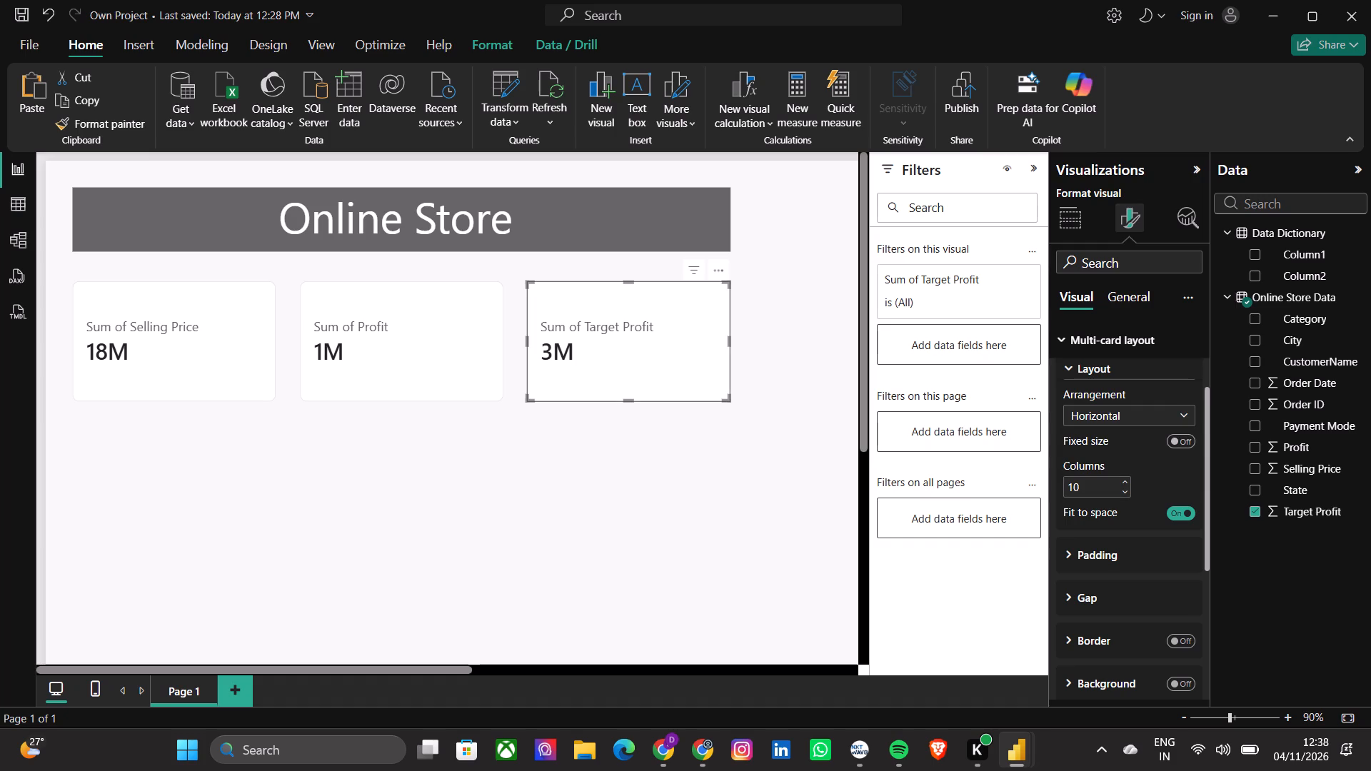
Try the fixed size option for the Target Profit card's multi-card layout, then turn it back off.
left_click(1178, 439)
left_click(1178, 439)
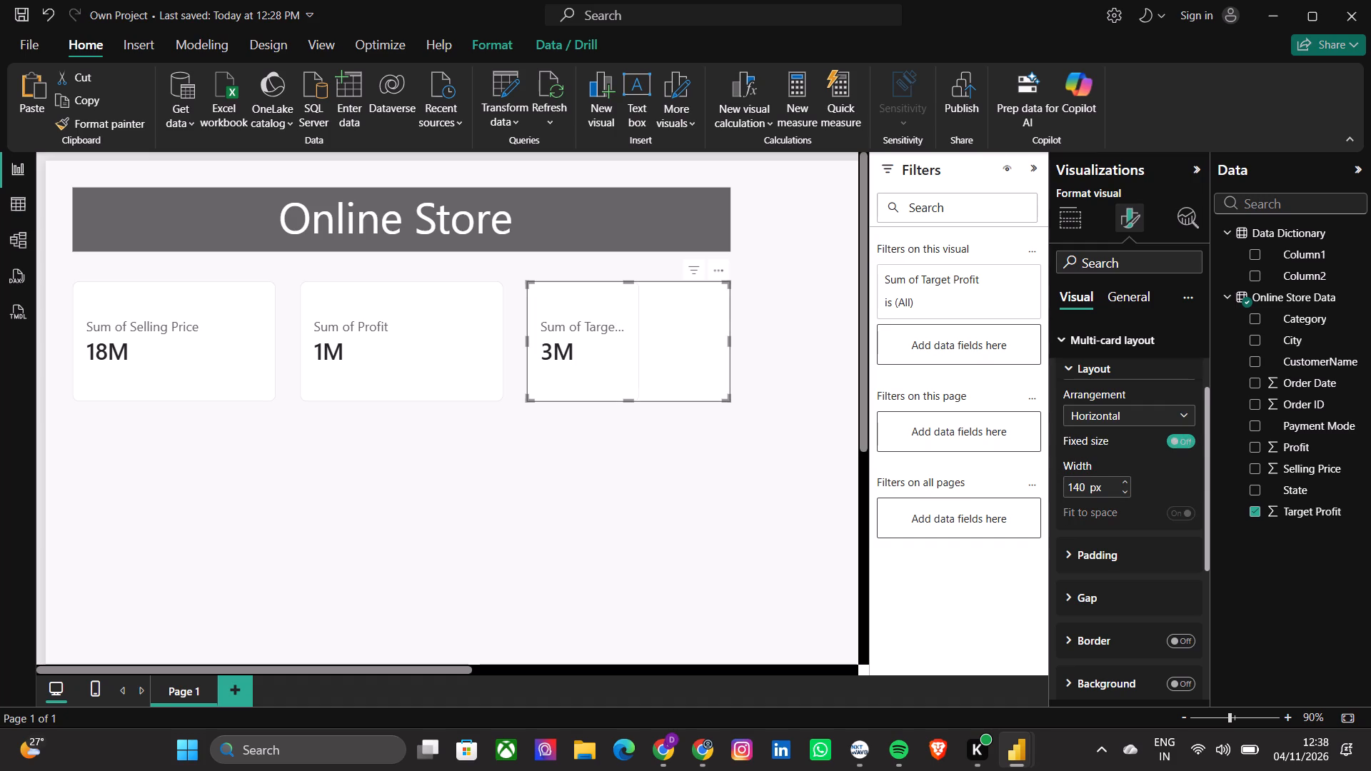
Examine the Target Profit card's remaining multi-card layout options and its Cards settings, covering layout, shape, padding and border.
scroll(1147, 479, "down", 1)
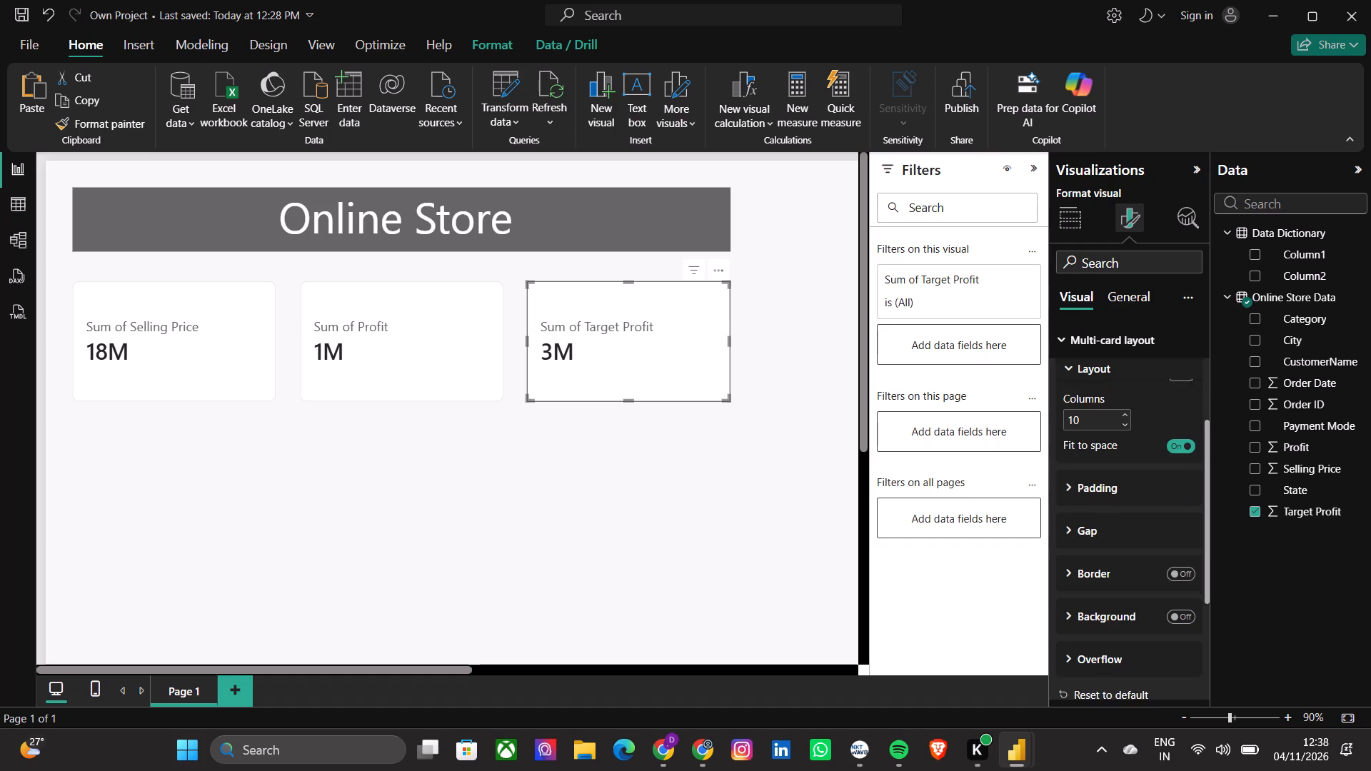
scroll(1147, 479, "down", 2)
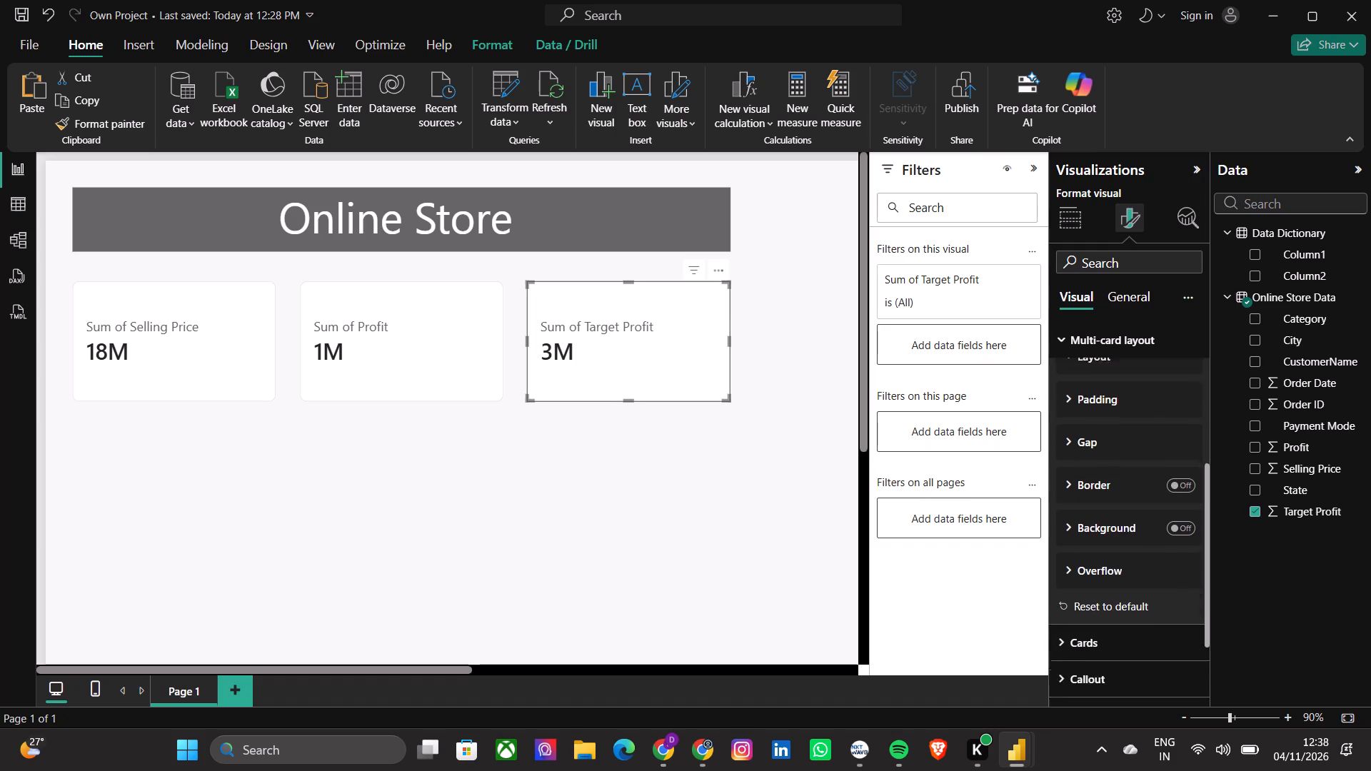
scroll(1147, 479, "down", 3)
left_click(1105, 538)
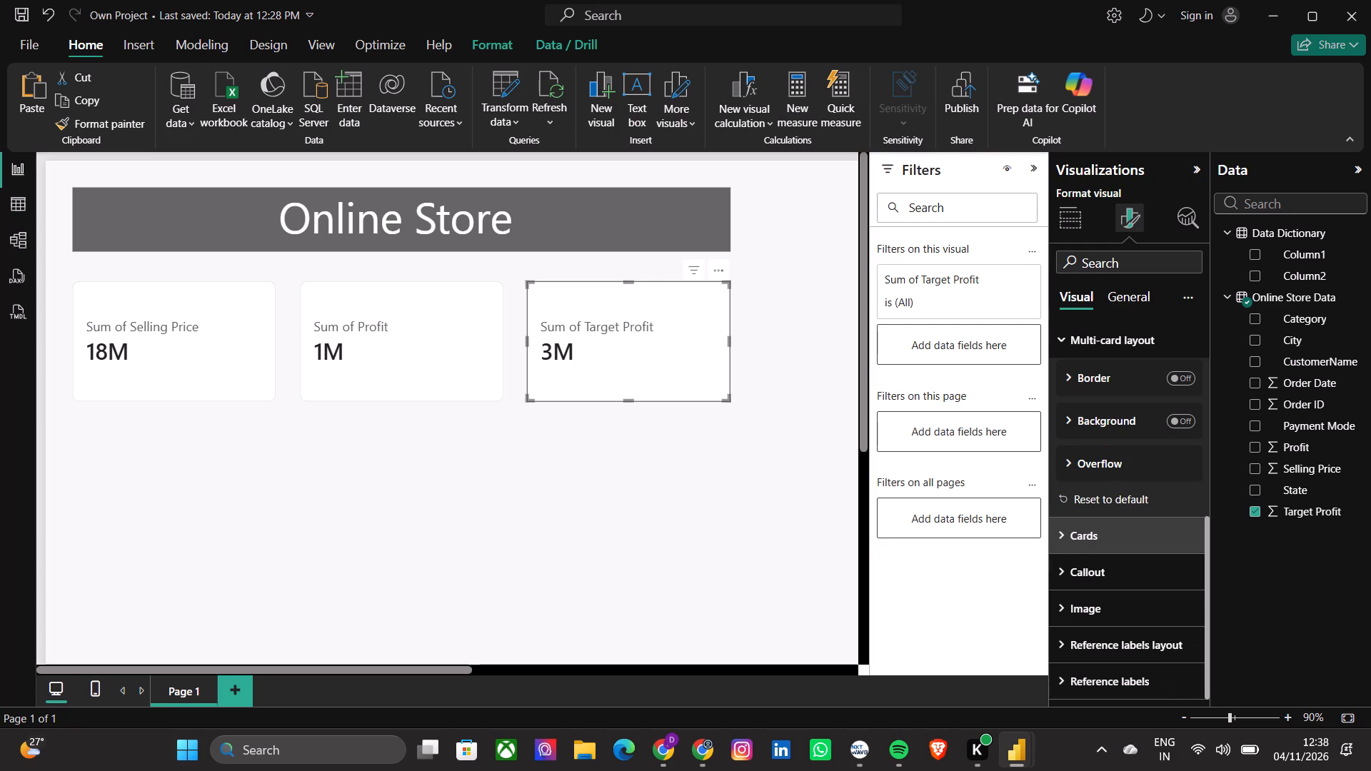
scroll(1105, 538, "down", 4)
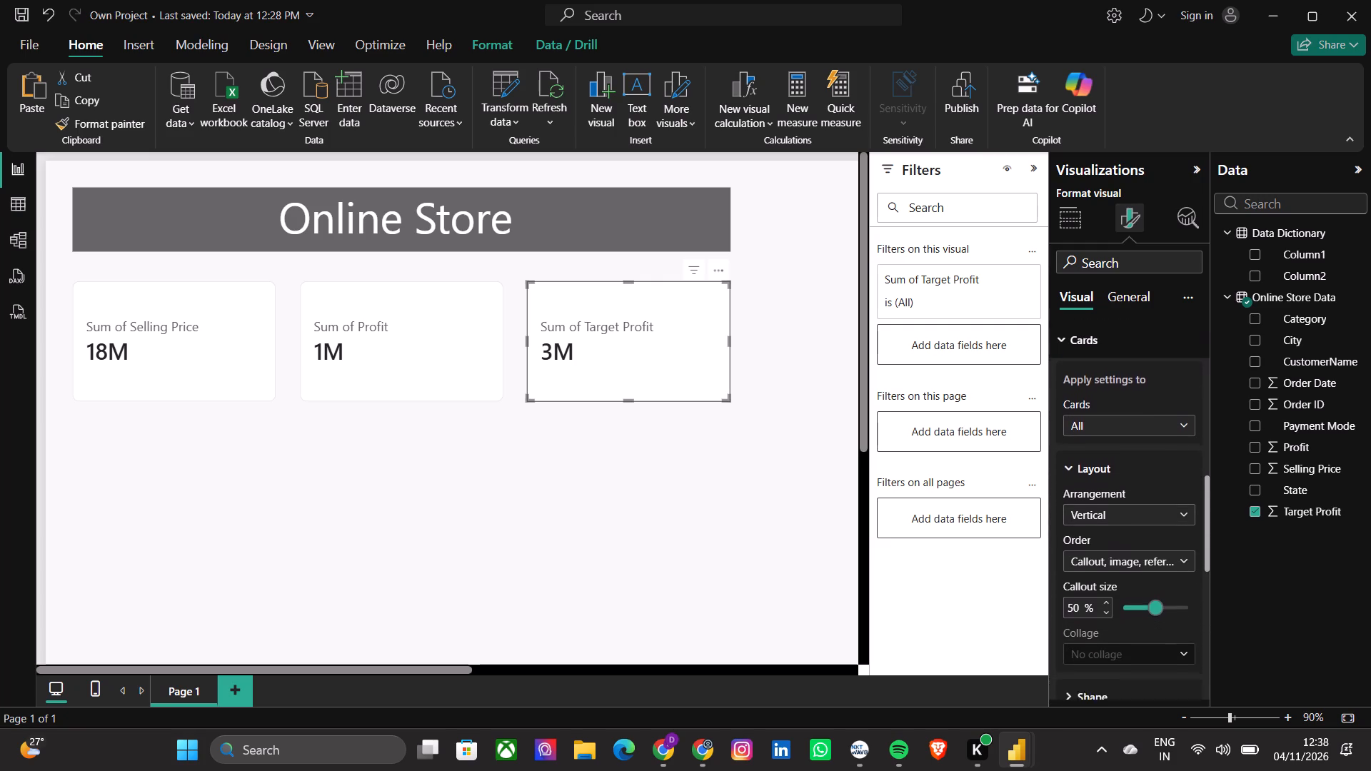
scroll(1105, 538, "down", 2)
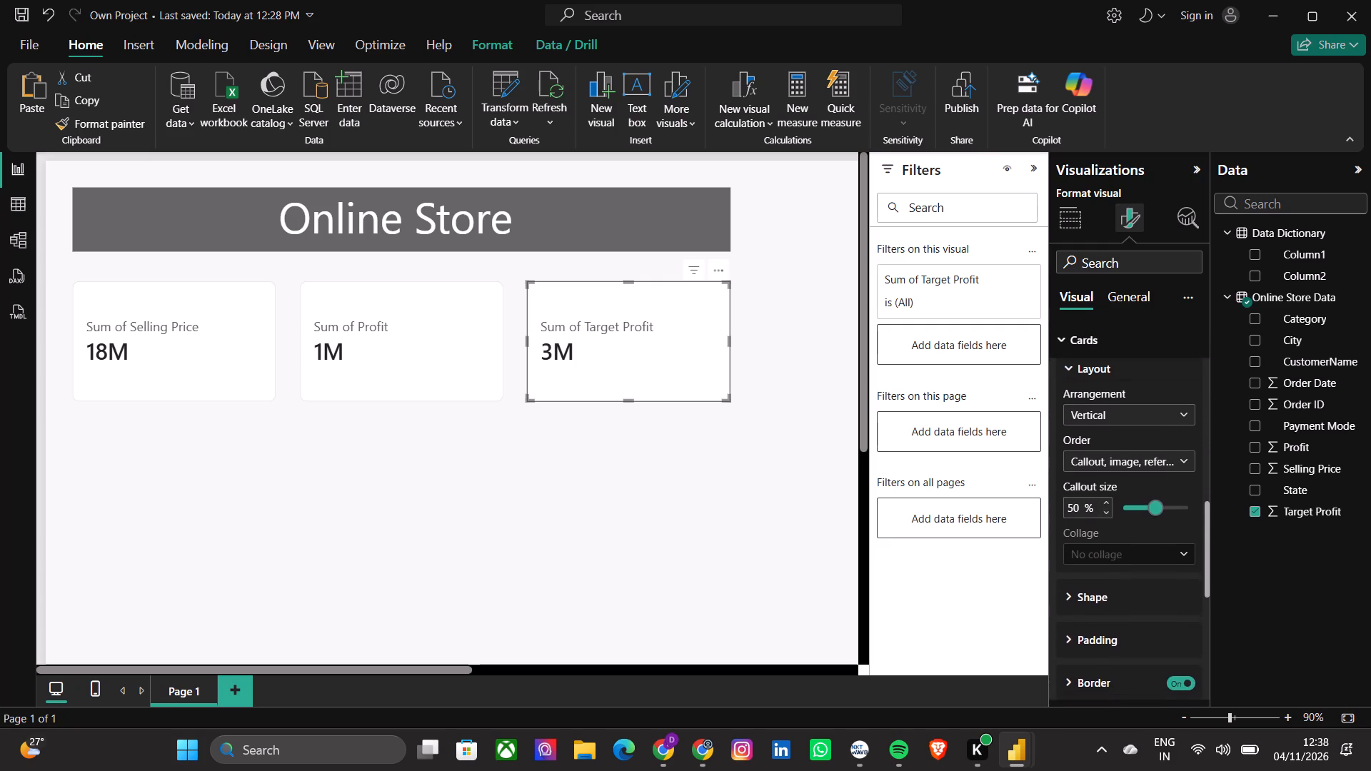
scroll(1105, 538, "down", 1)
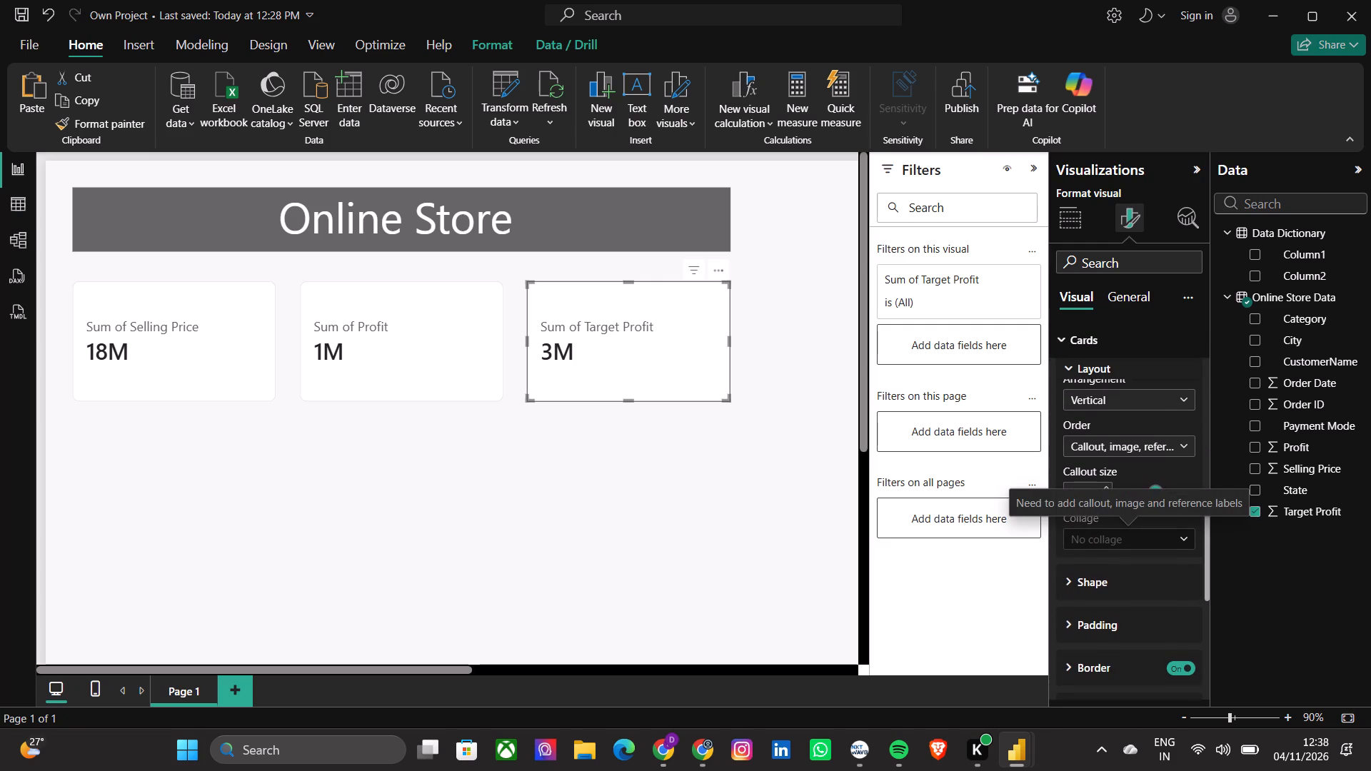
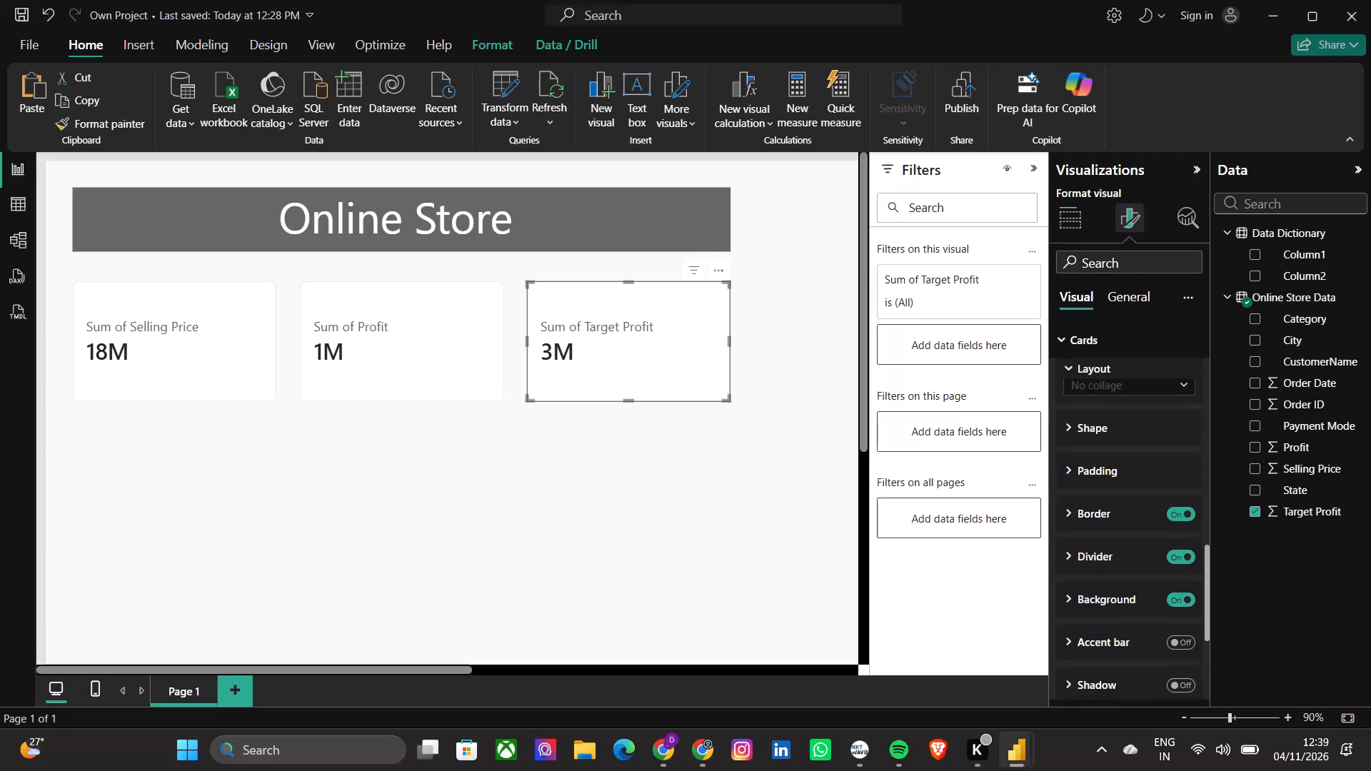
Examine the Target Profit card's remaining Cards settings, including the background fill options and effects, and collapse the opened setting groups.
scroll(1105, 538, "down", 1)
left_click(1105, 538)
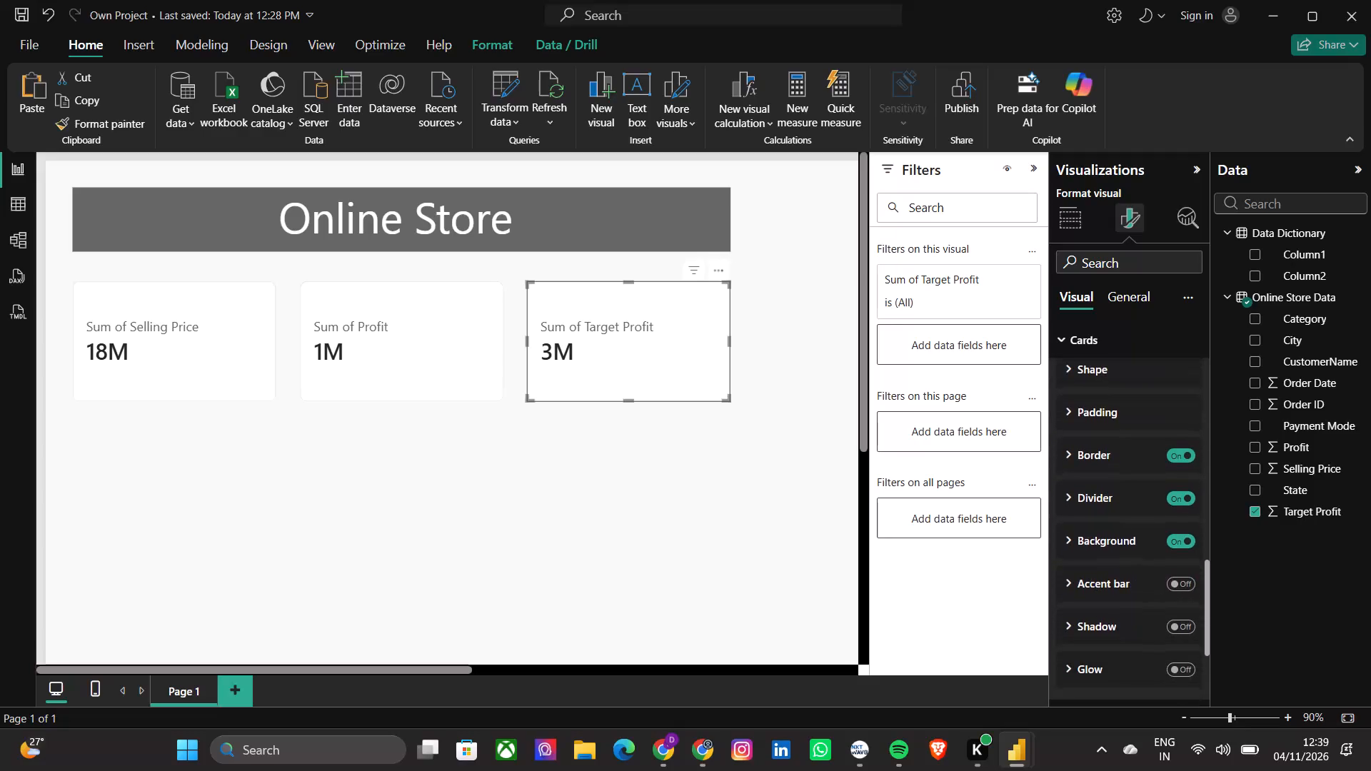
scroll(1105, 538, "down", 1)
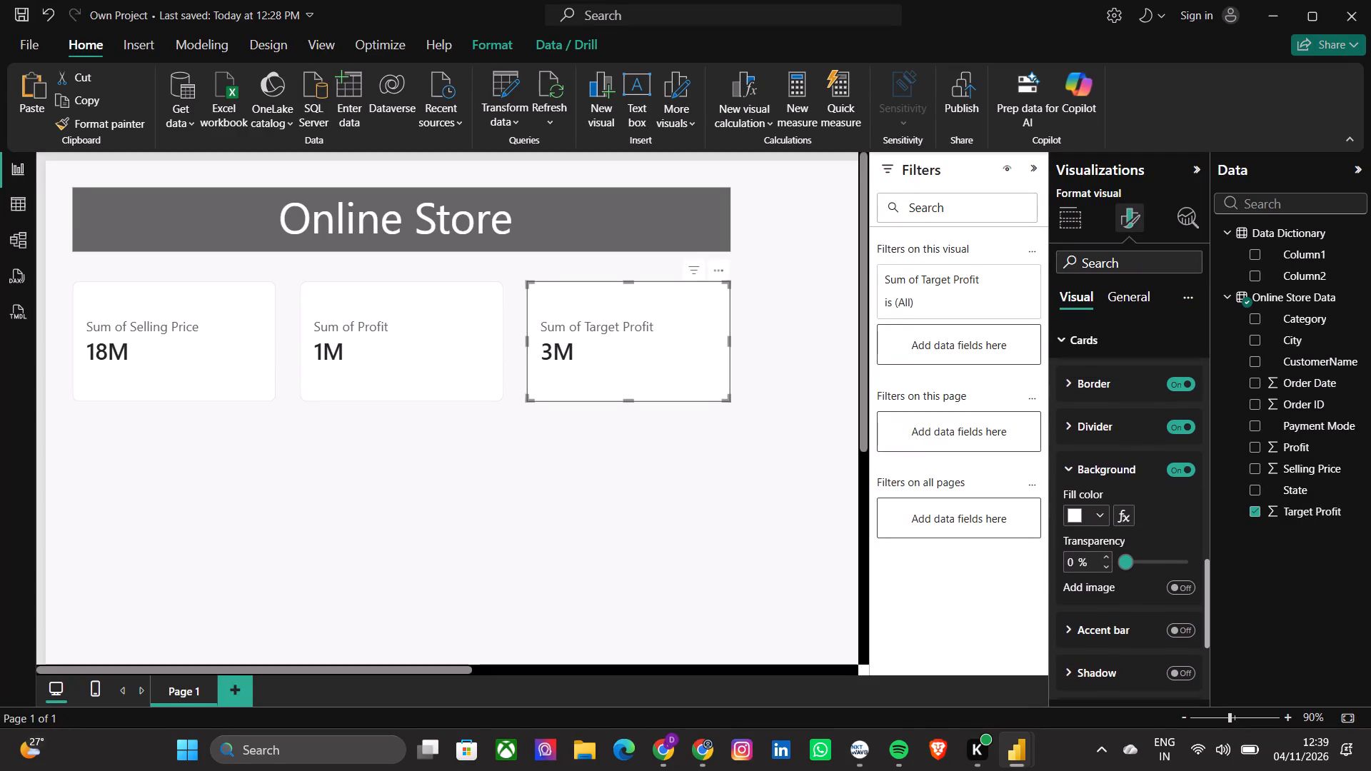
left_click(1074, 466)
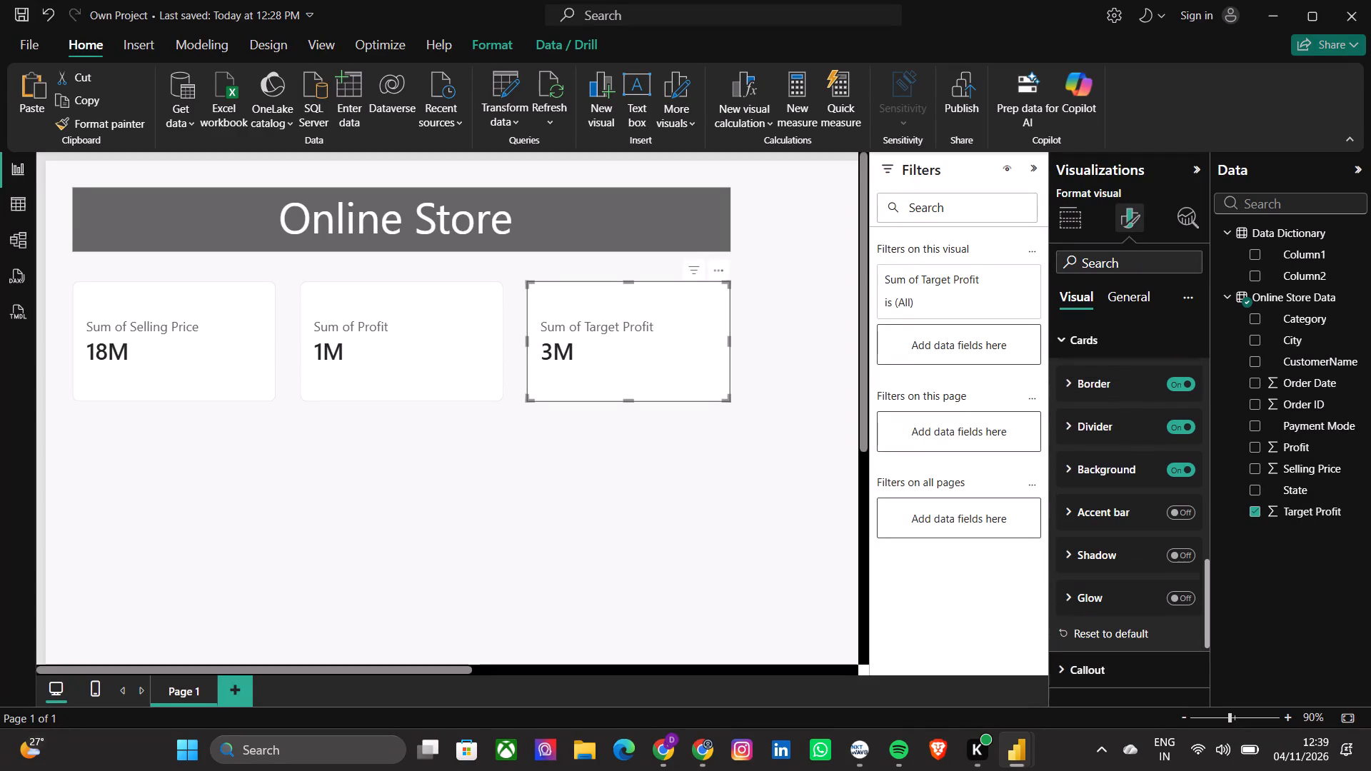
scroll(1074, 466, "down", 3)
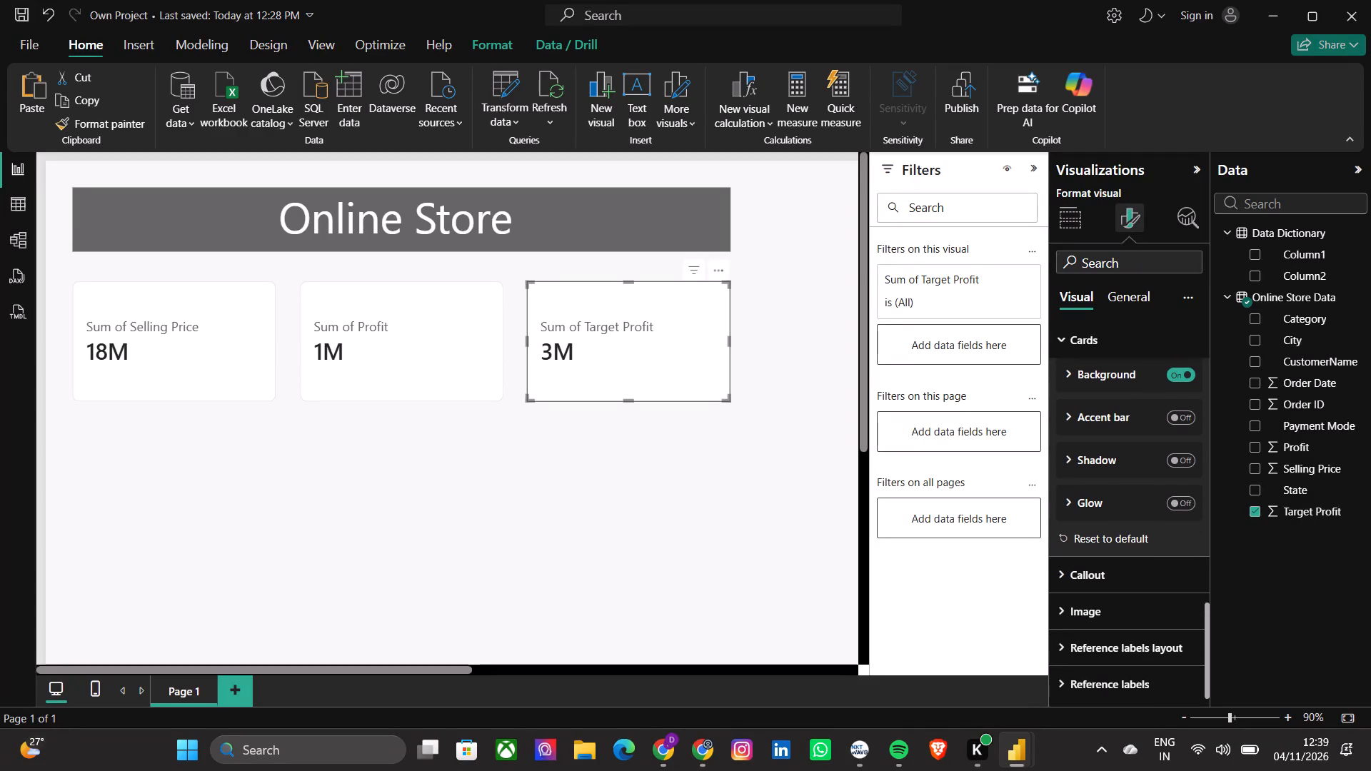
left_click(1093, 346)
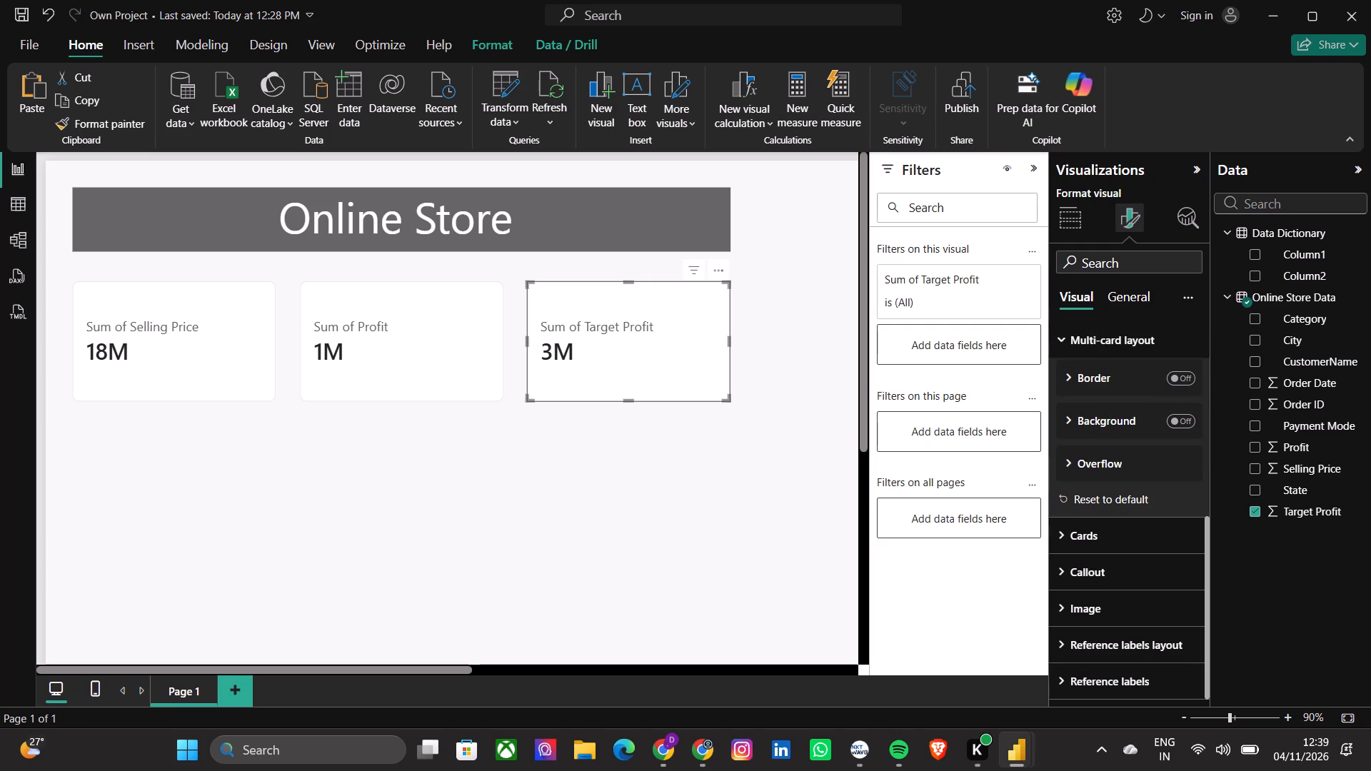
left_click(1093, 341)
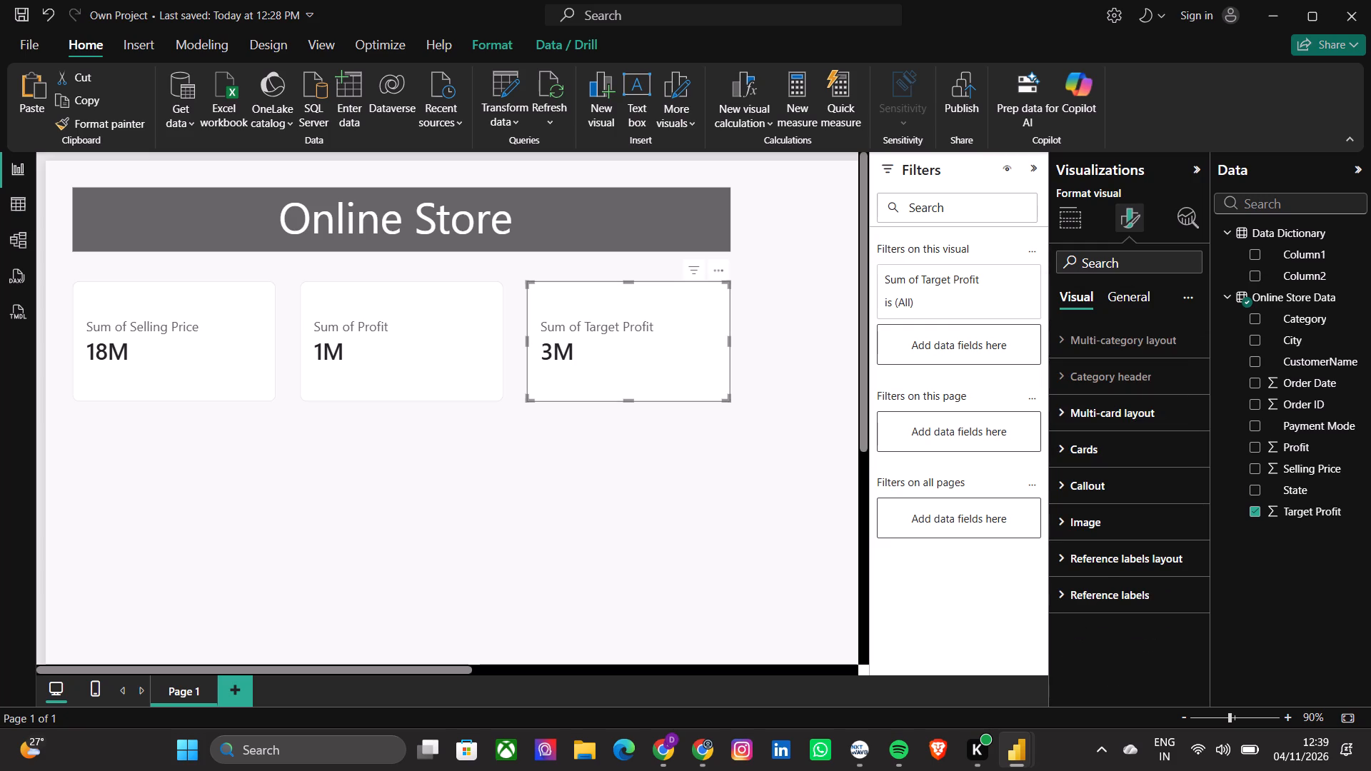
Turn on the callout background for the Target Profit card and colour it the same dark gray as the title banner.
left_click(1357, 167)
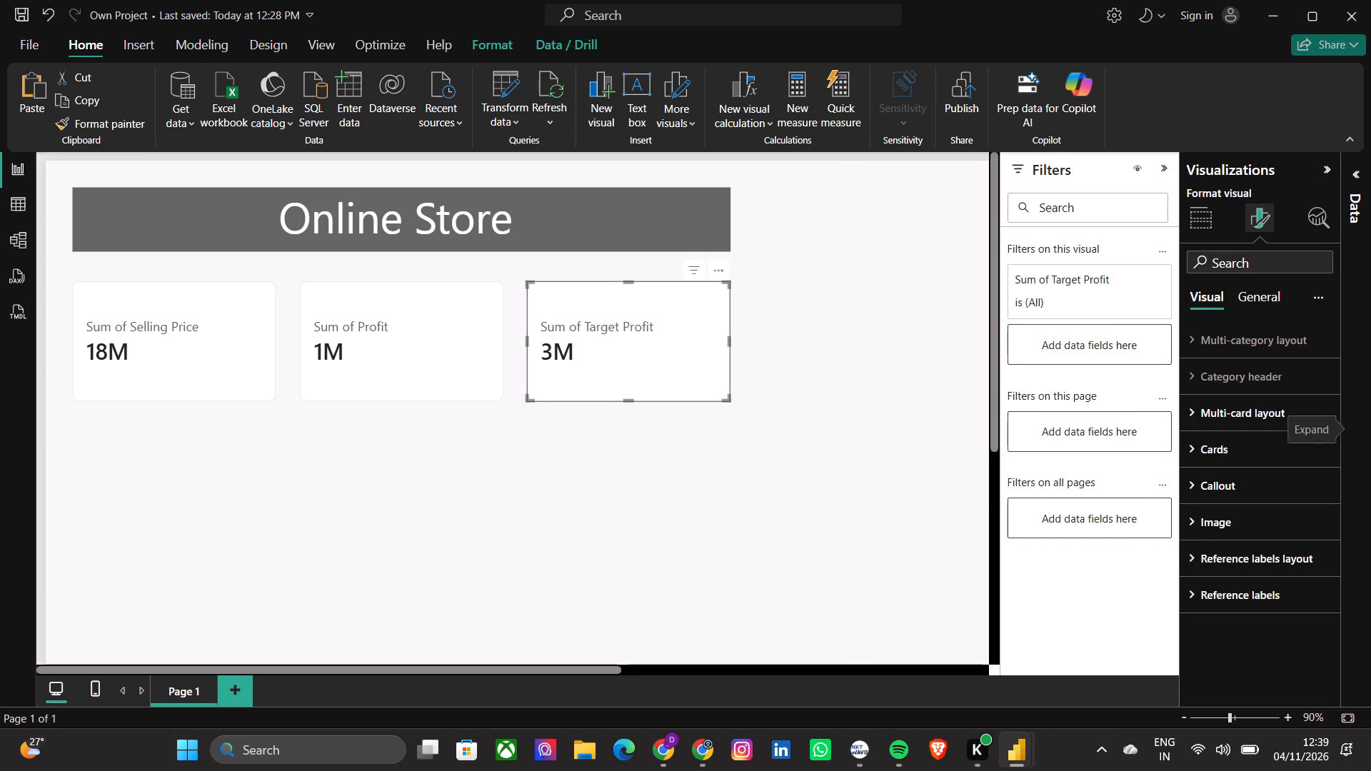
left_click(1225, 478)
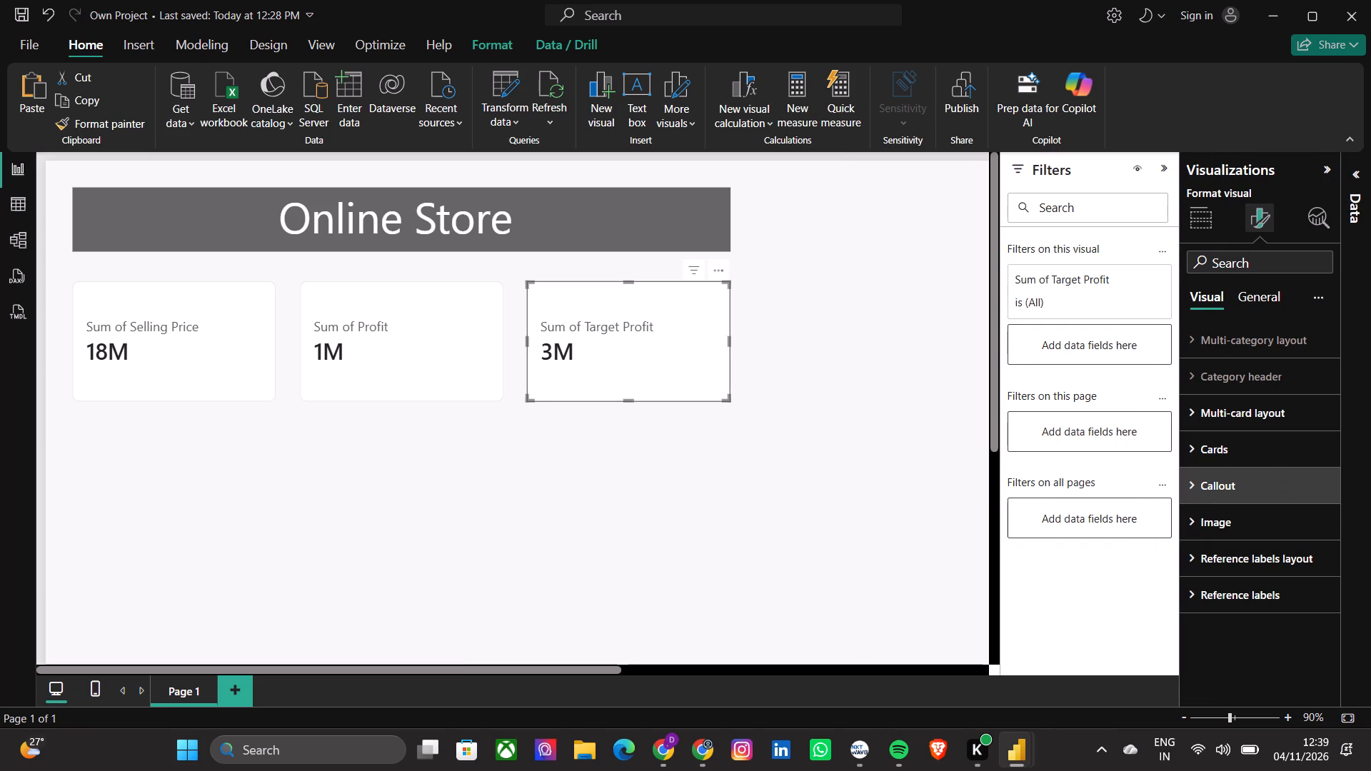
scroll(1225, 478, "down", 2)
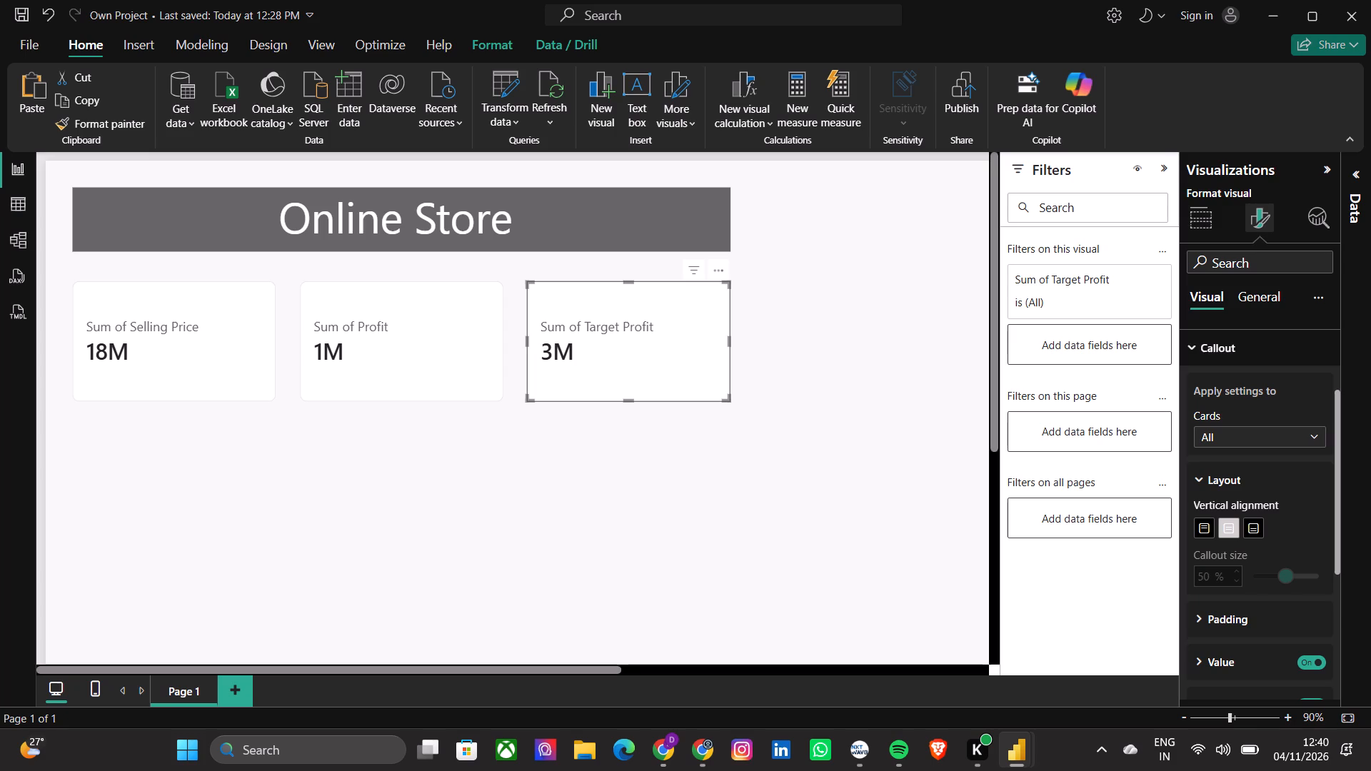
scroll(1264, 565, "down", 1)
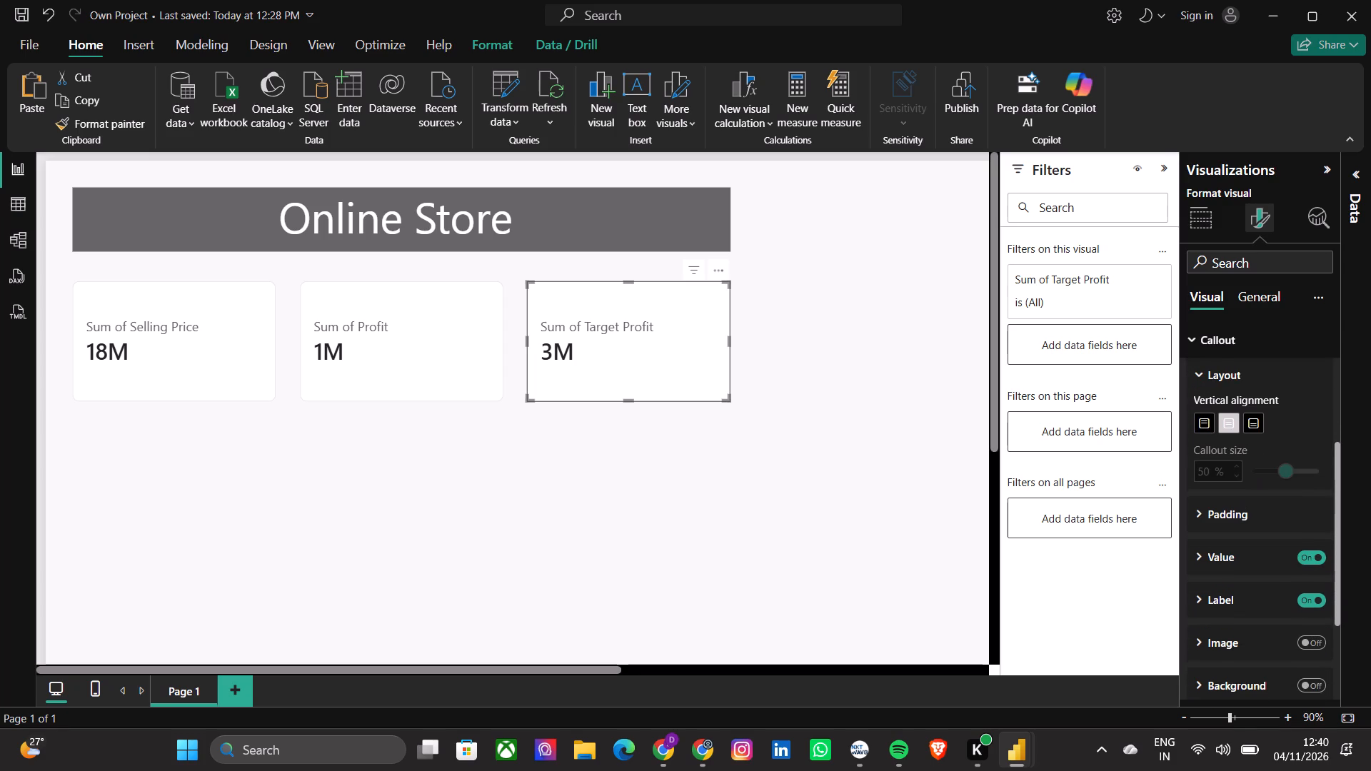
scroll(1264, 565, "down", 1)
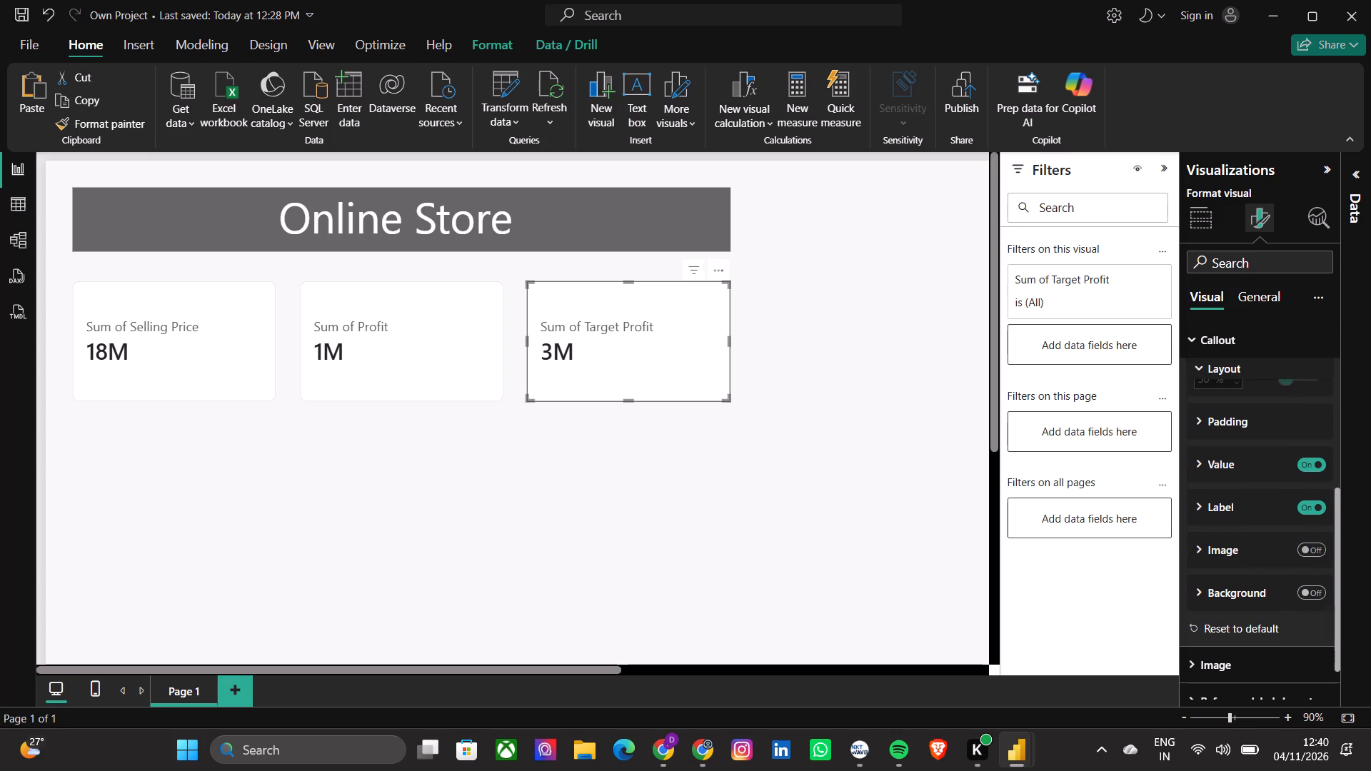
left_click(1305, 594)
scroll(1239, 605, "down", 2)
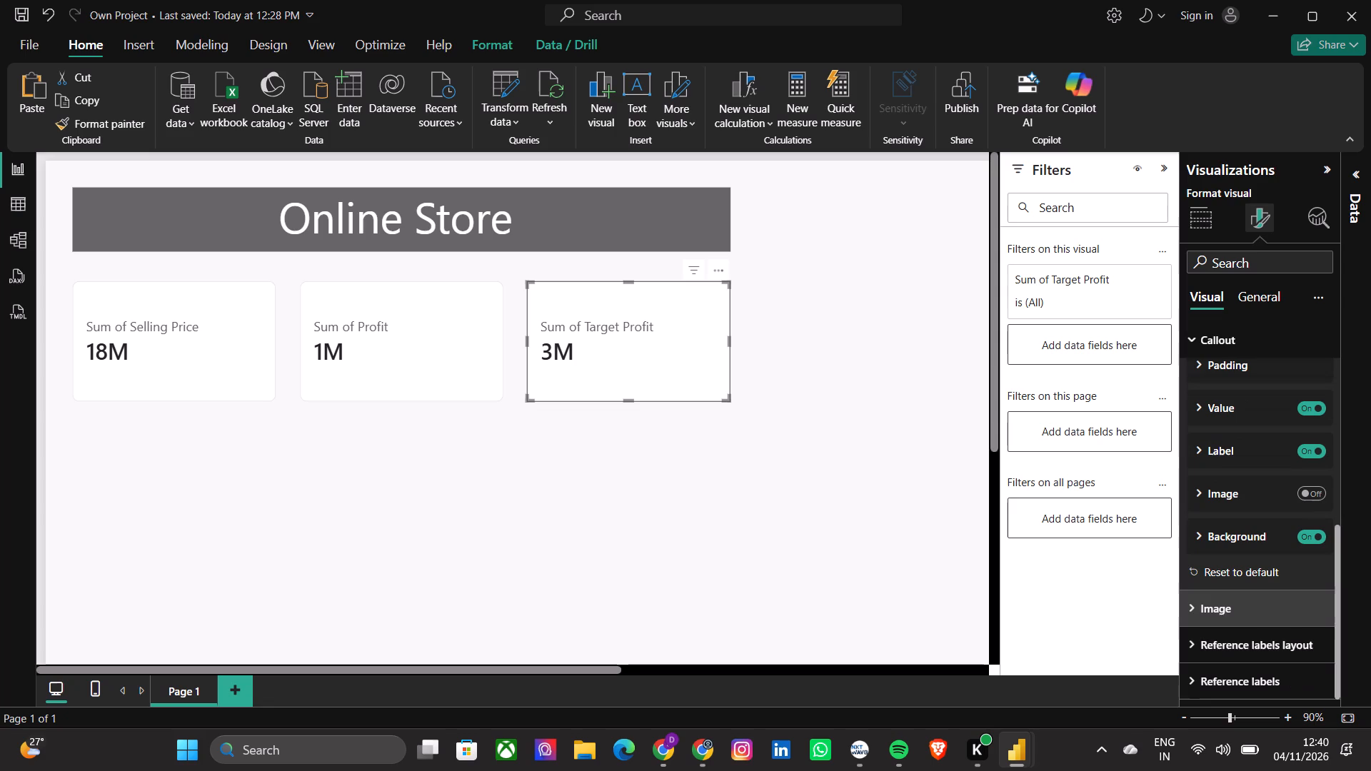
left_click(1224, 538)
scroll(1224, 538, "down", 1)
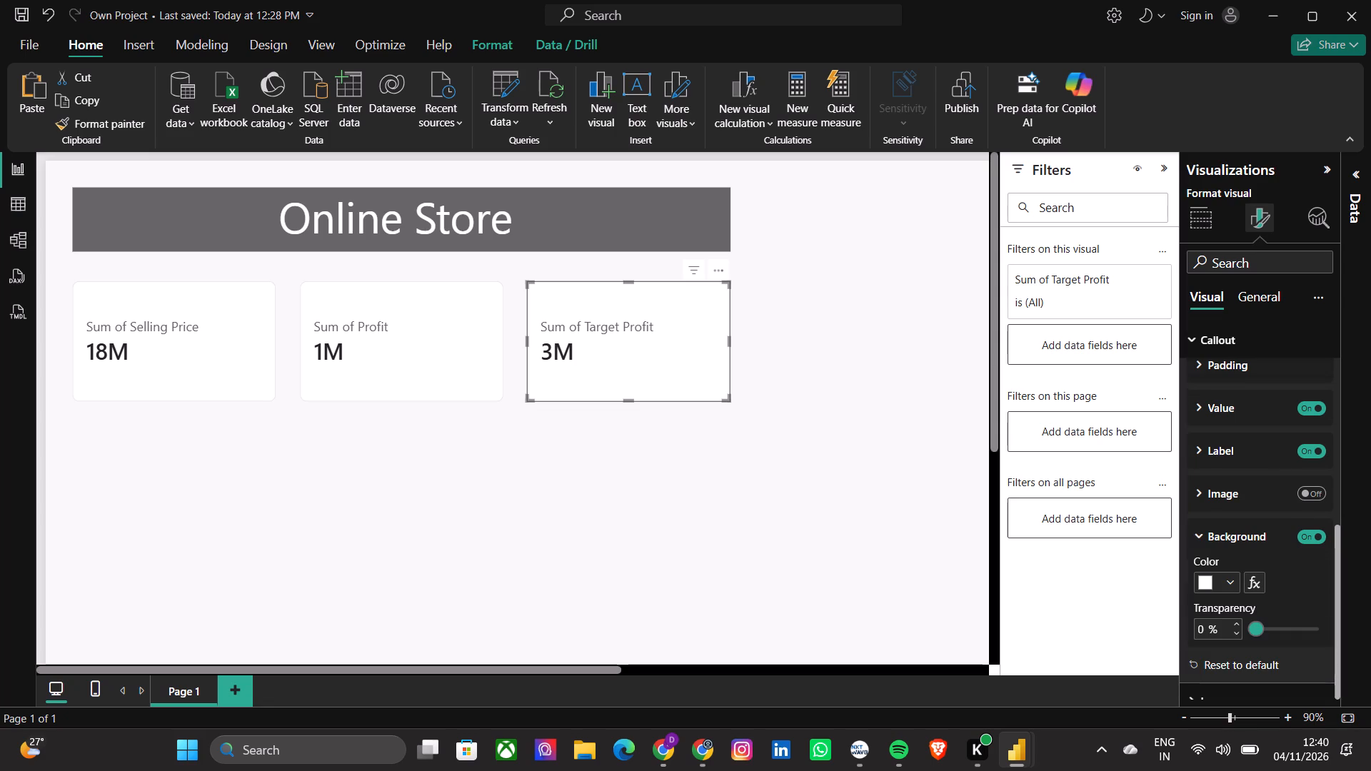
scroll(1224, 538, "down", 1)
left_click(1231, 495)
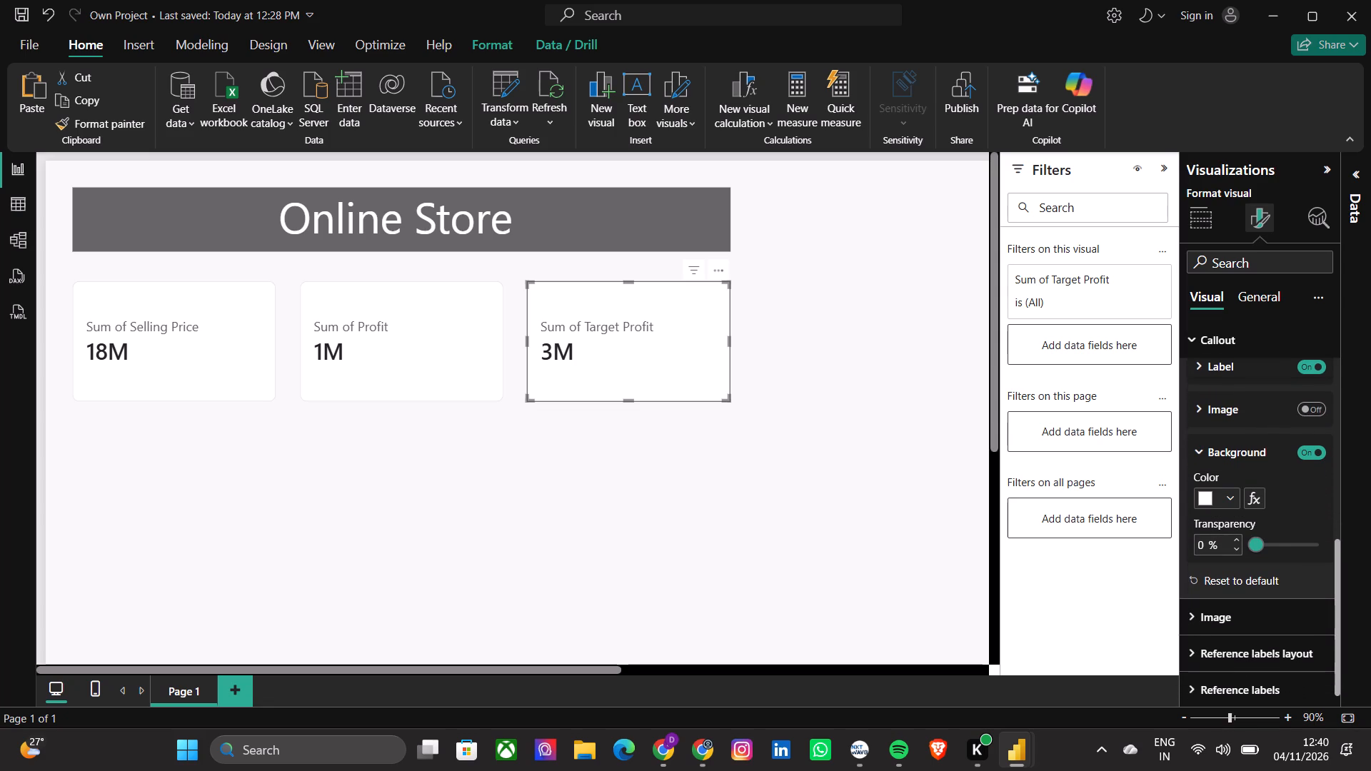
left_click(1129, 387)
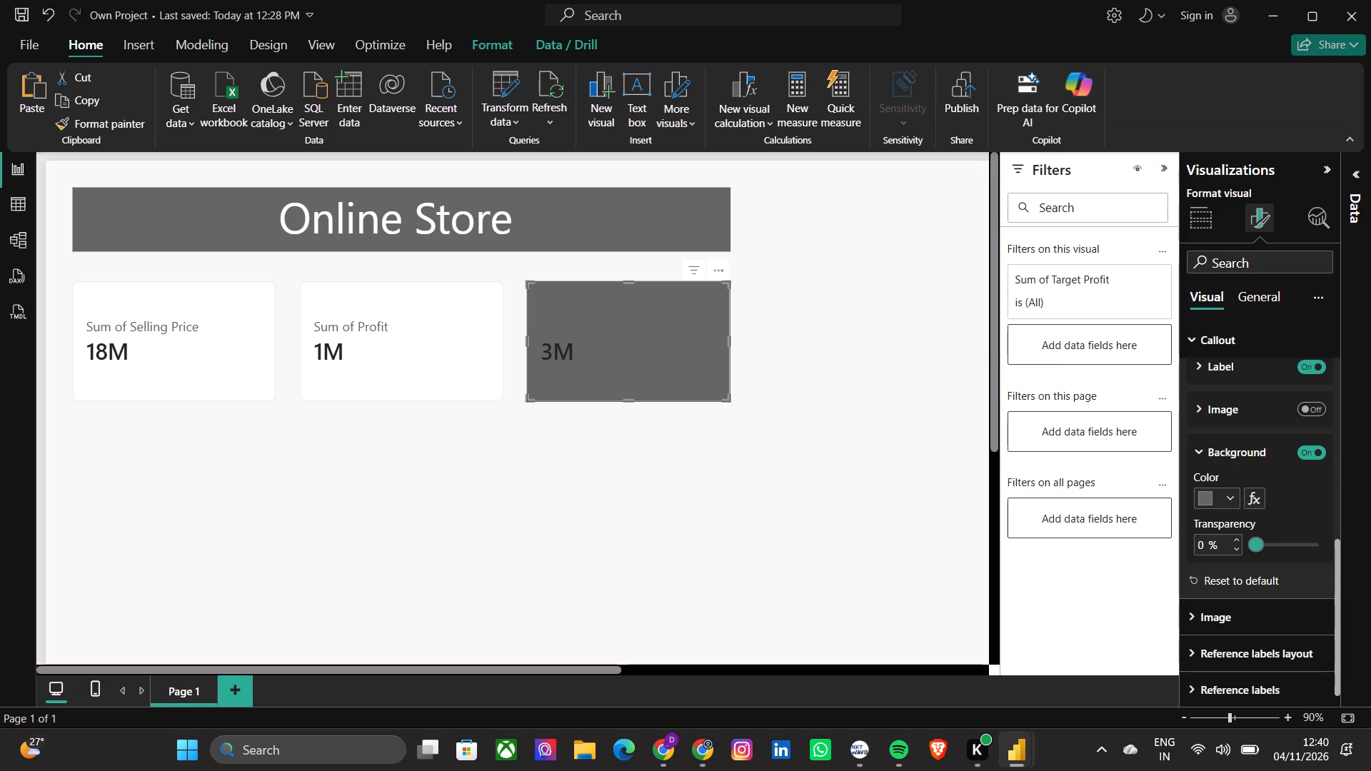
Centre the Target Profit card's callout value horizontally and set its colour to white.
scroll(1129, 387, "up", 2)
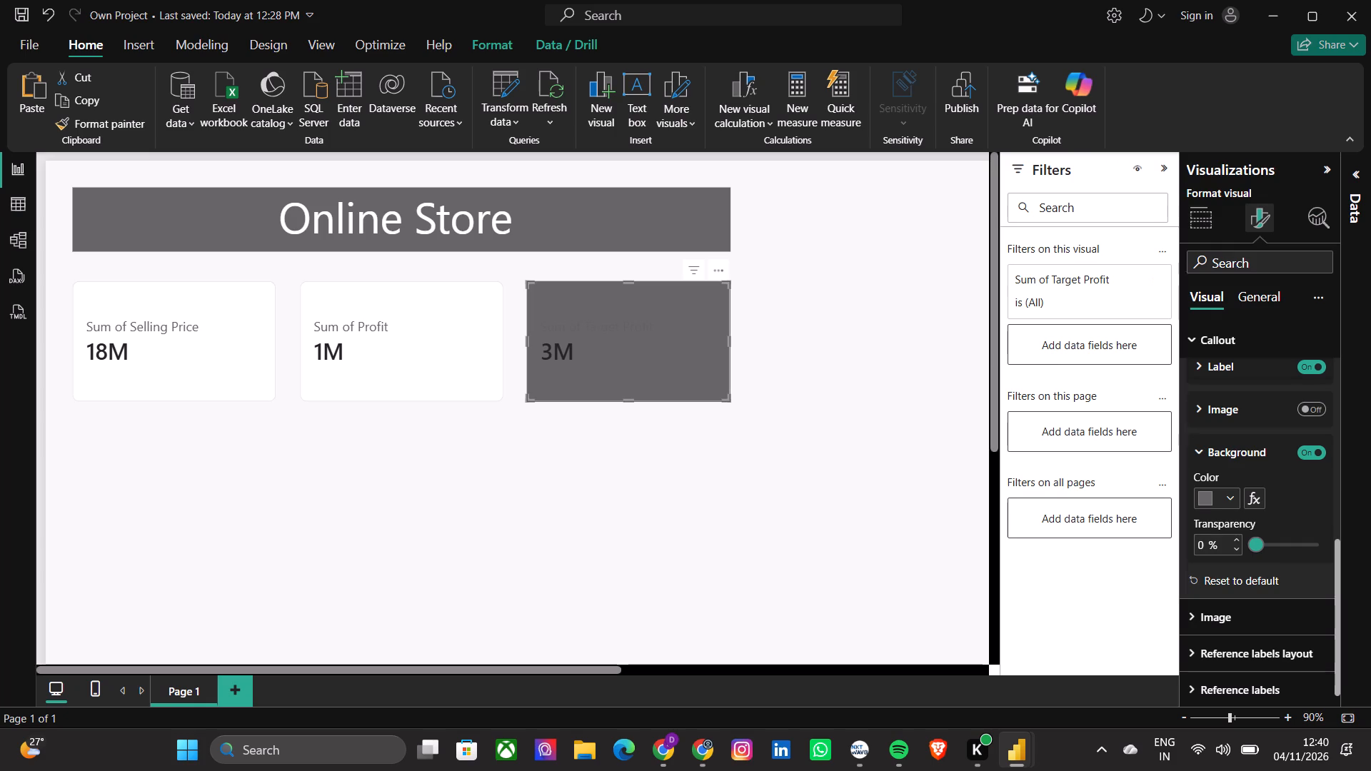
scroll(1230, 386, "up", 1)
left_click(1230, 386)
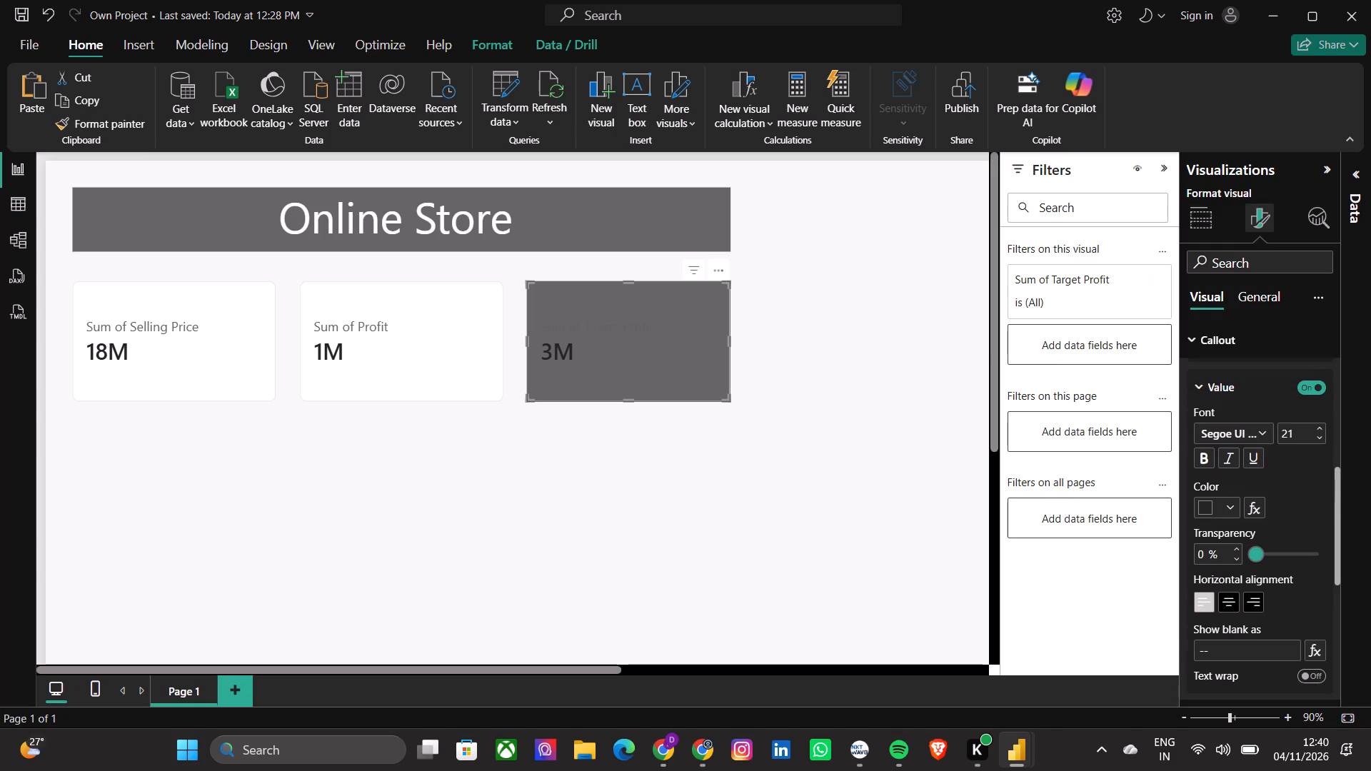
left_click(1227, 604)
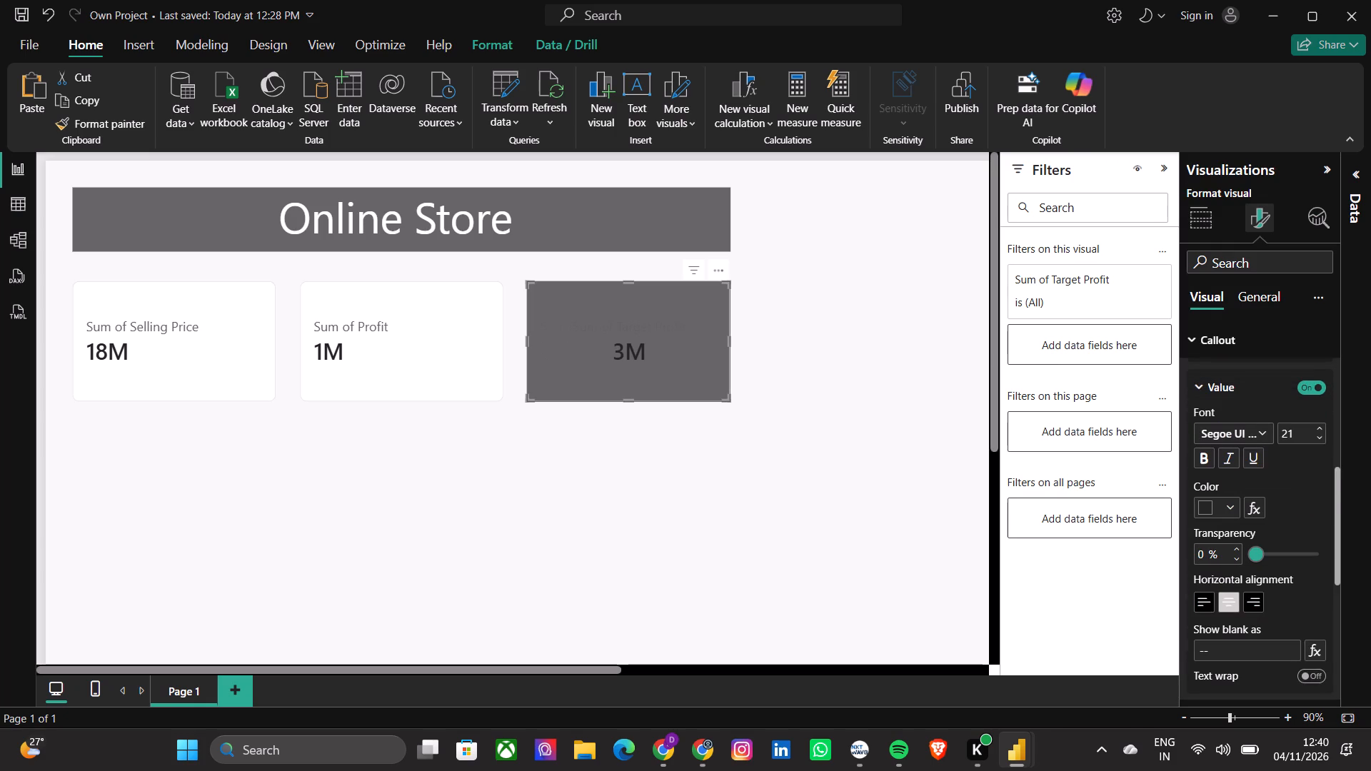
left_click(1228, 501)
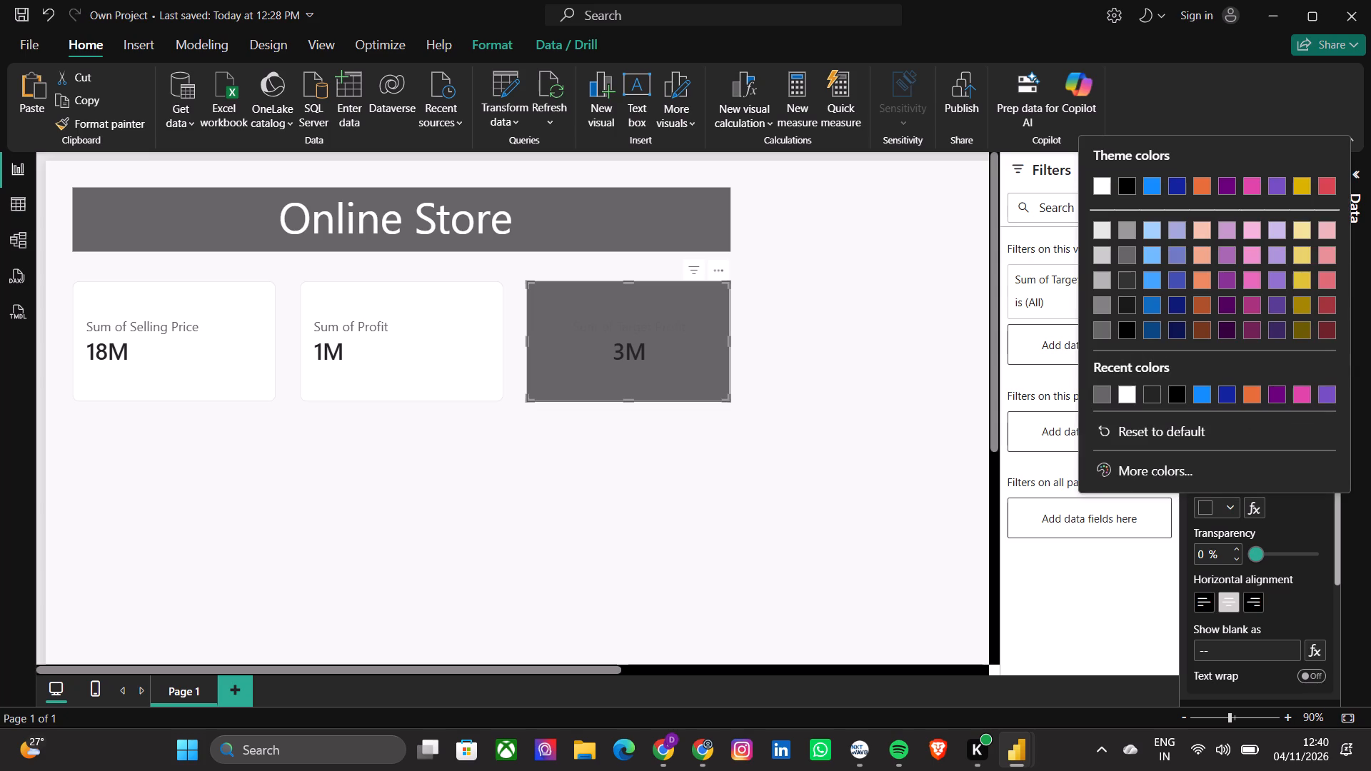
left_click(1128, 395)
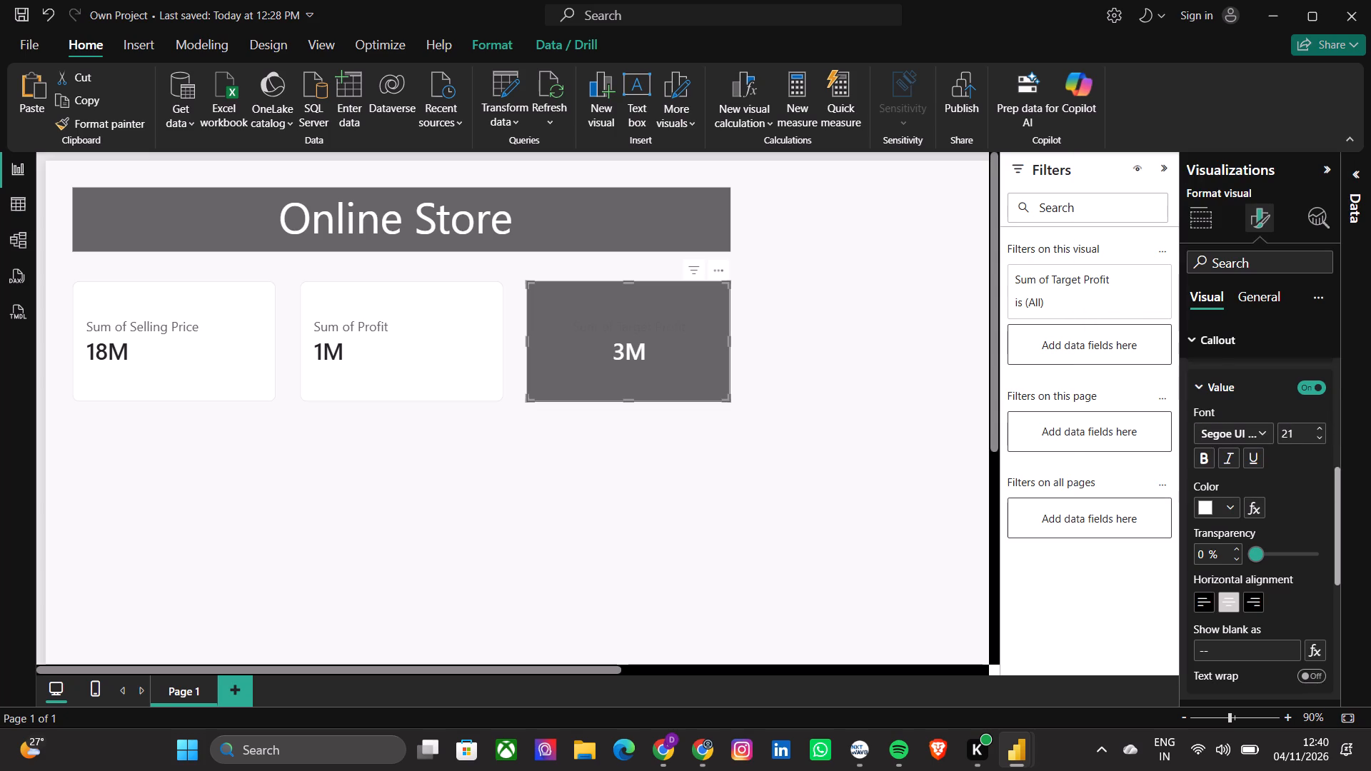
Set the Target Profit card's callout label colour to white.
scroll(1281, 600, "down", 2)
left_click(1241, 618)
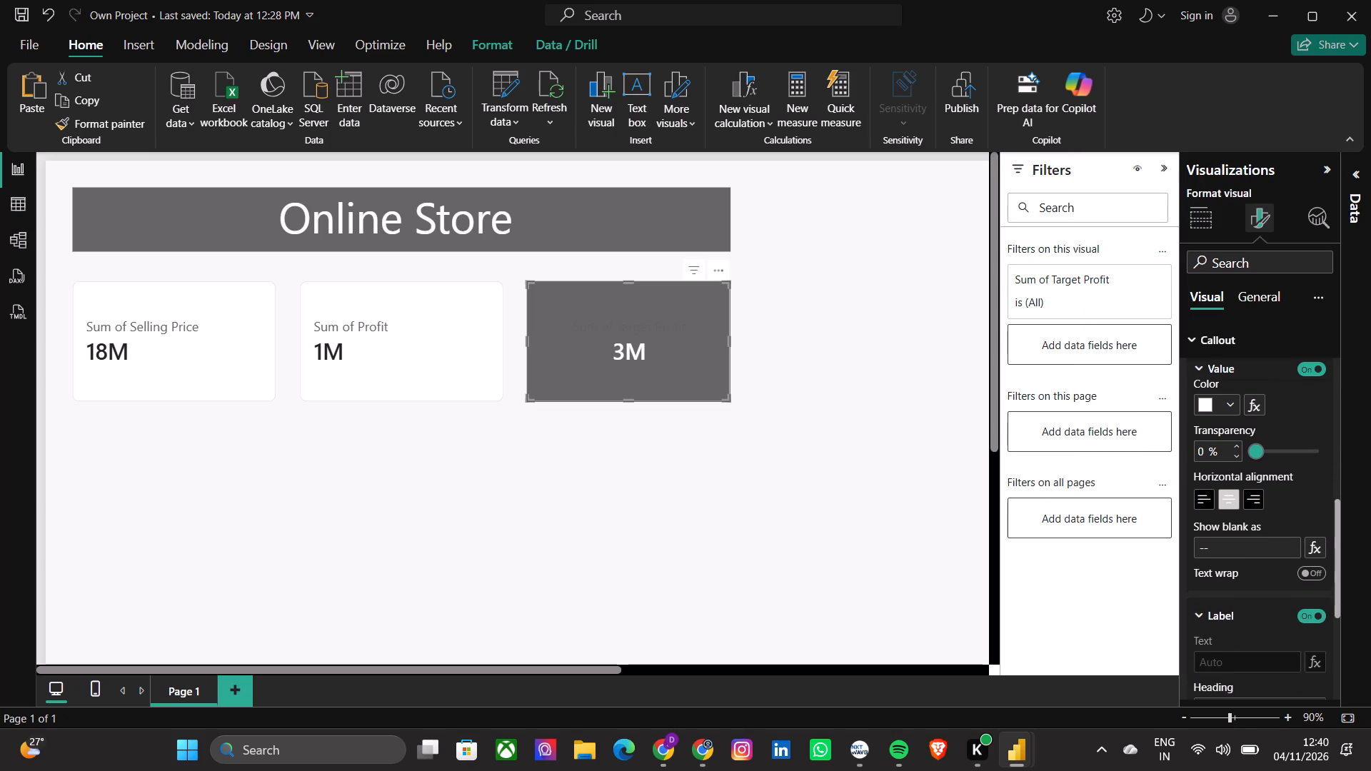
scroll(1241, 618, "down", 3)
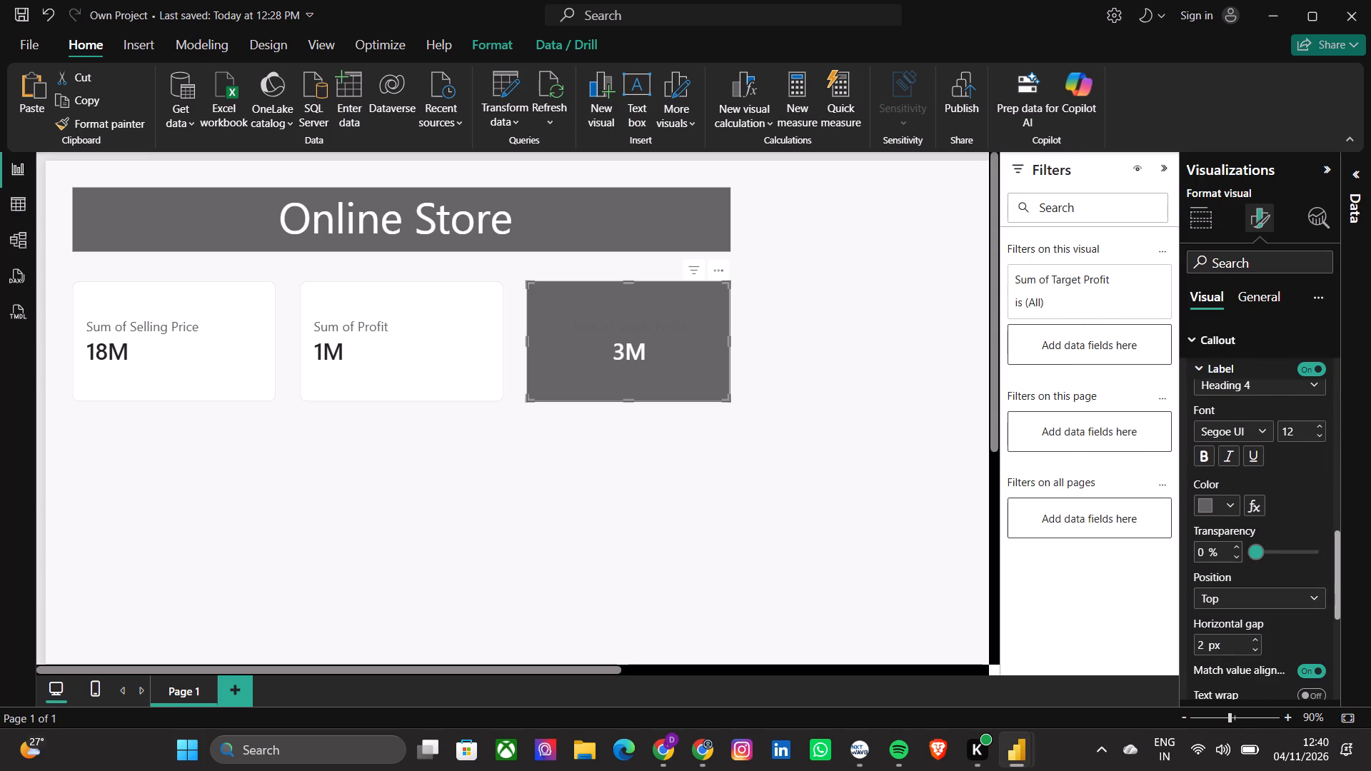
left_click(1230, 508)
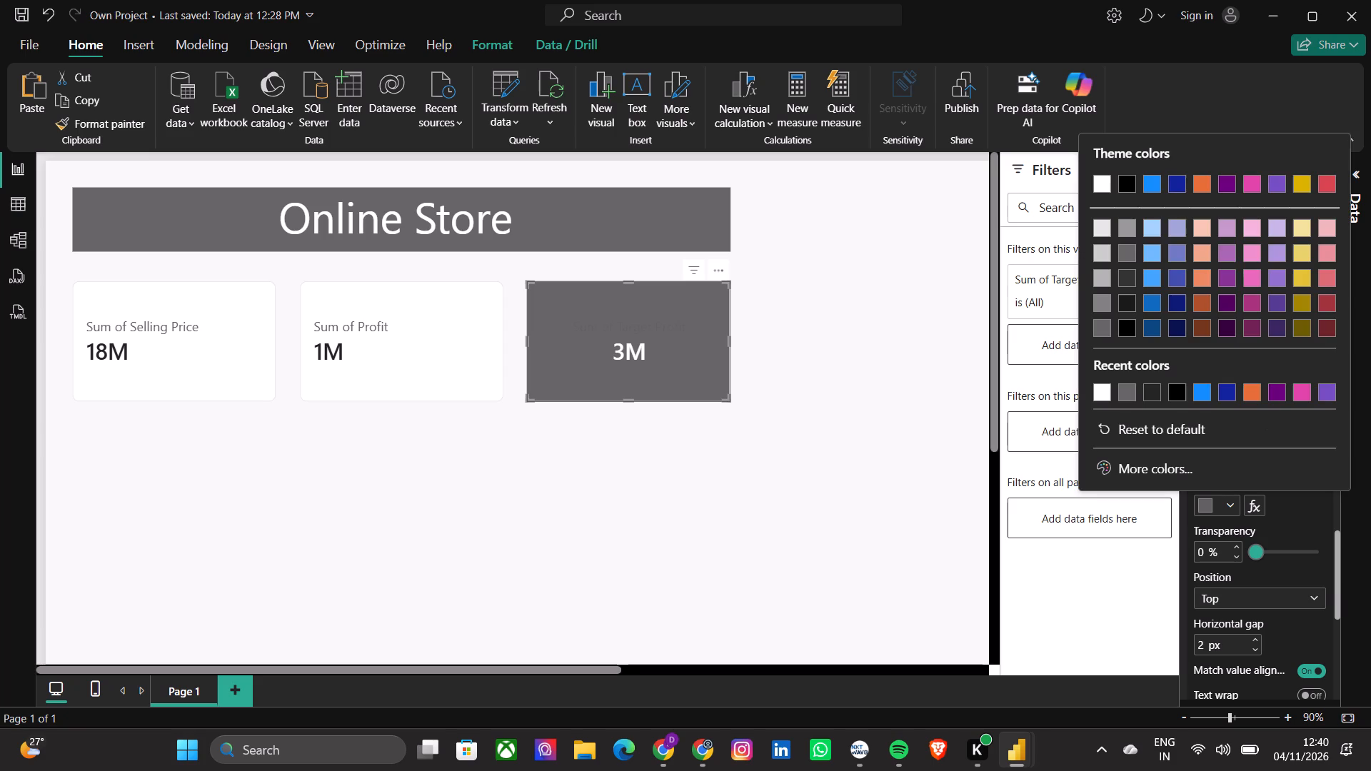
left_click(1103, 393)
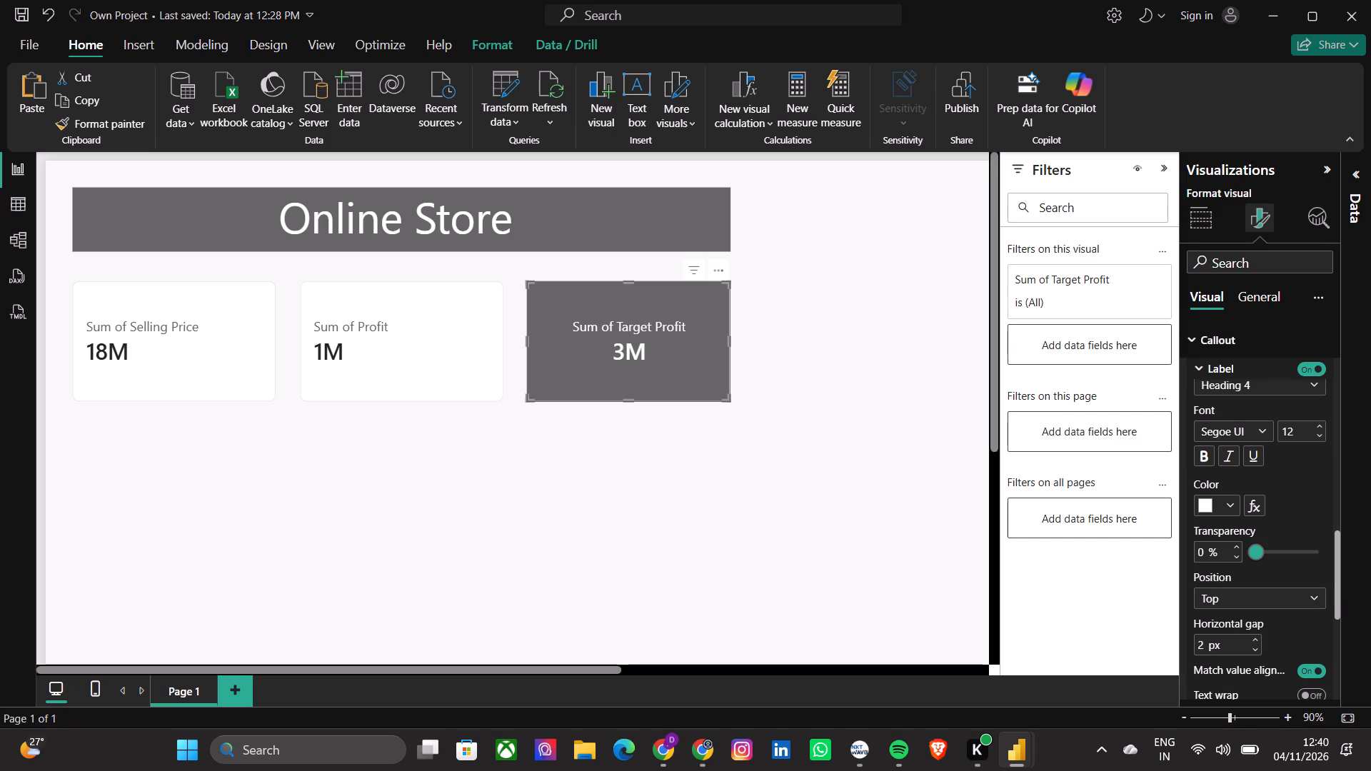
Try light gray for the Target Profit card's callout background, then set it to medium gray.
scroll(1293, 554, "down", 3)
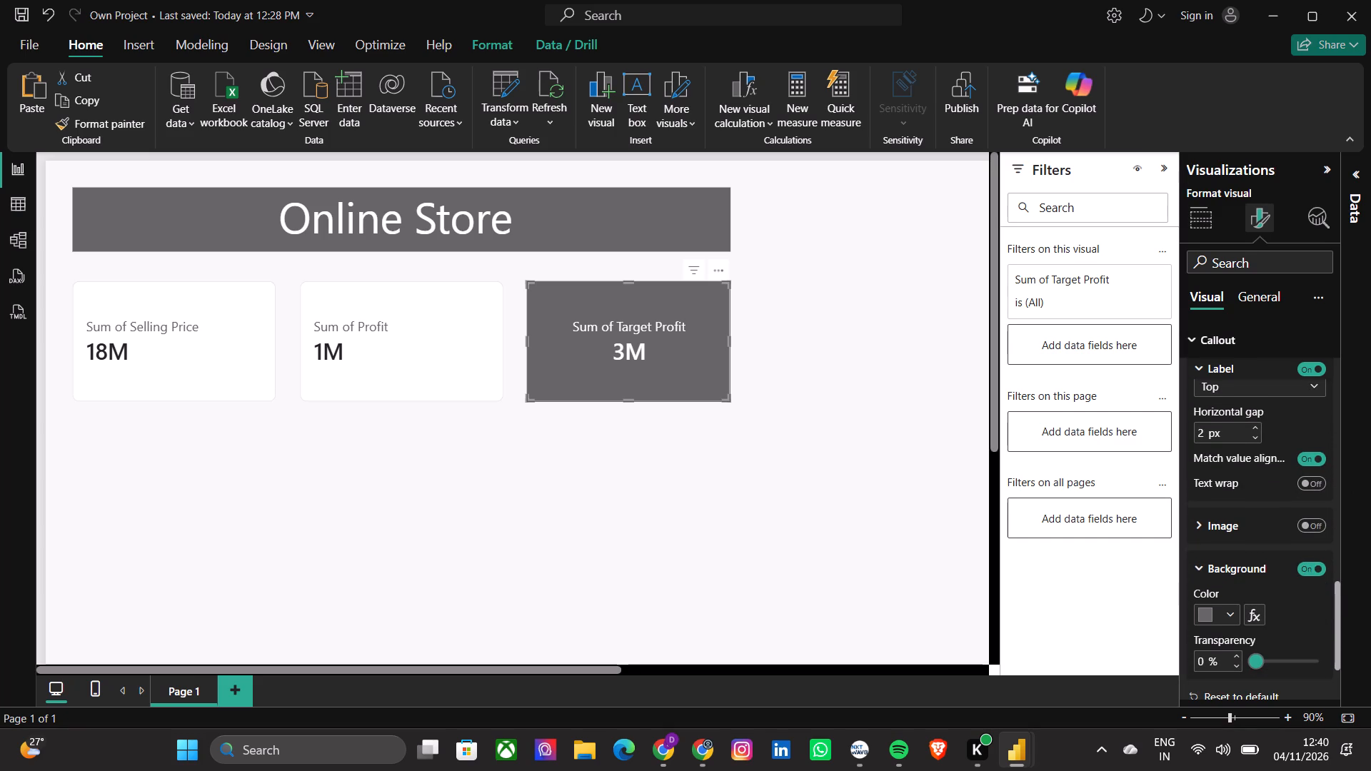
left_click(1225, 613)
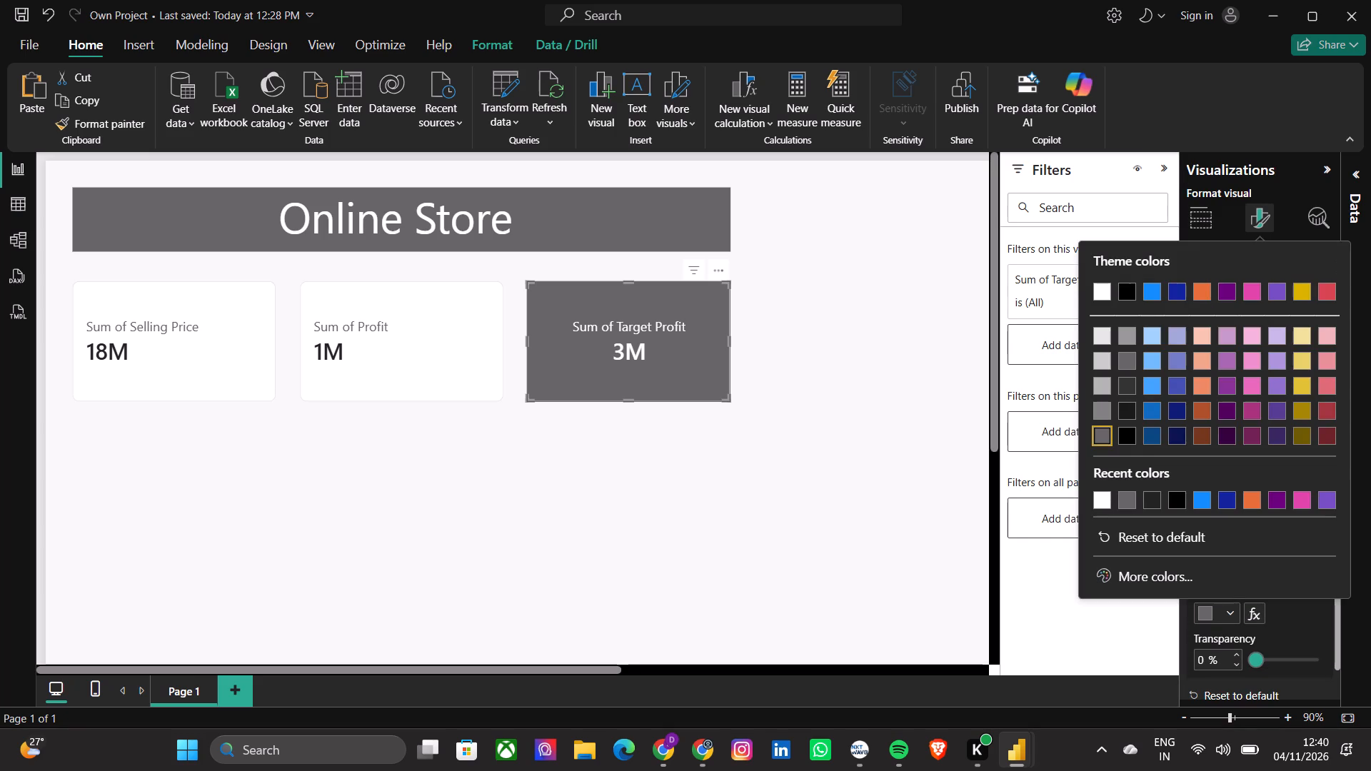
left_click(1101, 363)
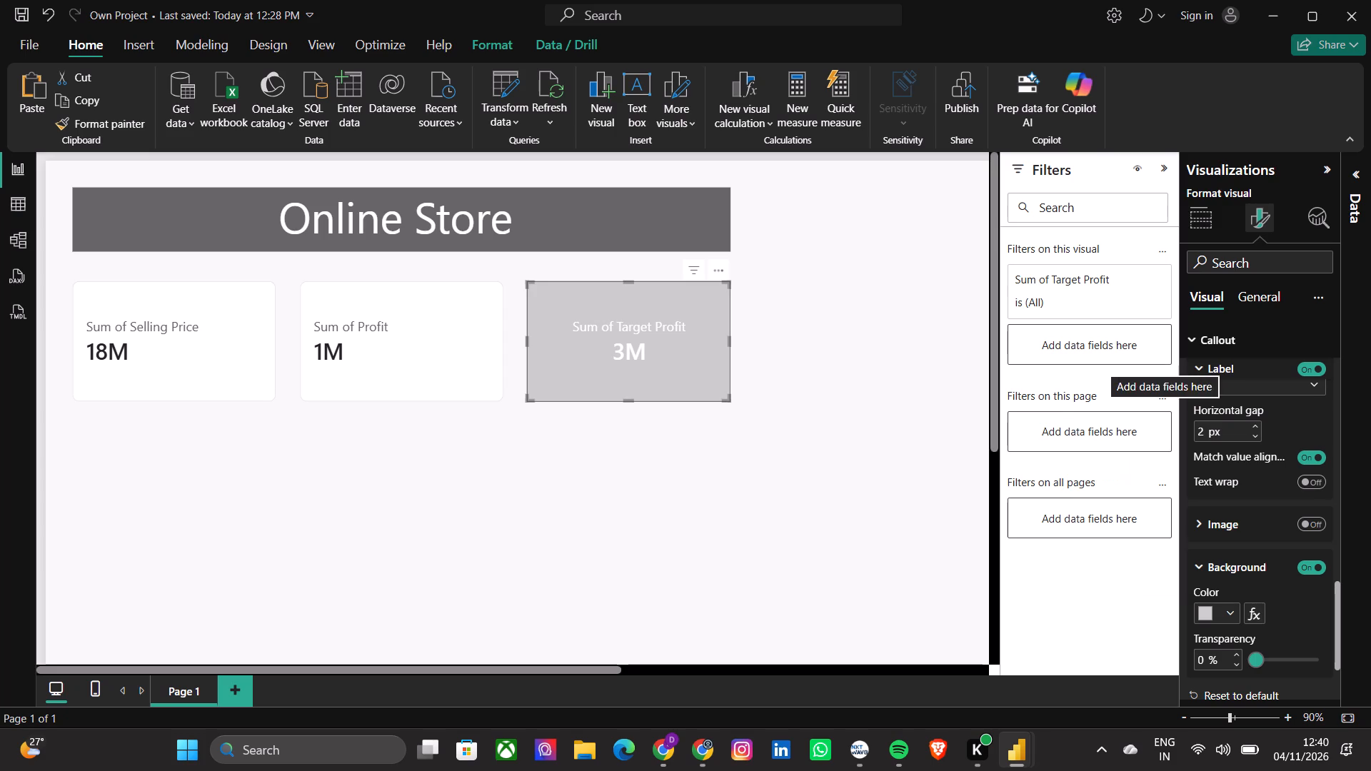
left_click(1230, 614)
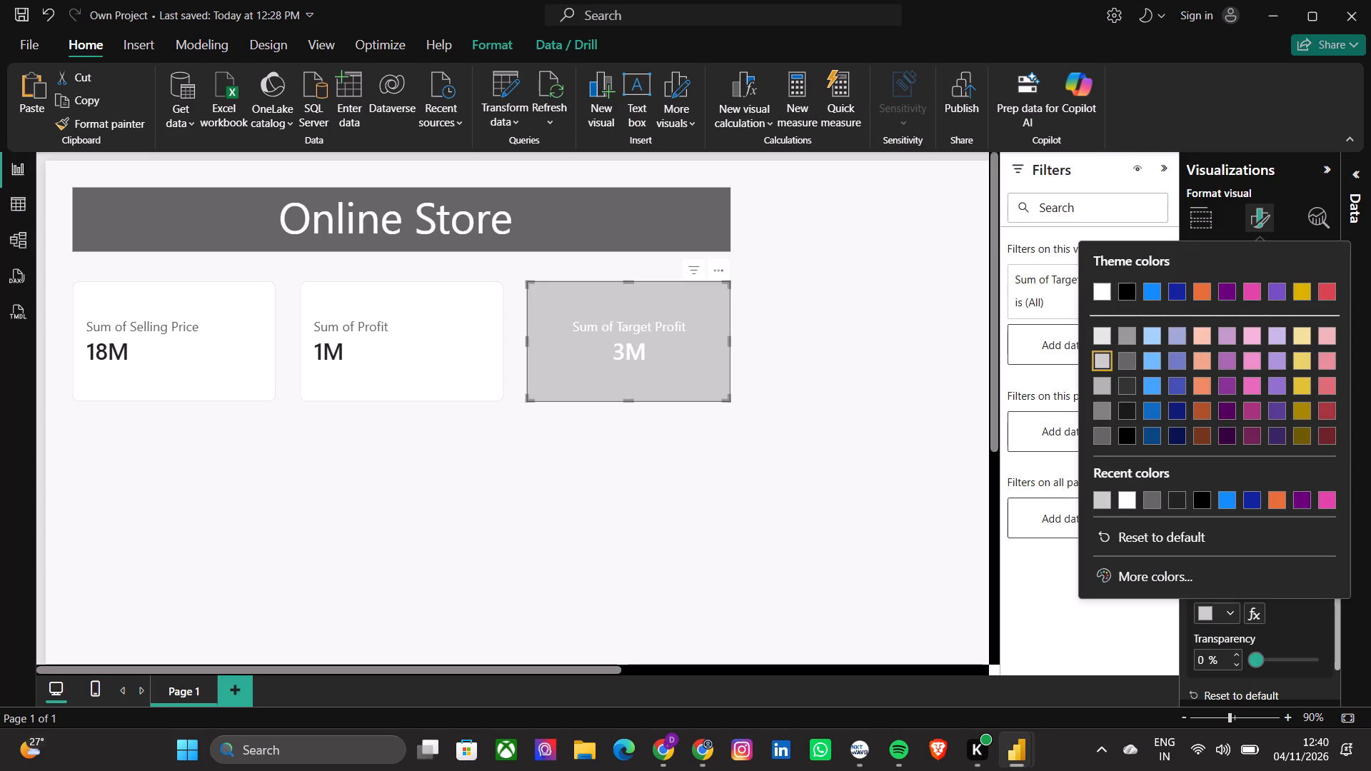
left_click(1096, 411)
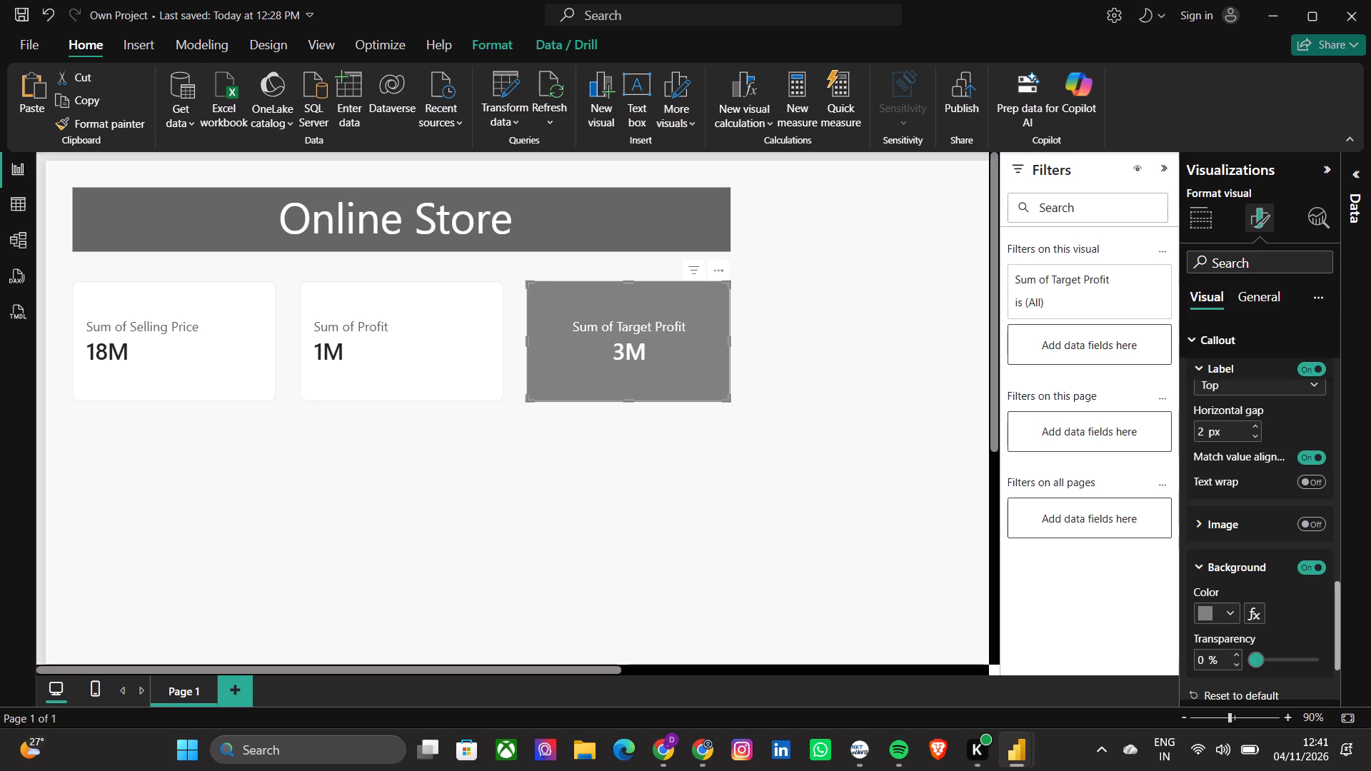
Turn on the callout background for the Profit card and set its colour to the same medium gray as the Target Profit card.
left_click(404, 337)
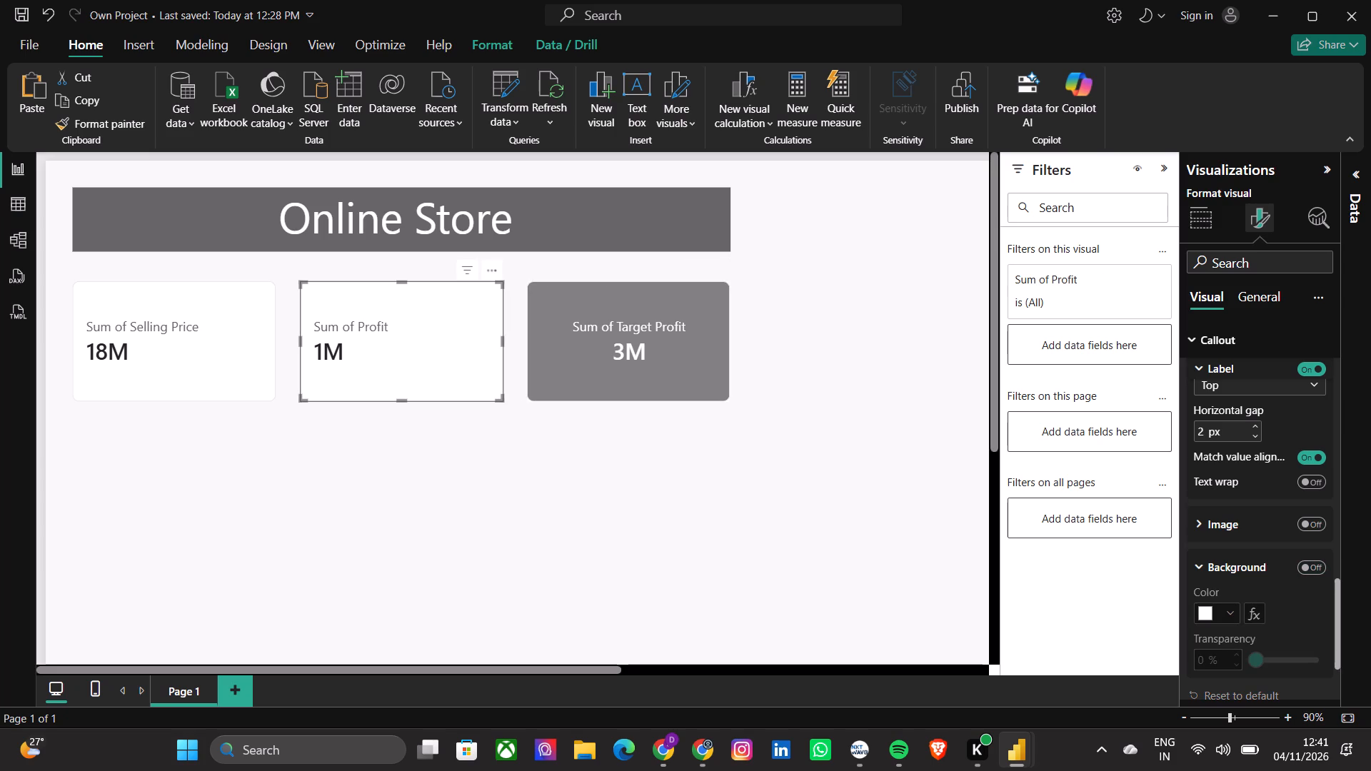
left_click(1312, 564)
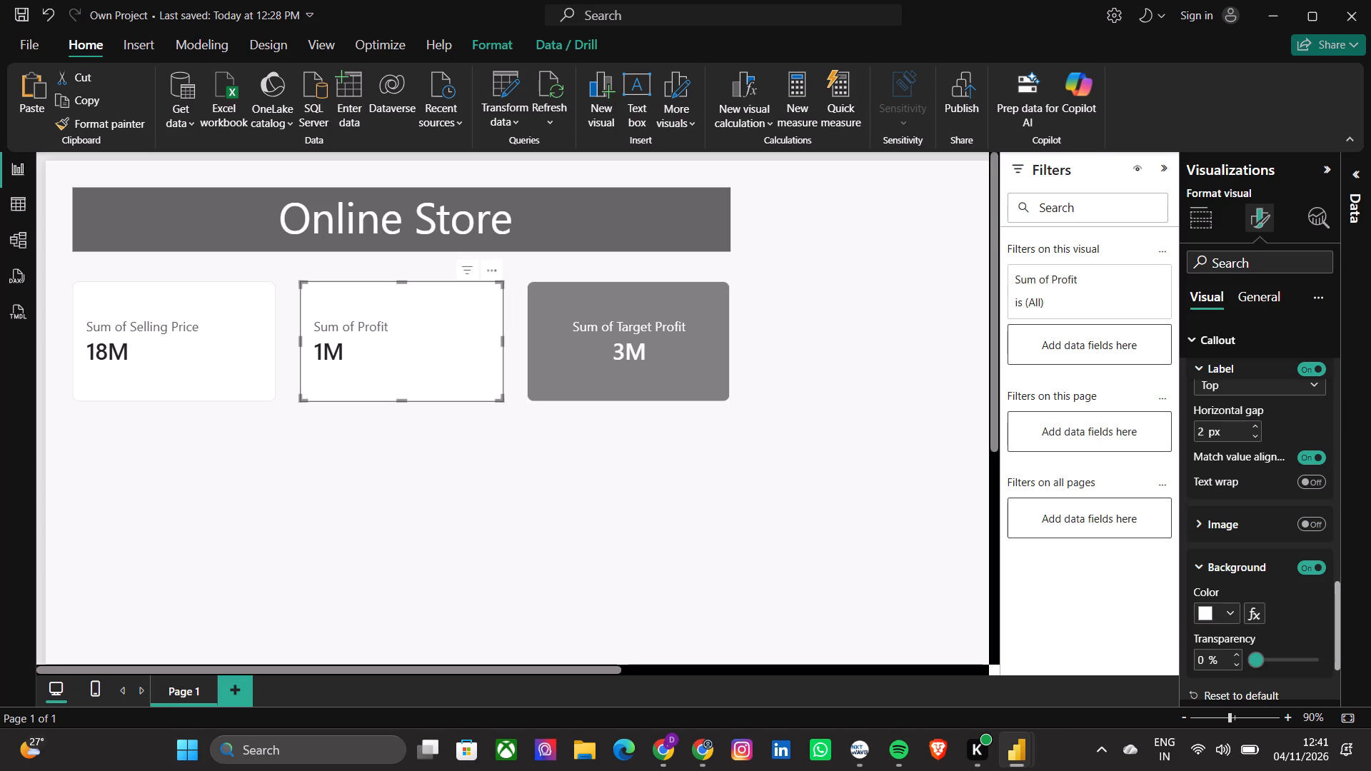
left_click(1229, 610)
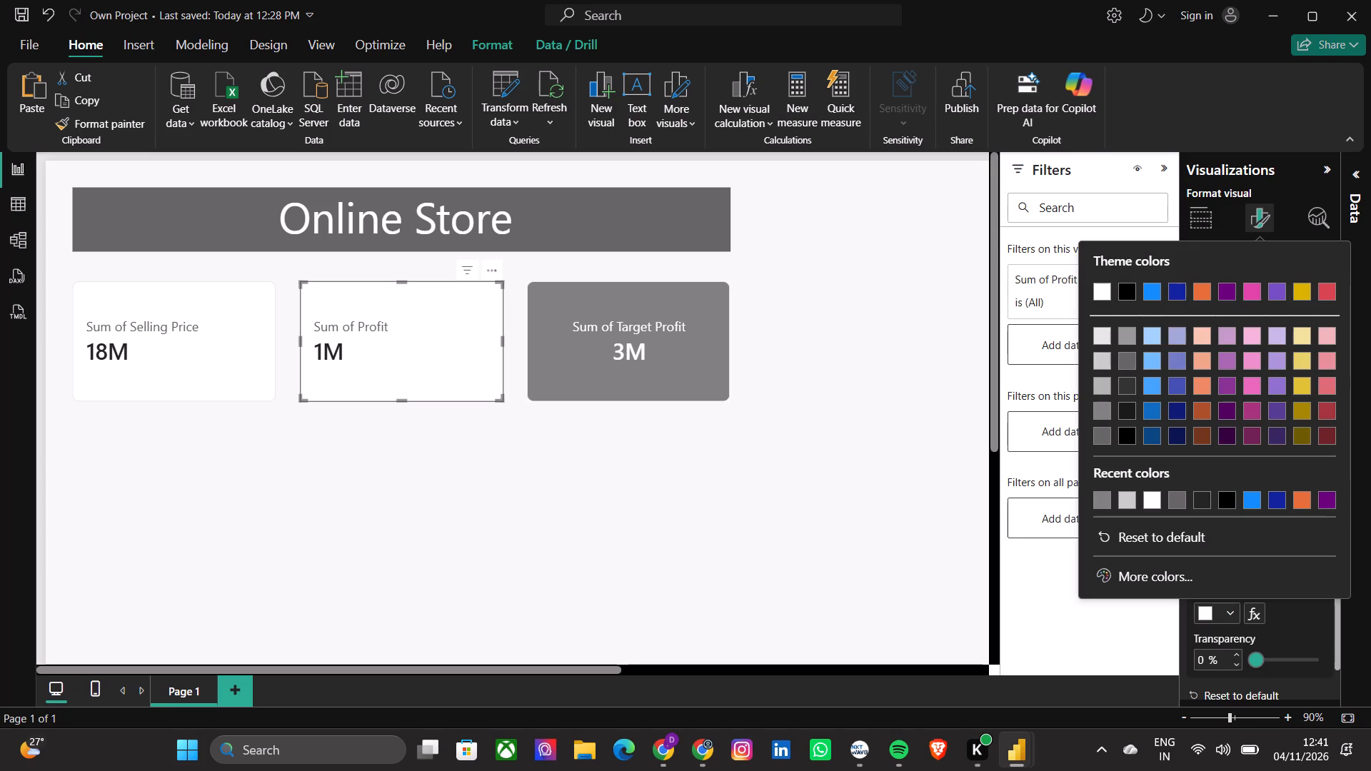
left_click(1100, 408)
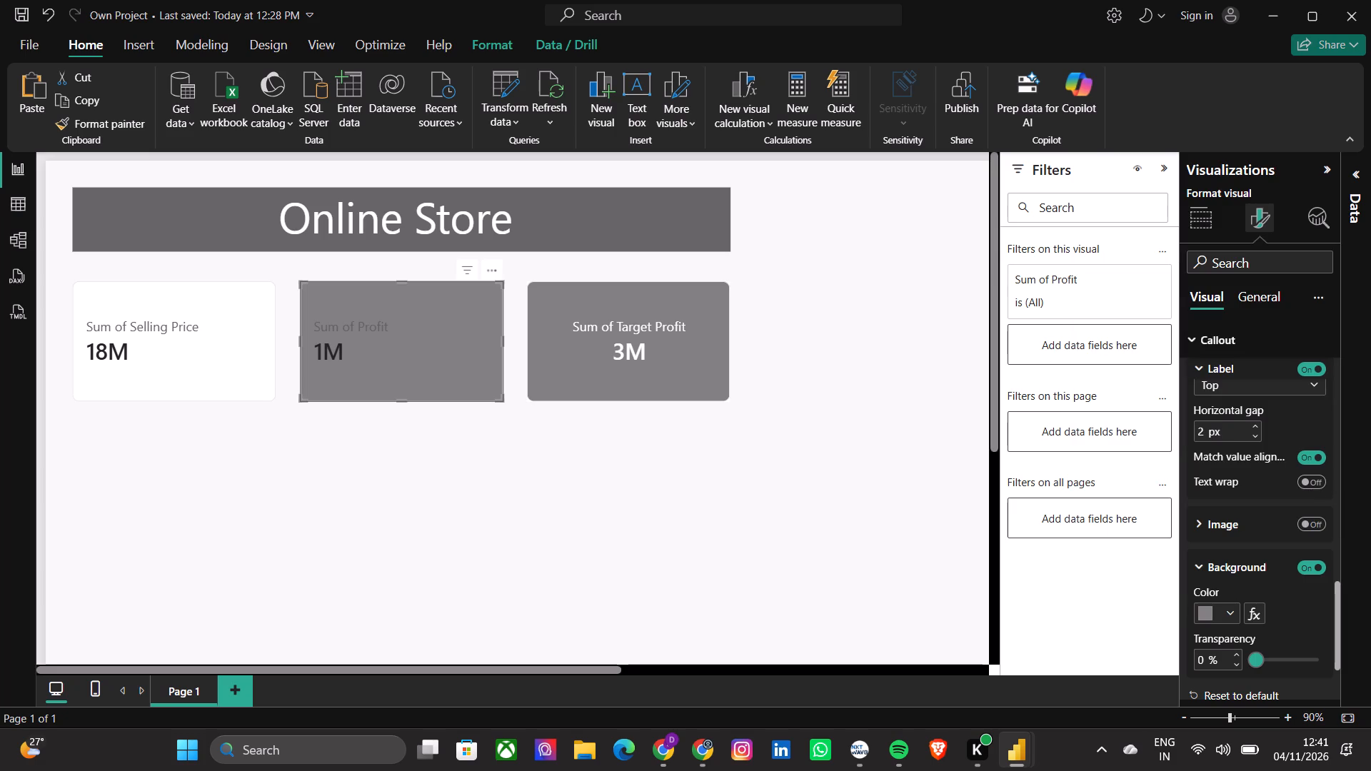
Set the Profit card's callout label colour to white.
scroll(1243, 505, "up", 3)
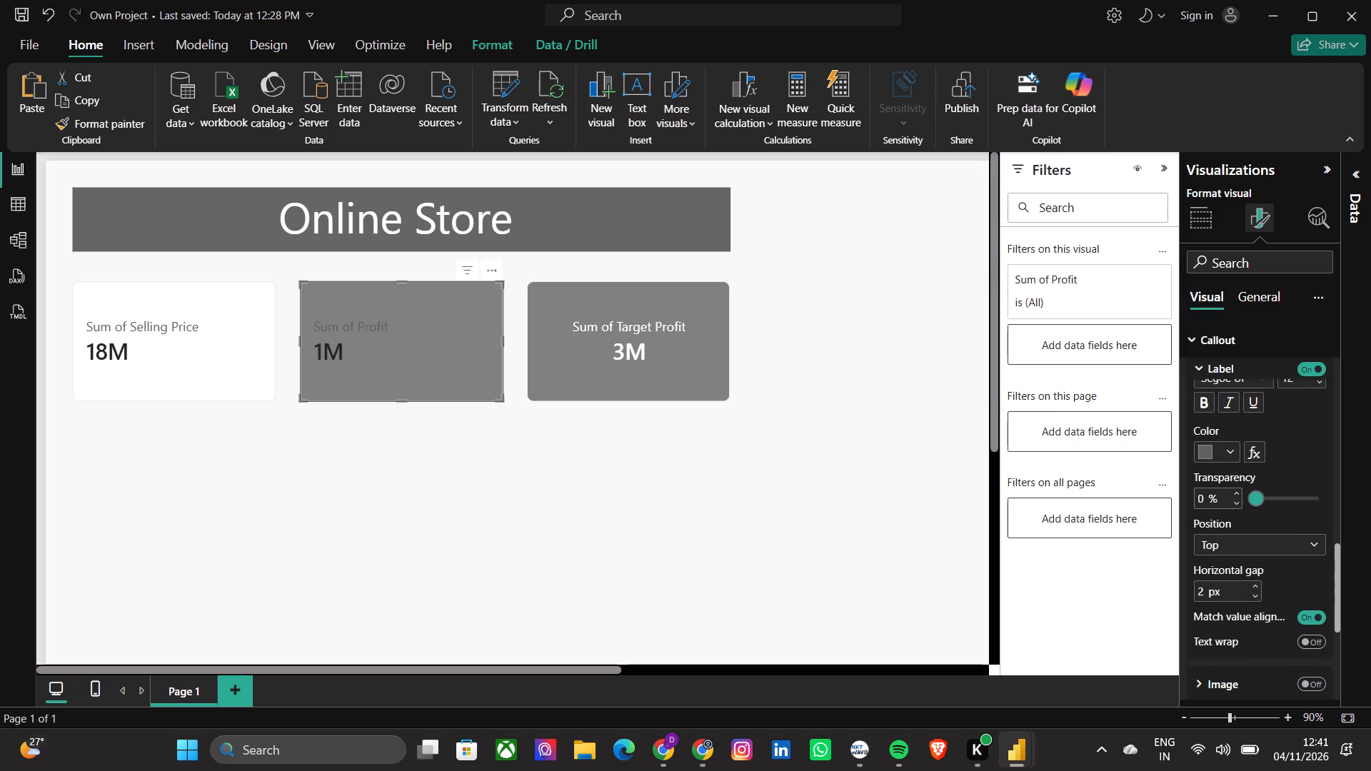
scroll(1243, 505, "up", 2)
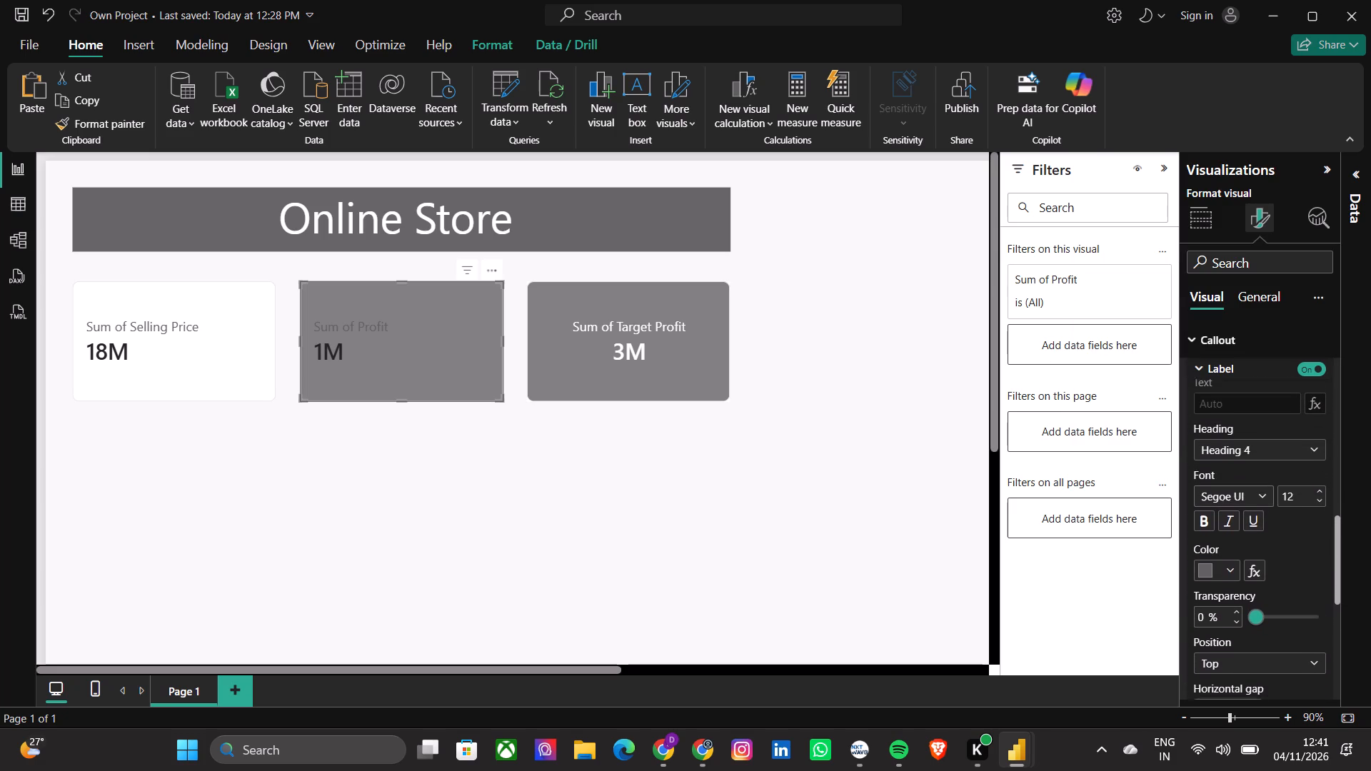
scroll(1243, 505, "up", 1)
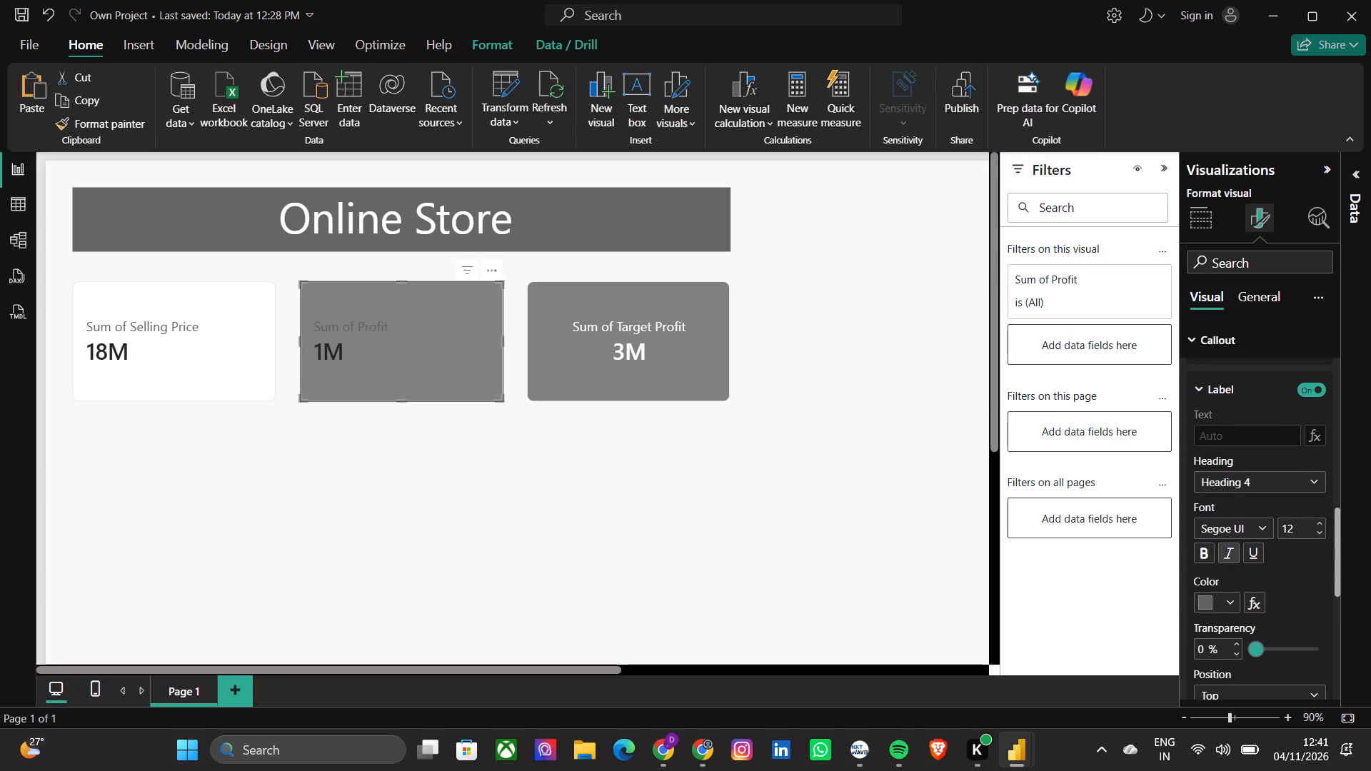
left_click(1227, 605)
left_click(1152, 498)
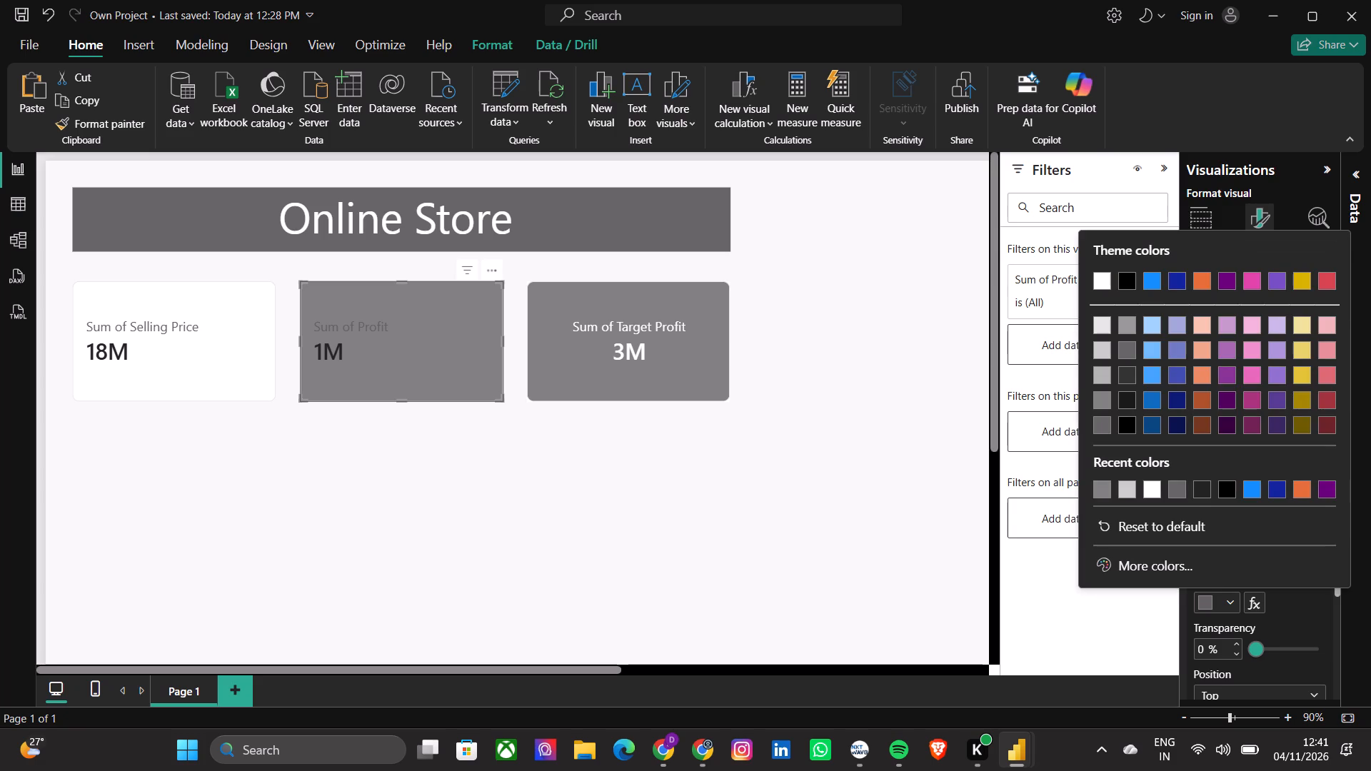
Centre the Profit card's callout value horizontally and set its colour to white.
scroll(1267, 573, "up", 3)
left_click(1230, 455)
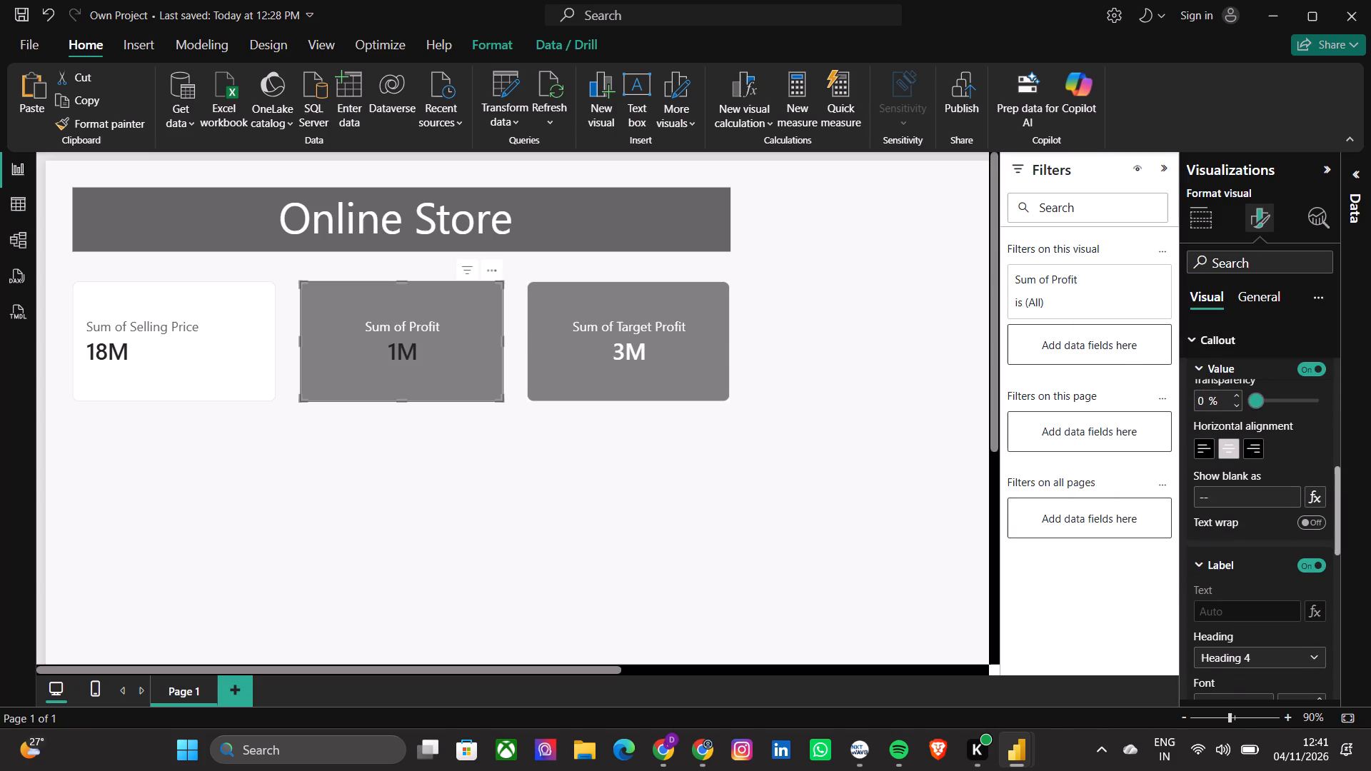
scroll(1302, 440, "up", 1)
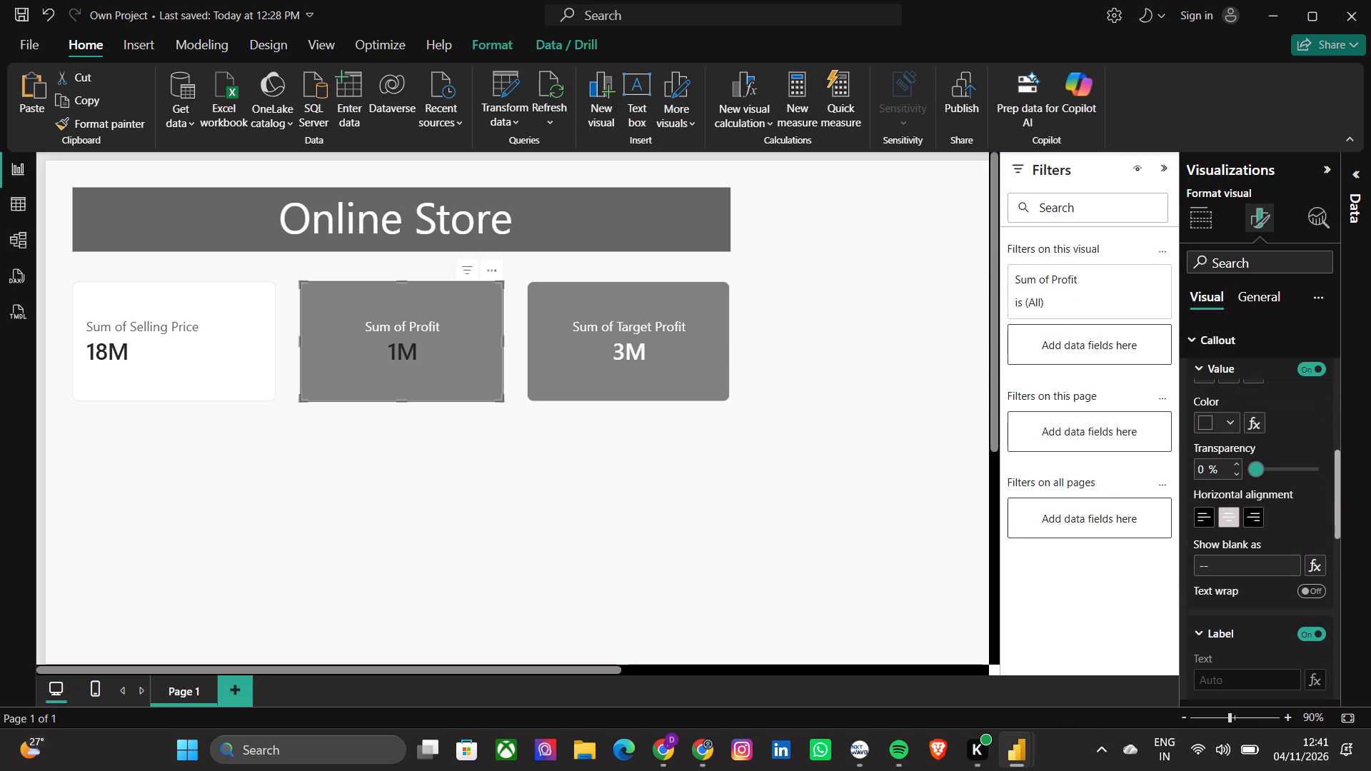
scroll(1302, 440, "up", 1)
left_click(1217, 438)
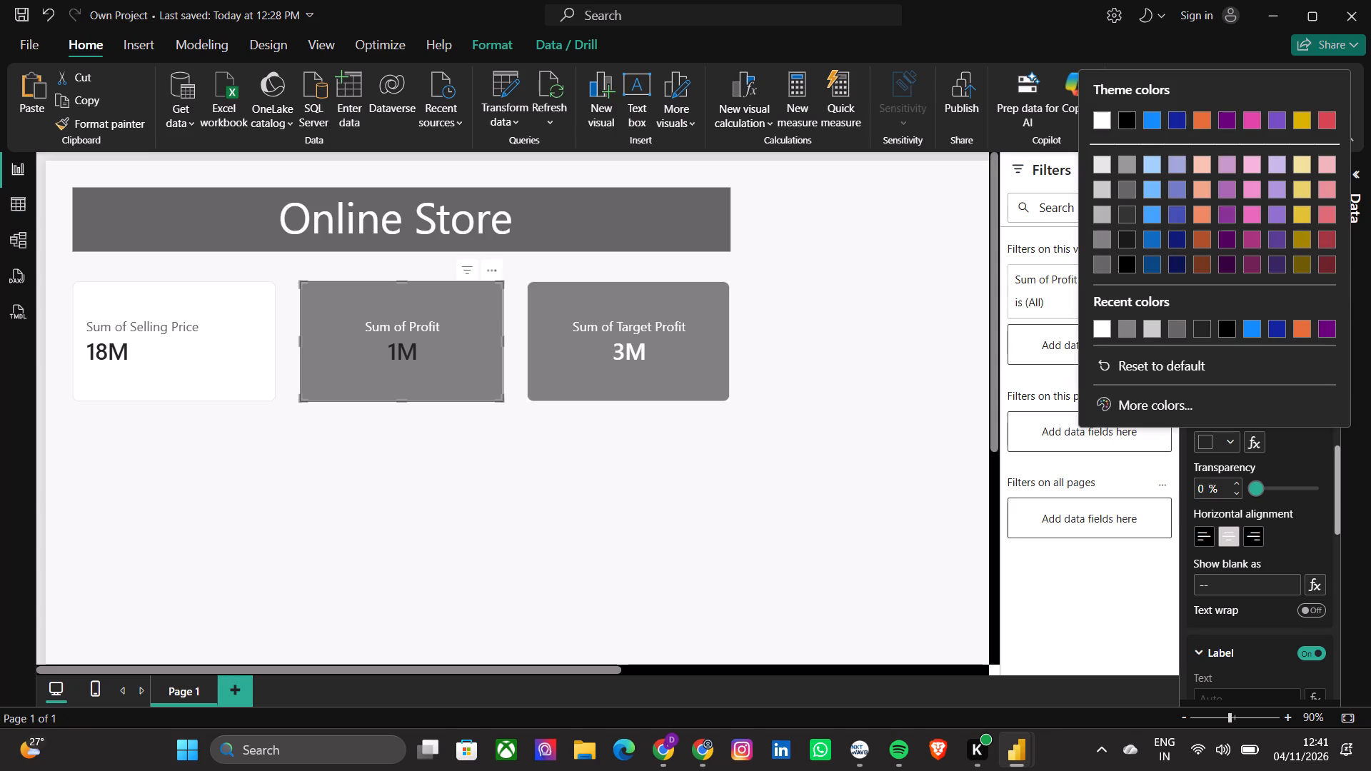
left_click(1095, 330)
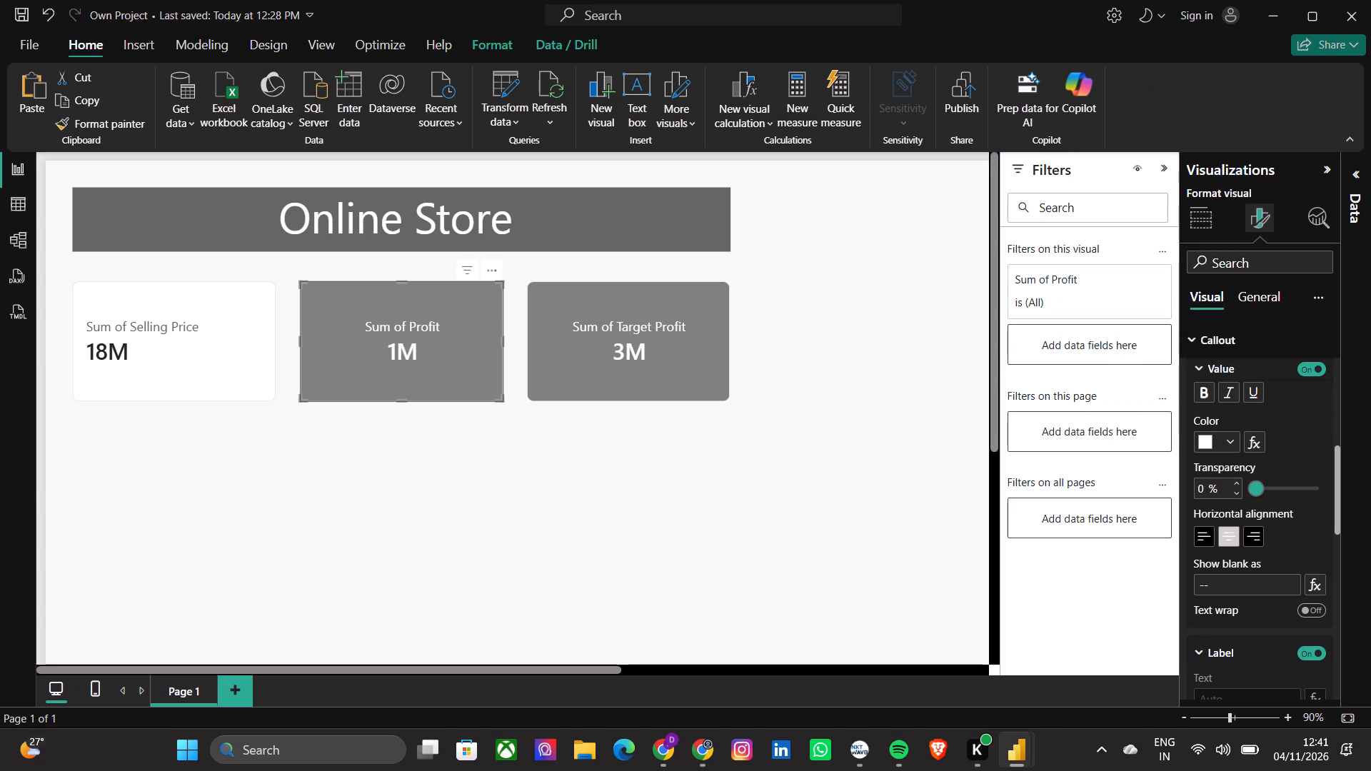
left_click(476, 362)
Centre the Selling Price card's callout value horizontally and set its colour to white.
left_click(236, 358)
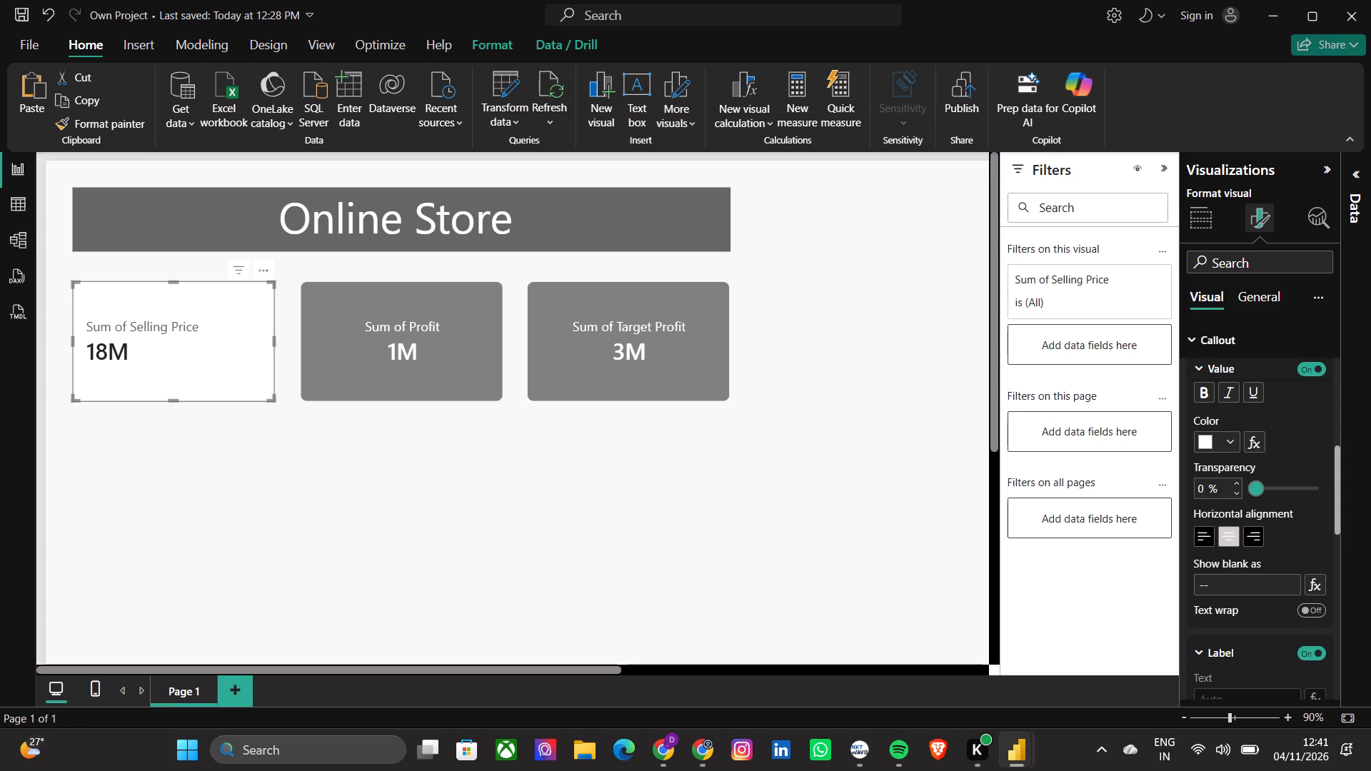
left_click(236, 358)
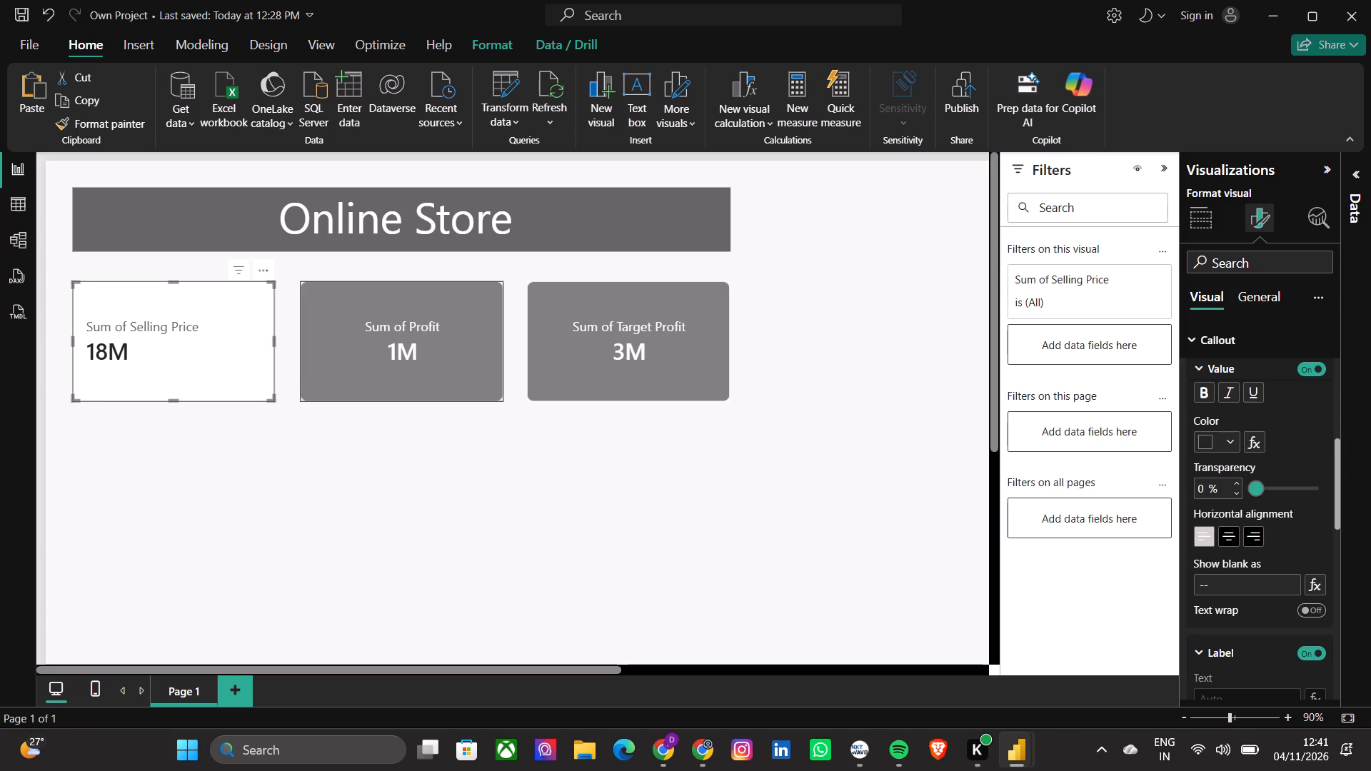
left_click(1227, 539)
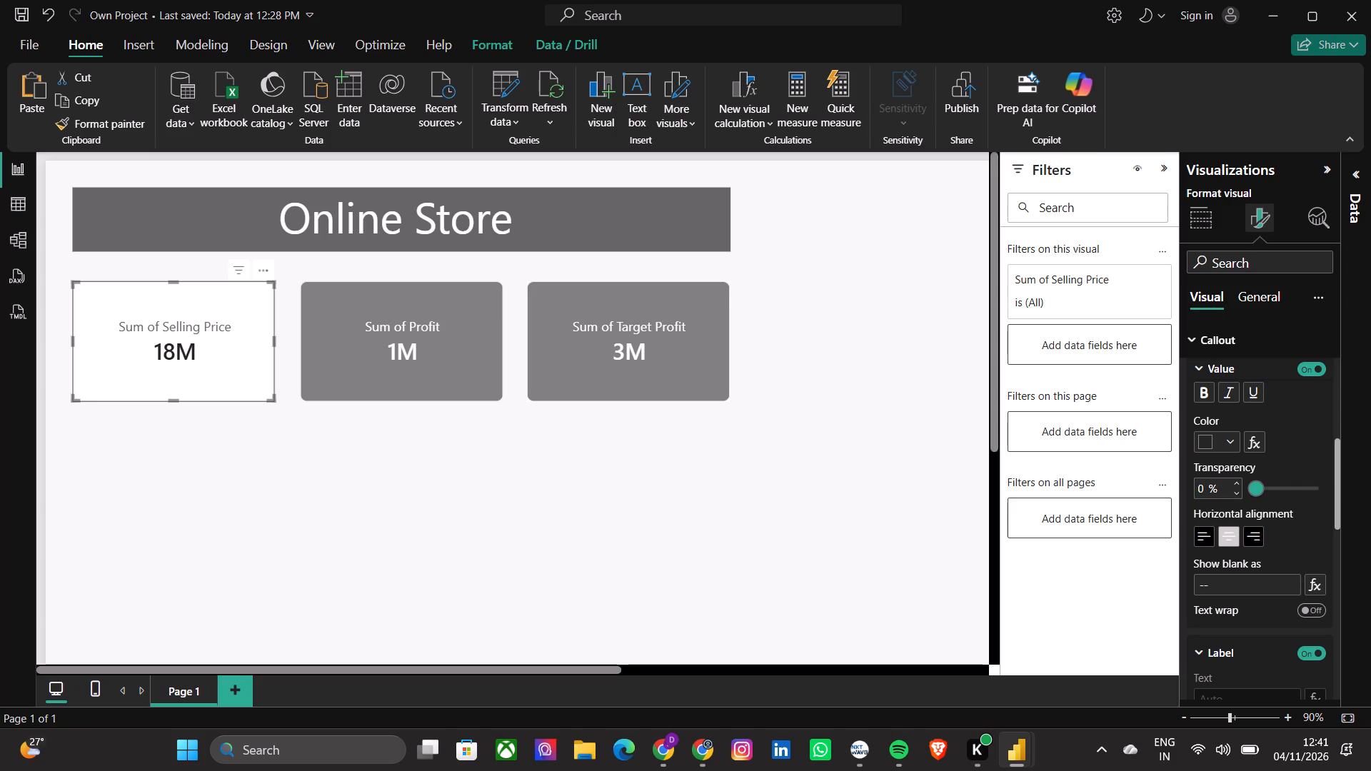
left_click(1229, 442)
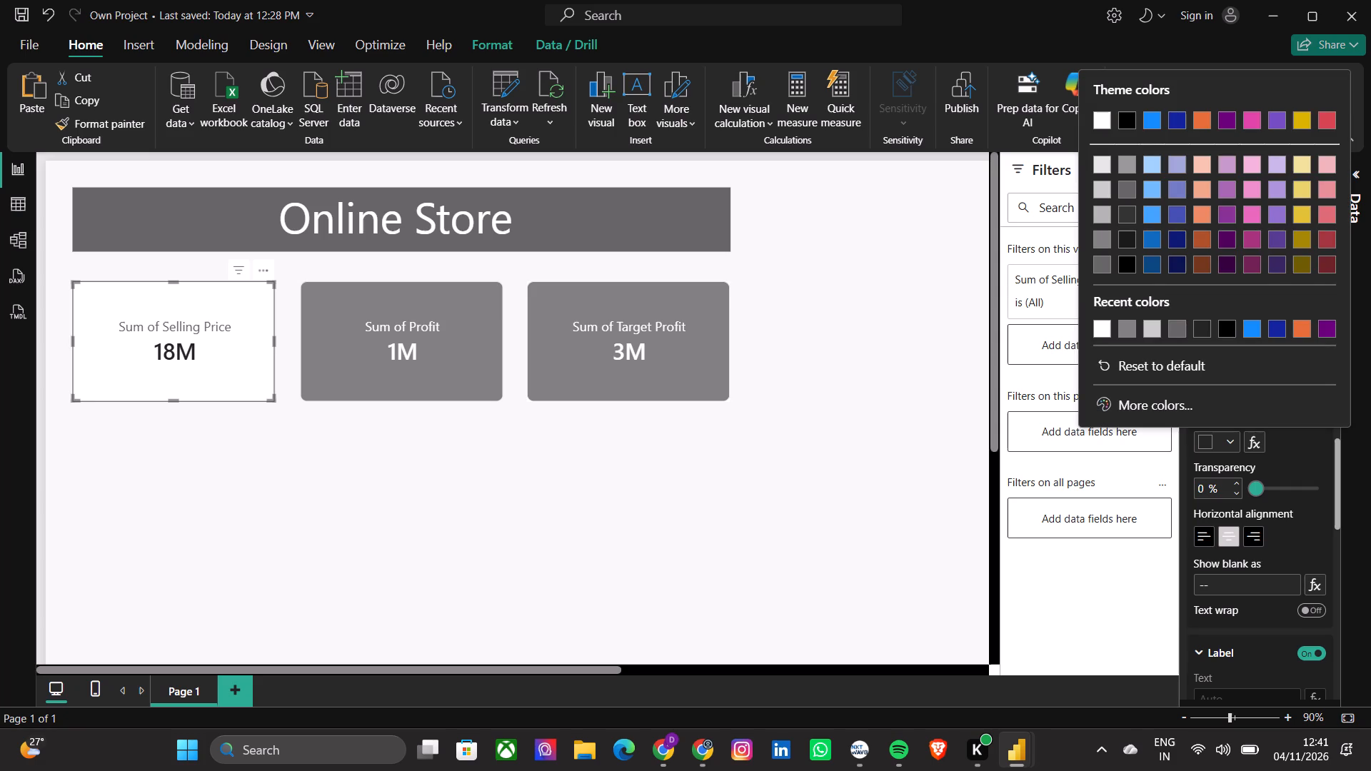
left_click(1102, 330)
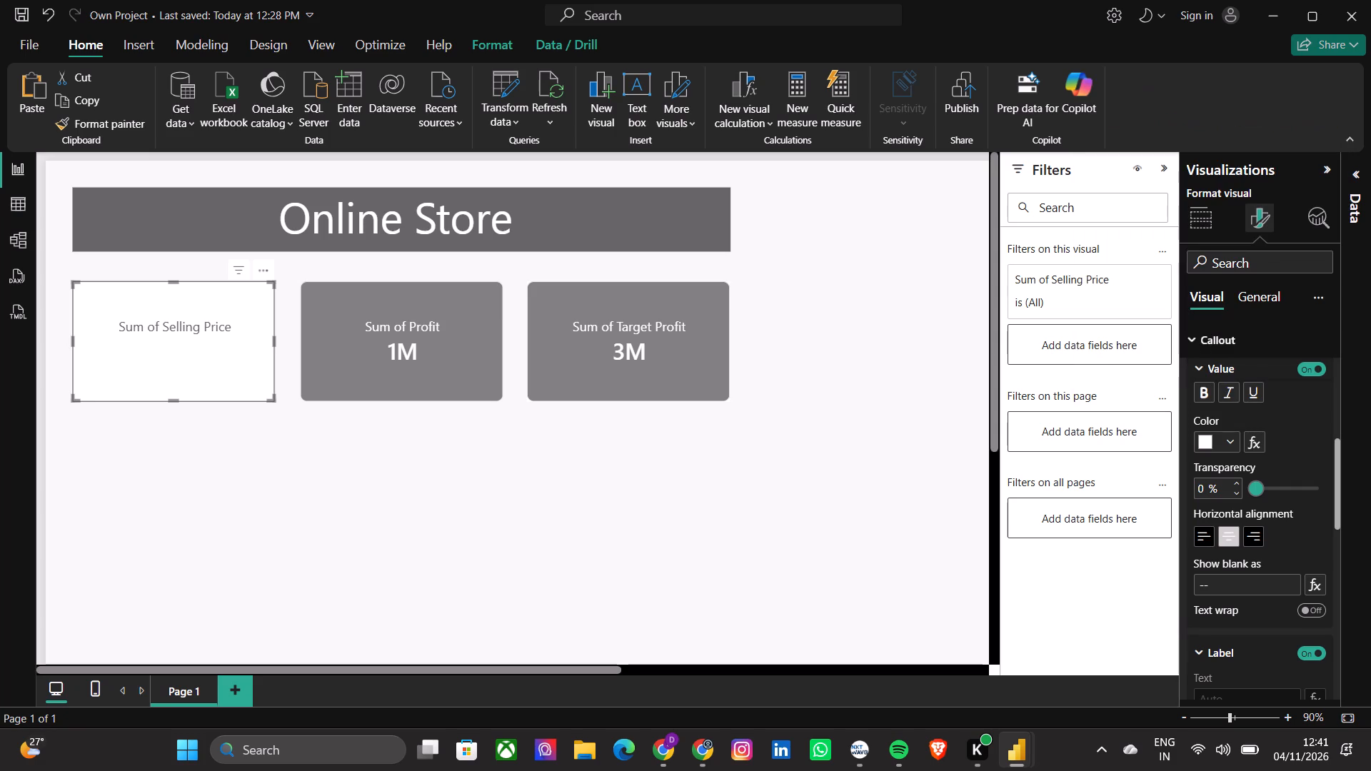
Set the Selling Price card's callout label colour to white.
scroll(1269, 547, "down", 5)
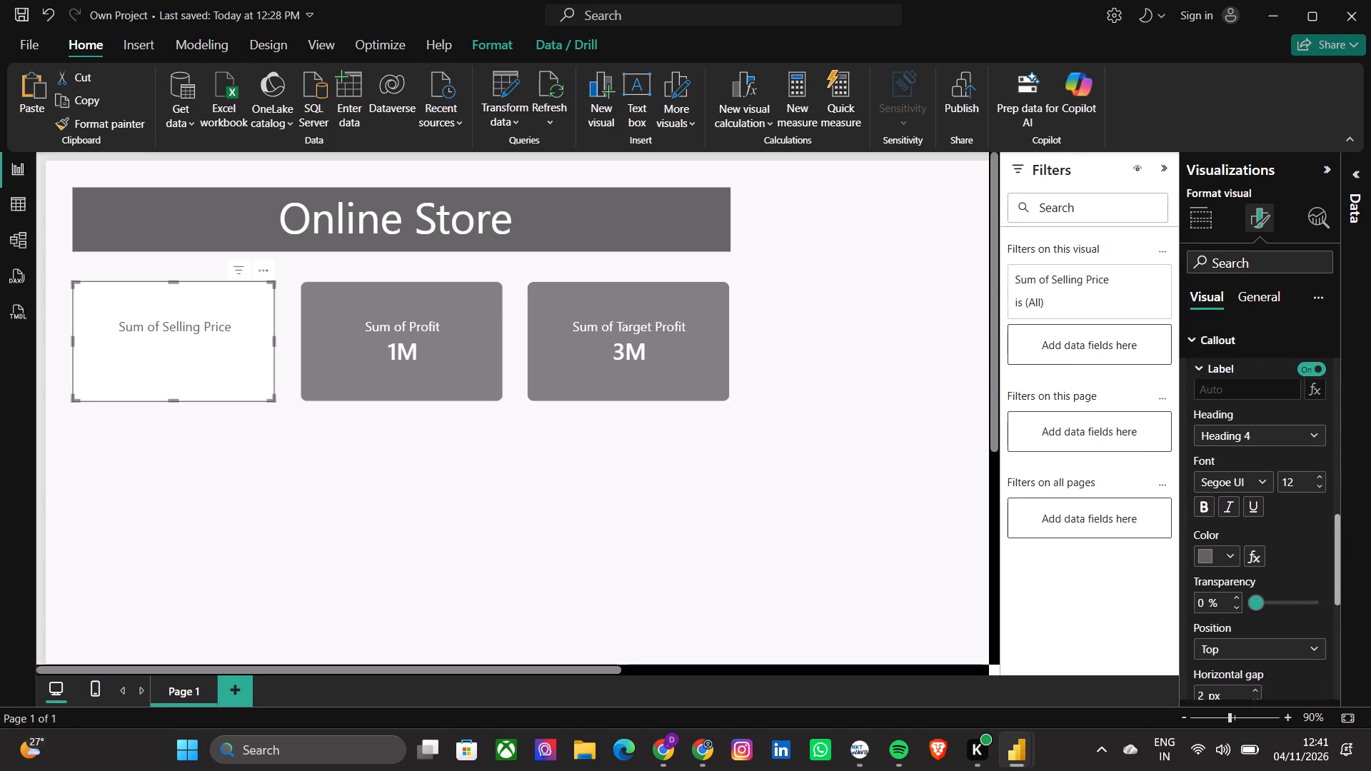
scroll(1237, 568, "down", 1)
left_click(1229, 550)
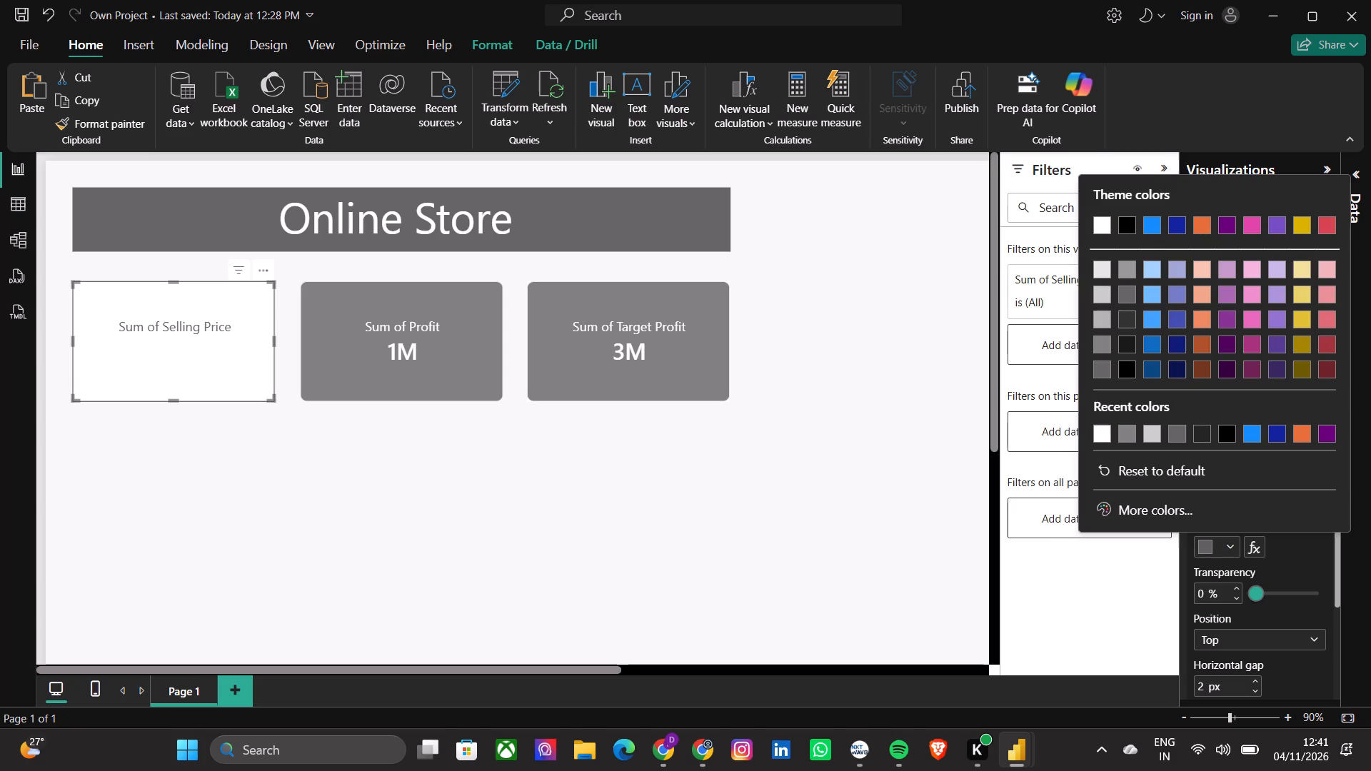
left_click(1103, 437)
Turn on the callout background for the Selling Price card and set its colour to the same medium gray as the other cards.
scroll(1287, 557, "down", 3)
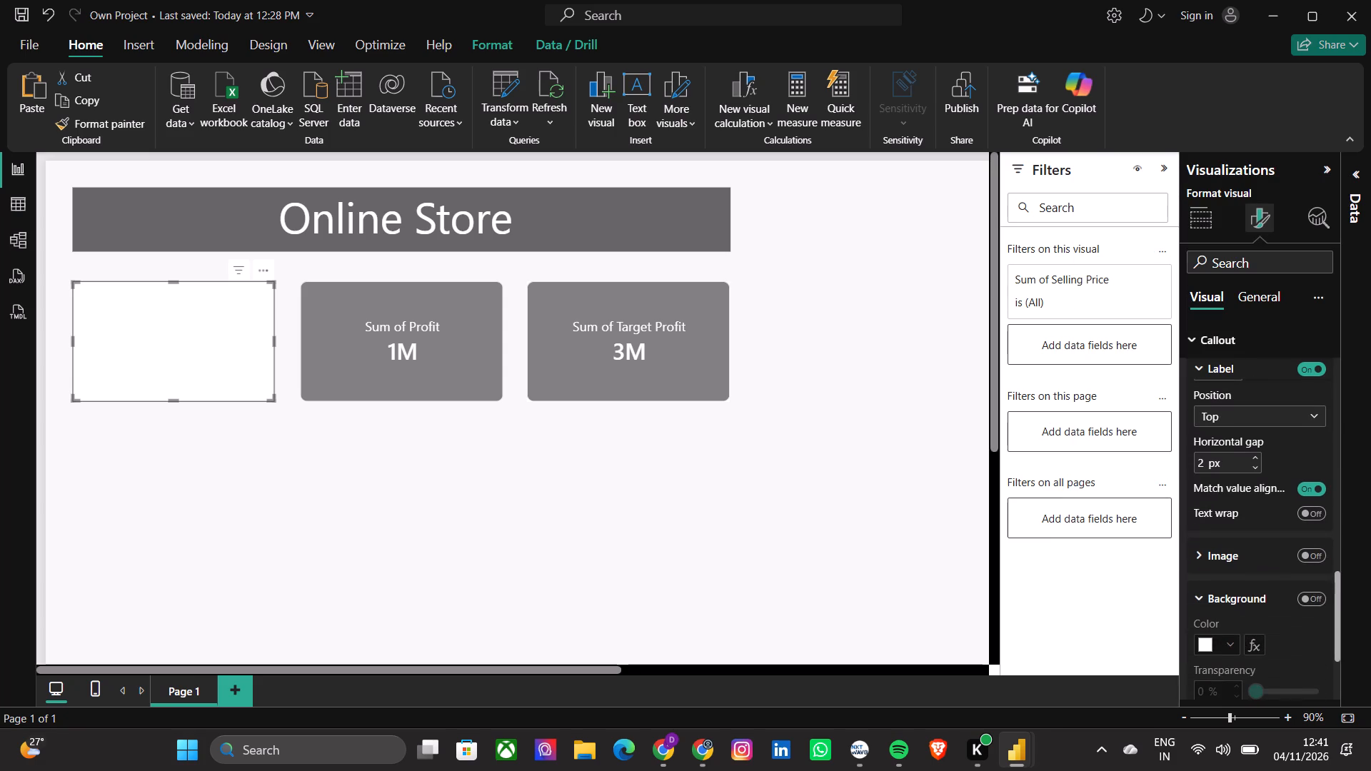
left_click(1227, 638)
left_click(1324, 602)
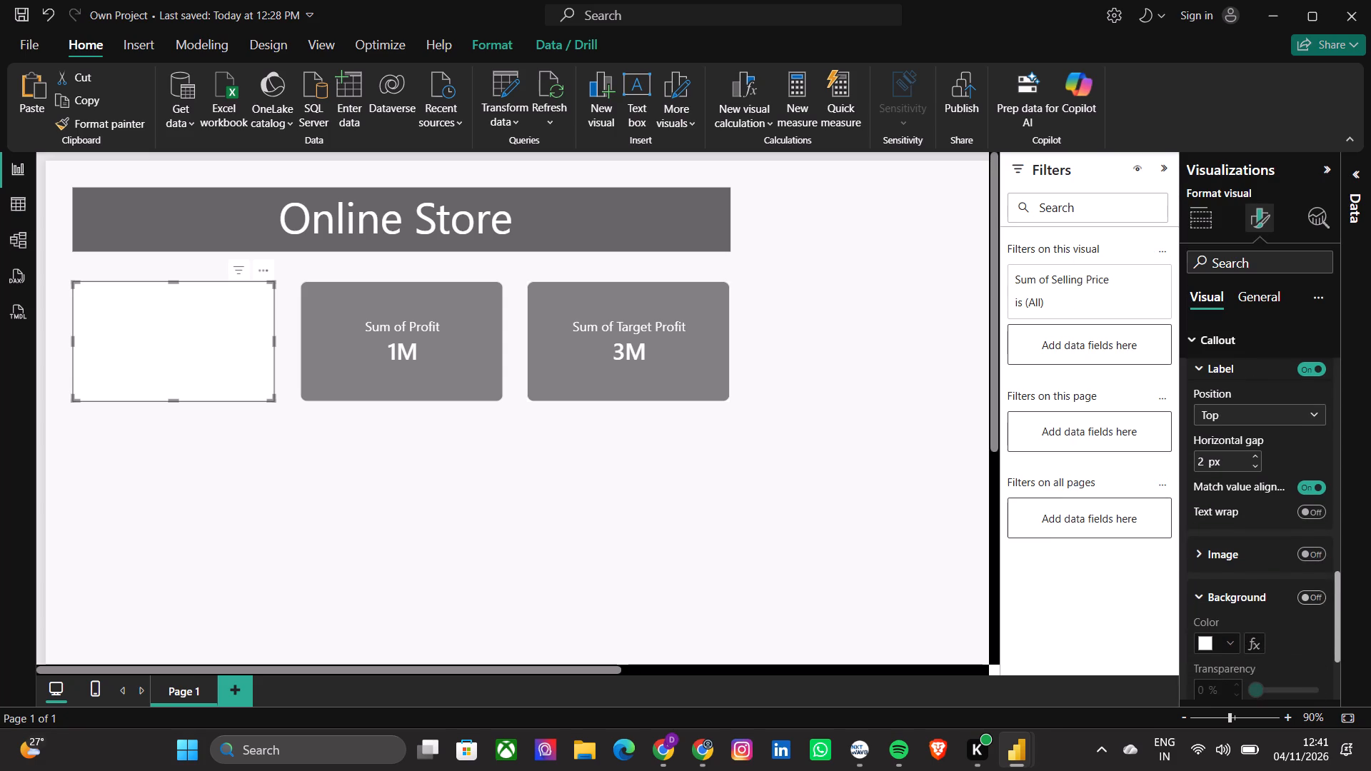
left_click(1234, 644)
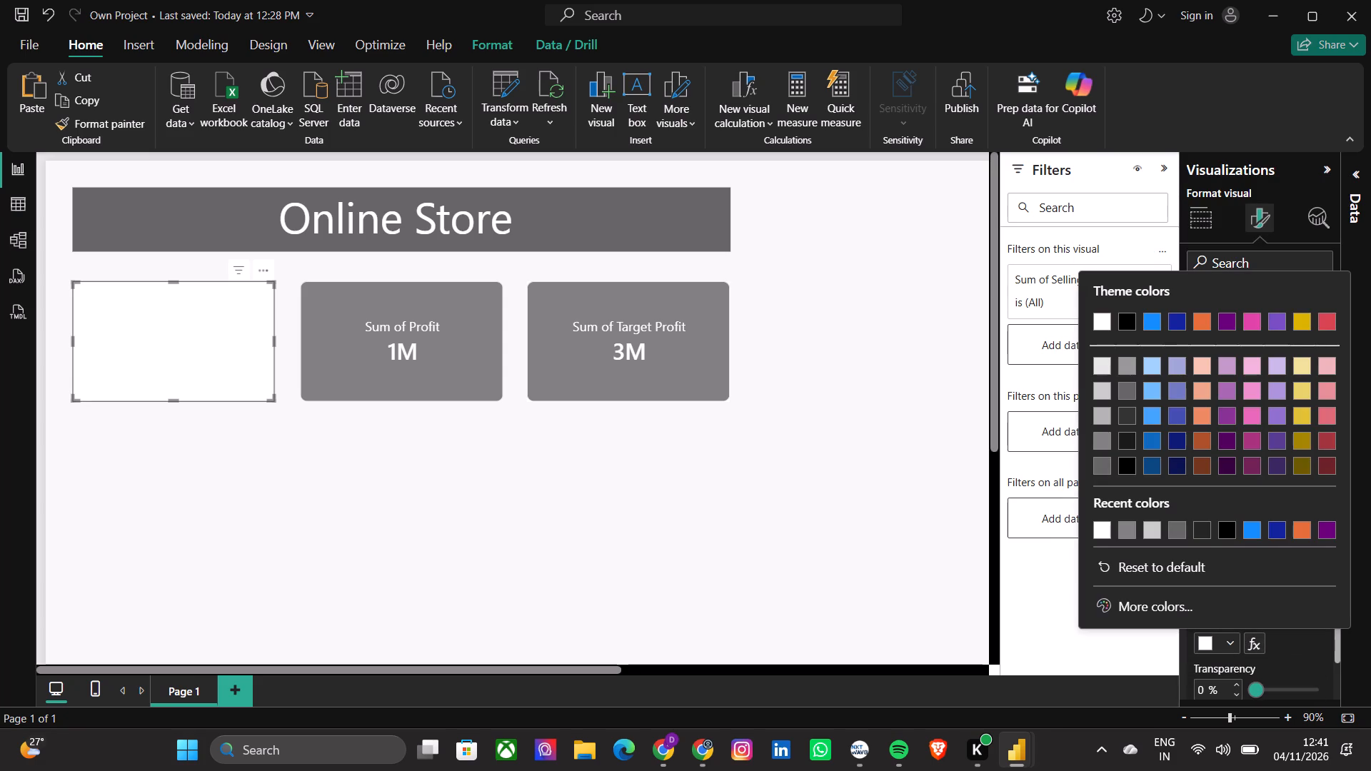
left_click(1100, 440)
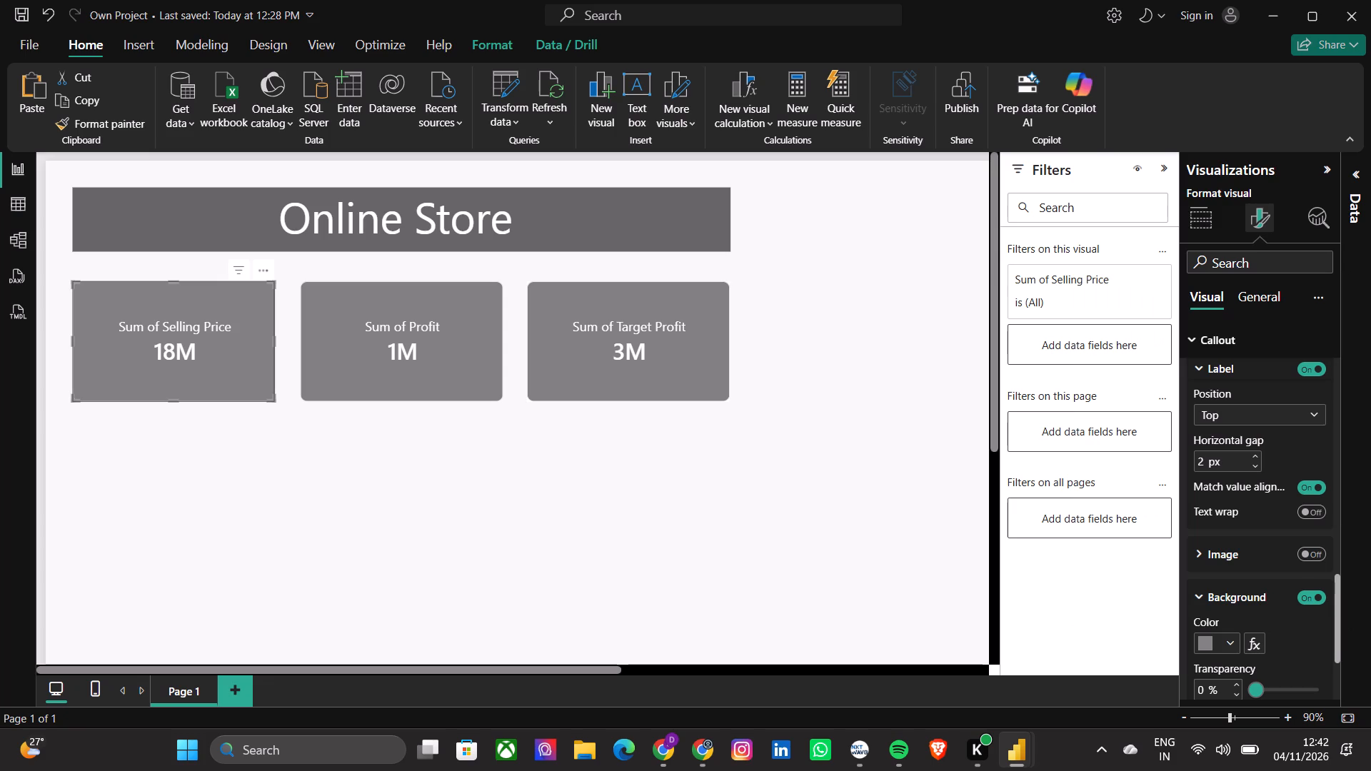
Change the Online Store title text box's background colour to the same medium gray as the cards.
left_click(688, 213)
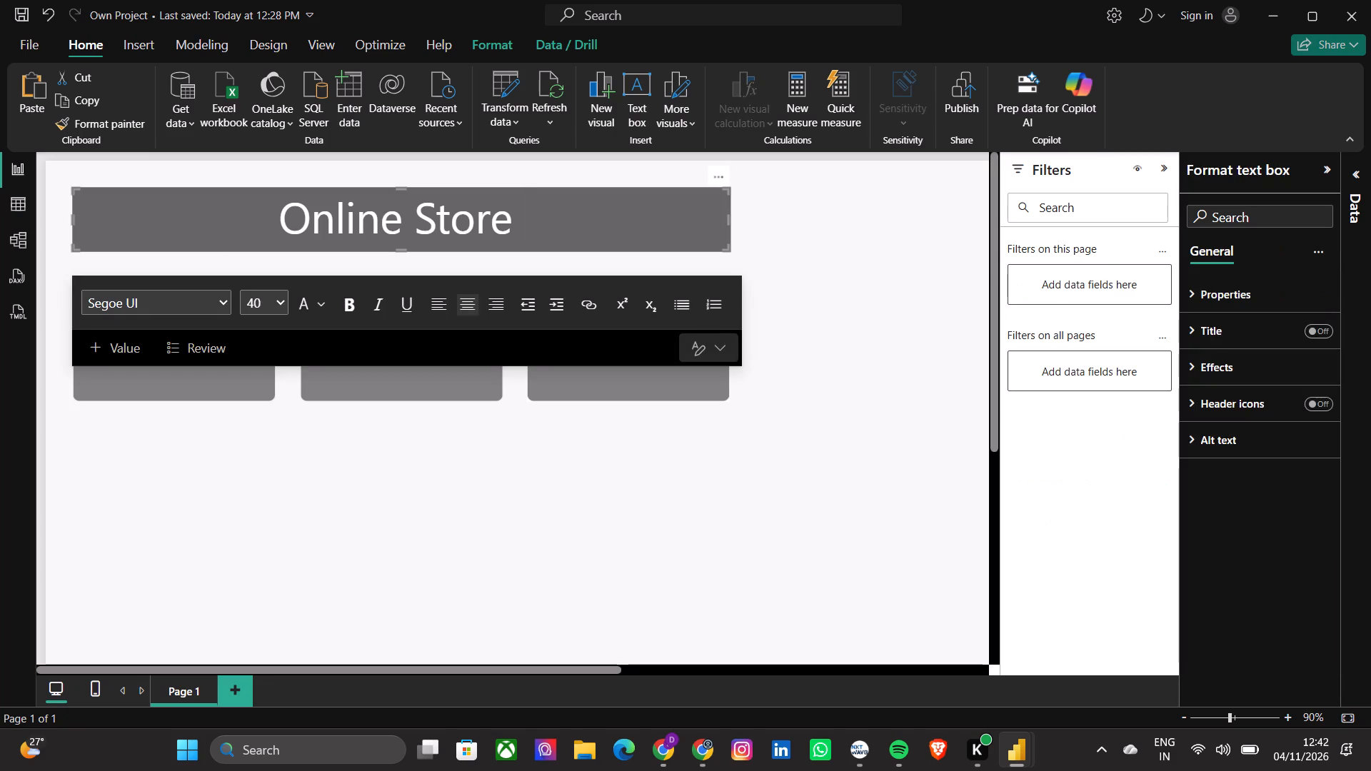
left_click(1232, 358)
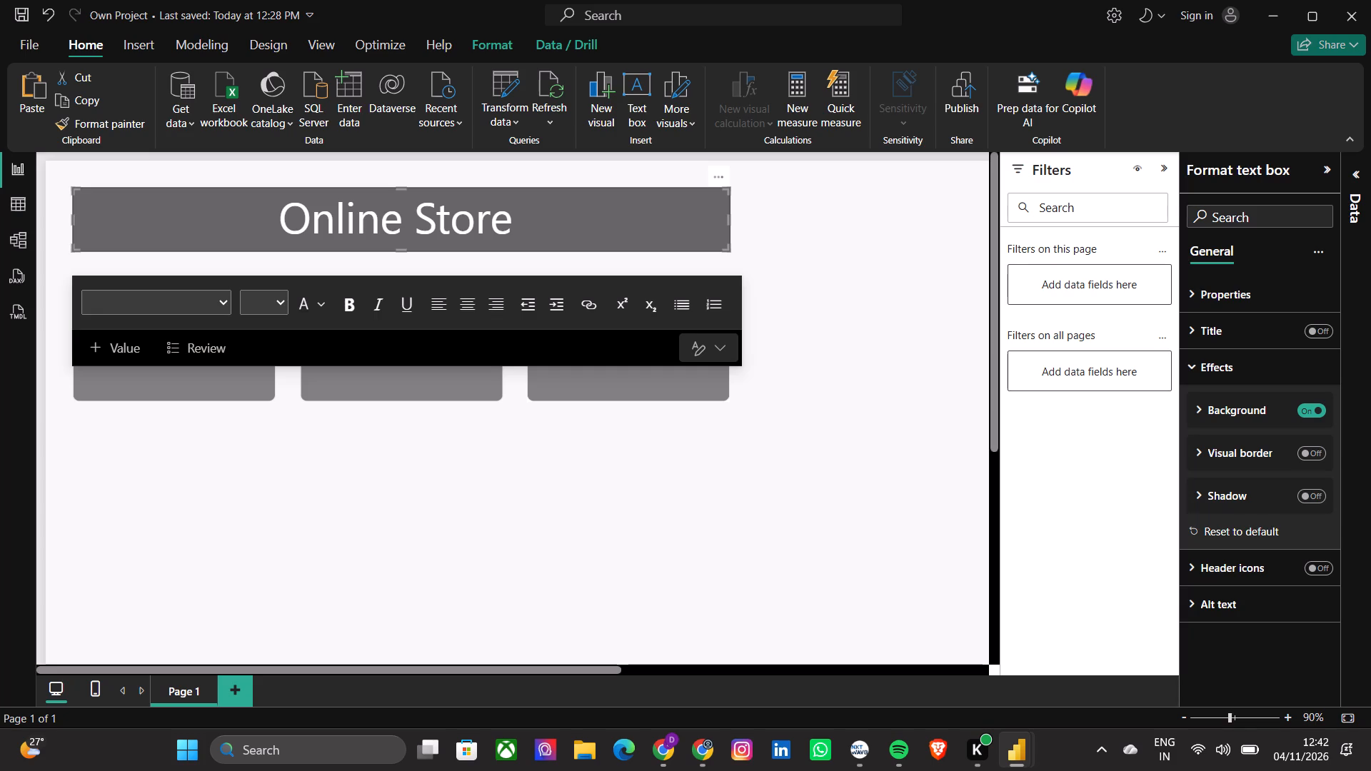
left_click(1222, 407)
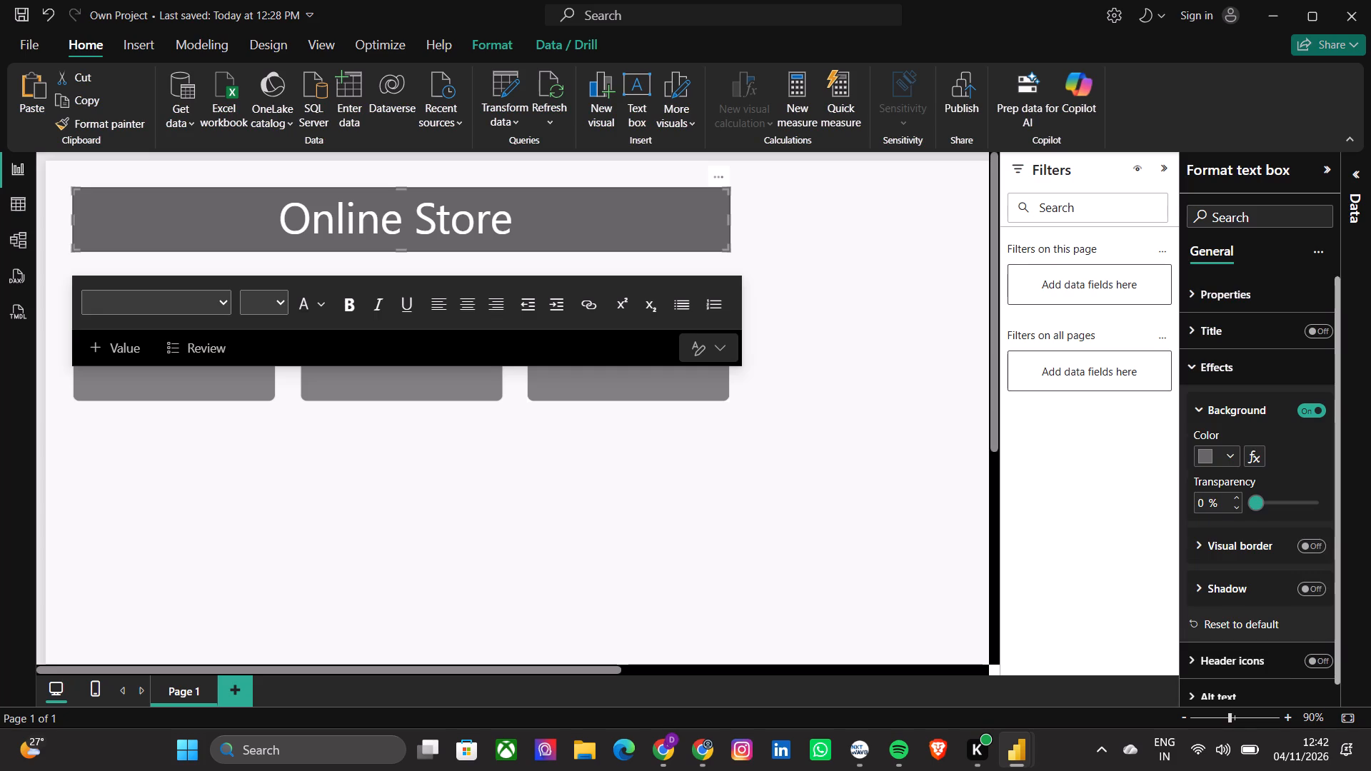
left_click(1227, 452)
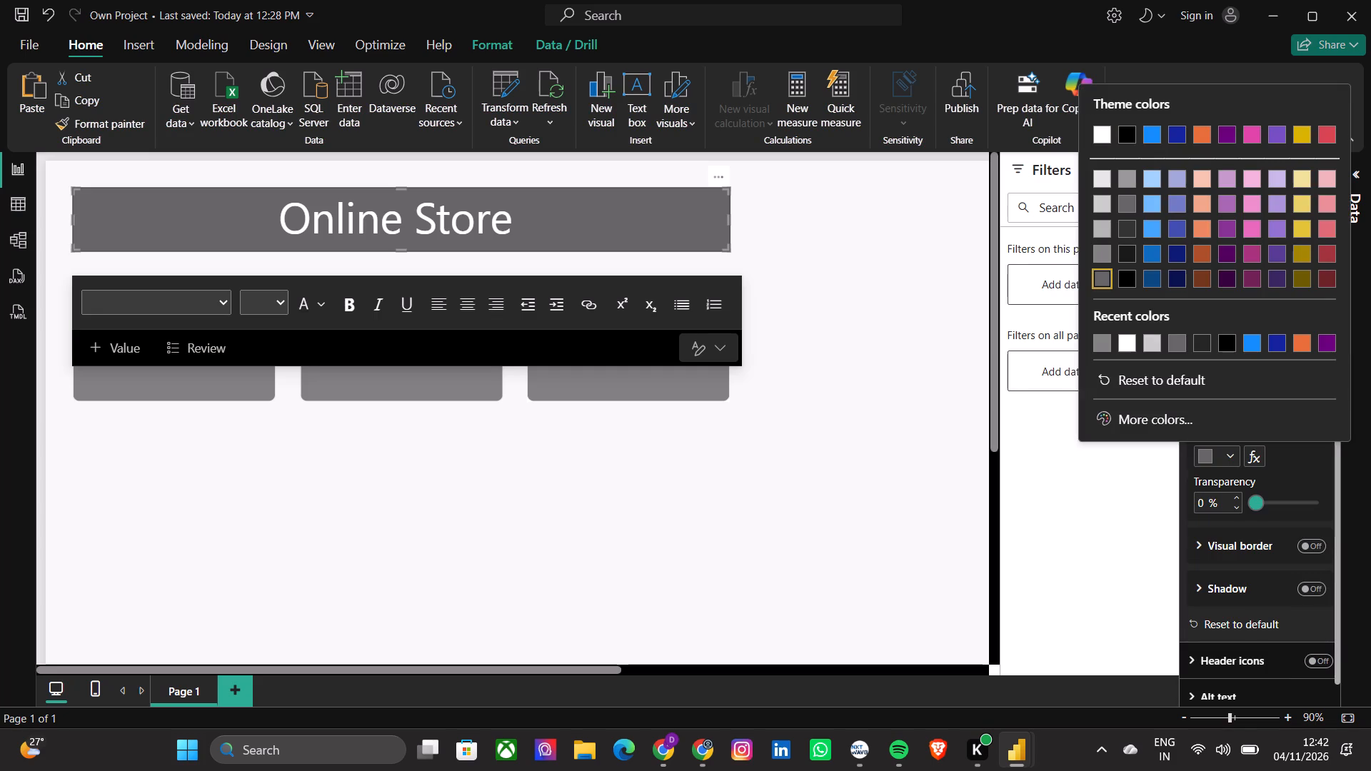
left_click(1103, 253)
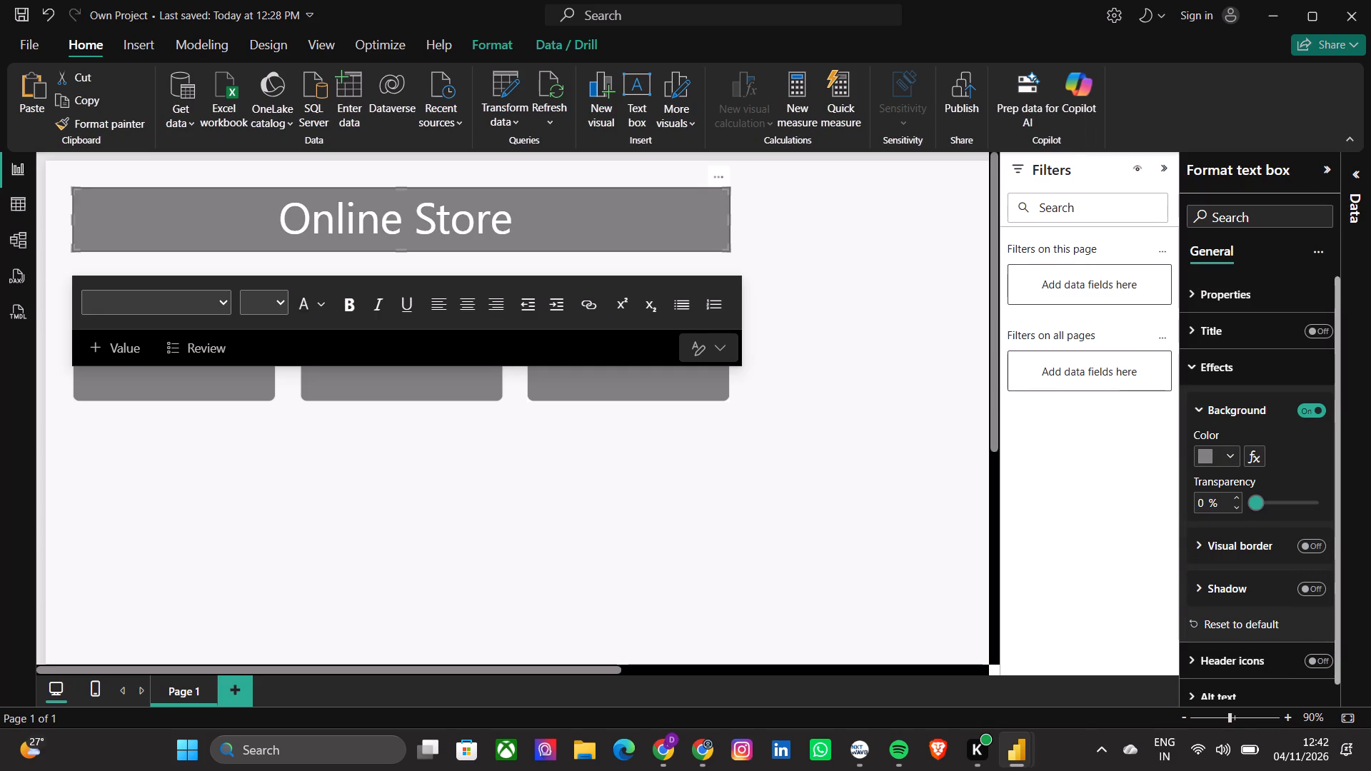
left_click(928, 275)
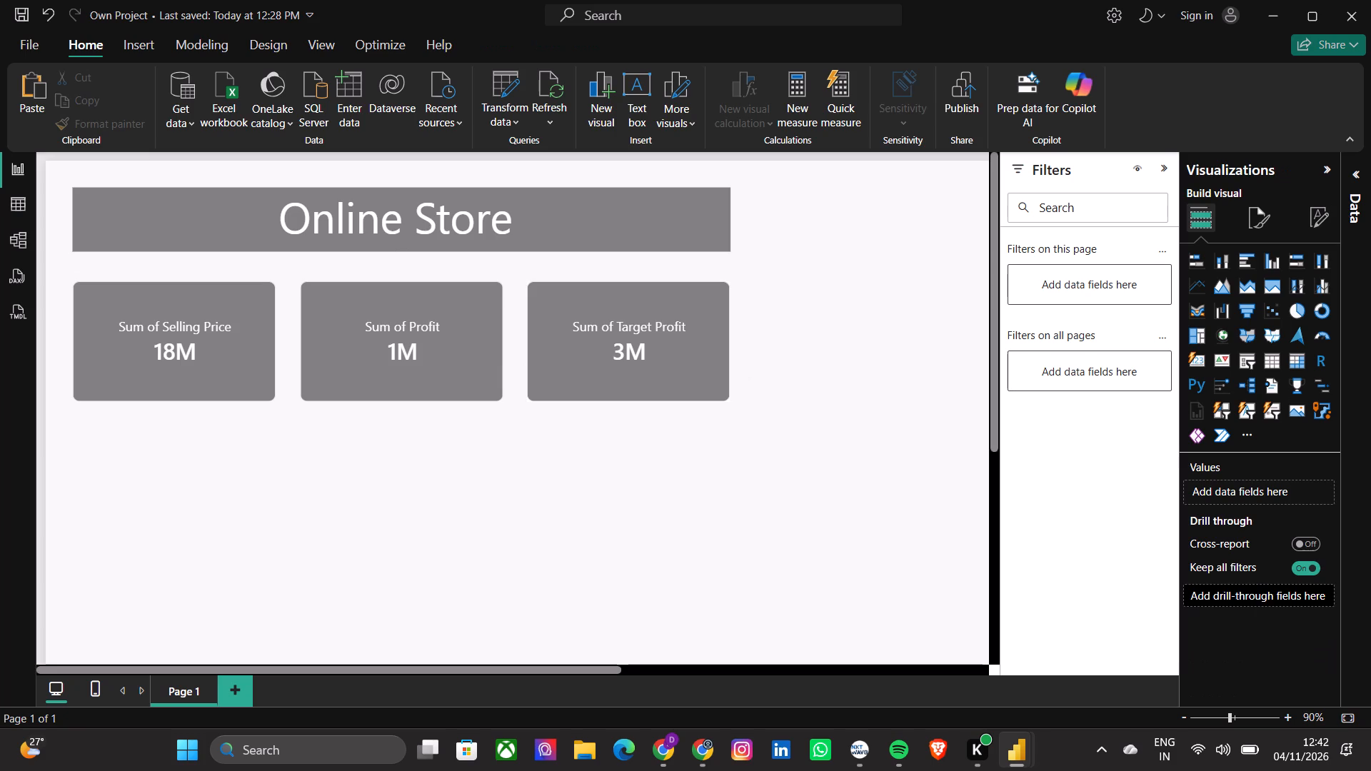
Turn on the visual border for the Online Store title text box and set its rounded corners to 15 px.
left_click(677, 219)
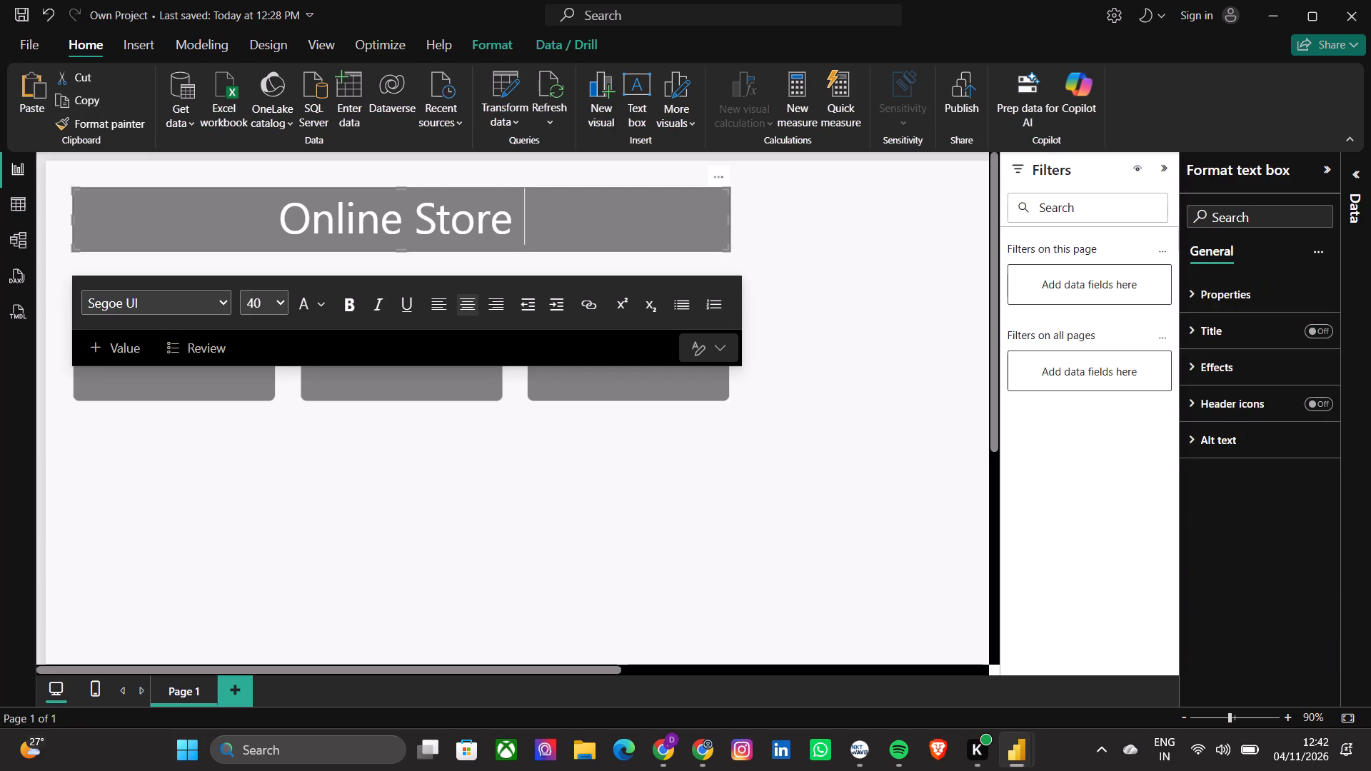
left_click(1213, 356)
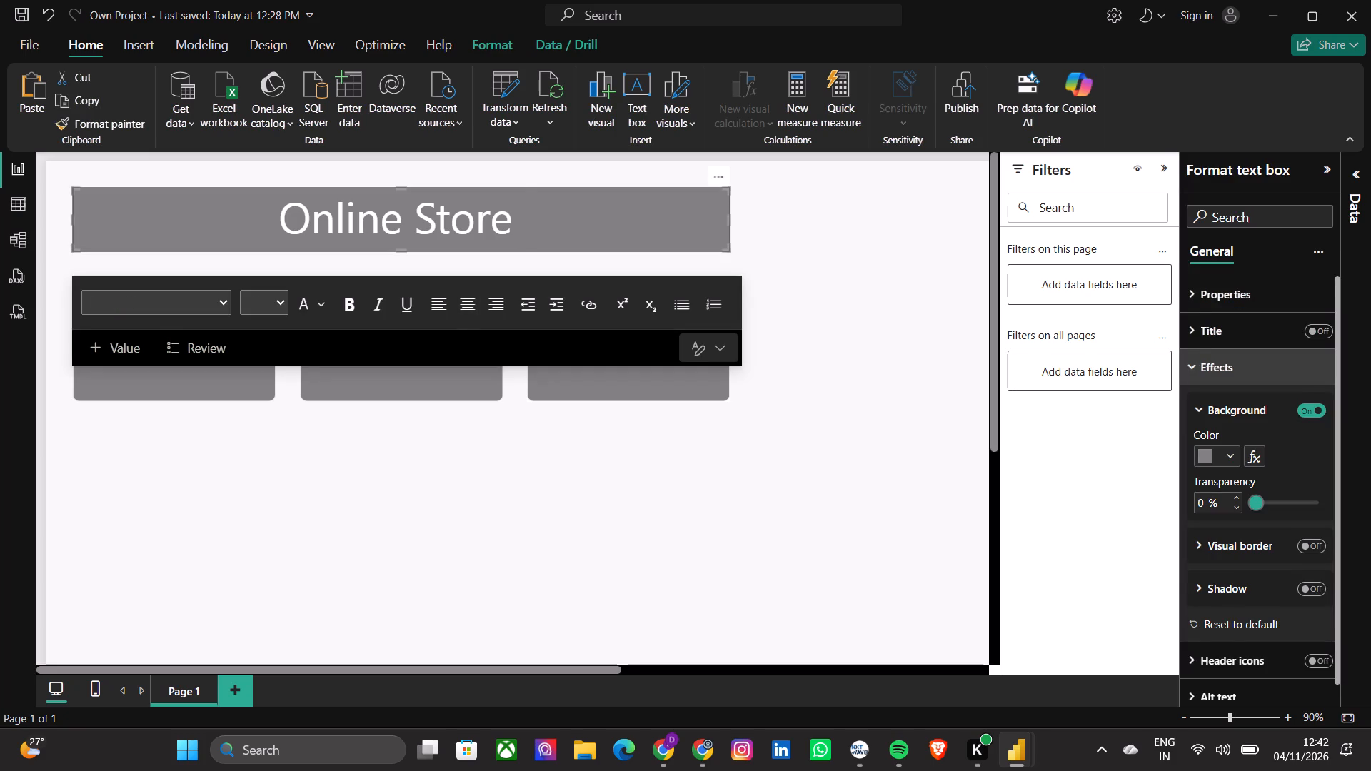
scroll(1295, 500, "down", 2)
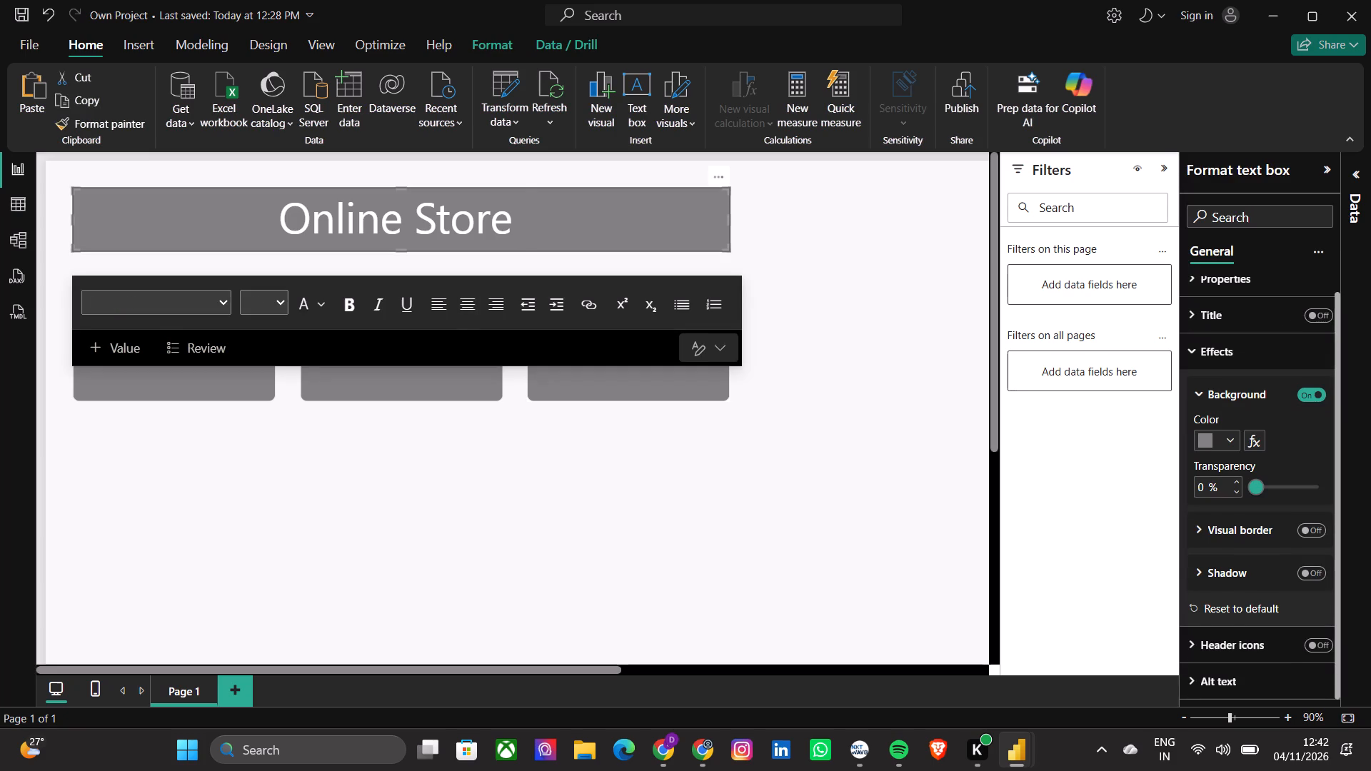
left_click(1315, 531)
left_click(1249, 527)
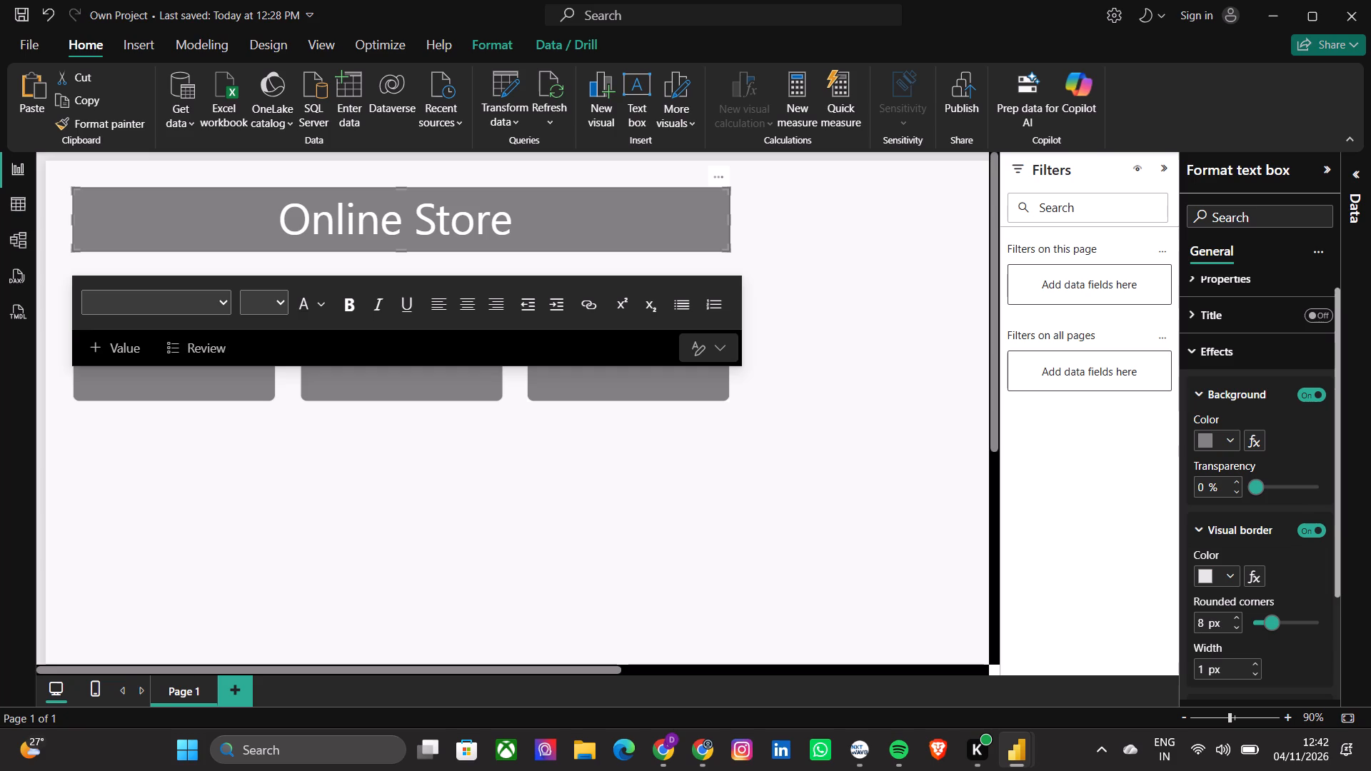
scroll(1287, 581, "down", 1)
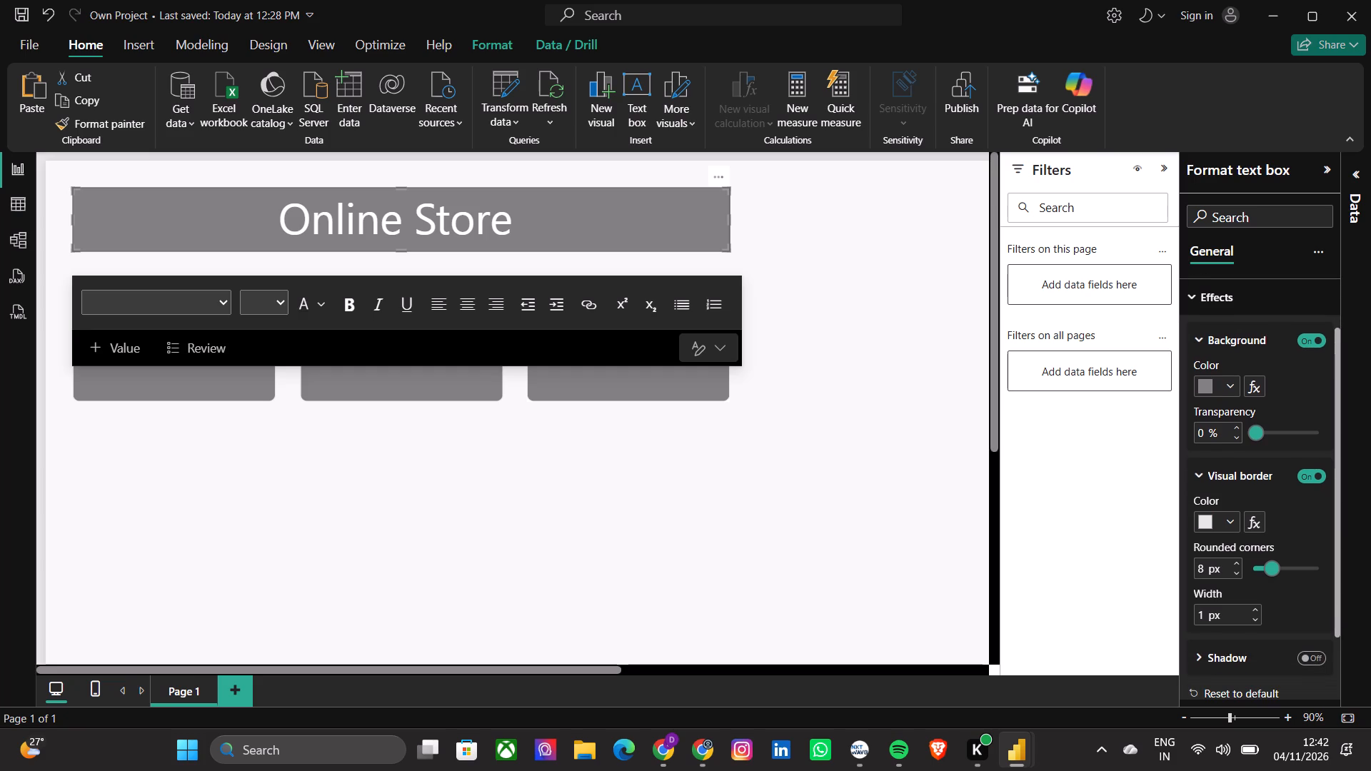
left_click(1287, 568)
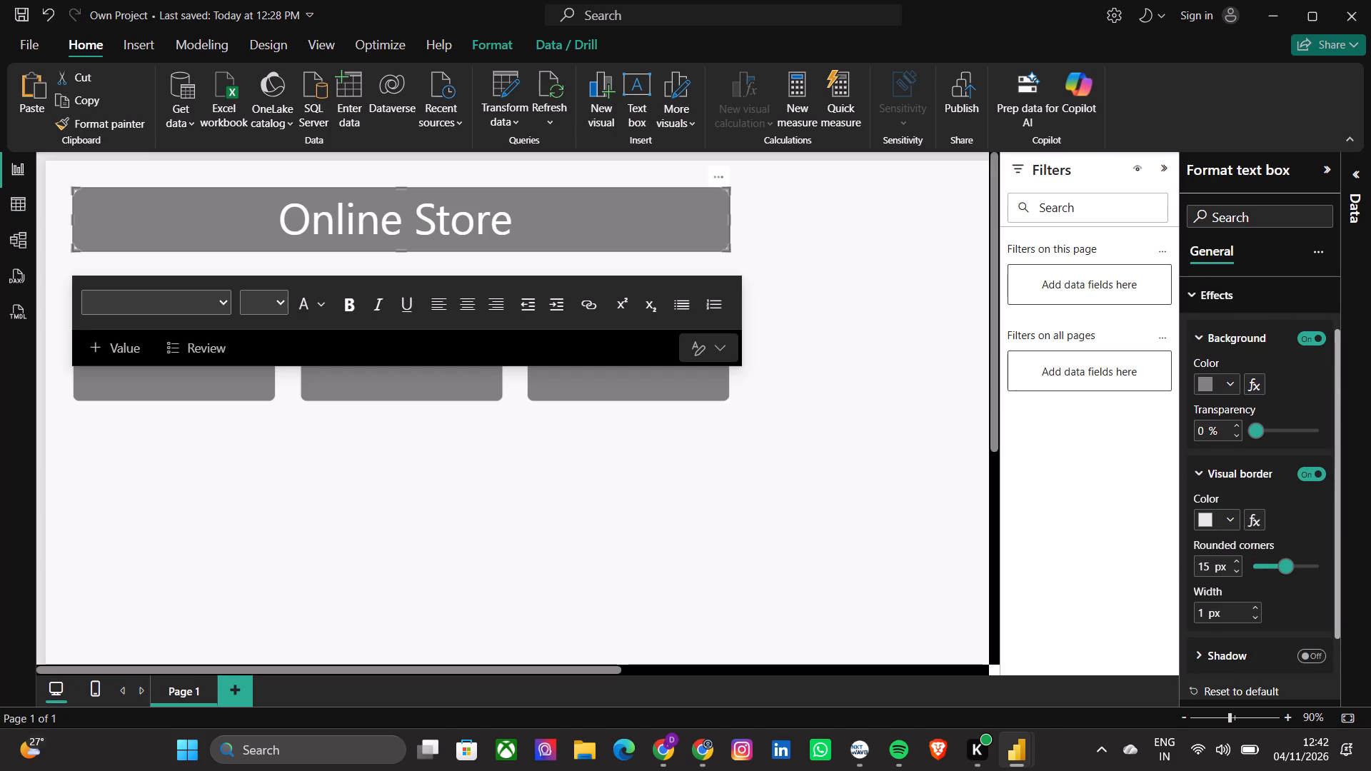
scroll(1280, 610, "down", 3)
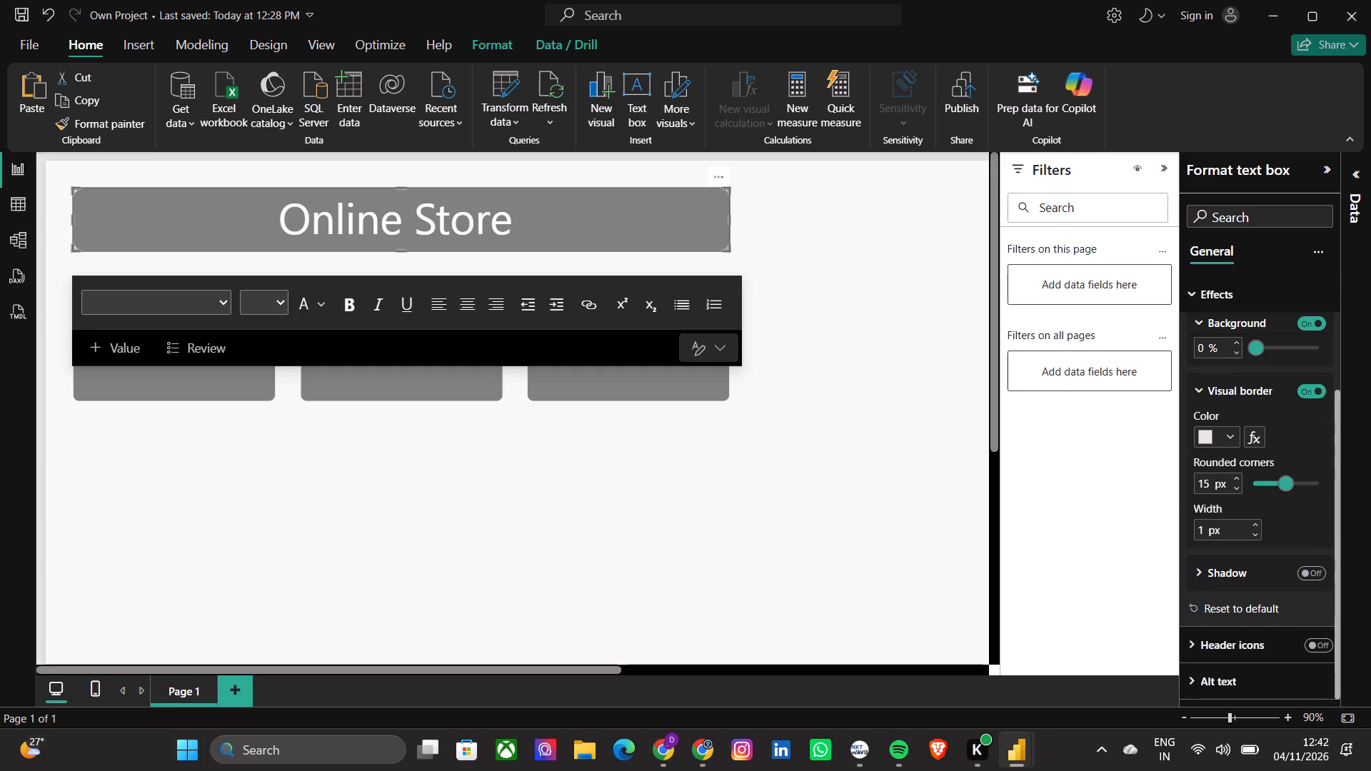
scroll(1267, 416, "up", 3)
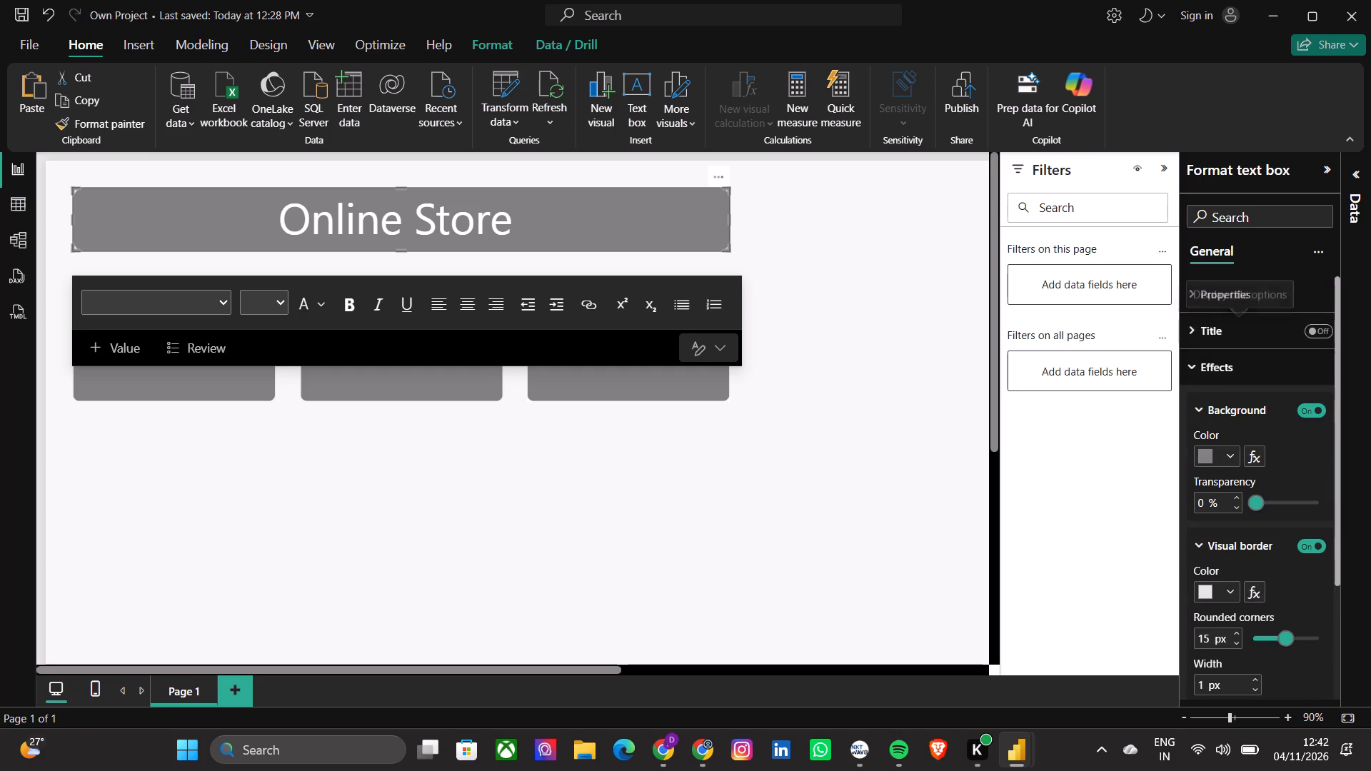
Set the rounded corners of the Online Store title text box's visual border to 10 px.
left_click(928, 318)
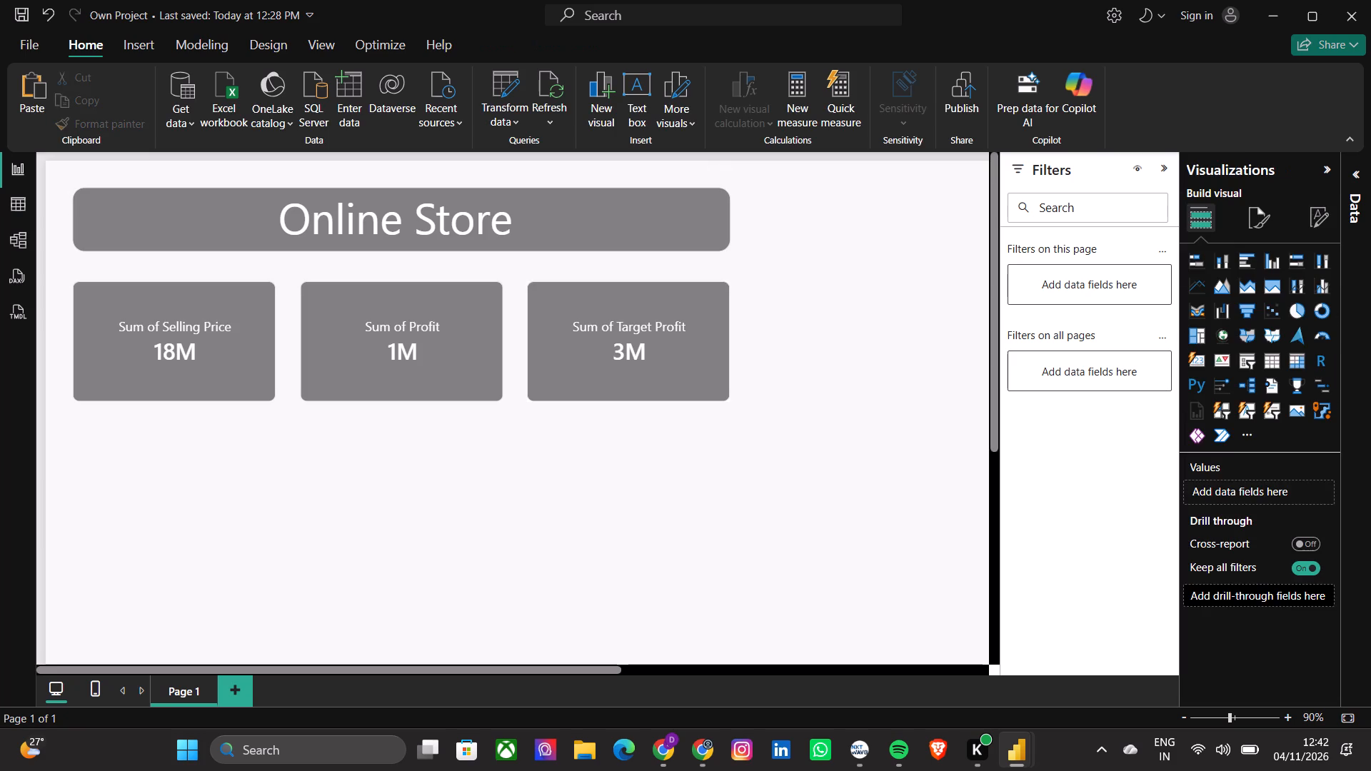
left_click(701, 216)
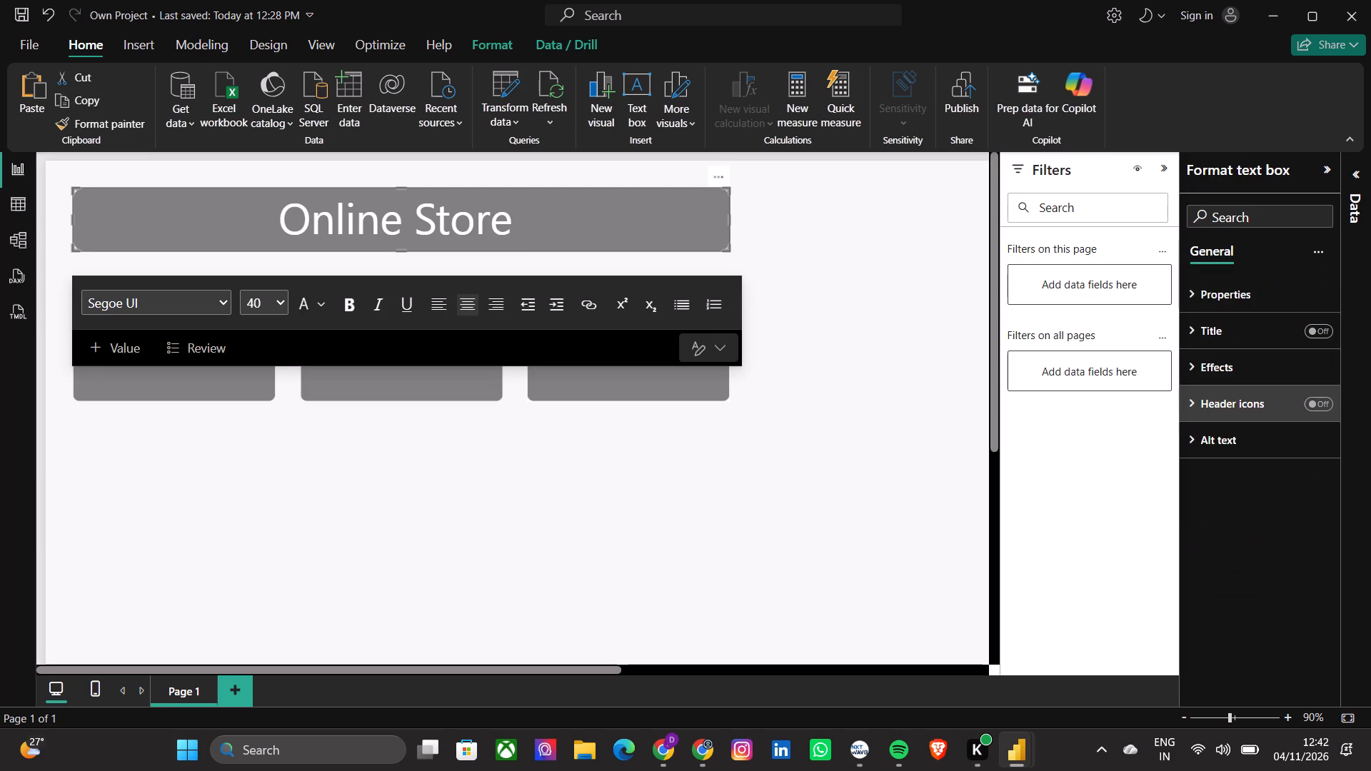
left_click(1220, 365)
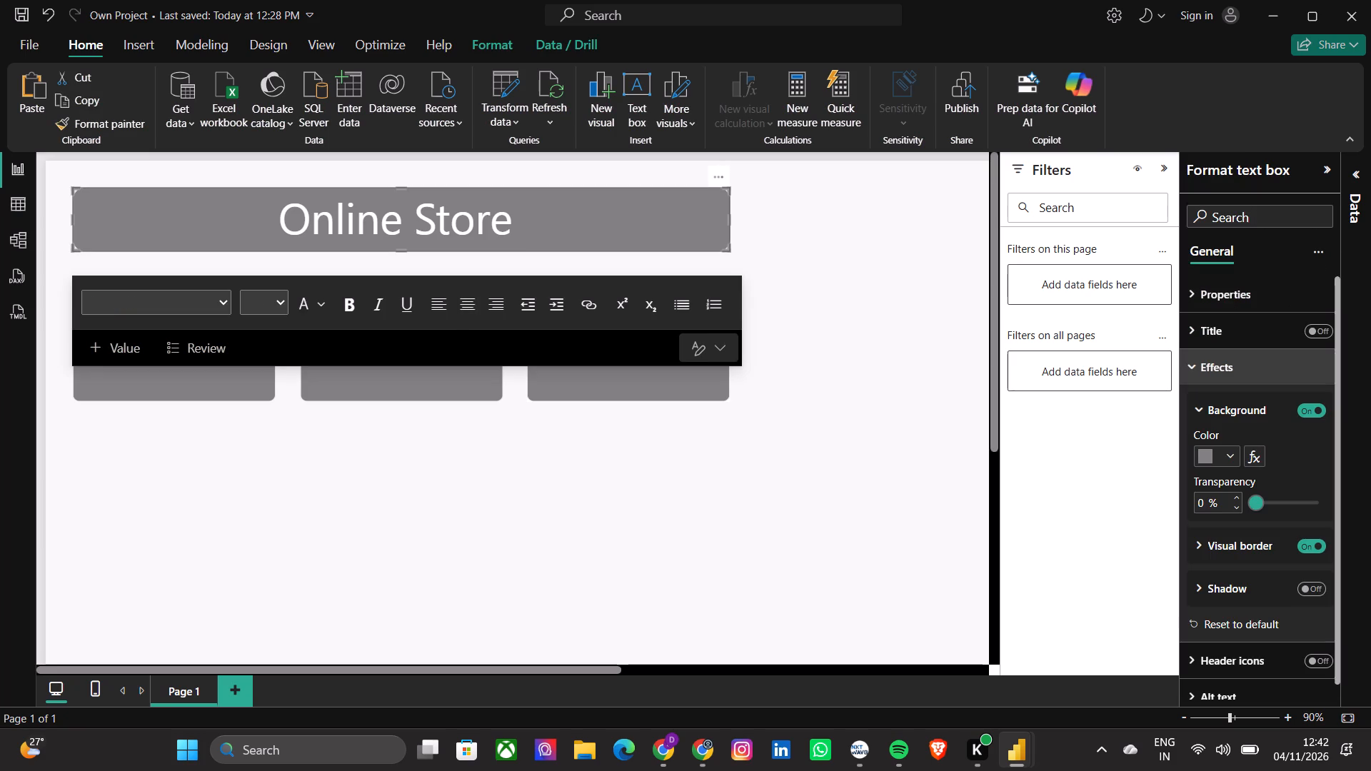
left_click(1257, 555)
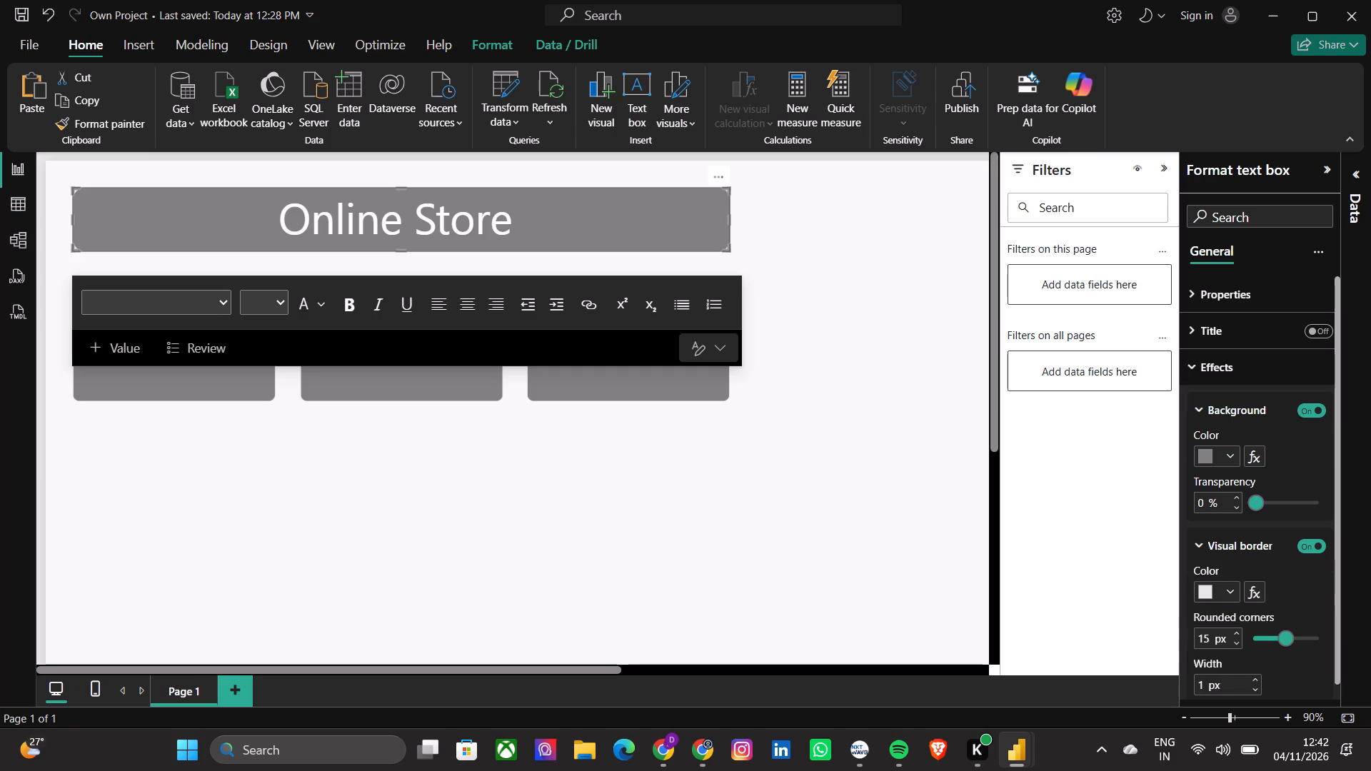
triple_click(1233, 643)
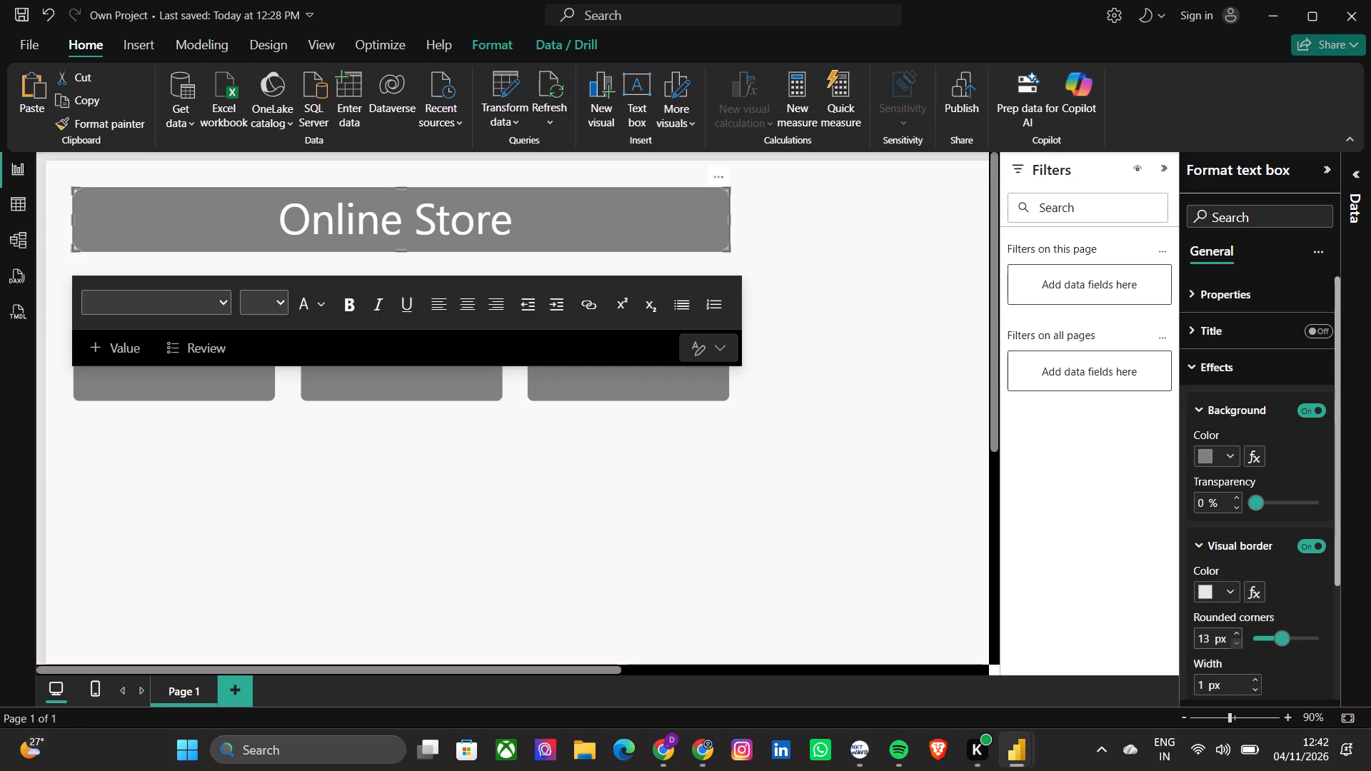
left_click(1233, 643)
double_click(1233, 643)
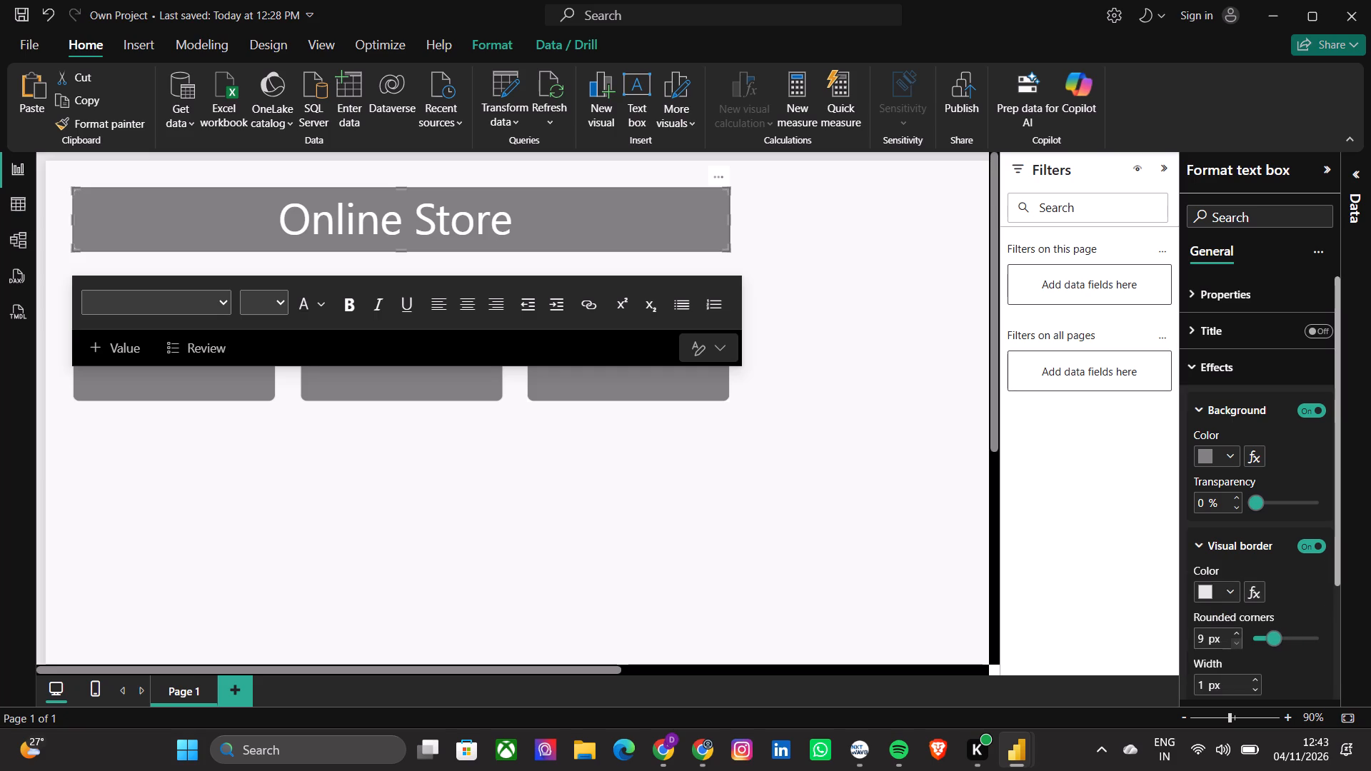
left_click(1237, 633)
left_click(930, 493)
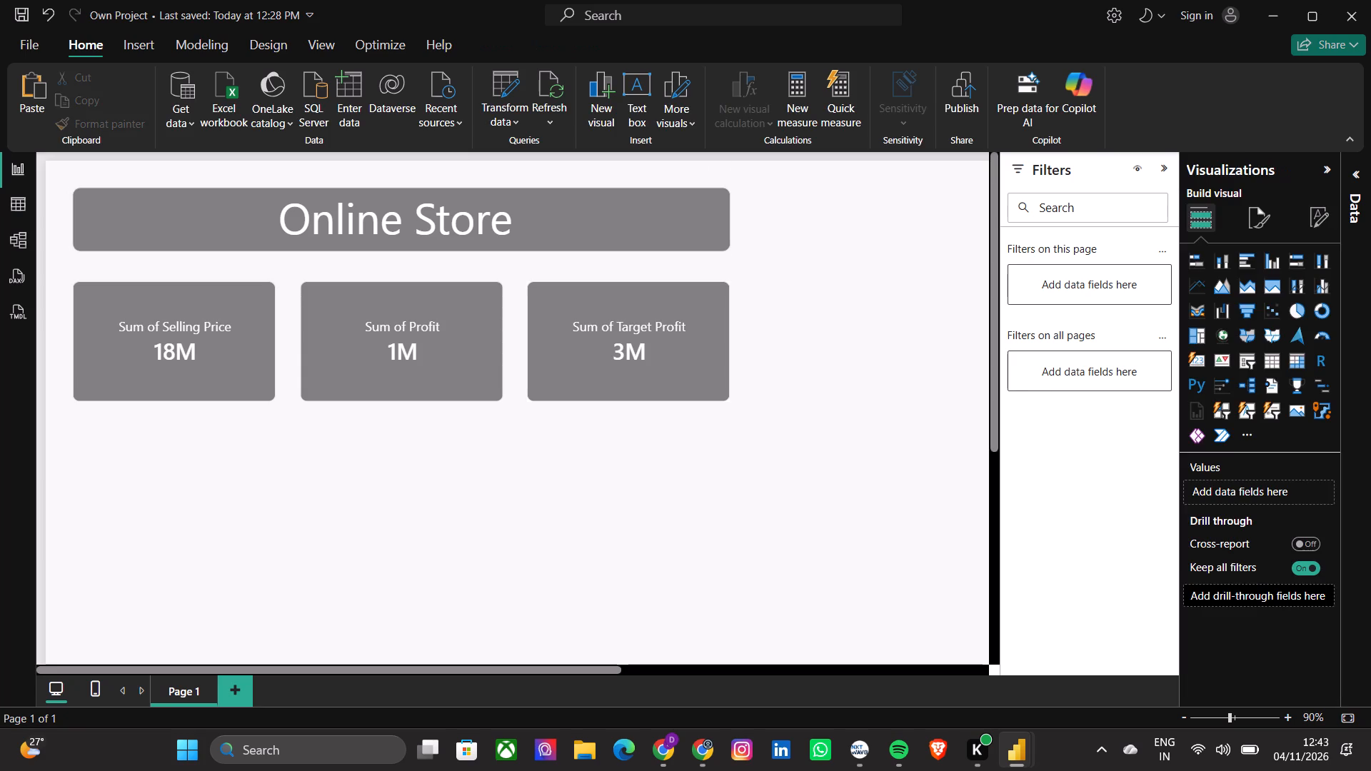
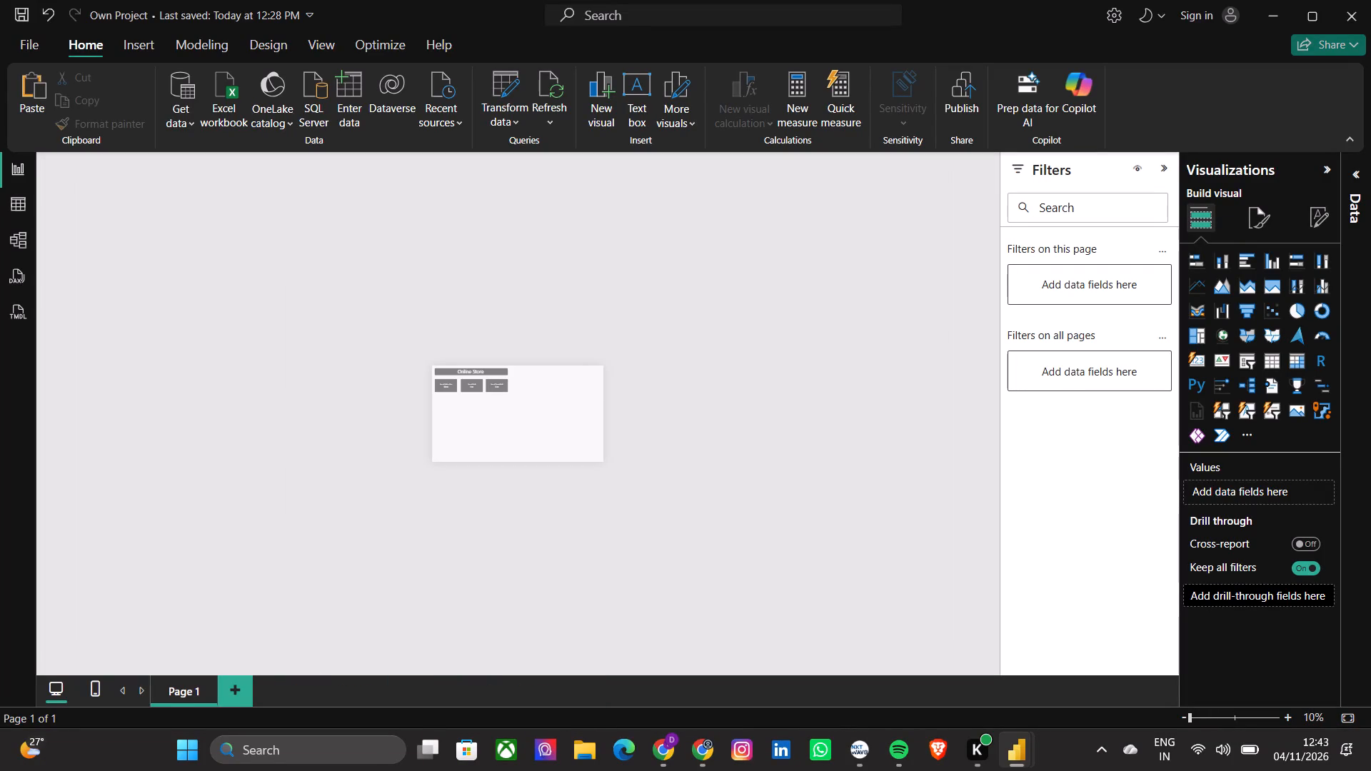
Zoom in on the report page to 50%.
left_click(1290, 717)
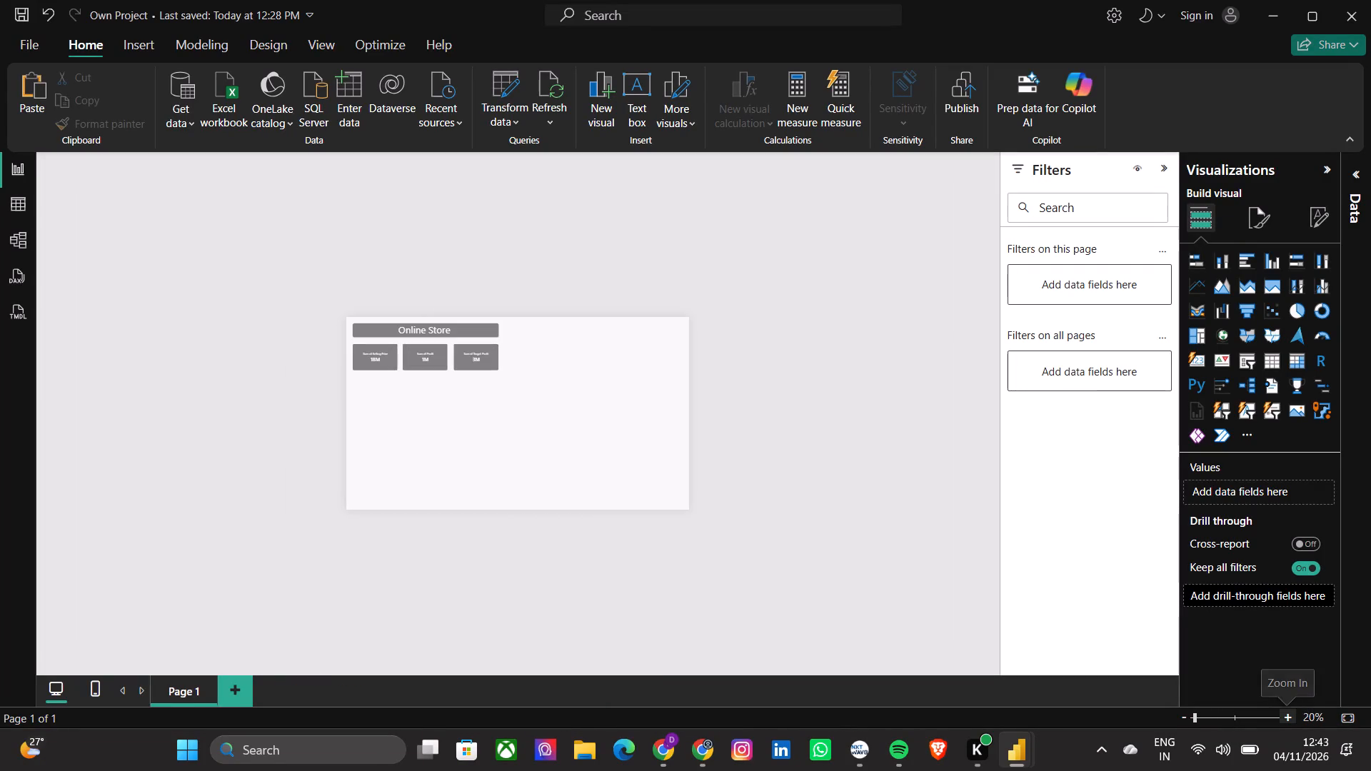
left_click(1290, 717)
left_click(1290, 717)
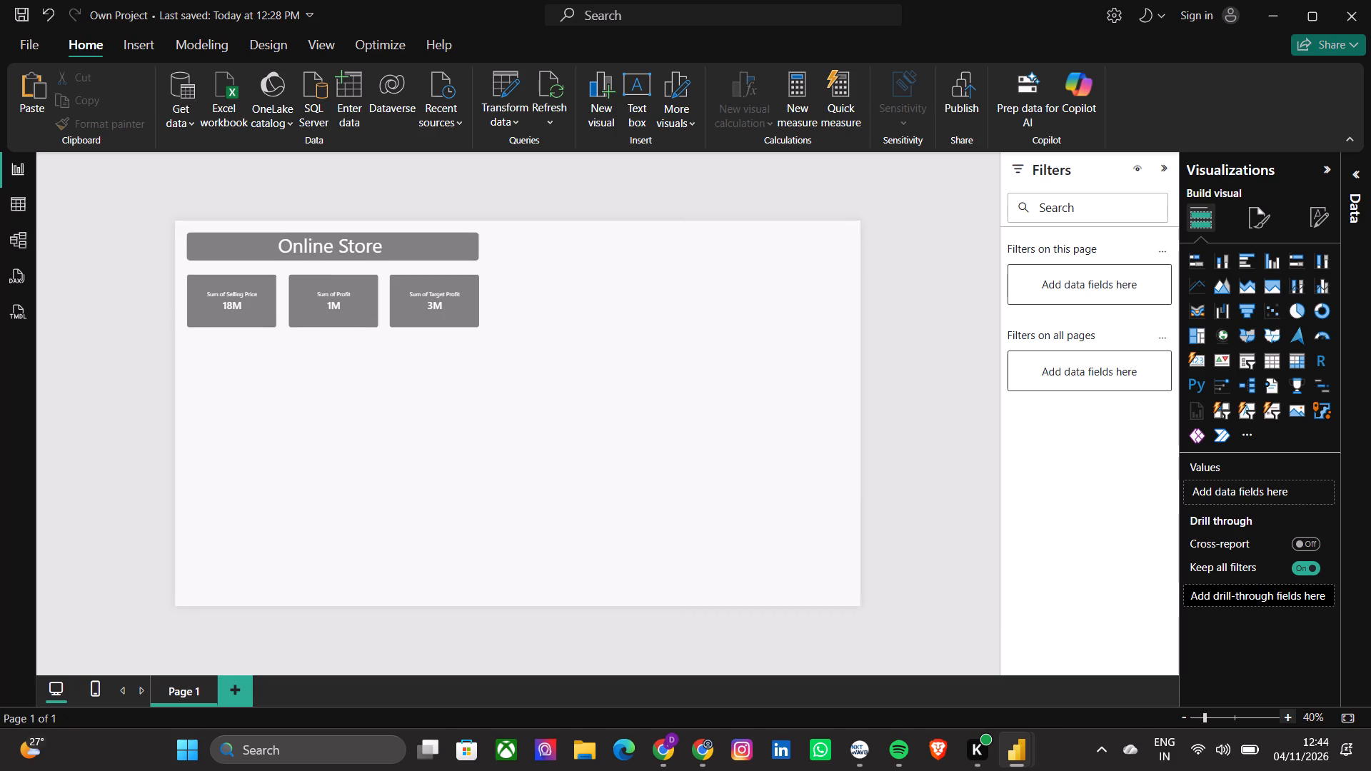
left_click(1290, 717)
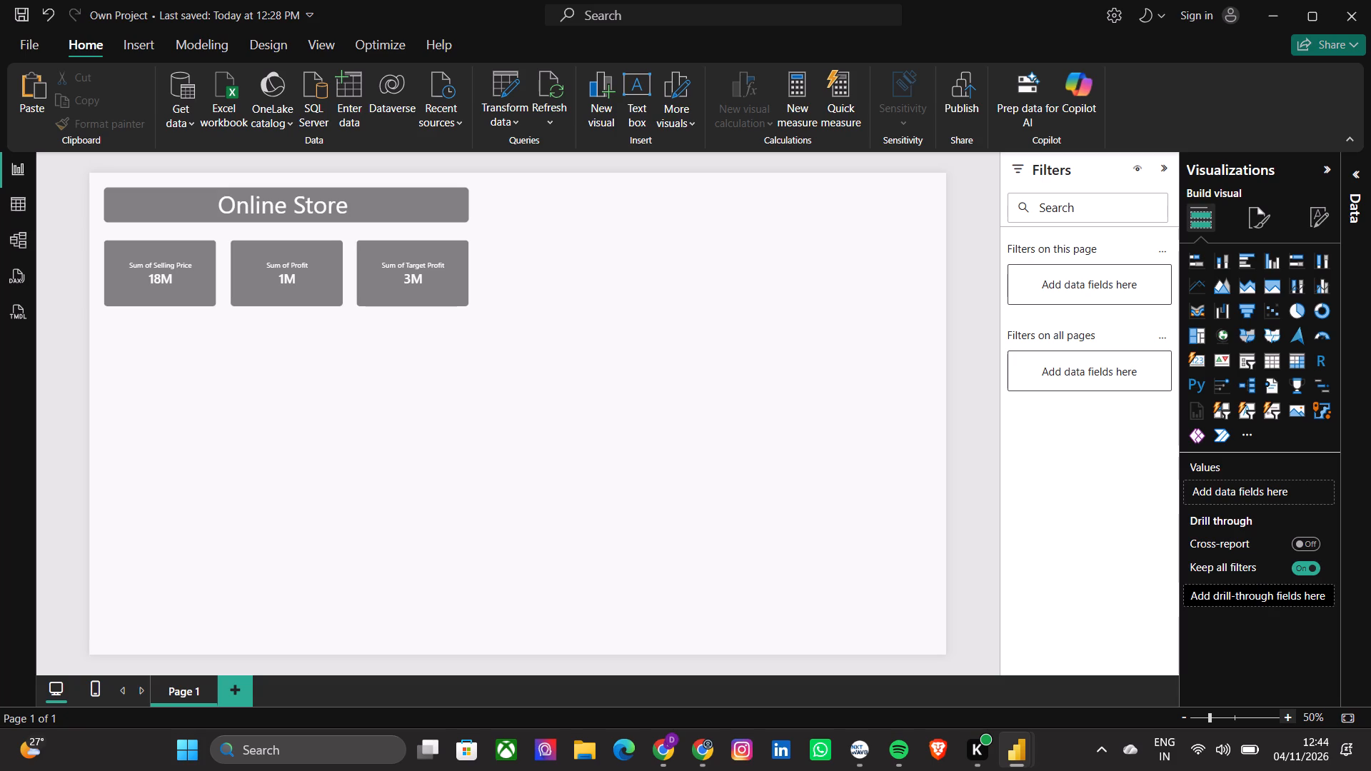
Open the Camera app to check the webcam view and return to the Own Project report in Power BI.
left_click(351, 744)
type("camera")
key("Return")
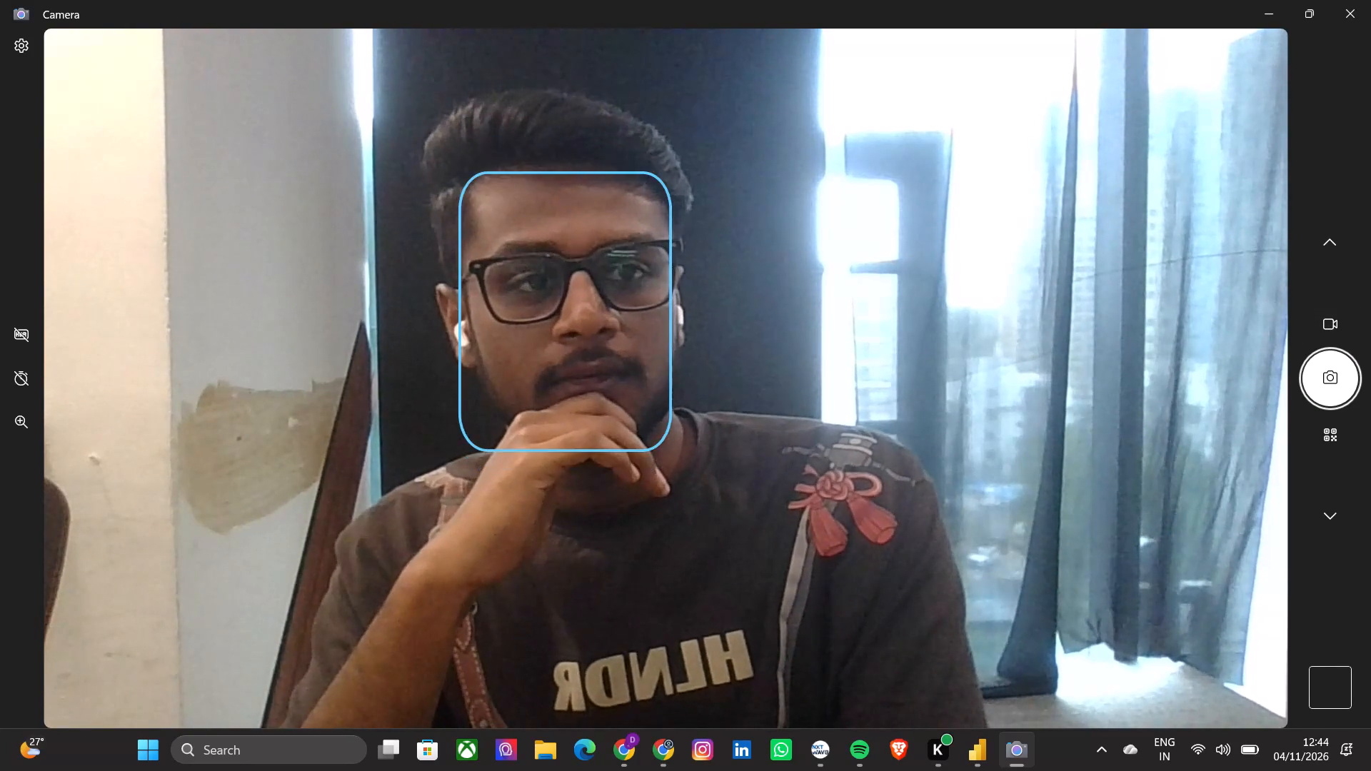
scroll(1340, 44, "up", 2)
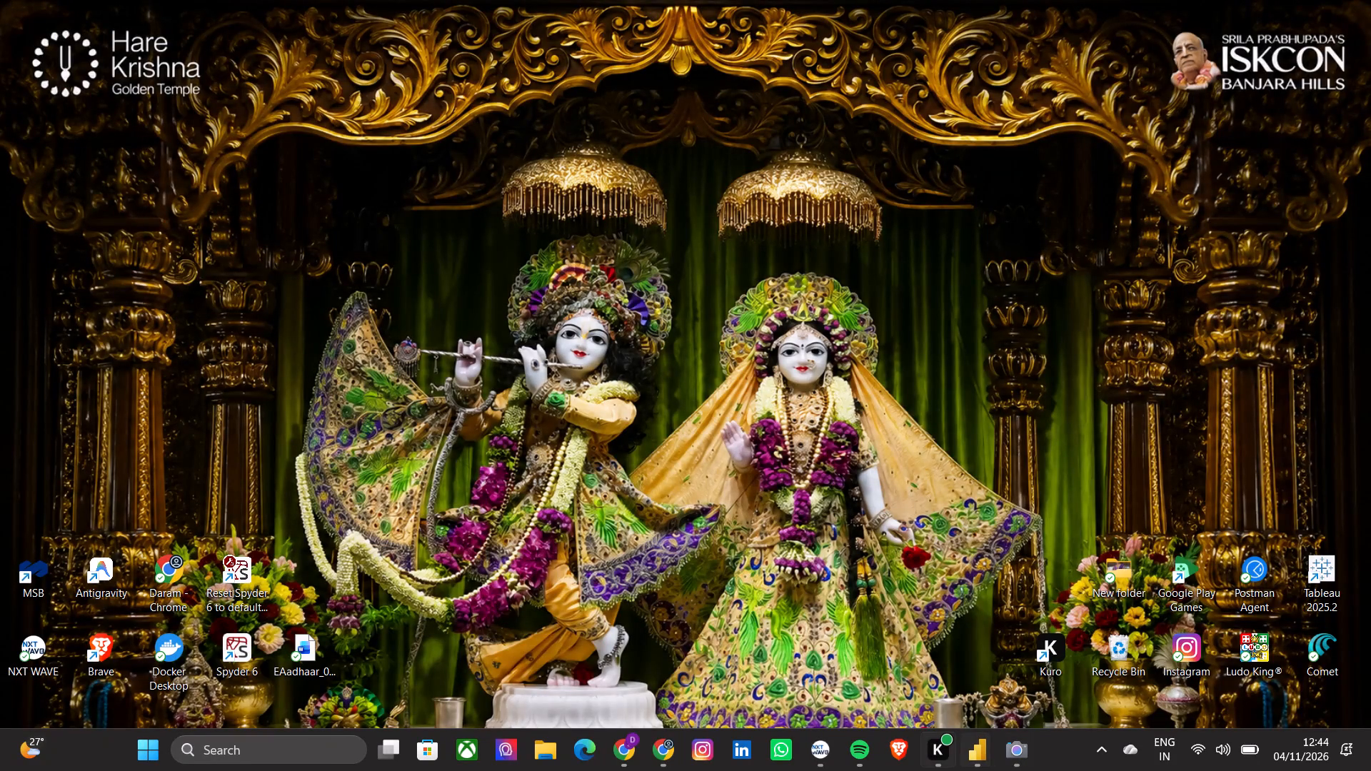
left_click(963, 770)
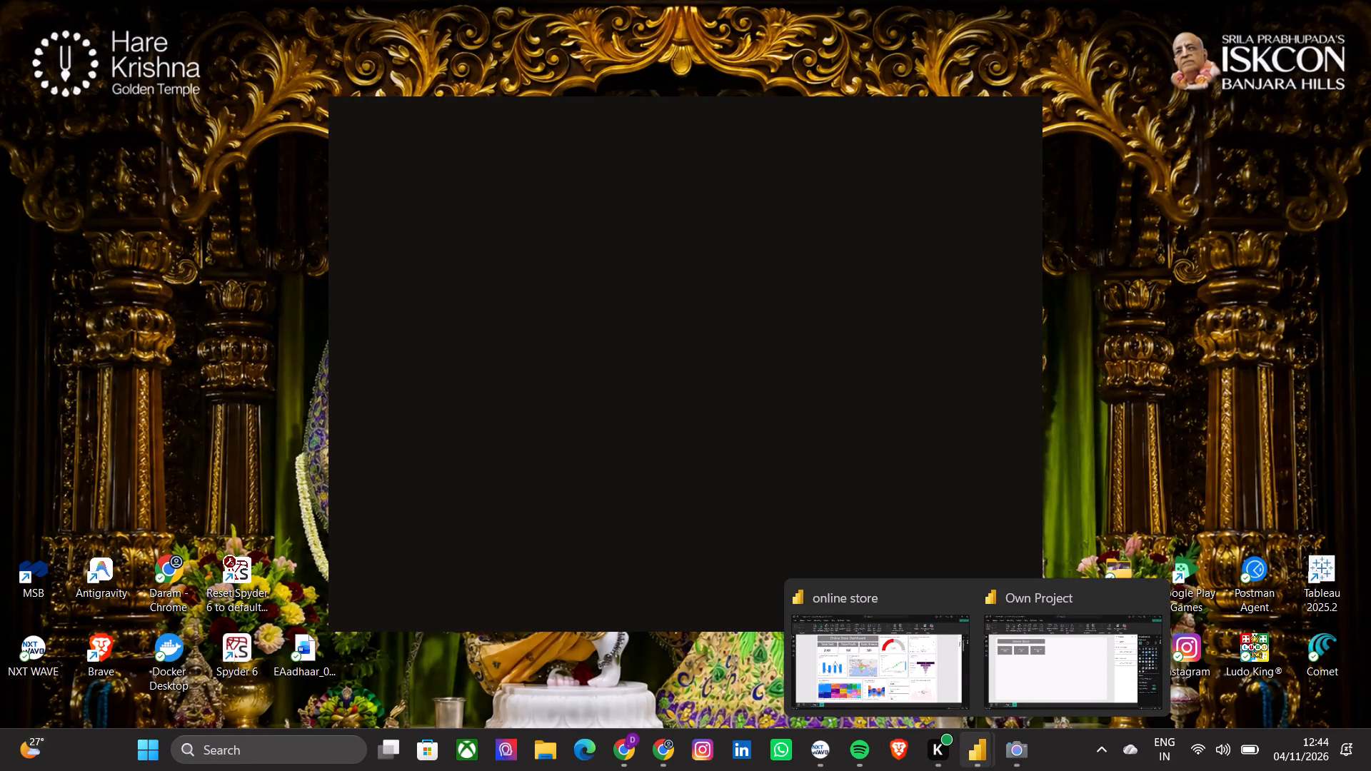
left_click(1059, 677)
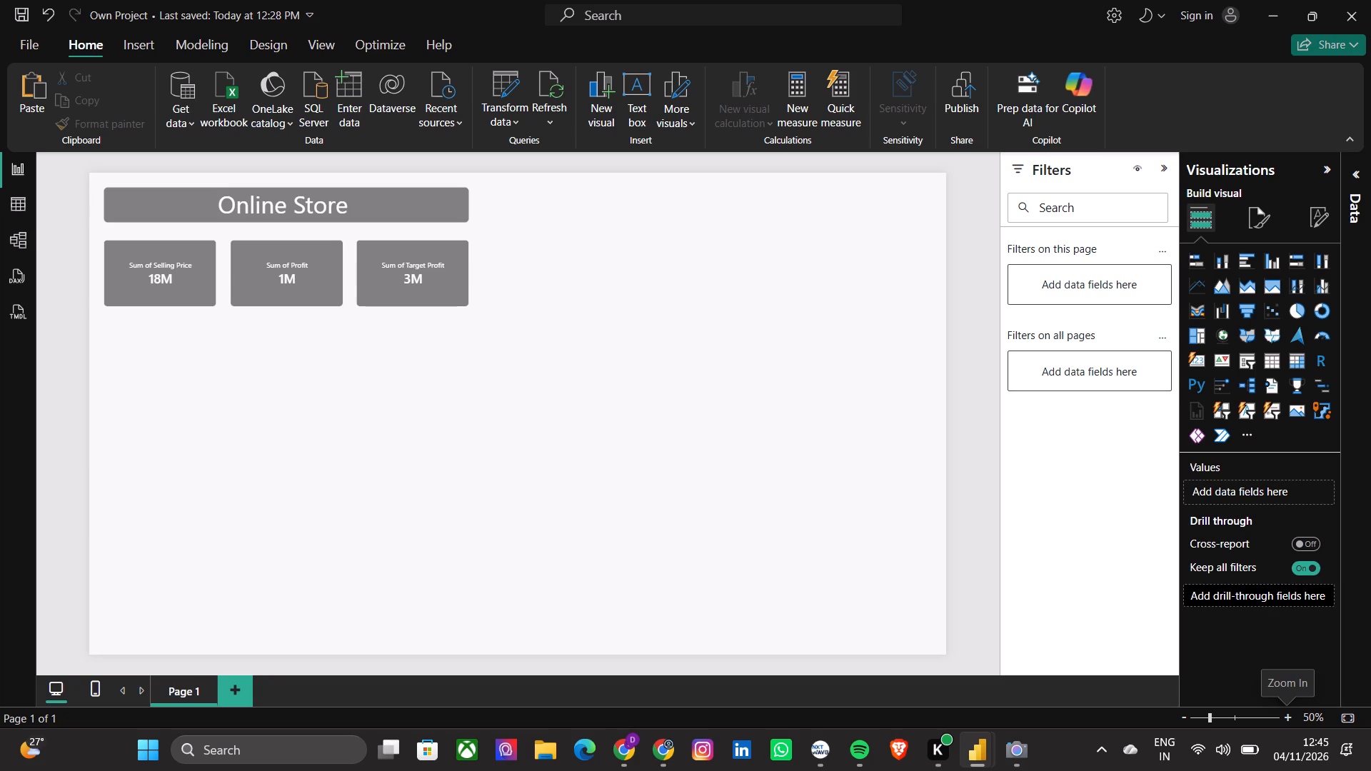
Add an empty funnel chart to Page 1 of the report.
left_click(1242, 311)
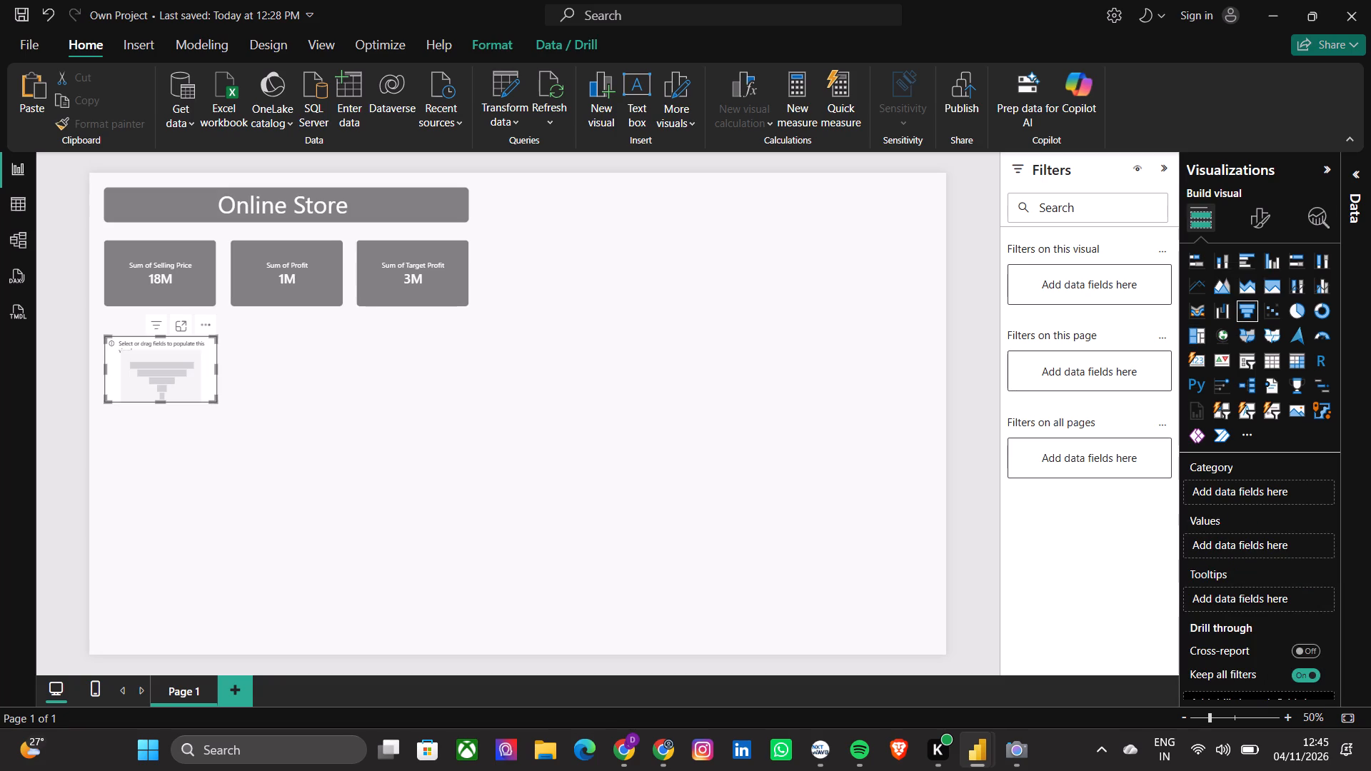
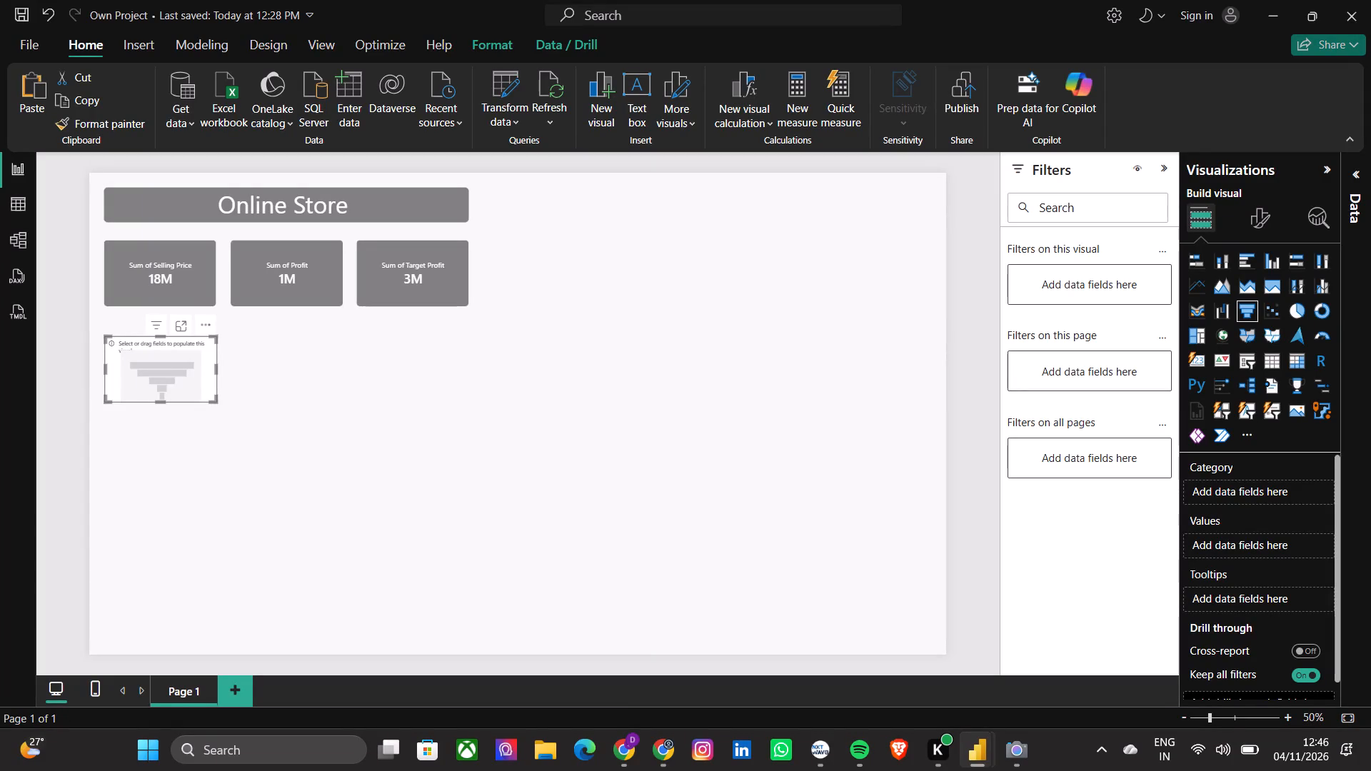
Enlarge the empty funnel chart below the cards, making it taller and extending its width to under the Profit card.
left_click_drag(161, 400, 150, 506)
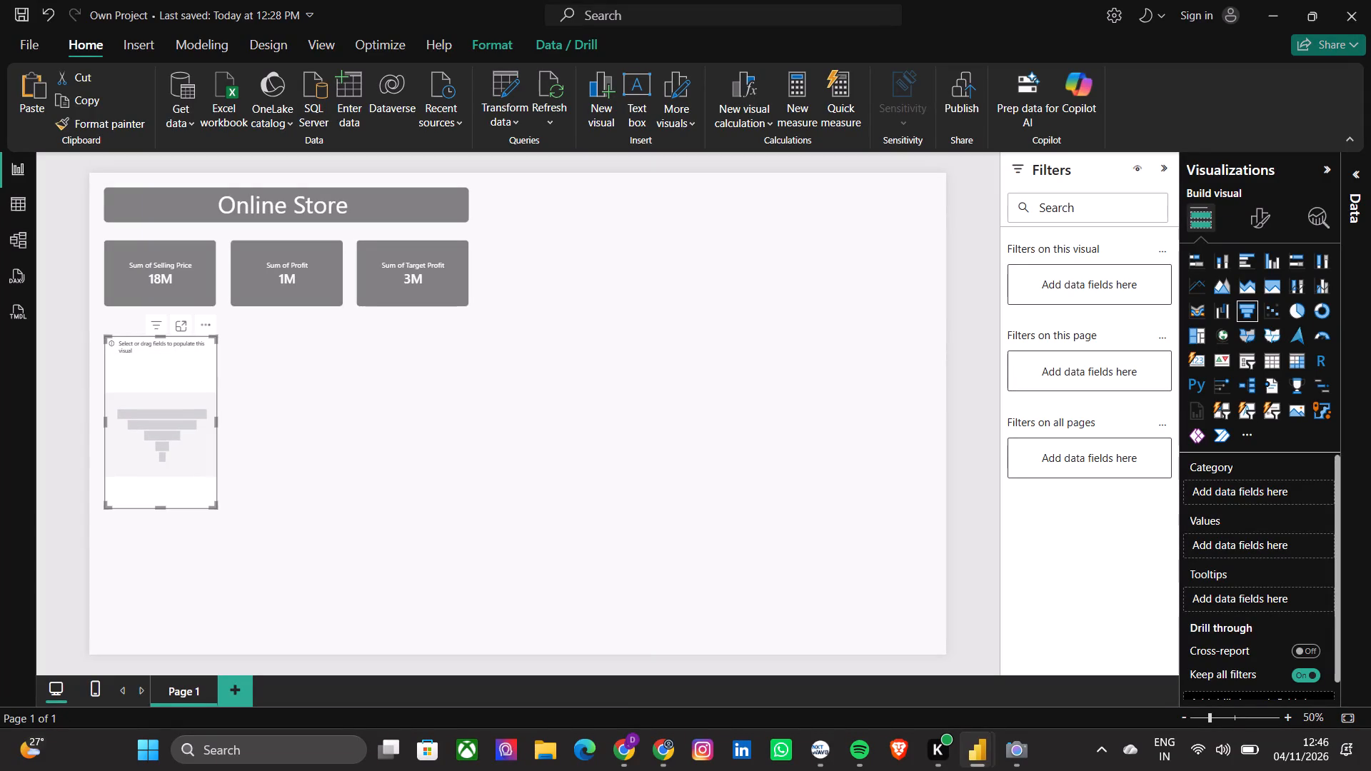
left_click_drag(215, 420, 287, 414)
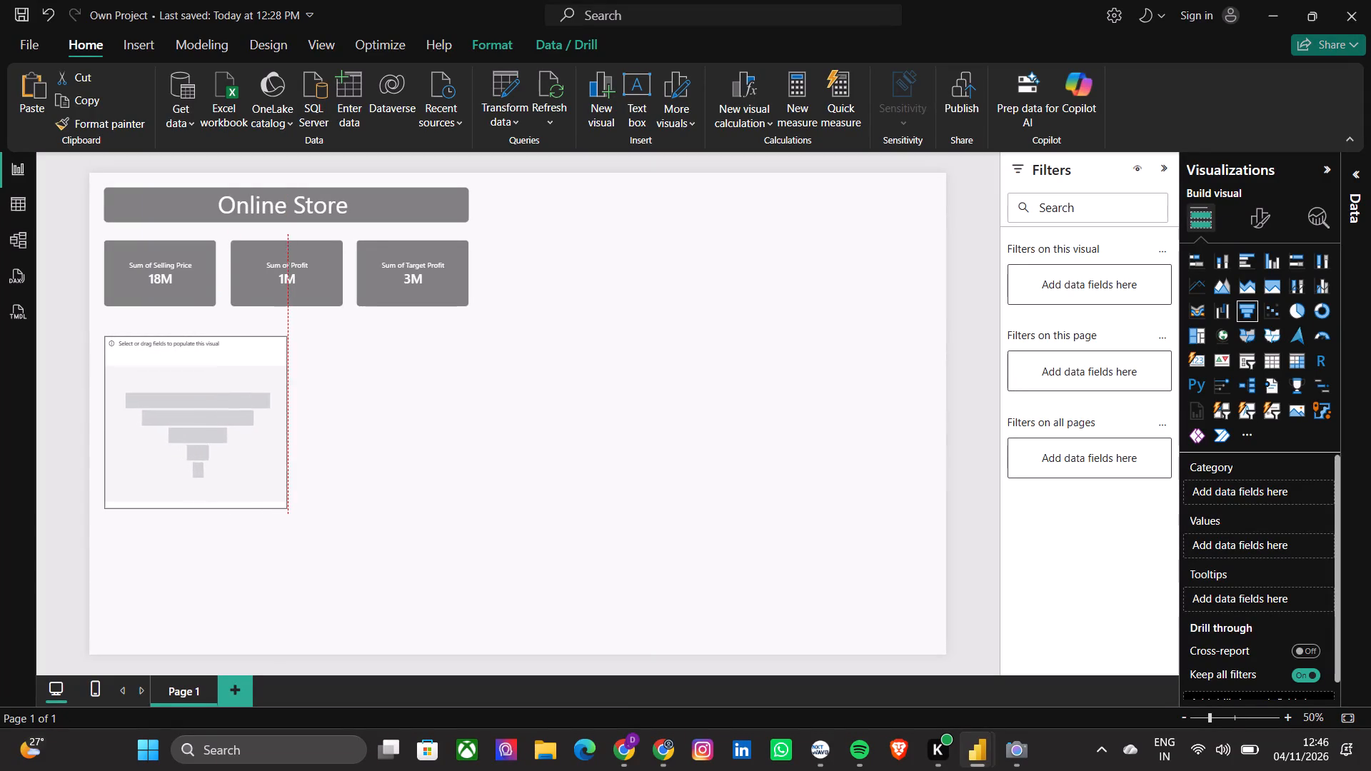
left_click_drag(287, 414, 308, 418)
left_click(268, 430)
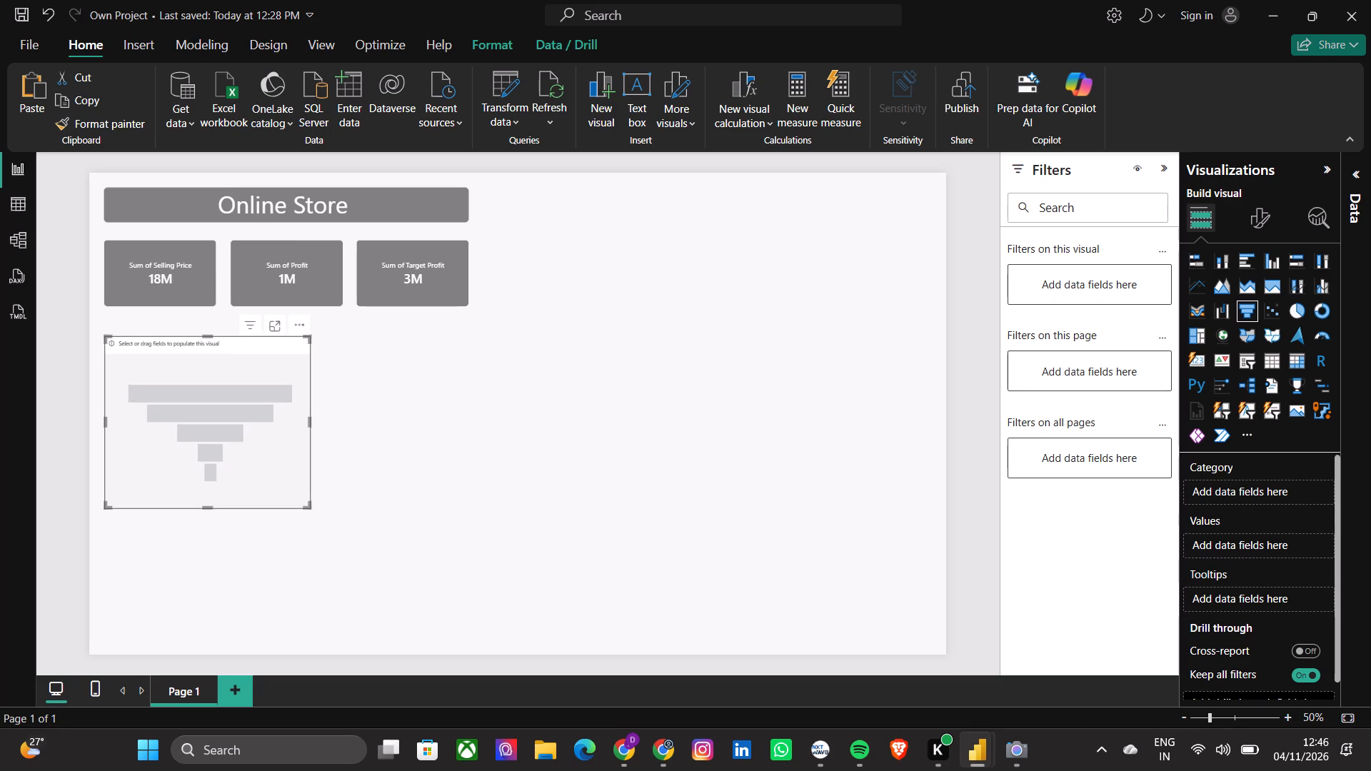
Add Profit, Selling Price and Target Profit from Online Store Data as the funnel chart's values.
left_click(1356, 181)
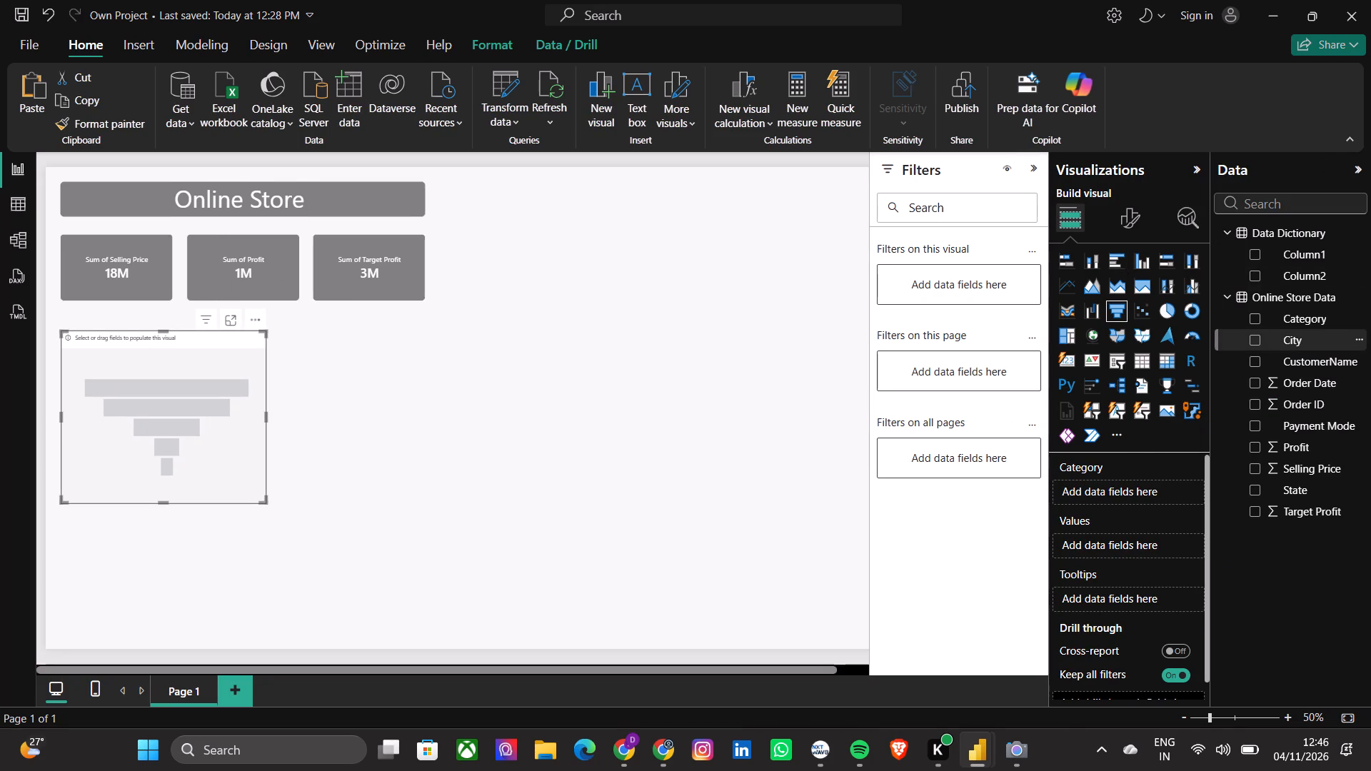
left_click(1277, 446)
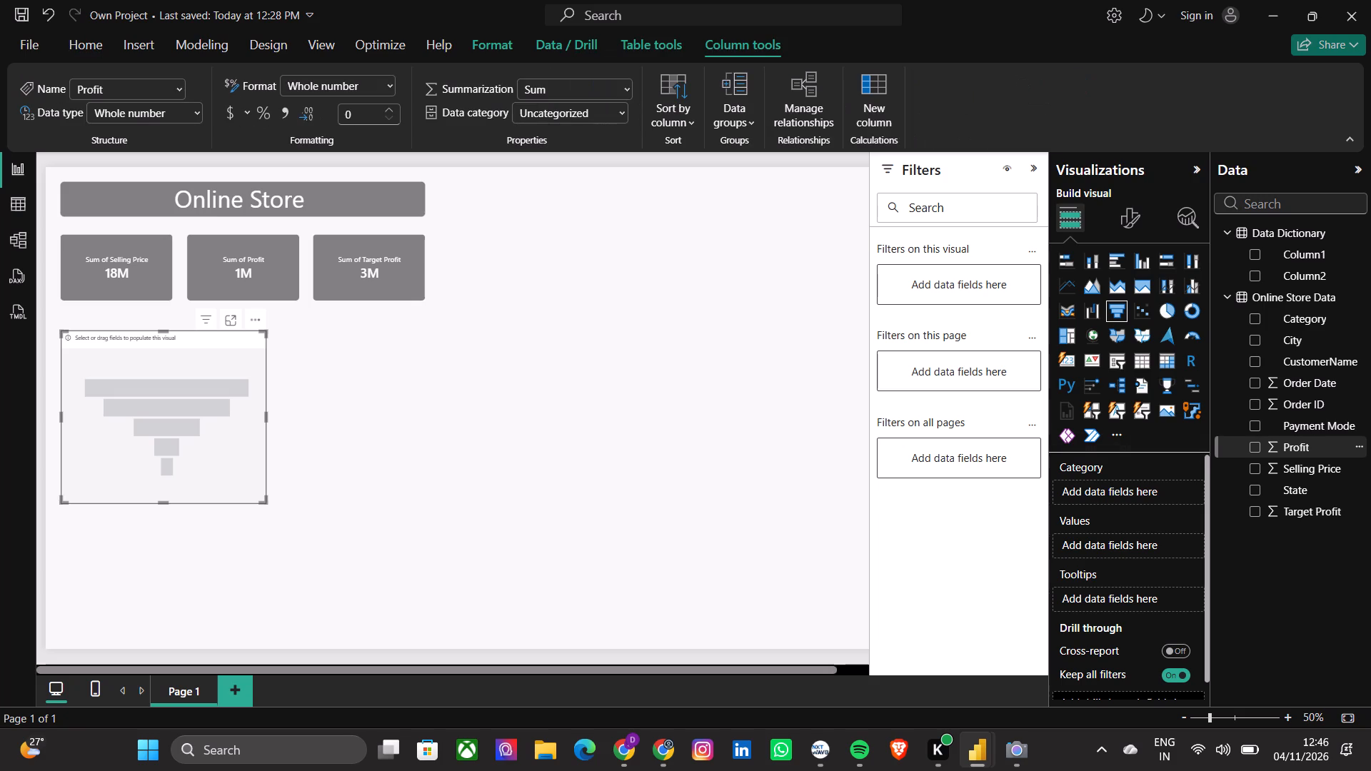
left_click(1257, 448)
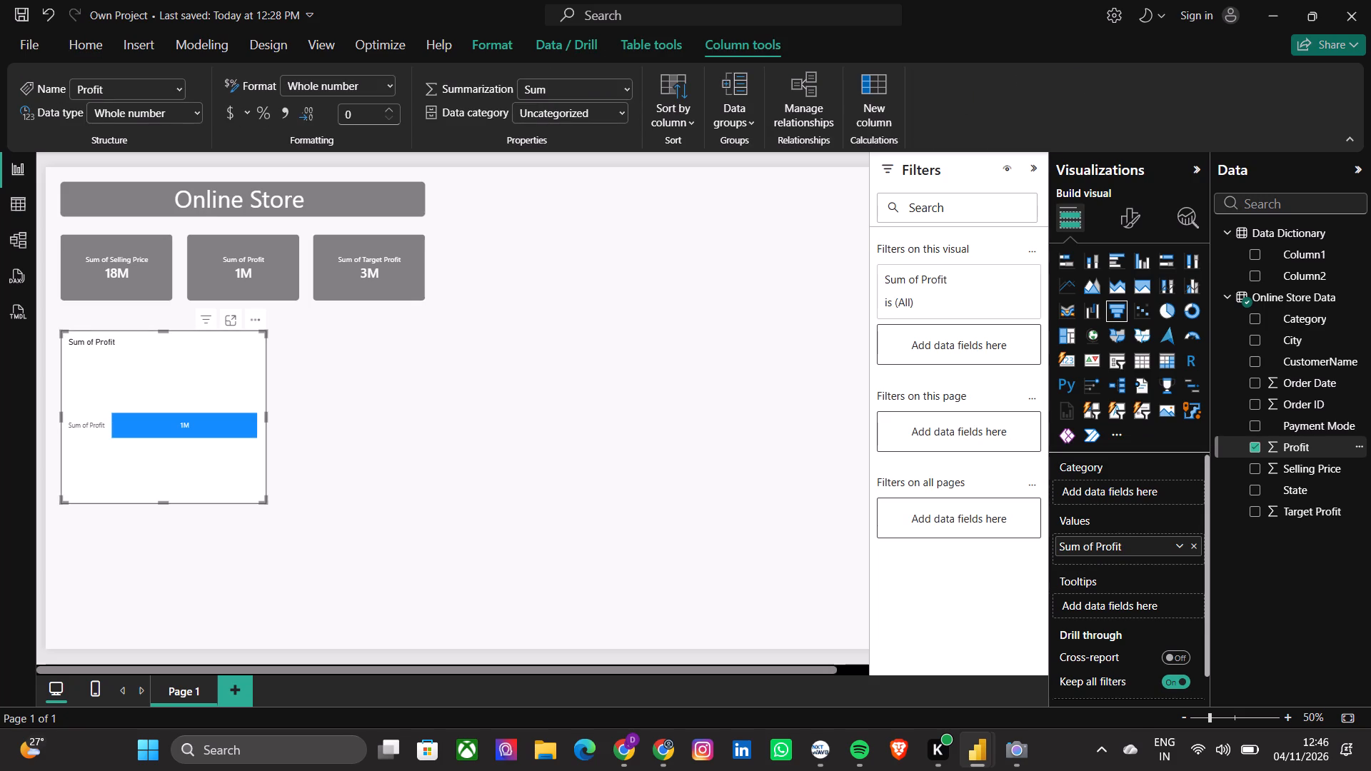
left_click(1258, 468)
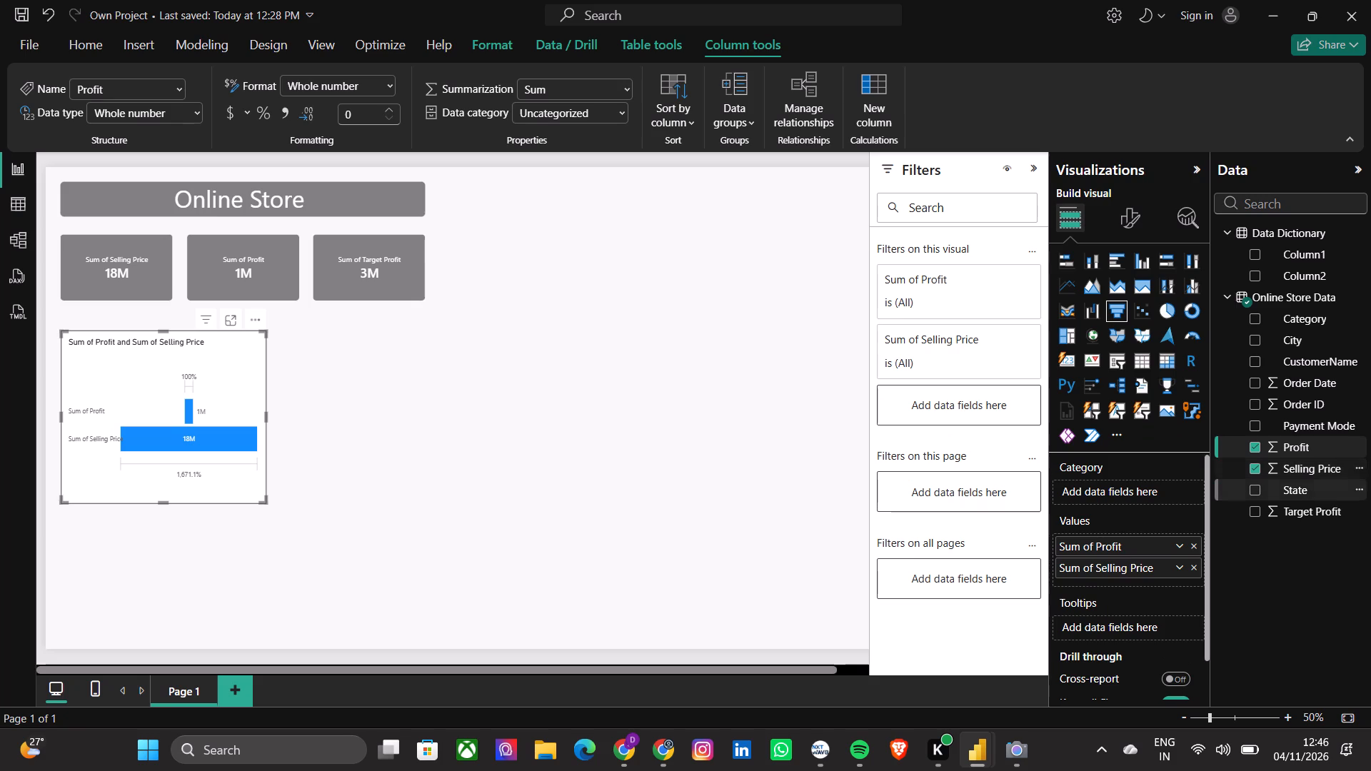
left_click(1251, 516)
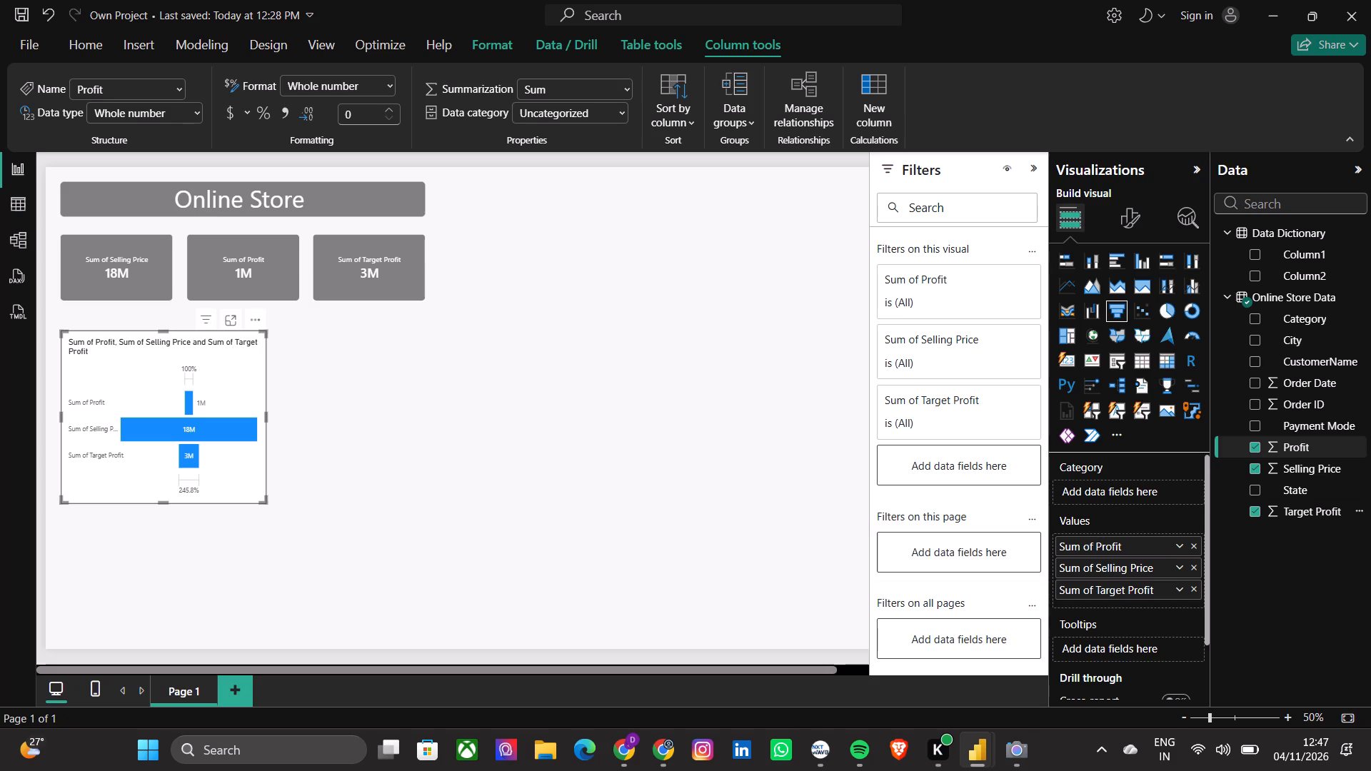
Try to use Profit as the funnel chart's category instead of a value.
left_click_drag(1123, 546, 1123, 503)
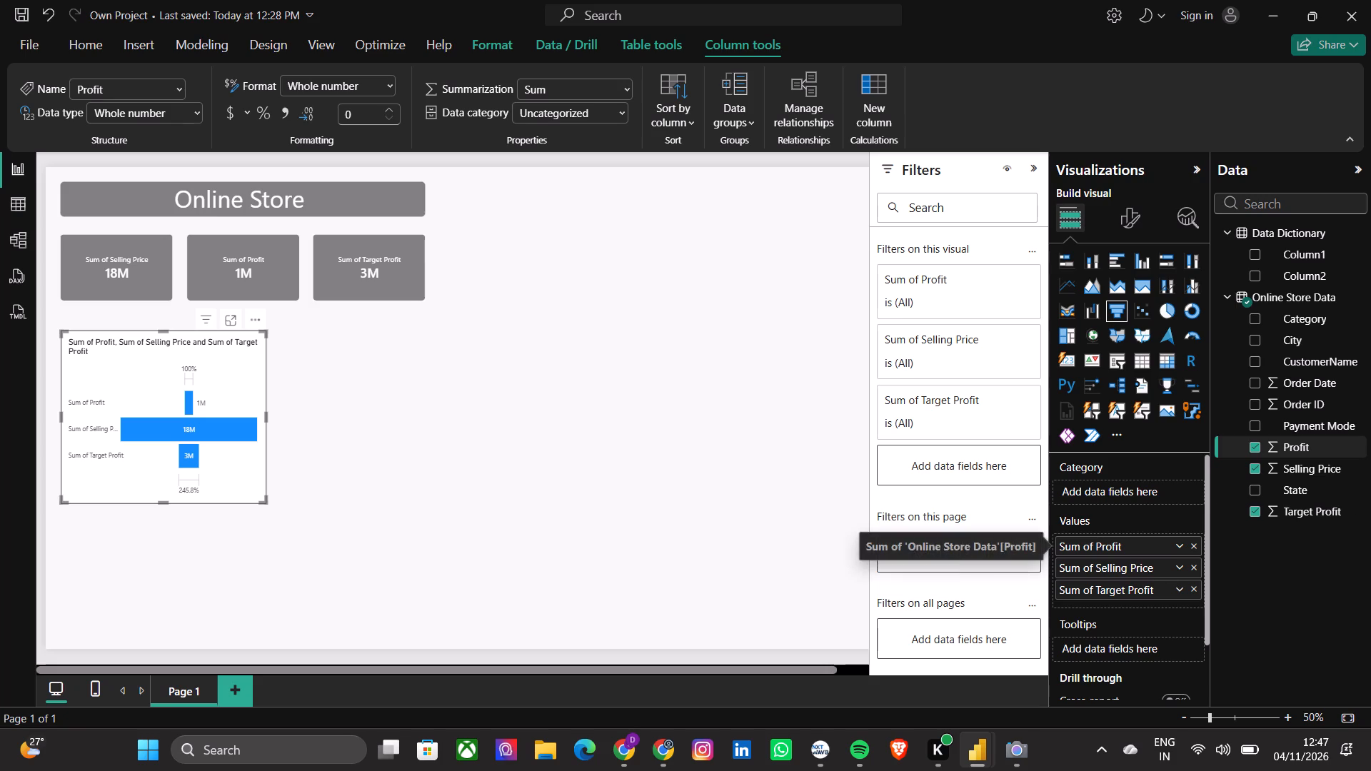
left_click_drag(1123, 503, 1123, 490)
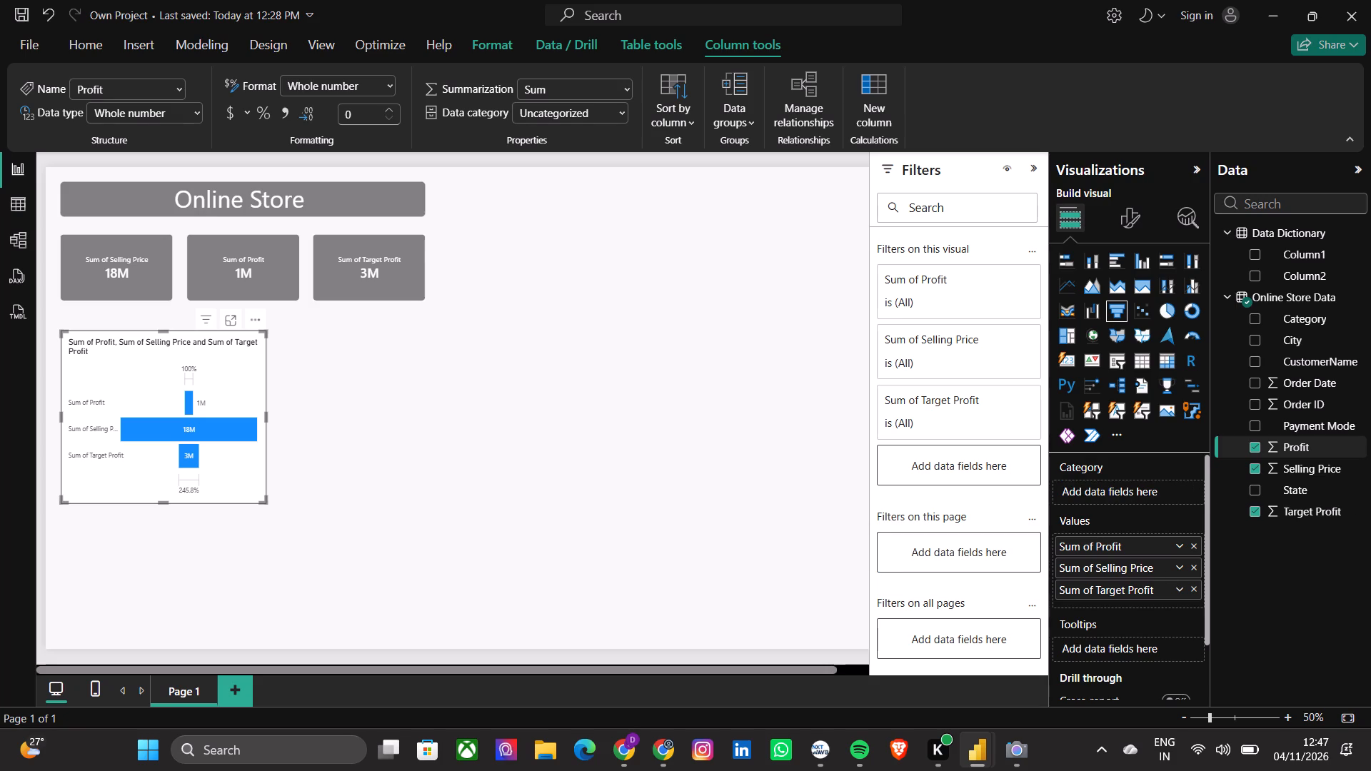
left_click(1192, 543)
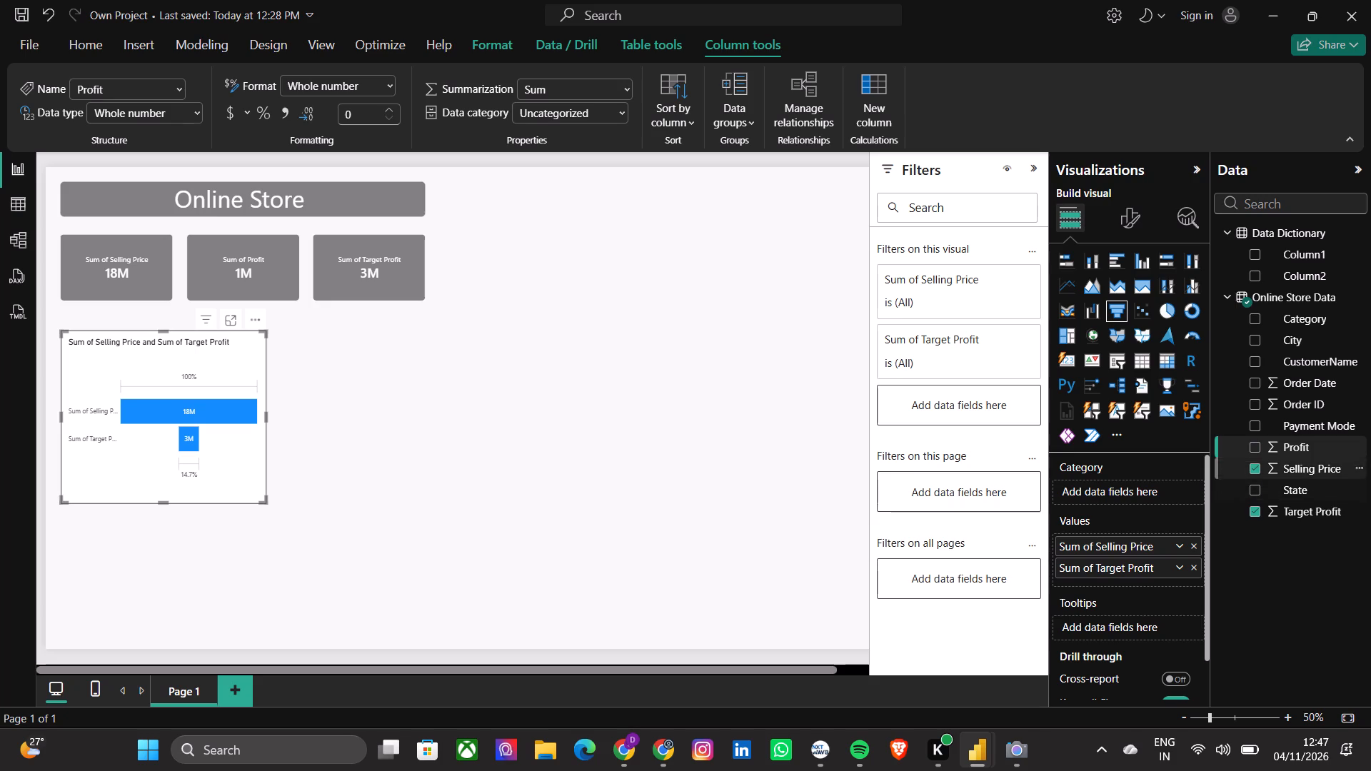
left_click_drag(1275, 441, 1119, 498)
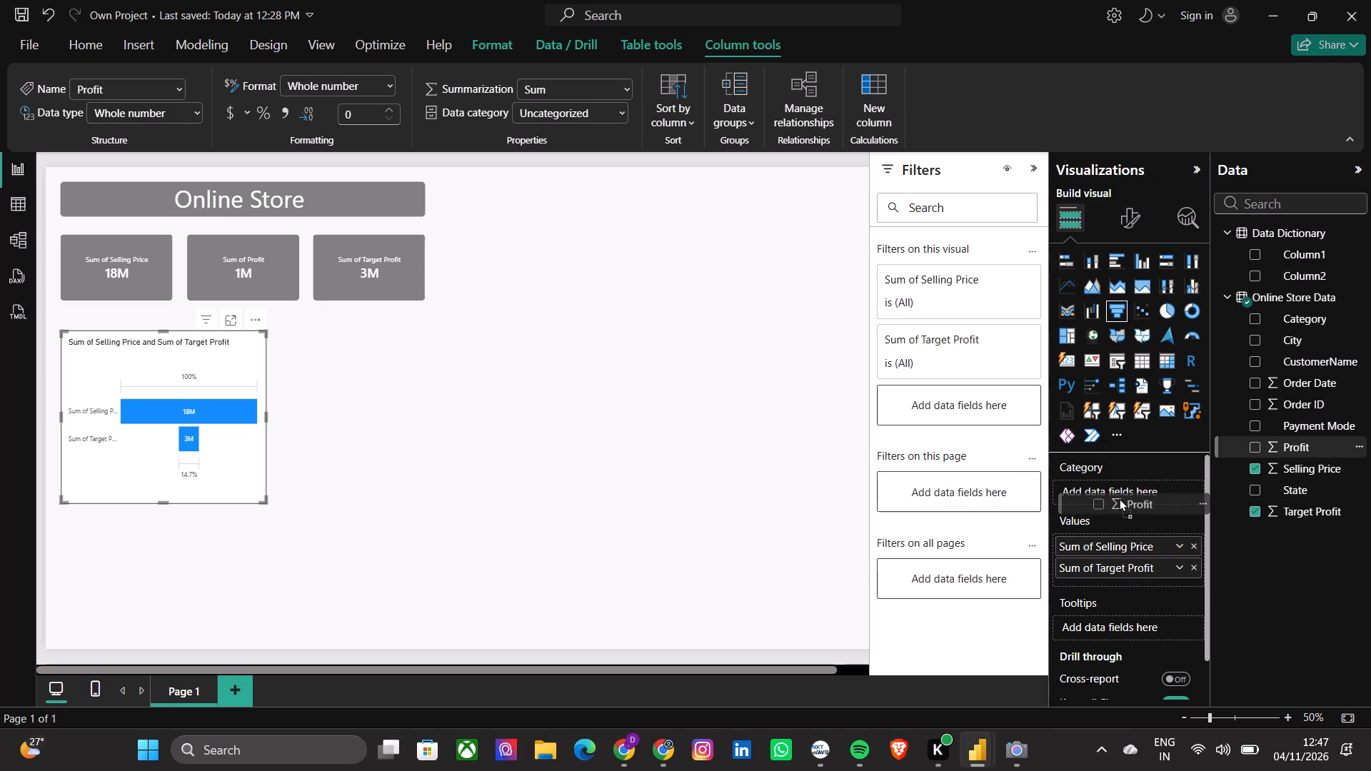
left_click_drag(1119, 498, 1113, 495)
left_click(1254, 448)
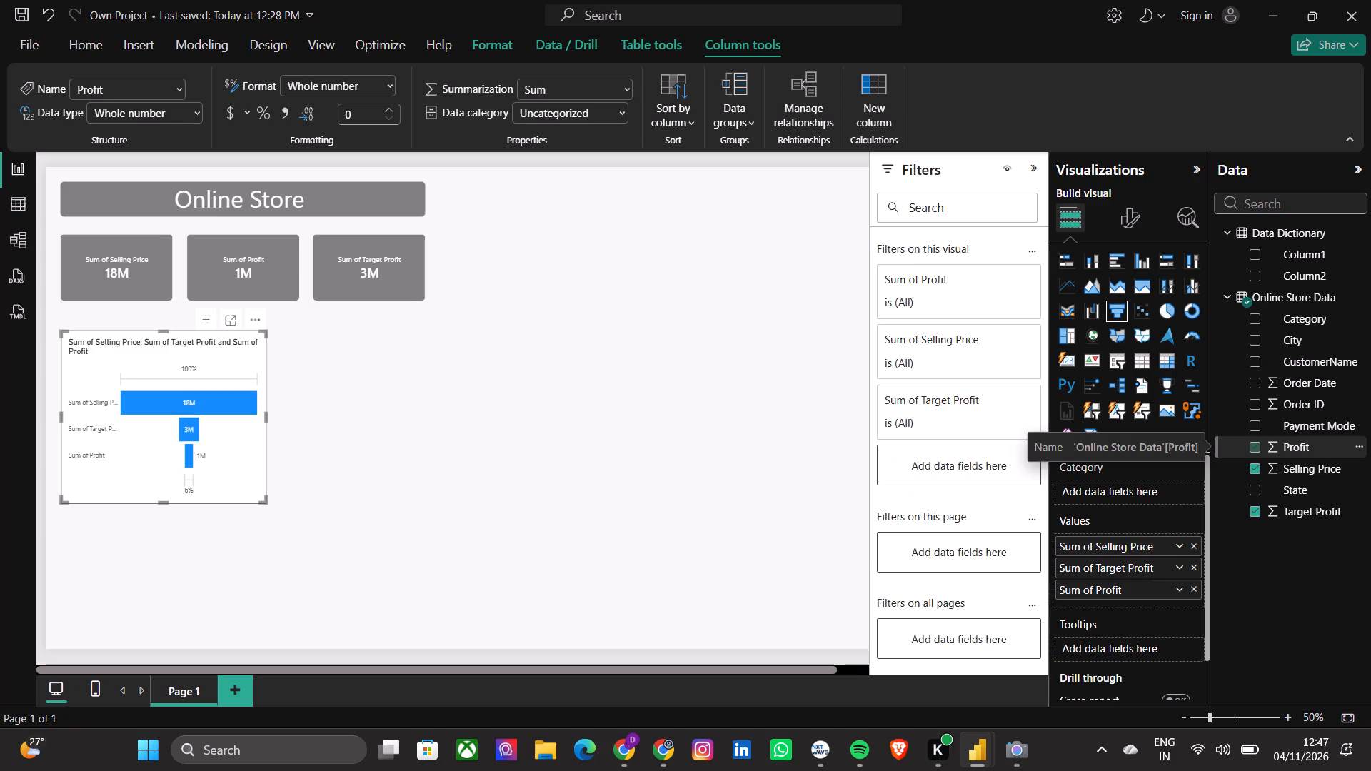
Remove Profit and Target Profit from the funnel chart's values, keeping only Selling Price.
left_click(1193, 590)
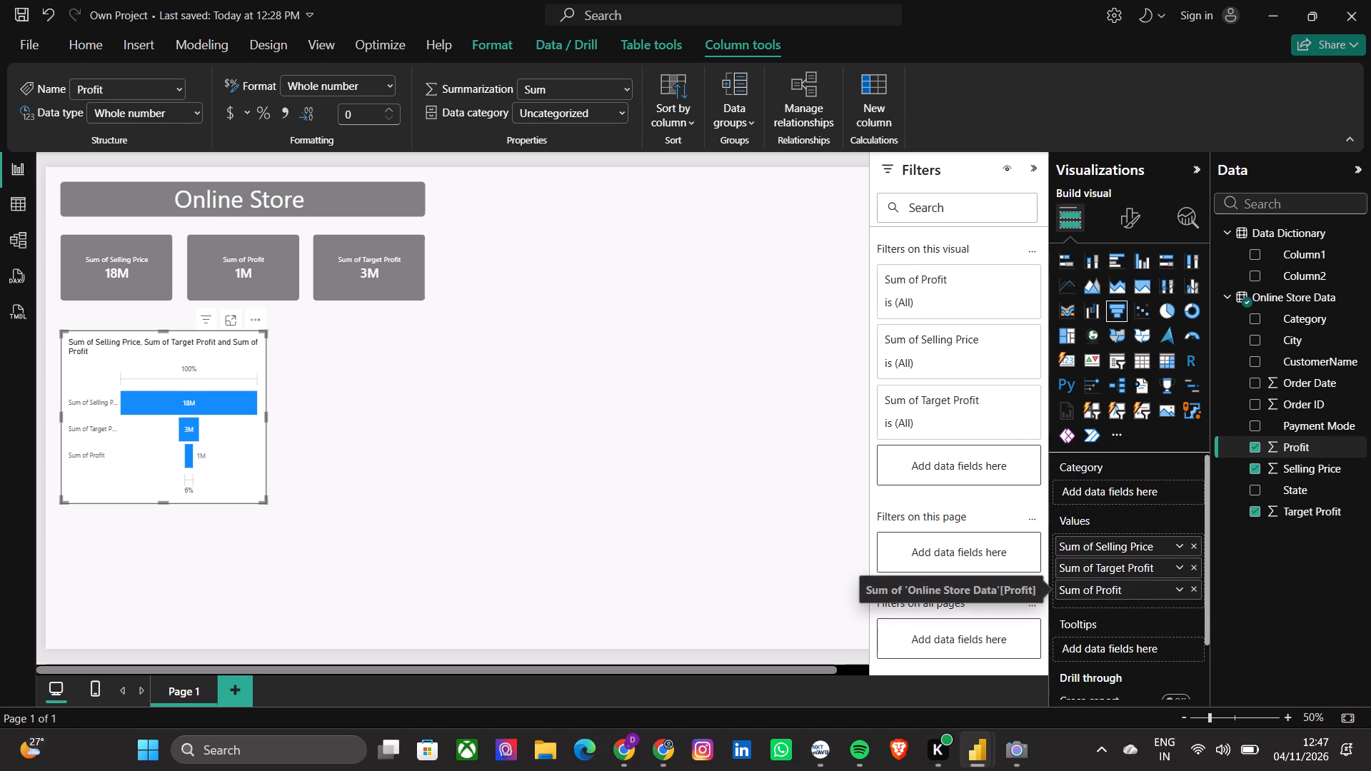
left_click(1192, 567)
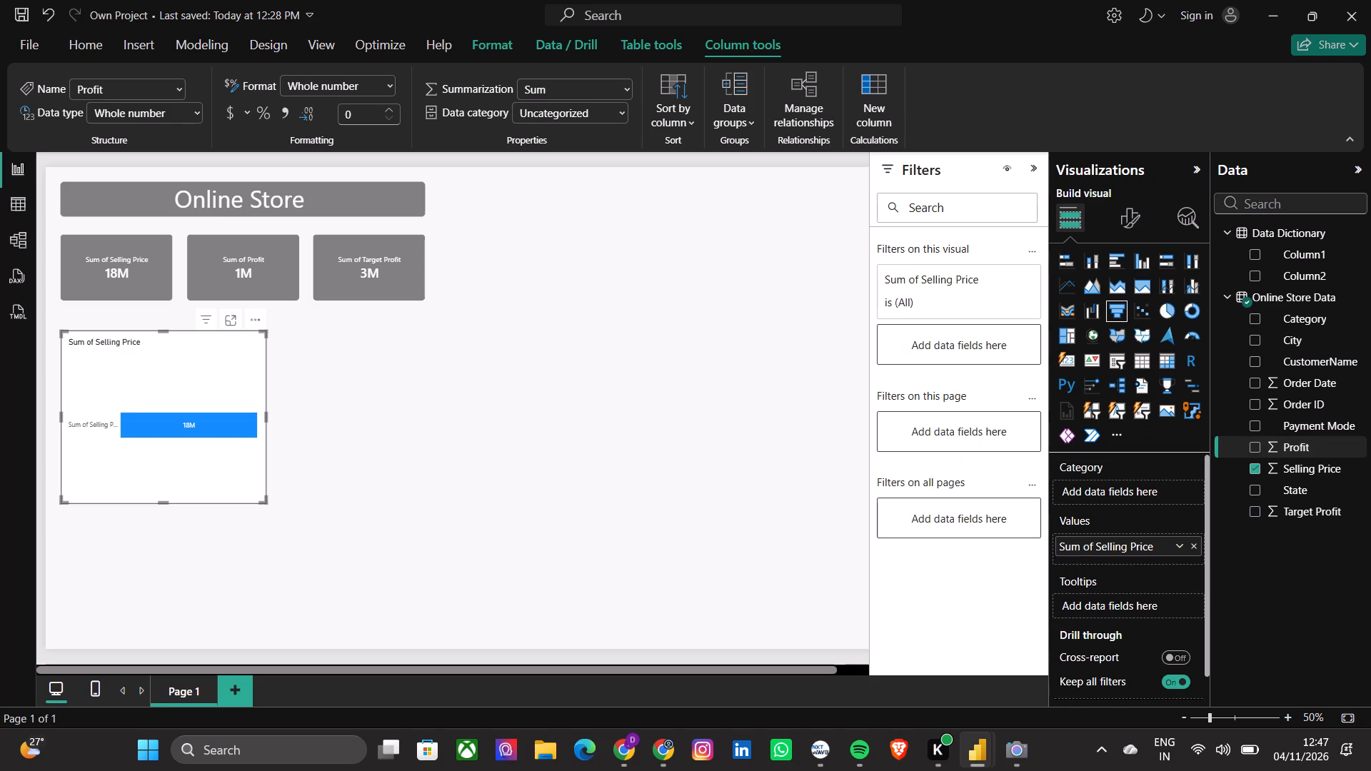
Assign Profit as the funnel chart's category.
left_click(1139, 493)
left_click_drag(1285, 443, 1125, 495)
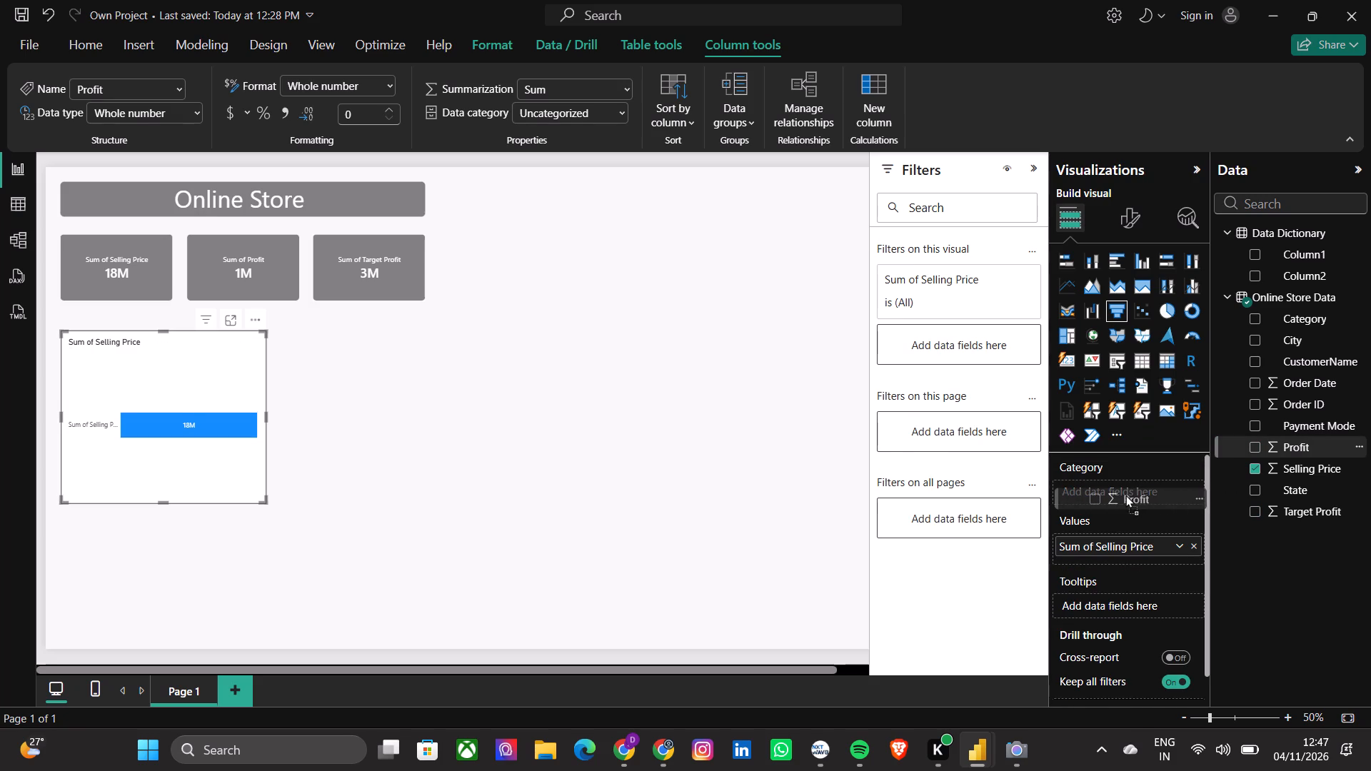
left_click_drag(1125, 495, 1125, 494)
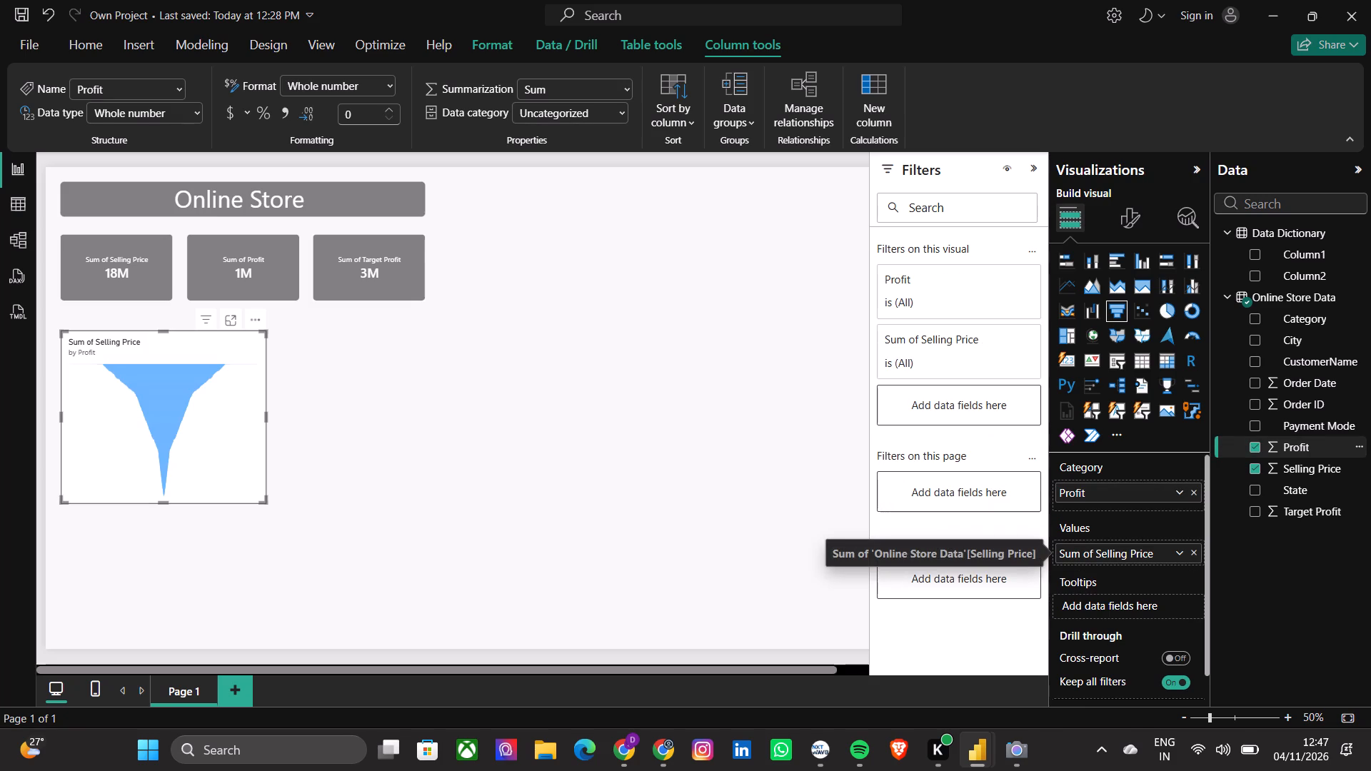
Swap the funnel chart's fields, making Selling Price the category and Profit the value.
left_click_drag(1135, 550, 1120, 482)
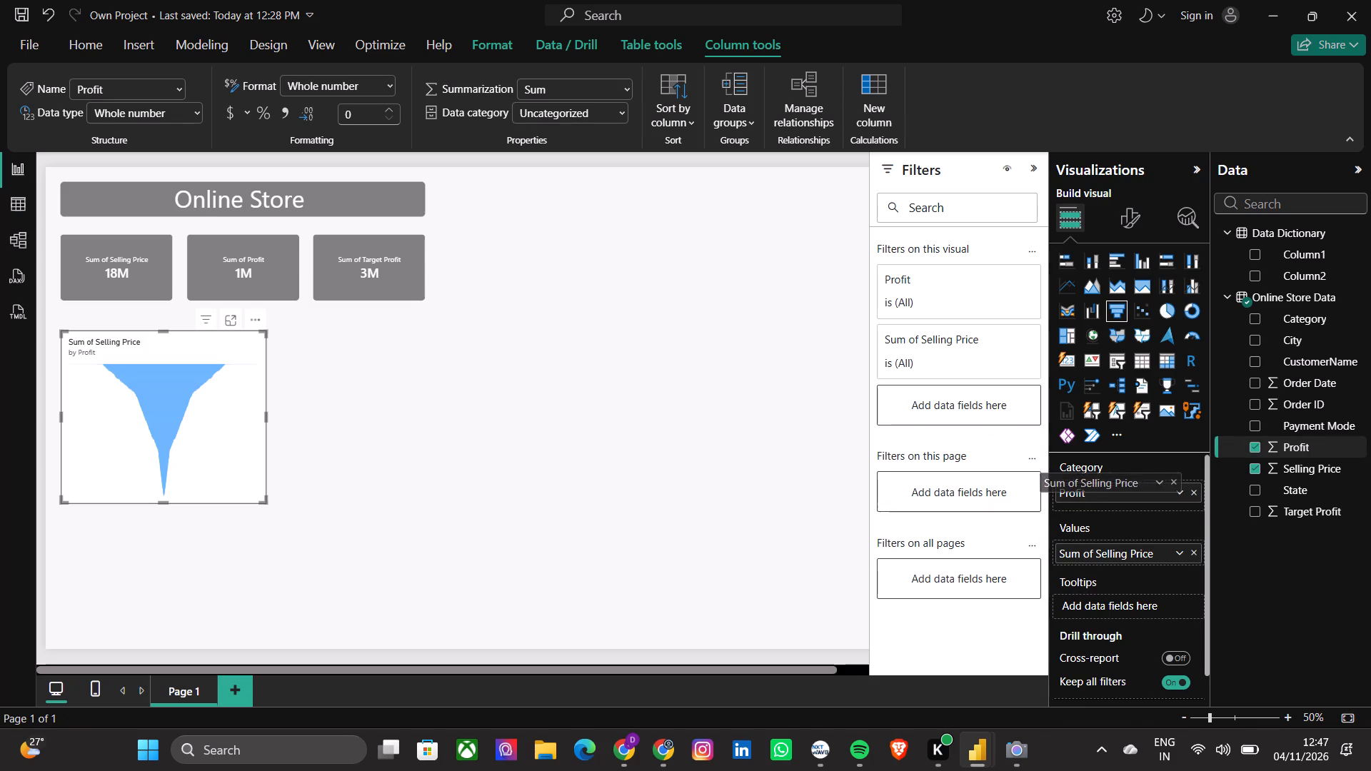
left_click_drag(1120, 482, 1127, 487)
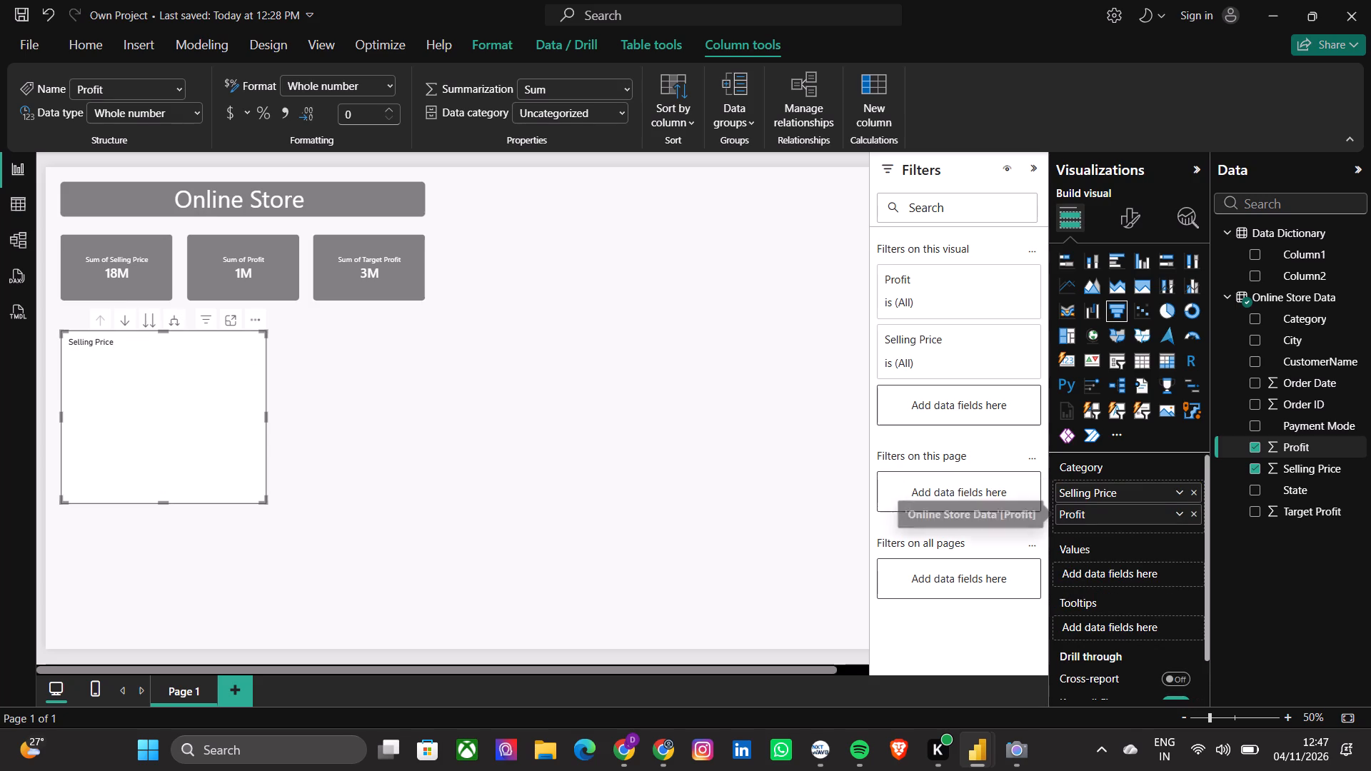
left_click_drag(1128, 515, 1127, 576)
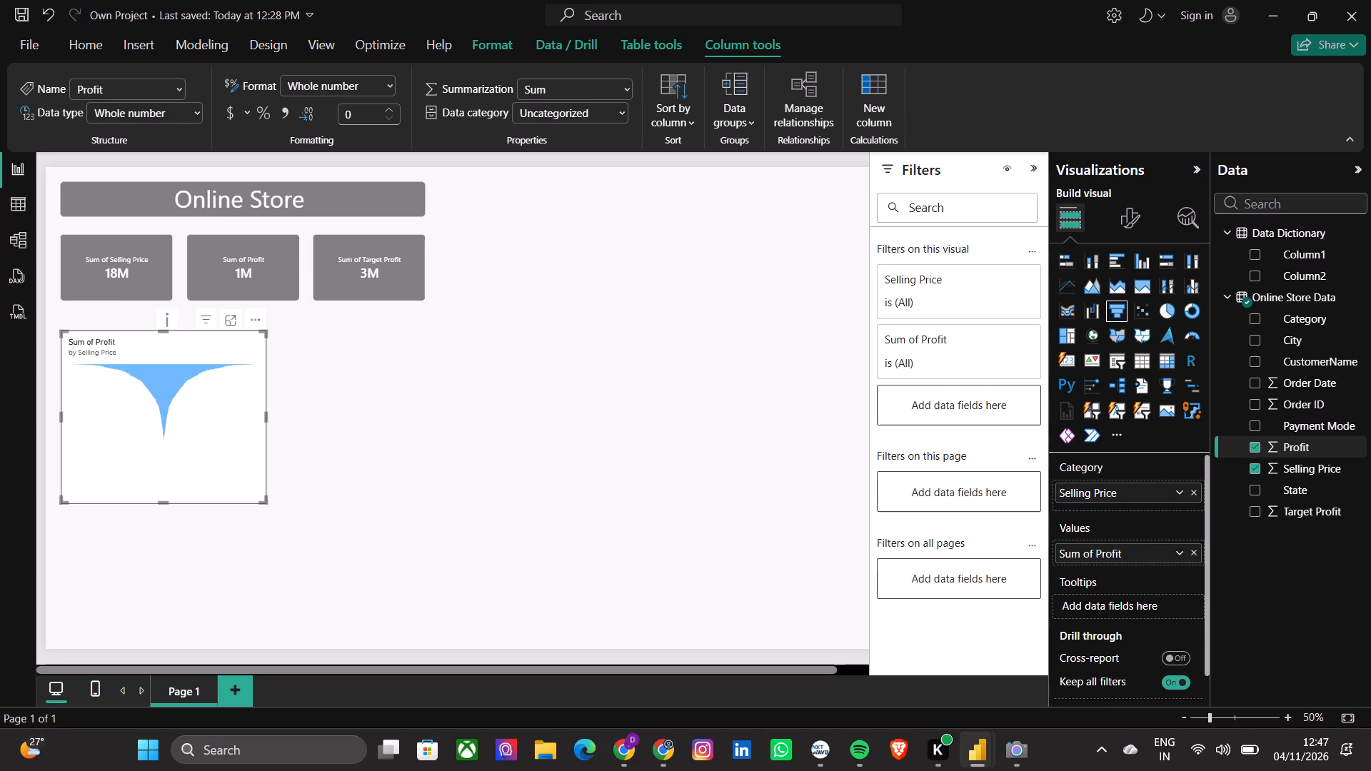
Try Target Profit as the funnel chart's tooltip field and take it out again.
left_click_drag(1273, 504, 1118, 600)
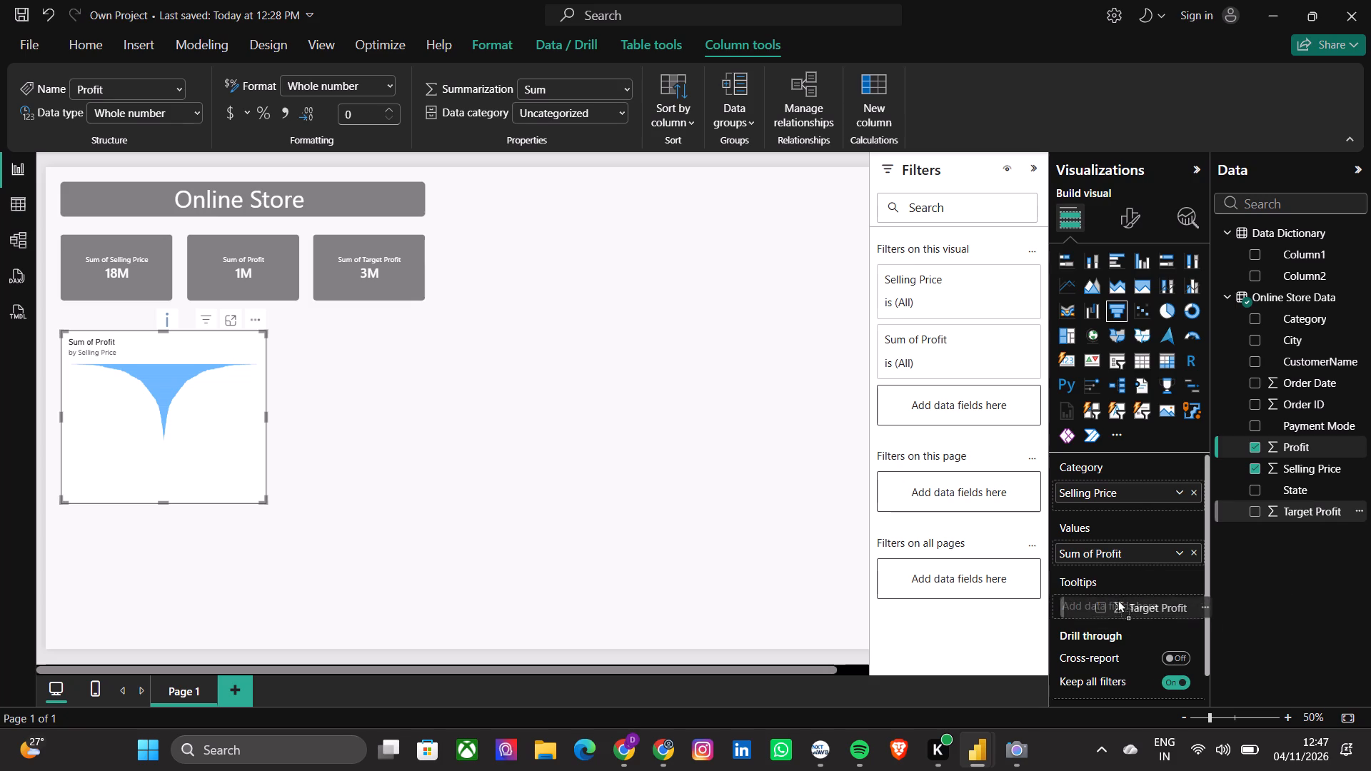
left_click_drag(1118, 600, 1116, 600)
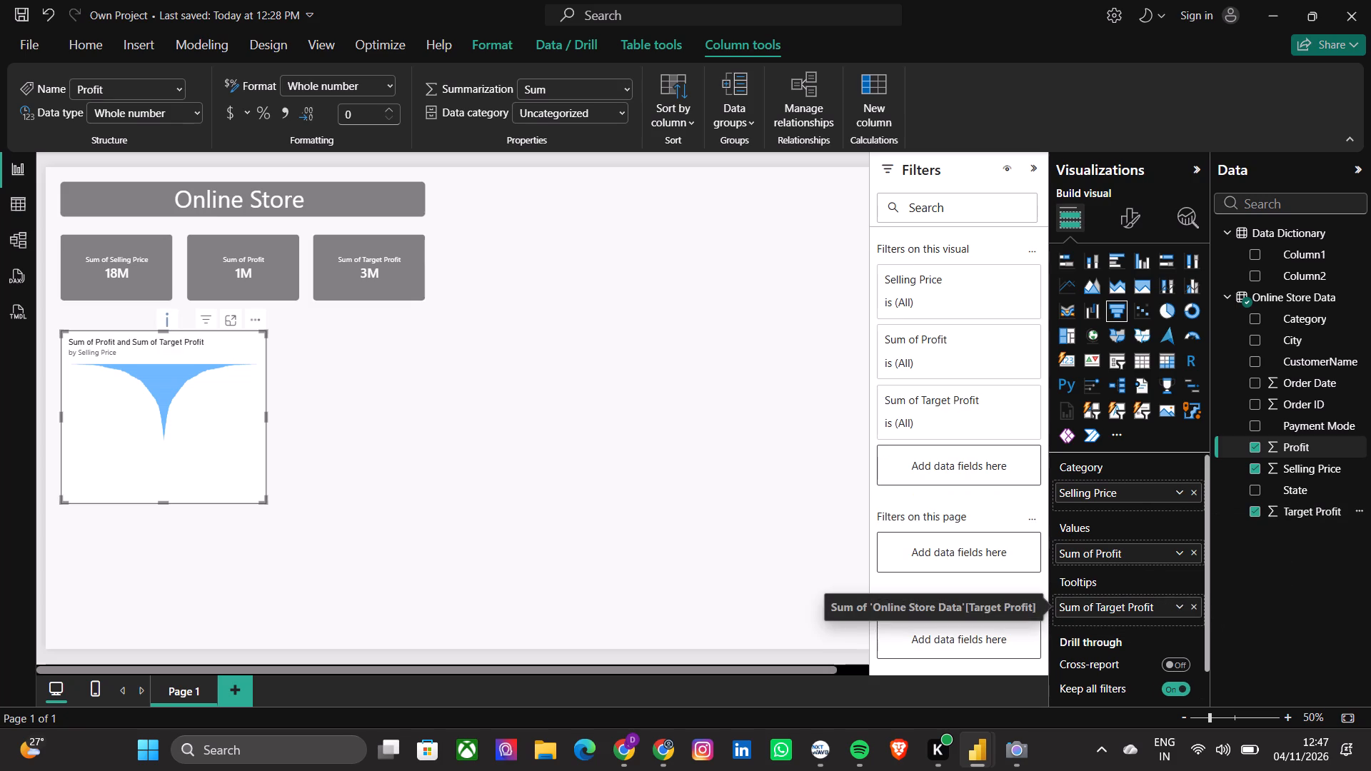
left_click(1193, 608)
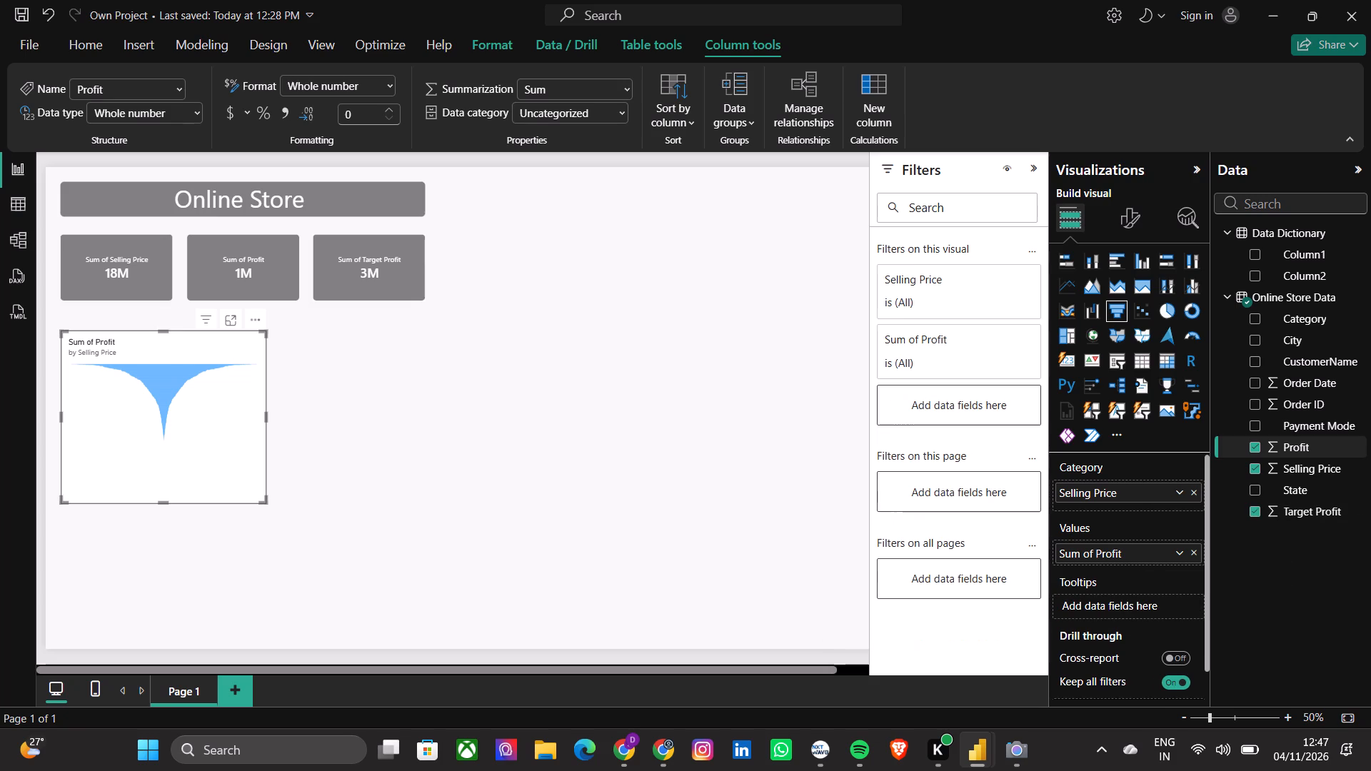
Switch to the online store report and examine which table and fields its funnel chart uses.
left_click(895, 669)
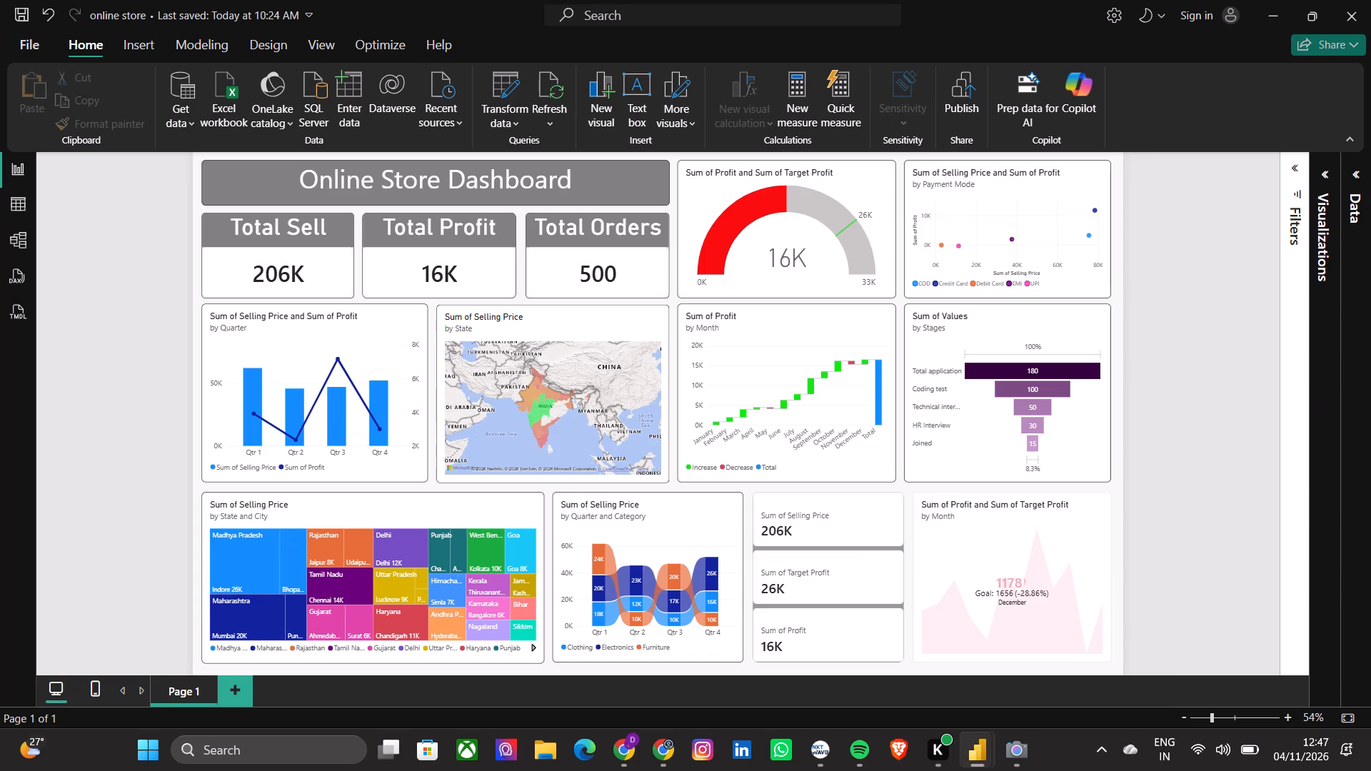
left_click(1000, 441)
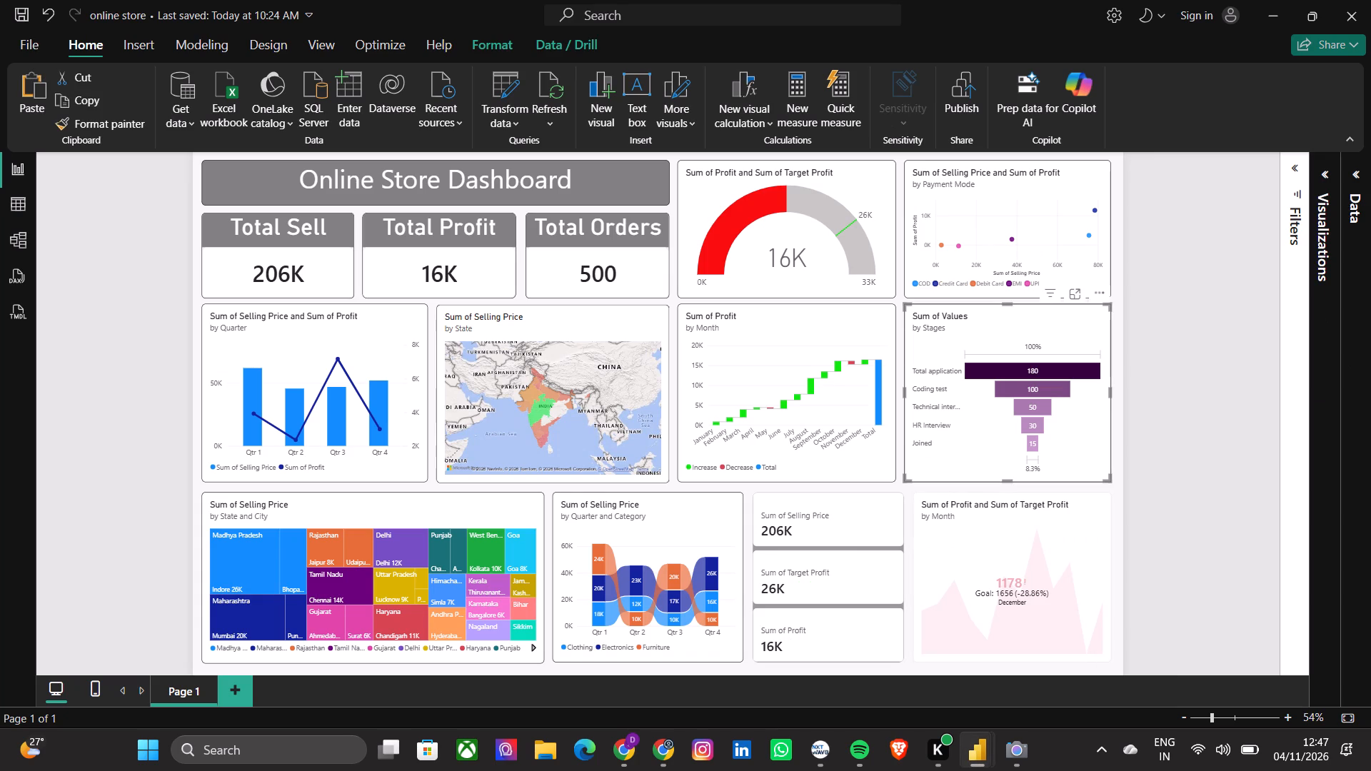
left_click(1364, 181)
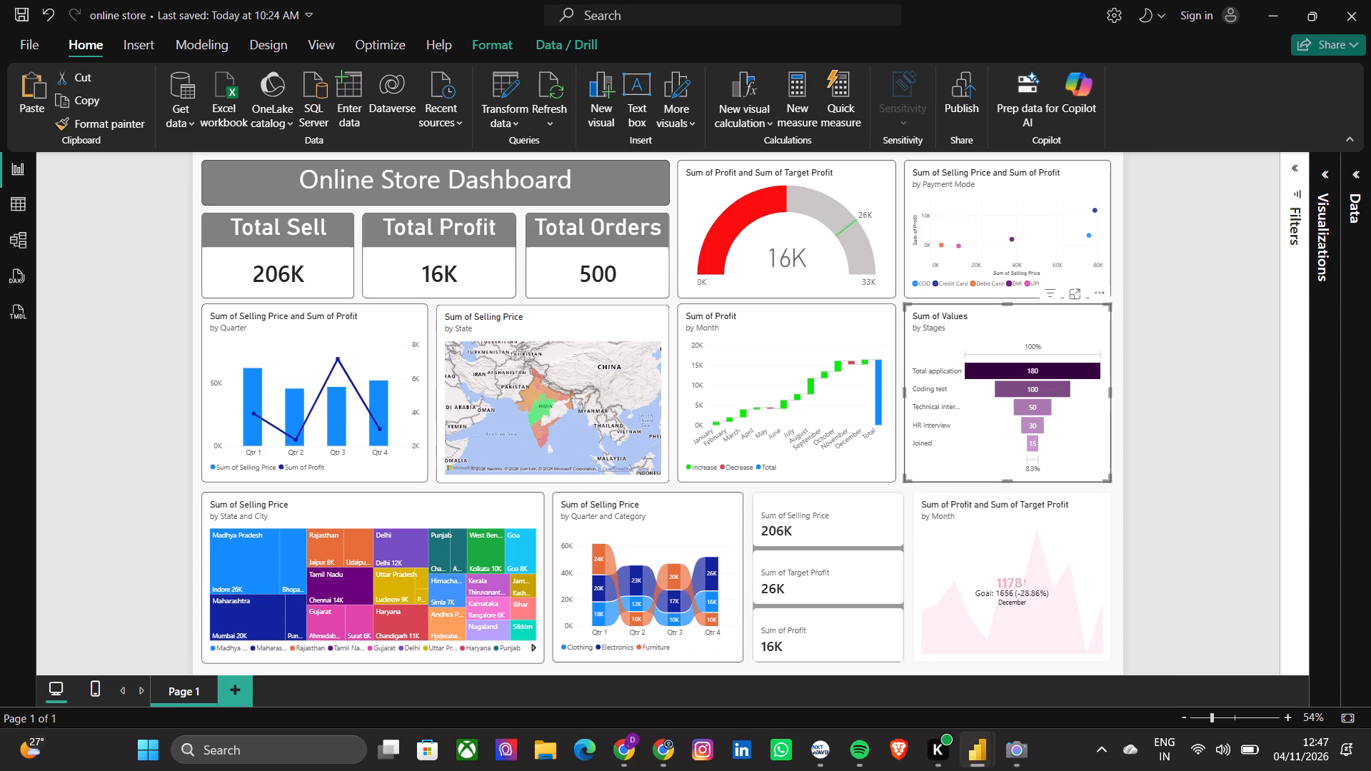
left_click(1356, 180)
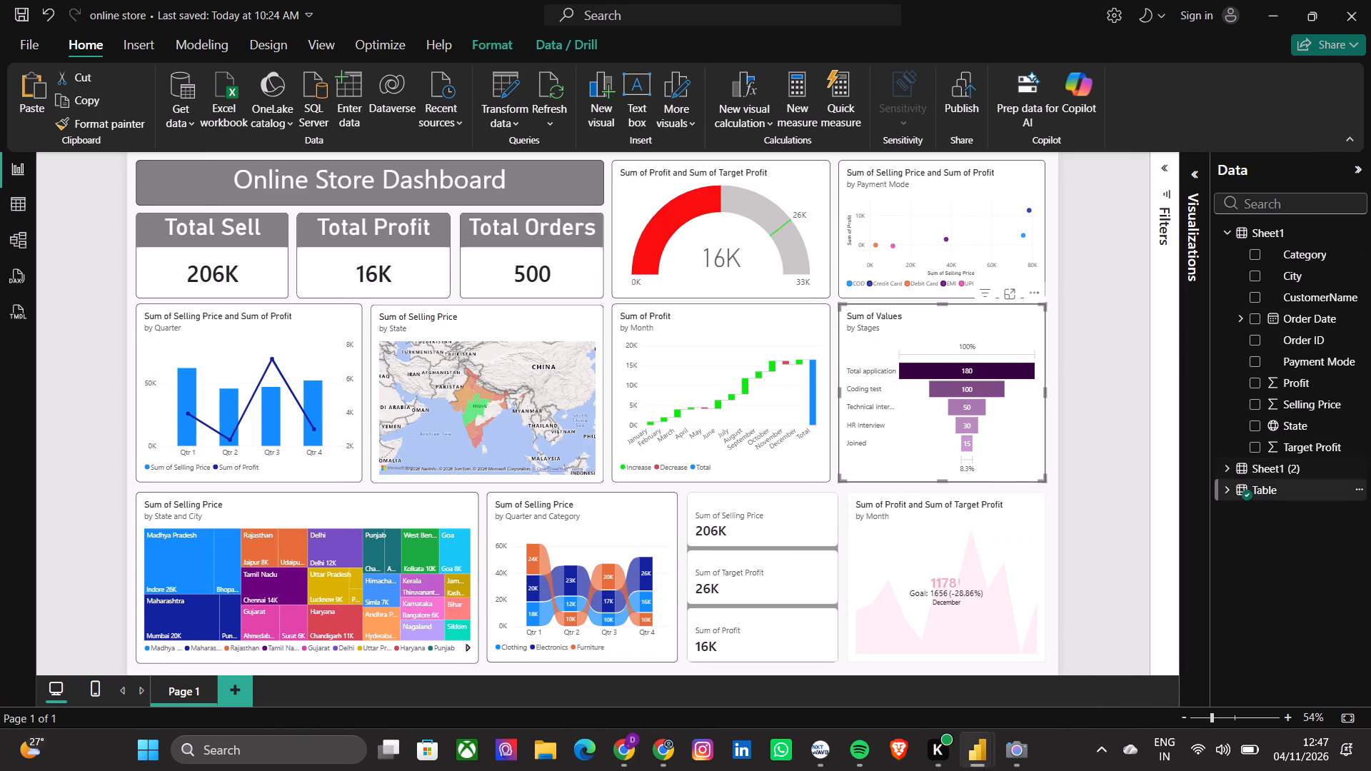
left_click(1227, 491)
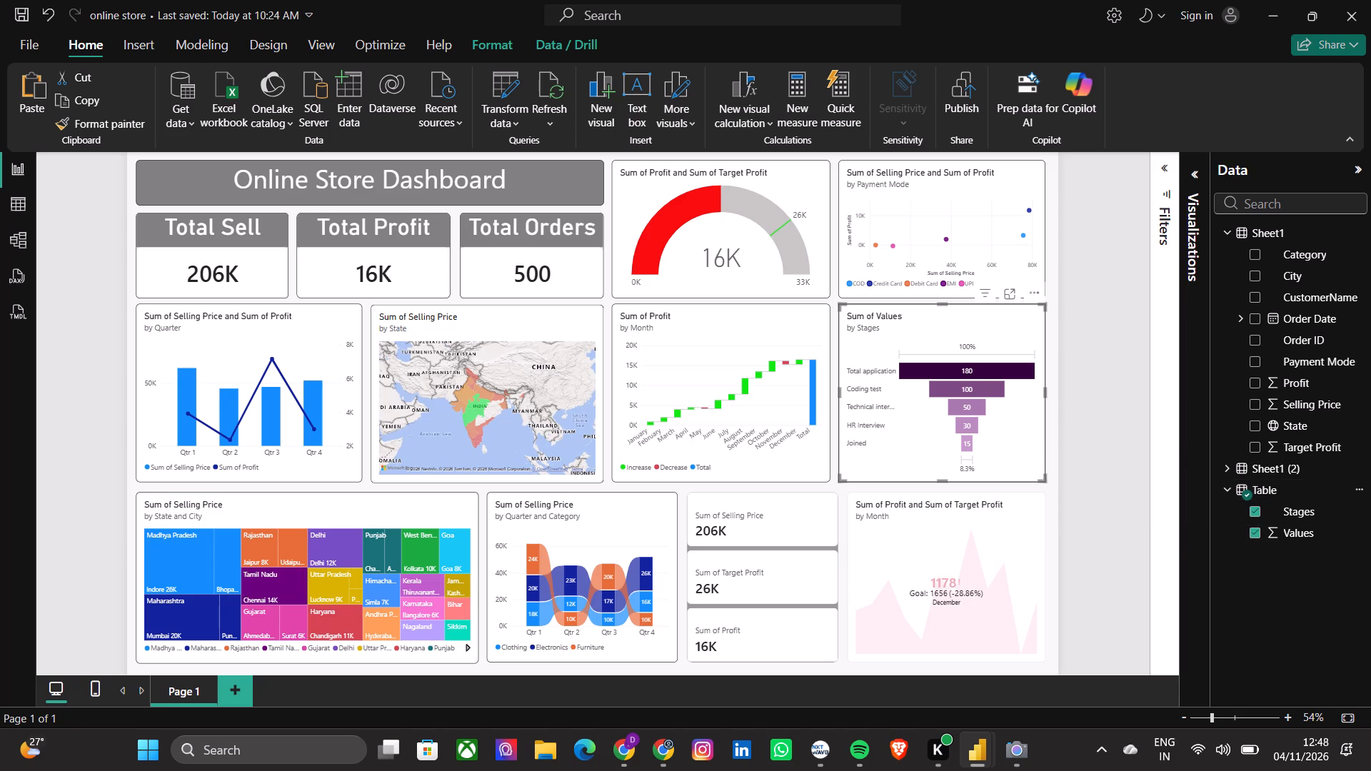
key("alt+Tab")
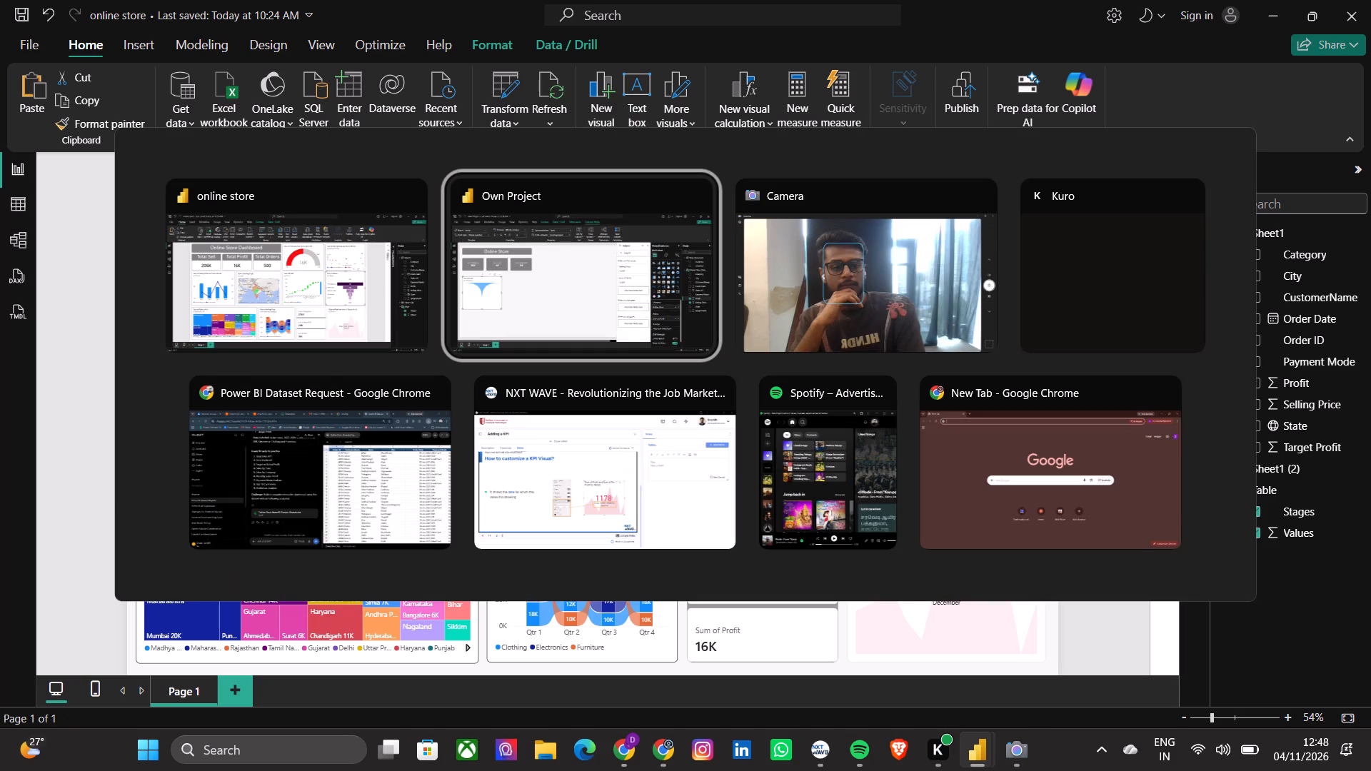
key("alt+Tab")
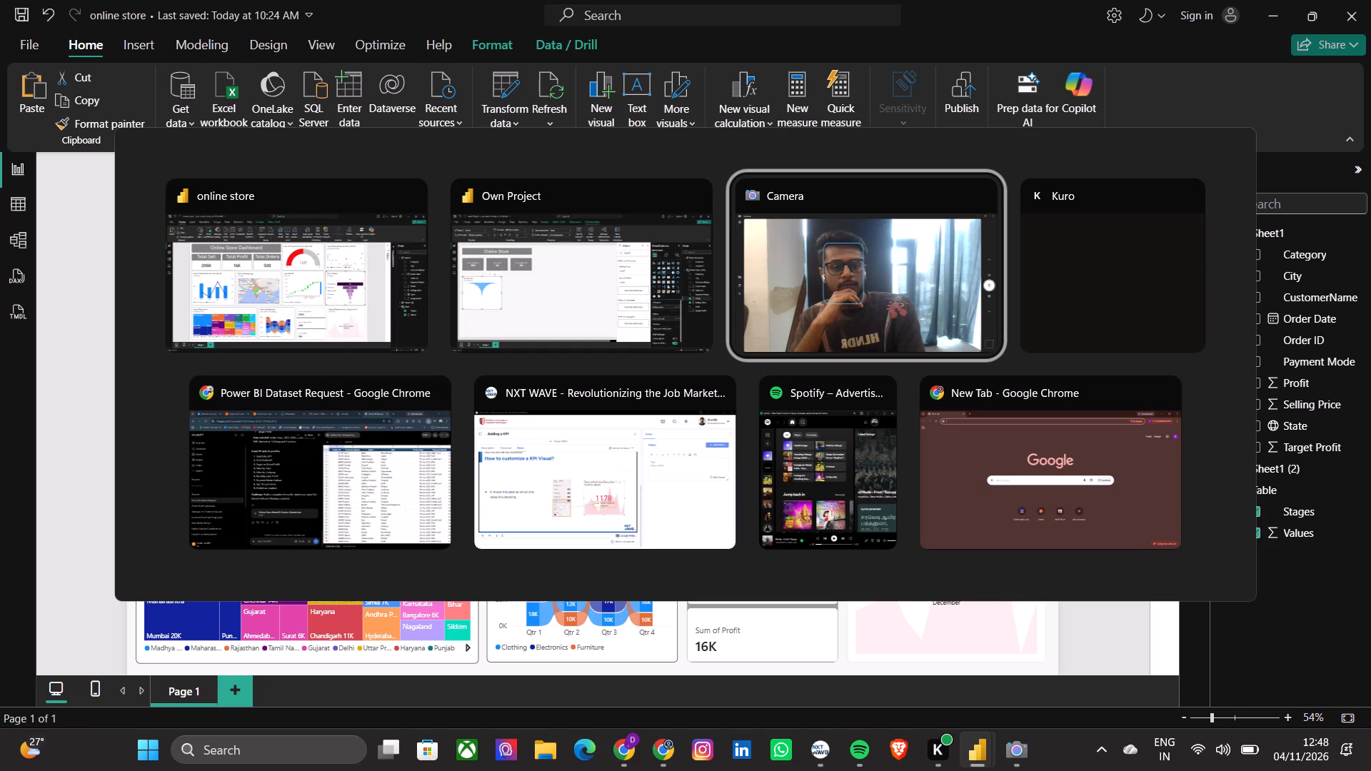
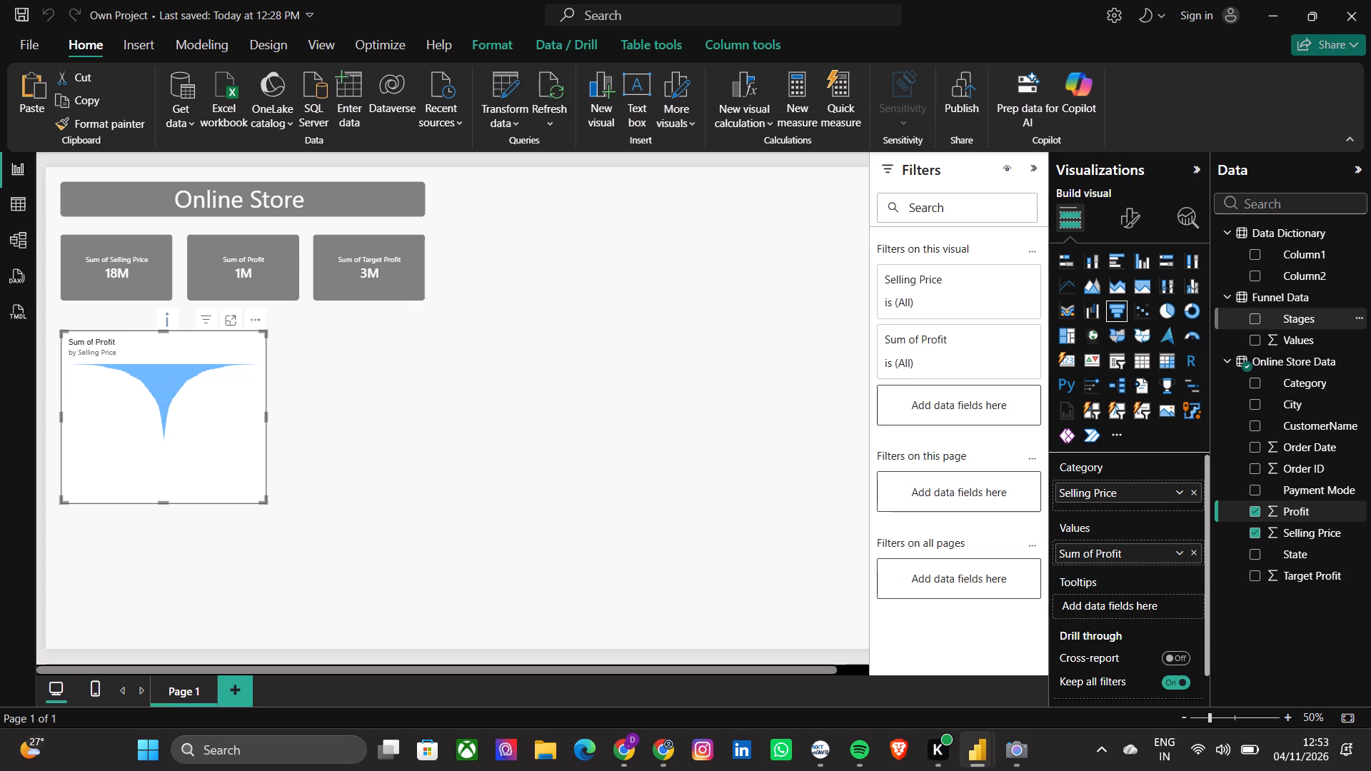
Replace the funnel chart's fields, leaving only Stages as category and Values from Funnel Data as its values.
left_click(1194, 495)
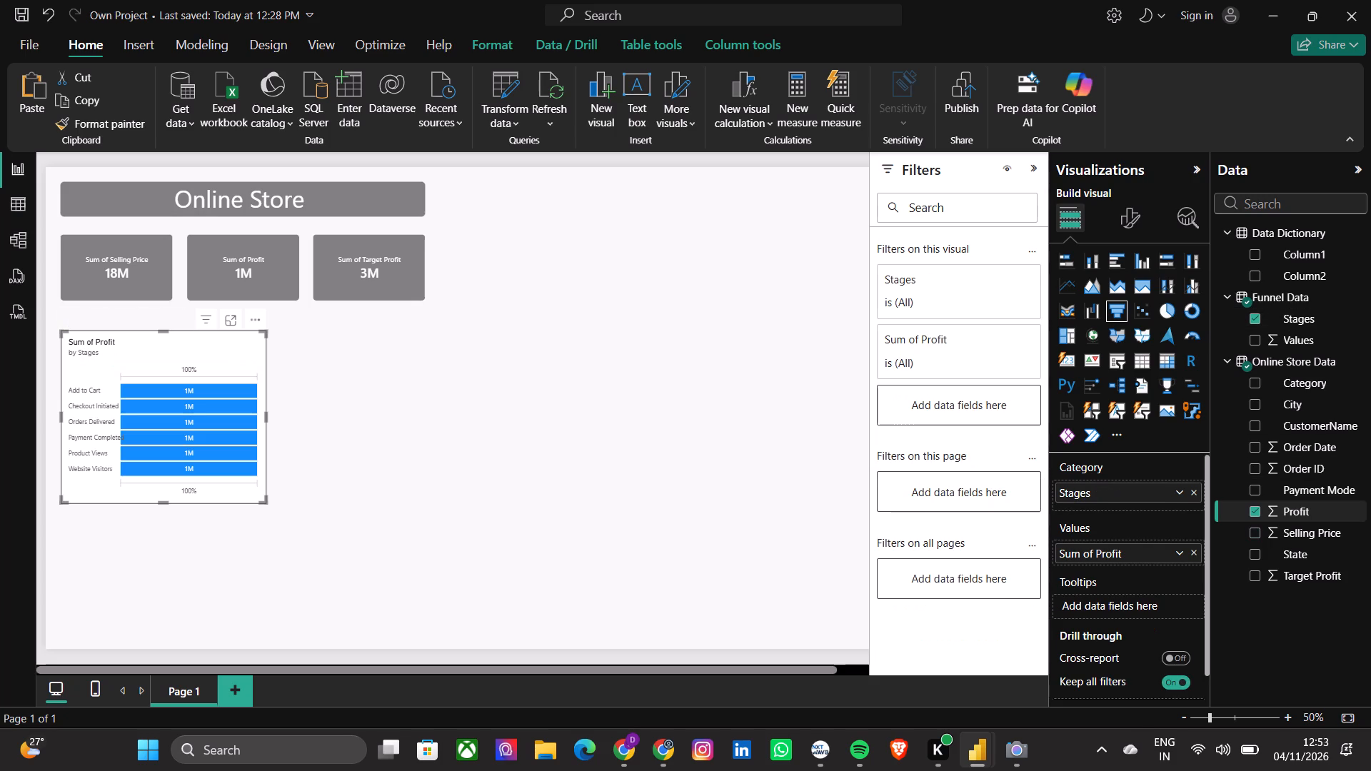
left_click(1192, 554)
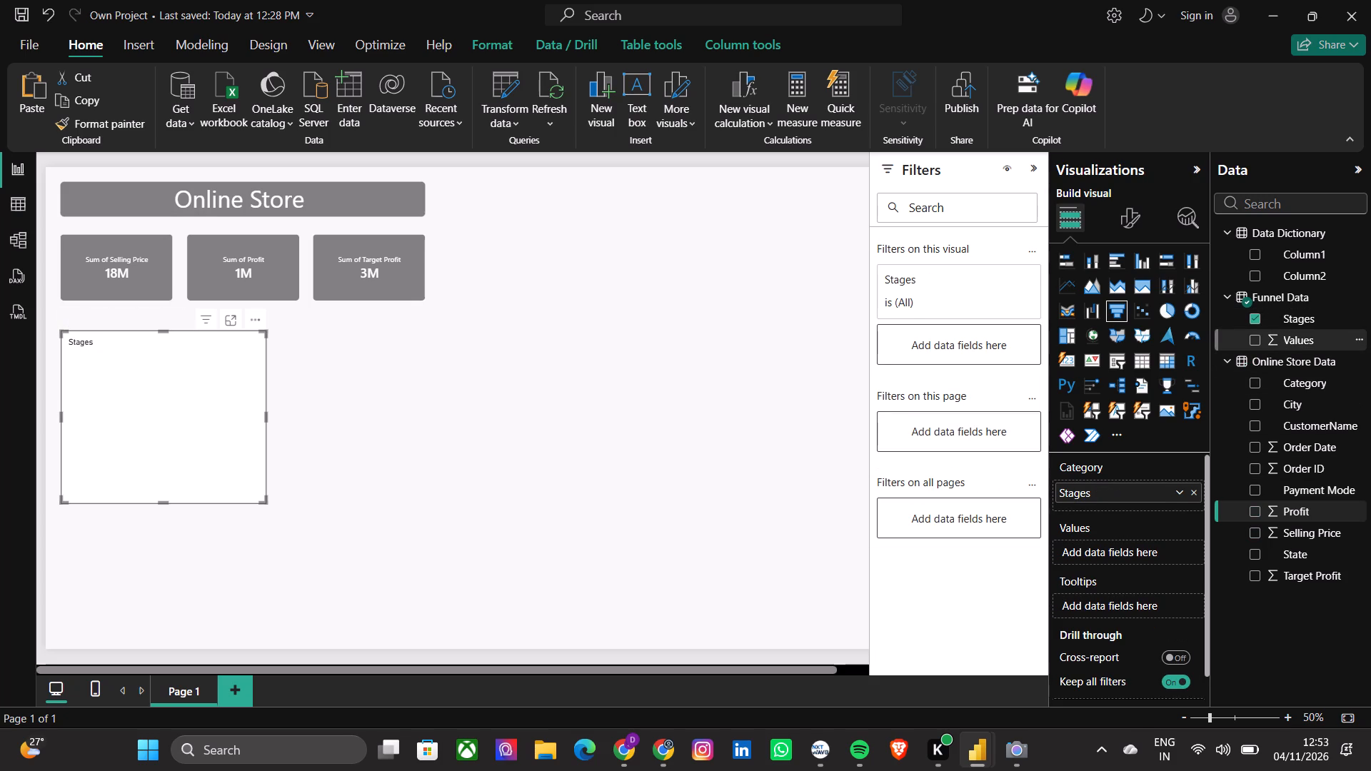
left_click_drag(1250, 338, 1093, 565)
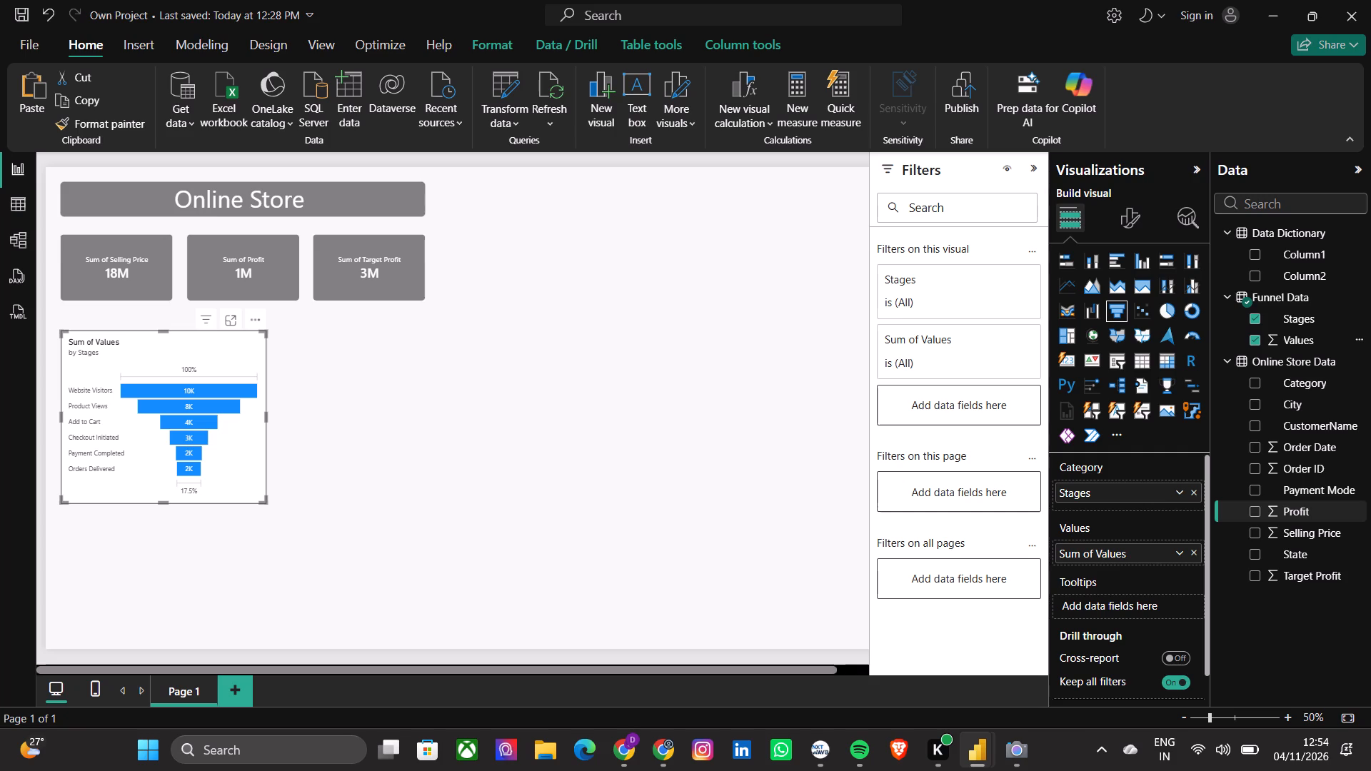
Switch to the online store report to examine its funnel chart, and return to the Own Project report.
key("alt+Tab")
key("alt+Tab")
key("alt+Tab")
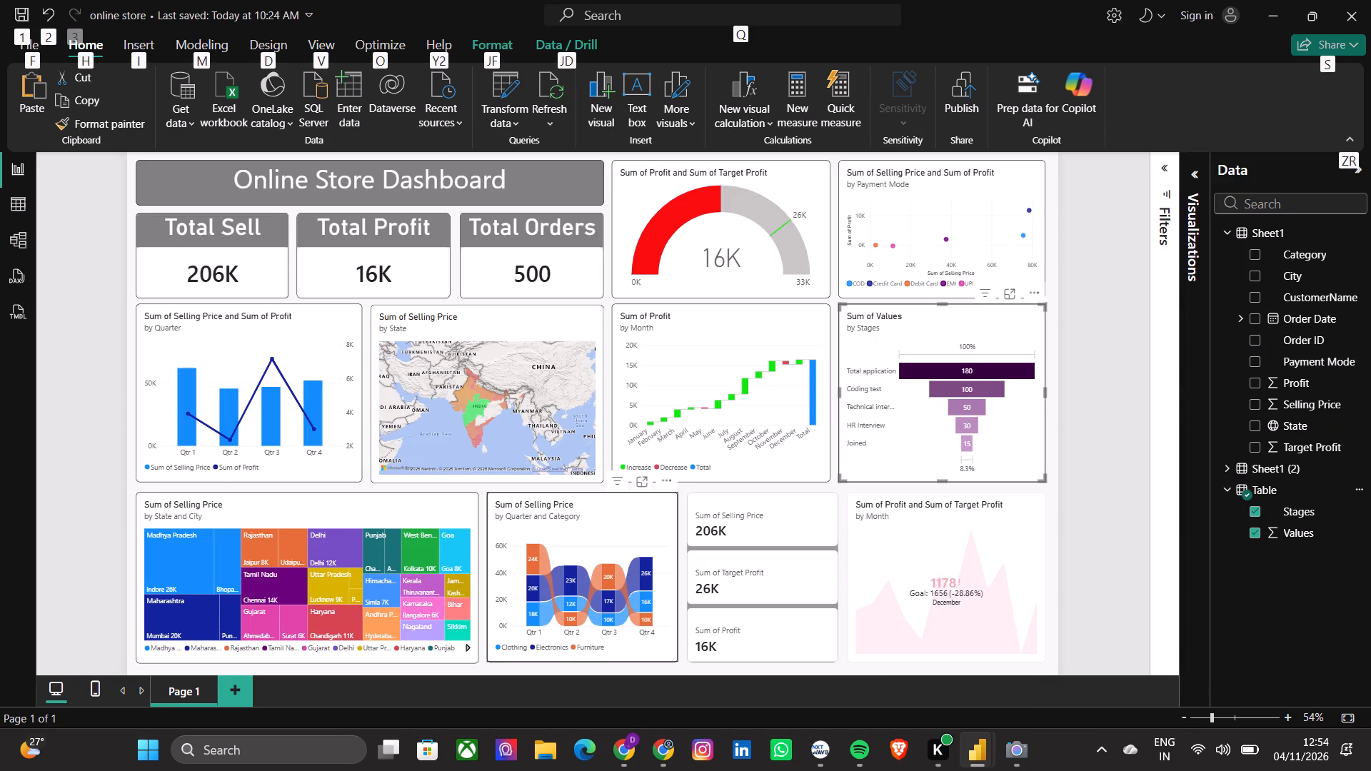
key("alt+Tab")
key("alt+Tab")
key("alt+Tab")
key("alt+Tab")
key("alt+Tab")
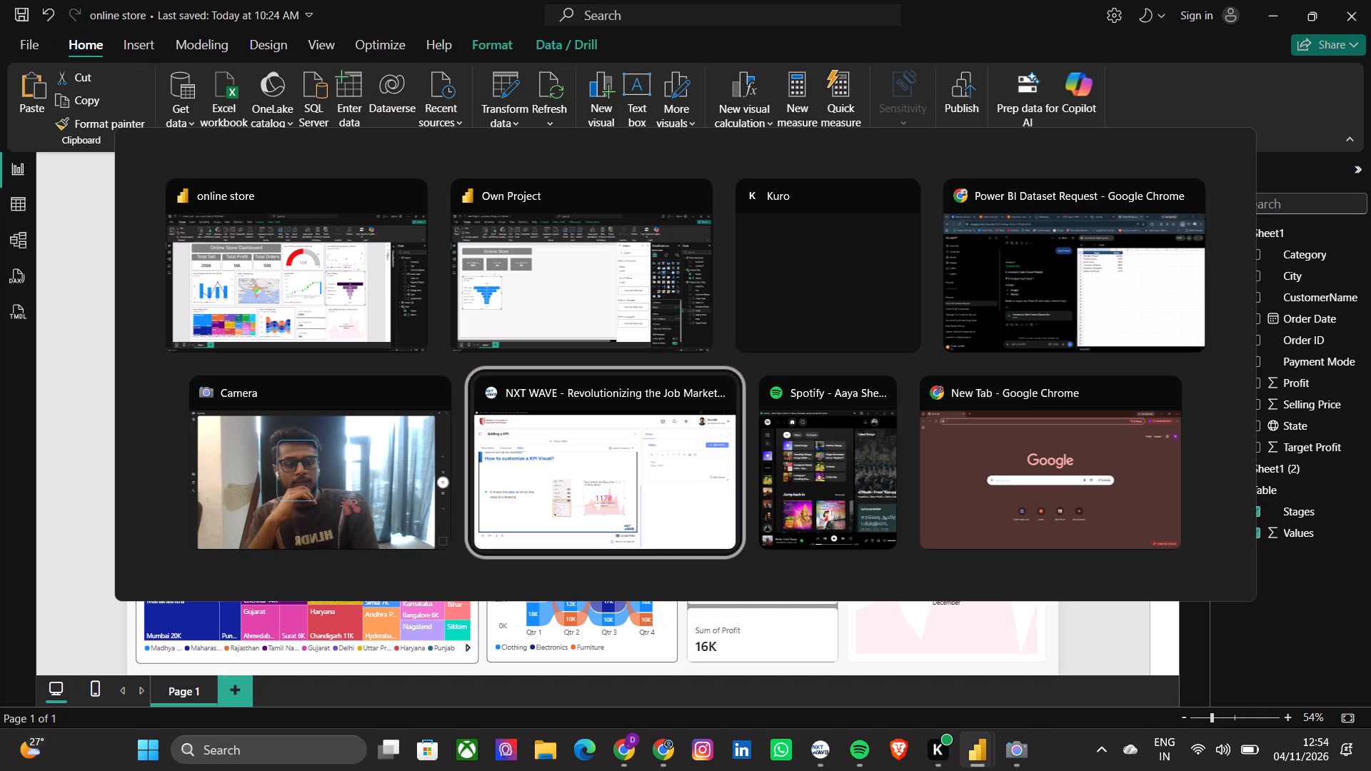
key("alt+Tab")
key("alt+Tab")
key("alt+Tab")
key("alt+Tab")
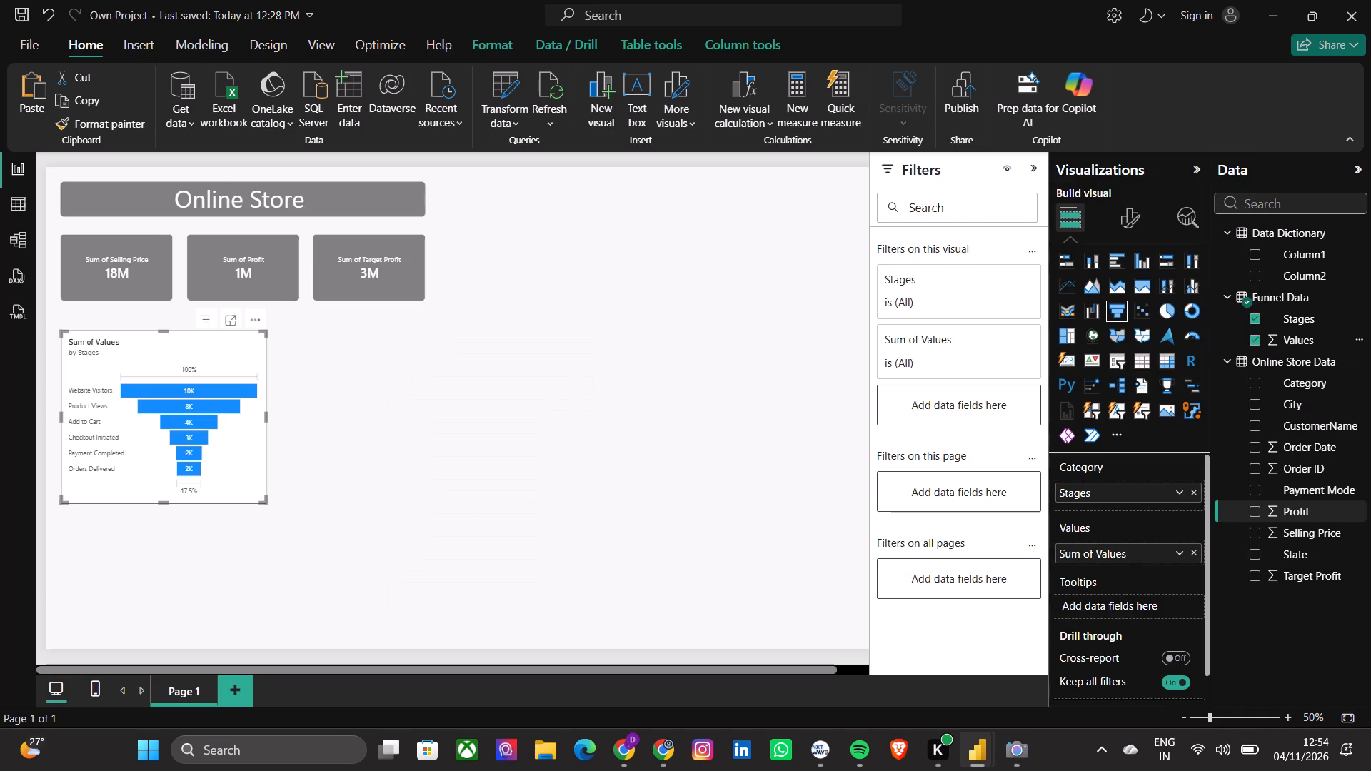
Open the conditional formatting for the default bar colour of the funnel chart.
double_click(253, 463)
left_click(1133, 214)
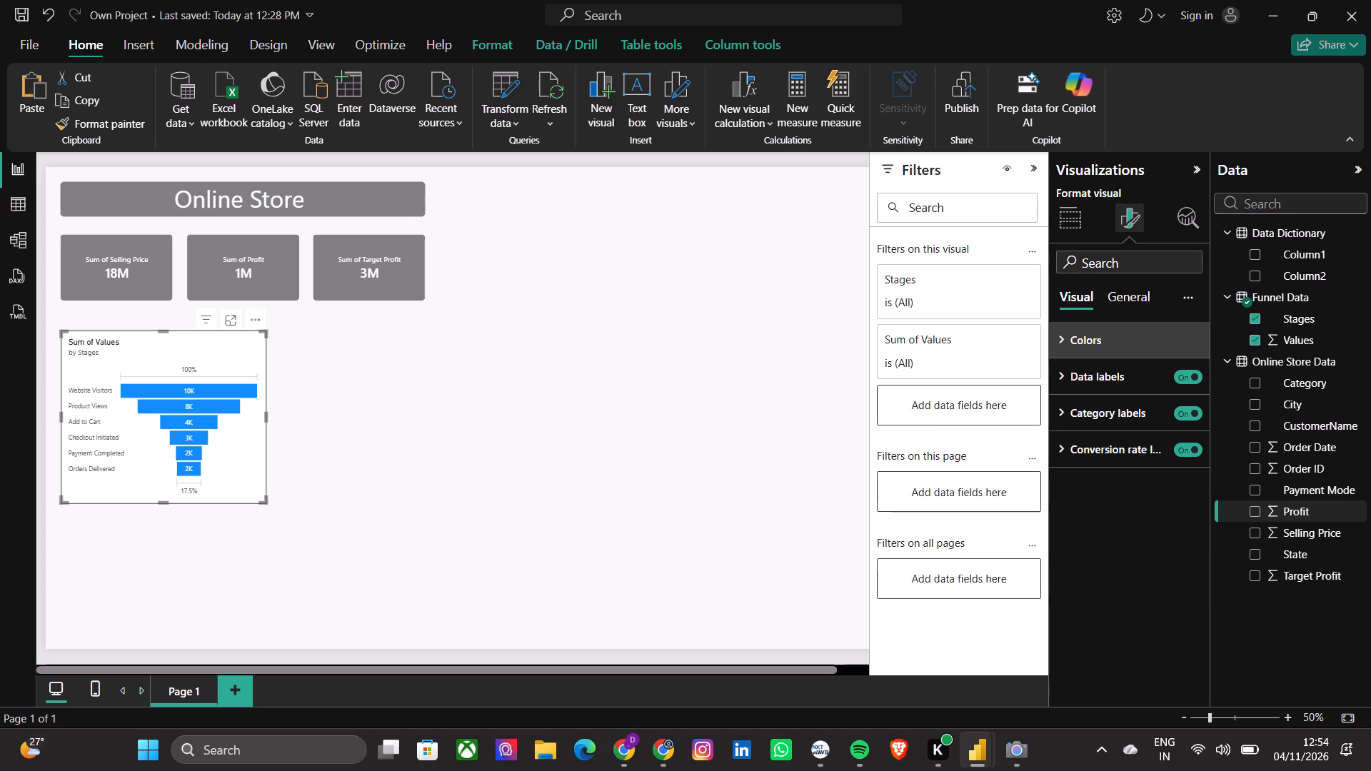
left_click(1128, 303)
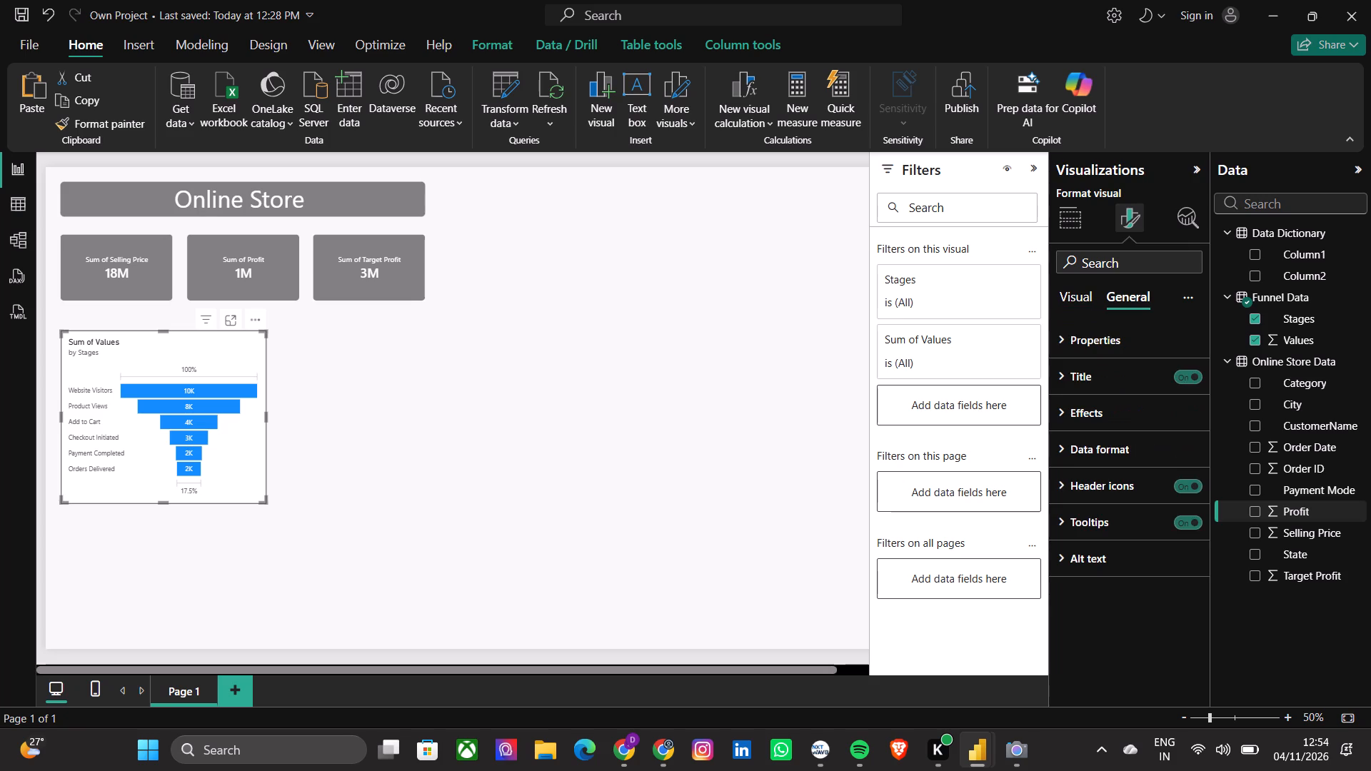
left_click(1125, 420)
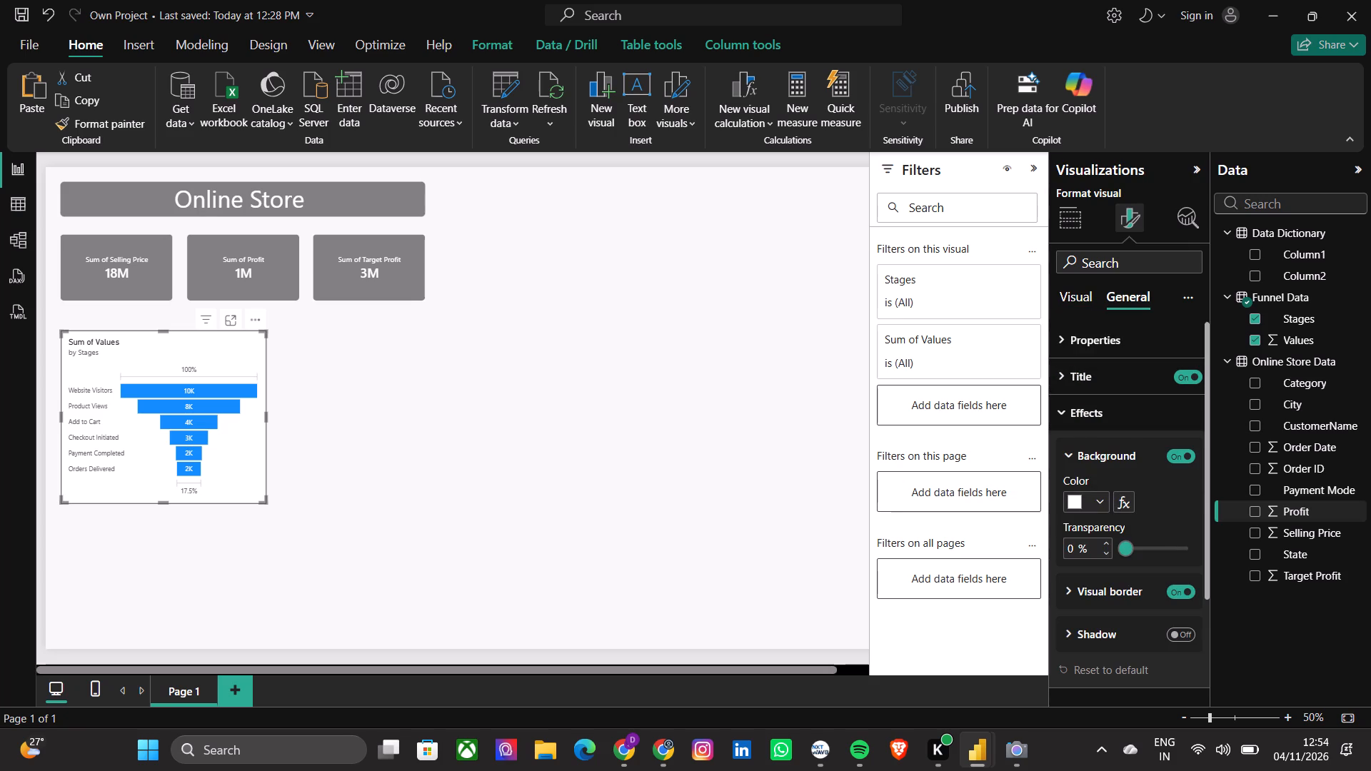
scroll(1120, 529, "down", 3)
left_click(1073, 294)
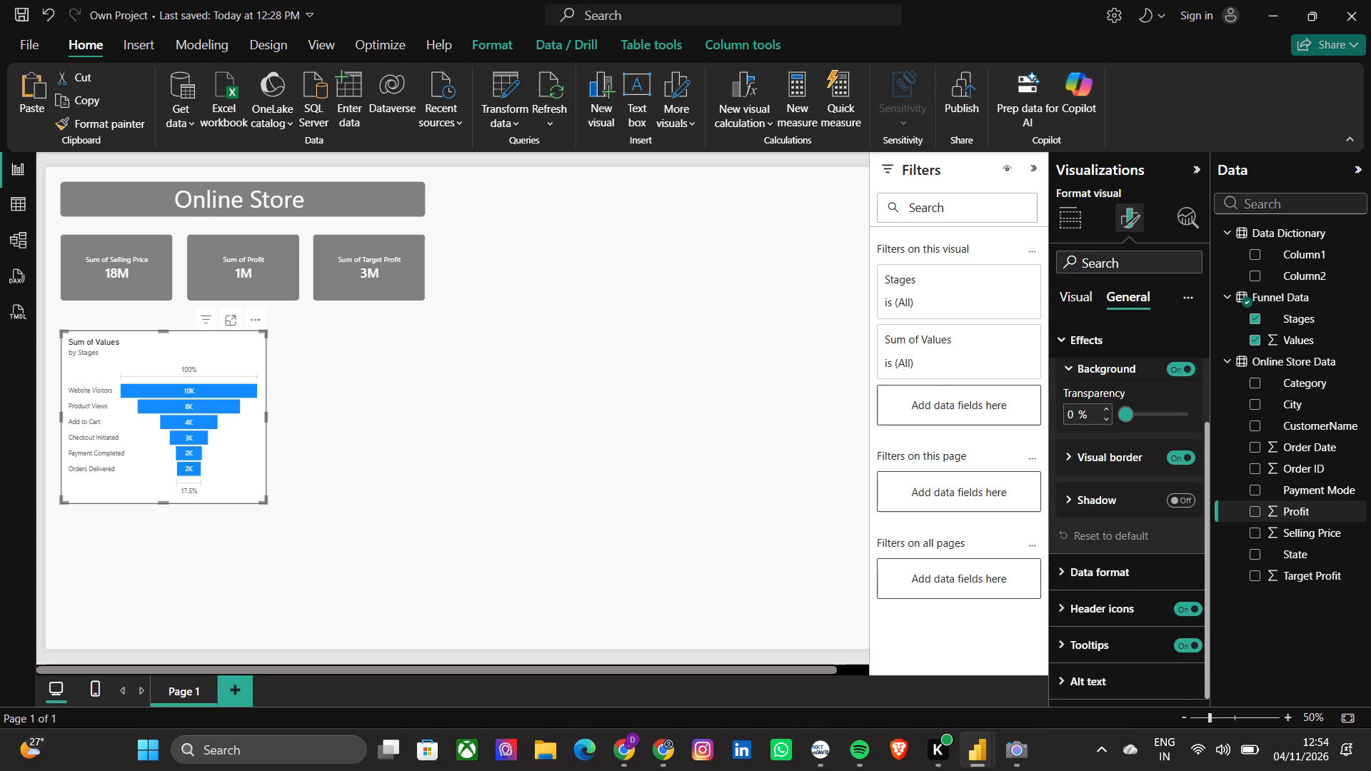
left_click(1088, 349)
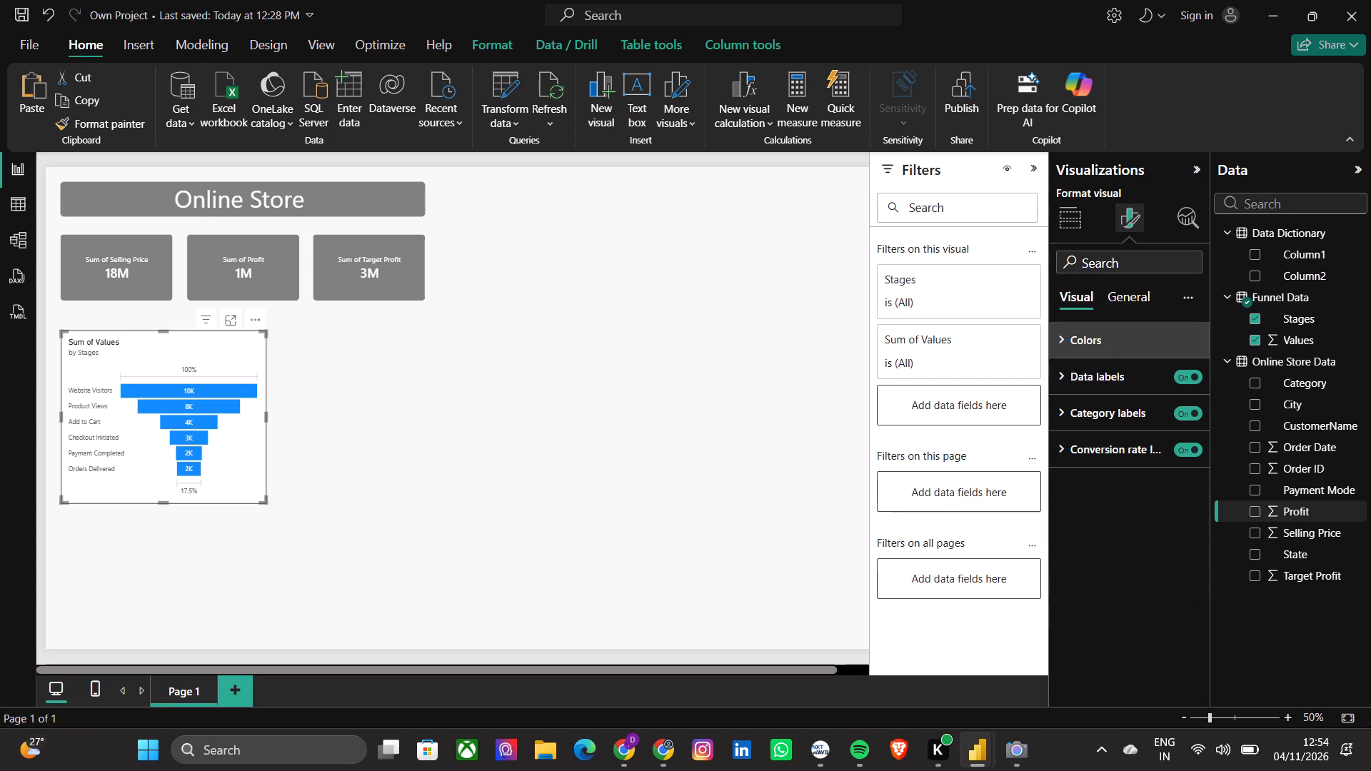
left_click(1120, 401)
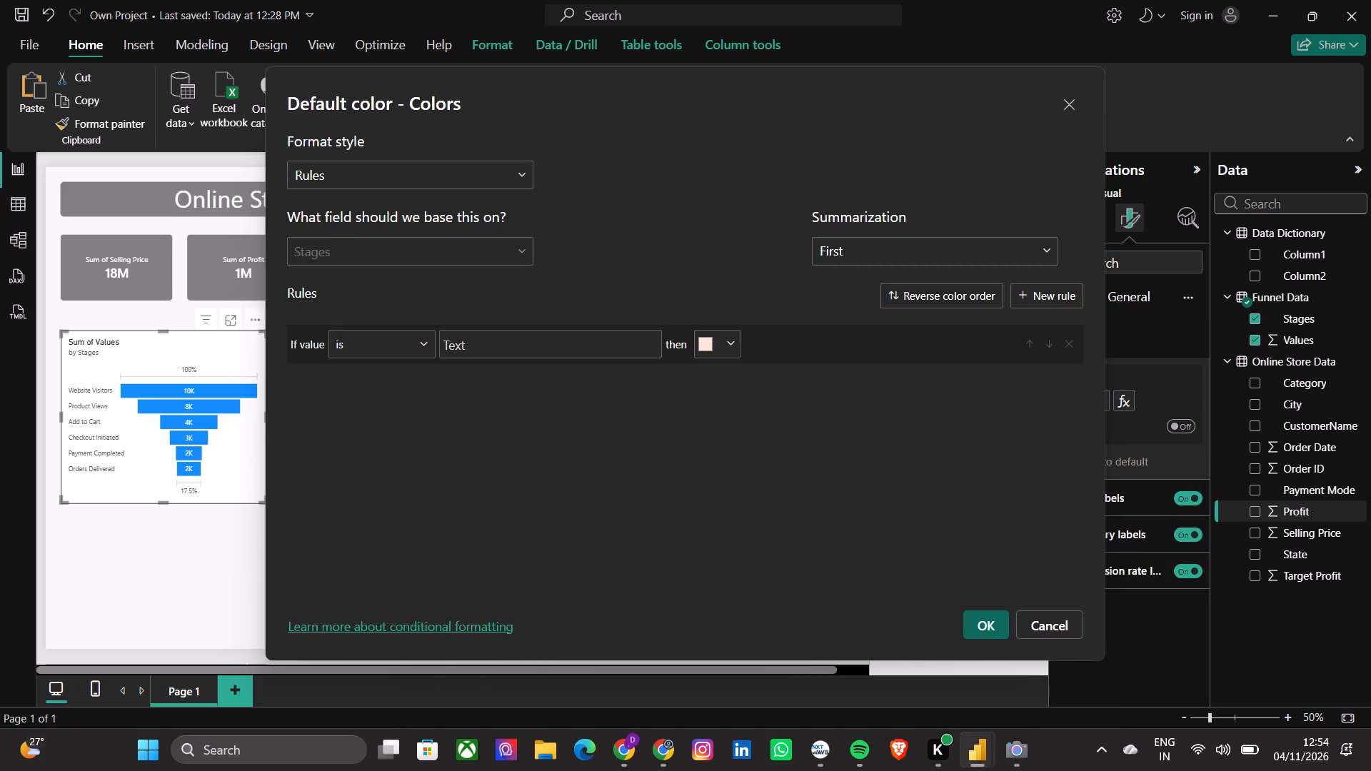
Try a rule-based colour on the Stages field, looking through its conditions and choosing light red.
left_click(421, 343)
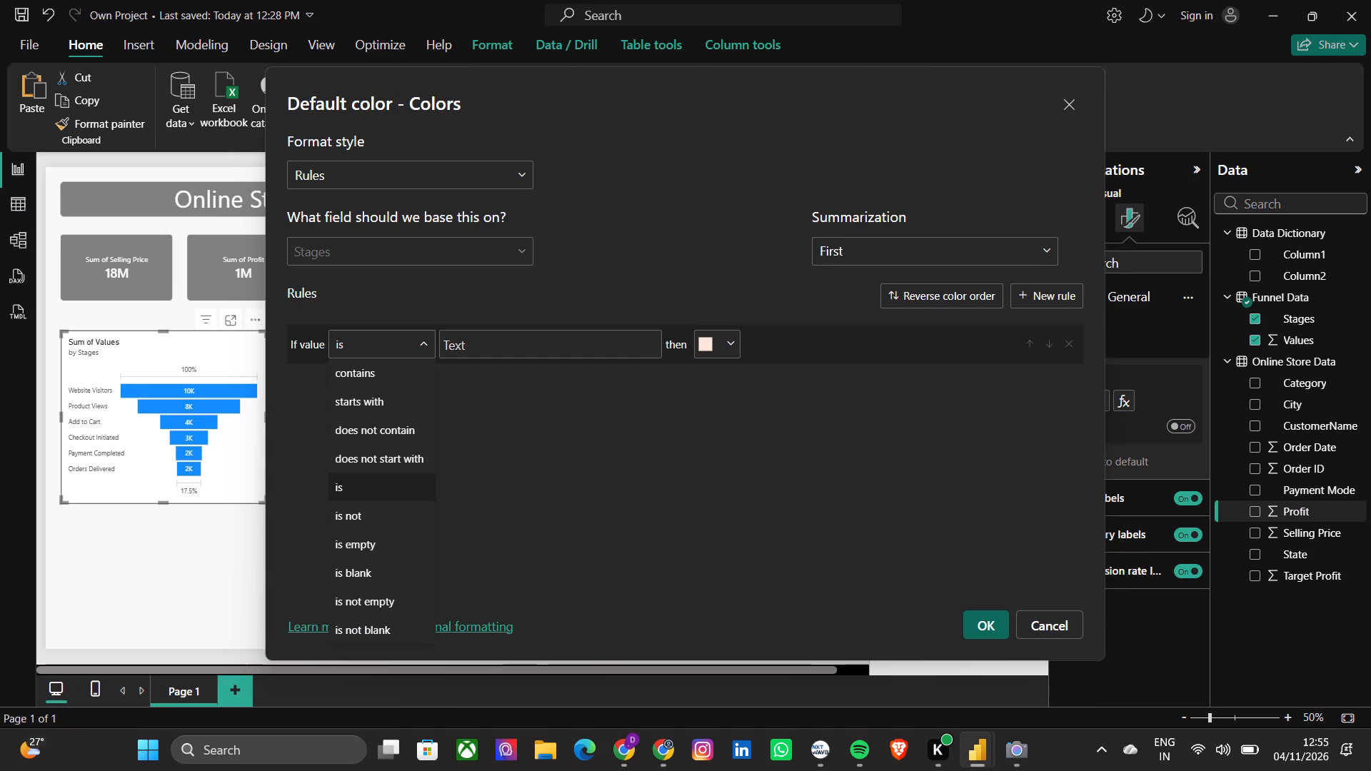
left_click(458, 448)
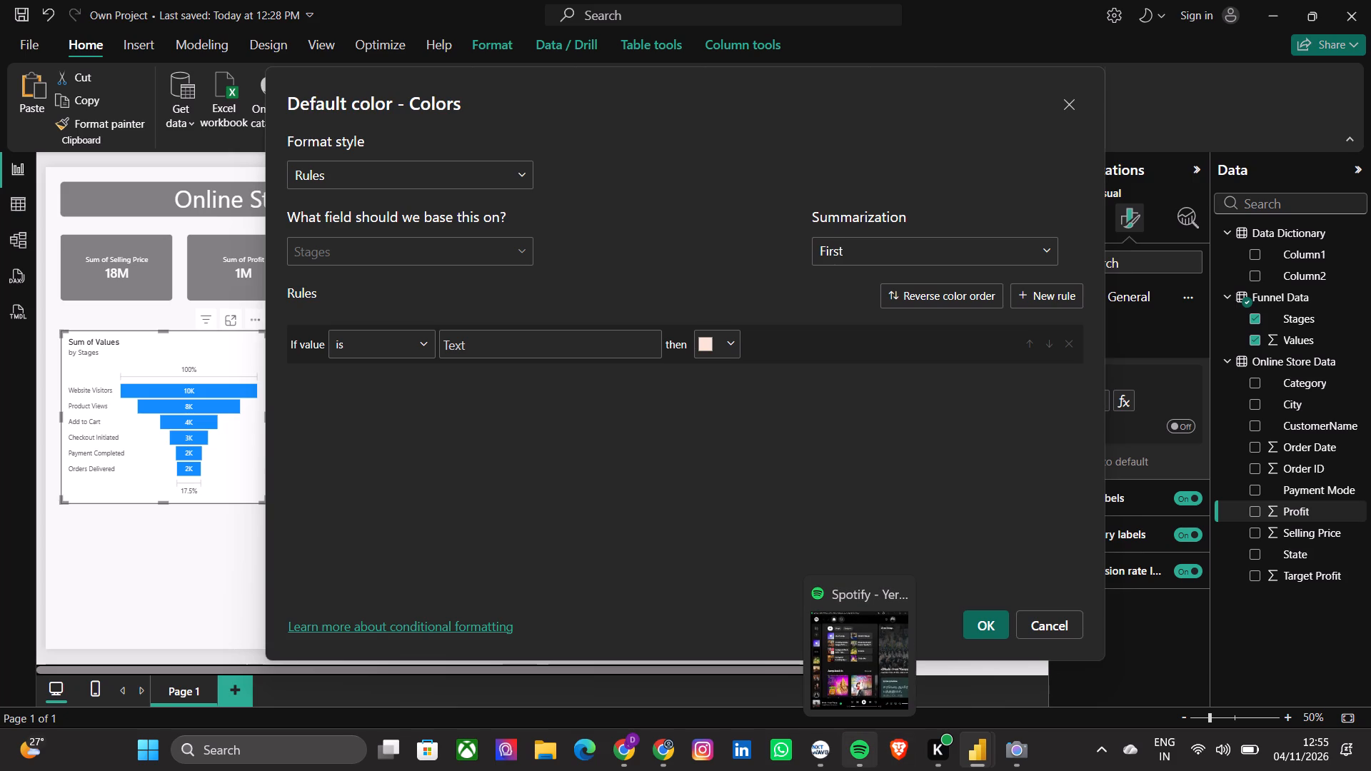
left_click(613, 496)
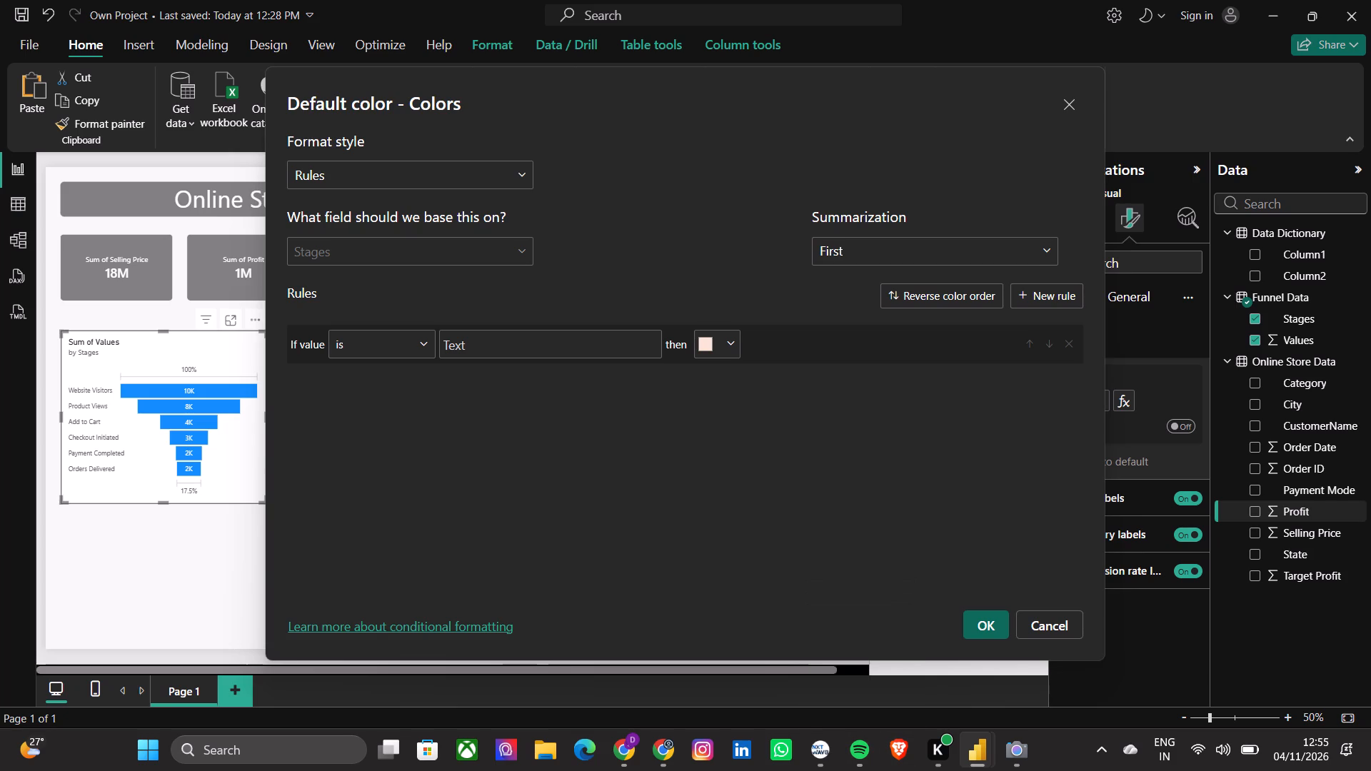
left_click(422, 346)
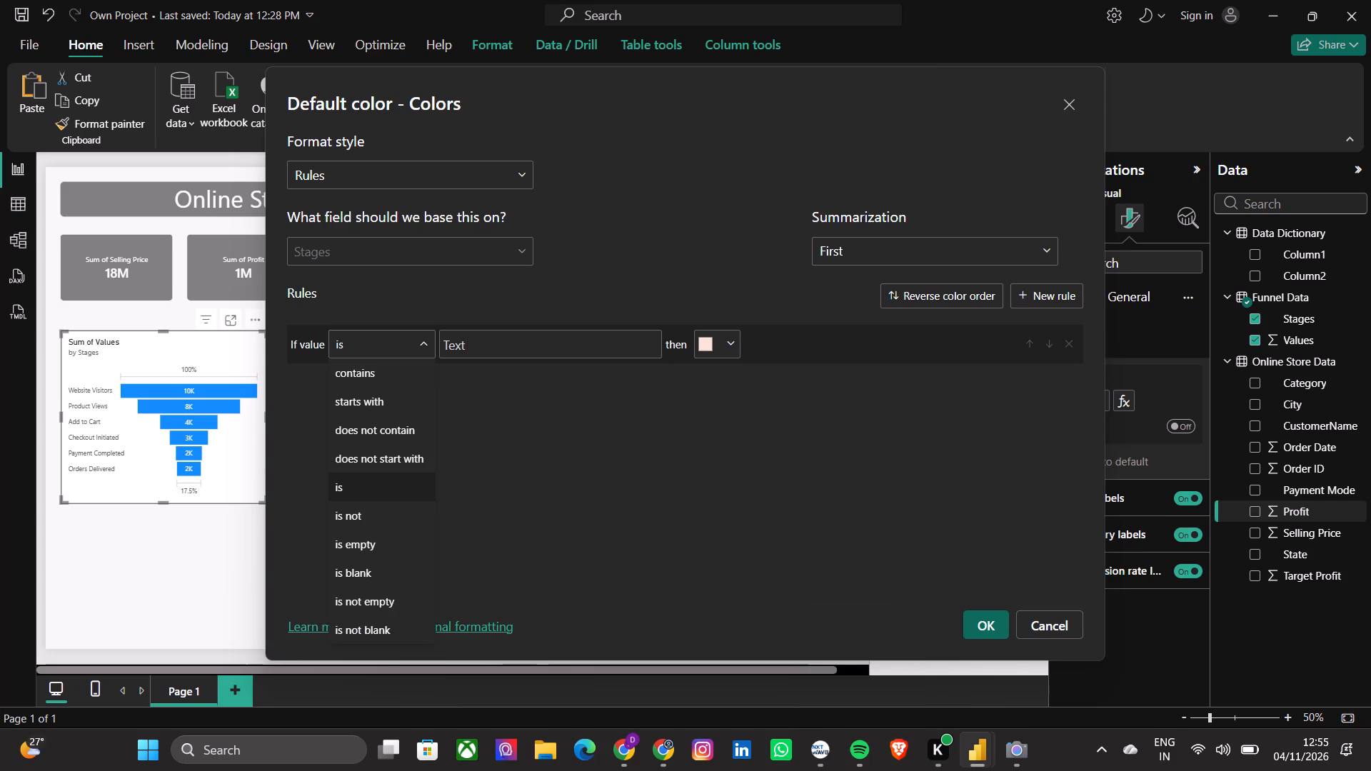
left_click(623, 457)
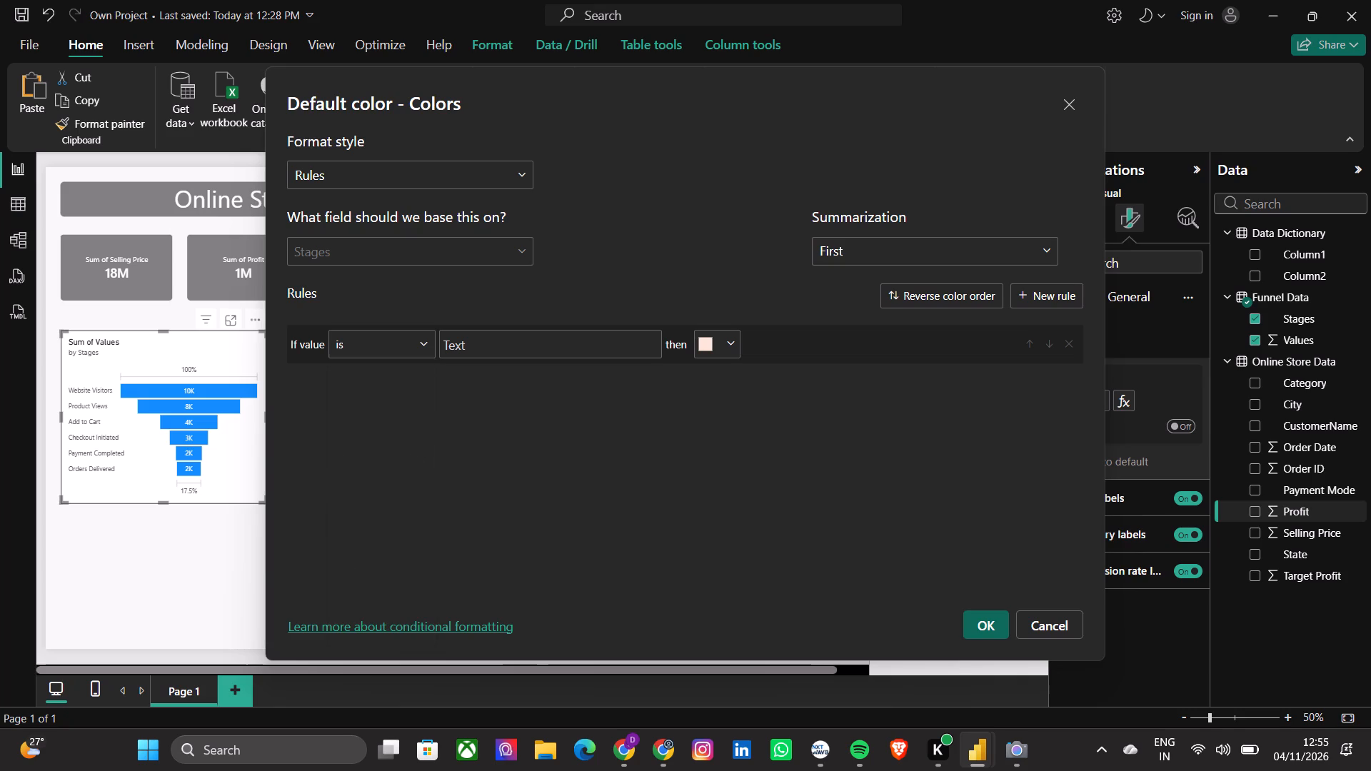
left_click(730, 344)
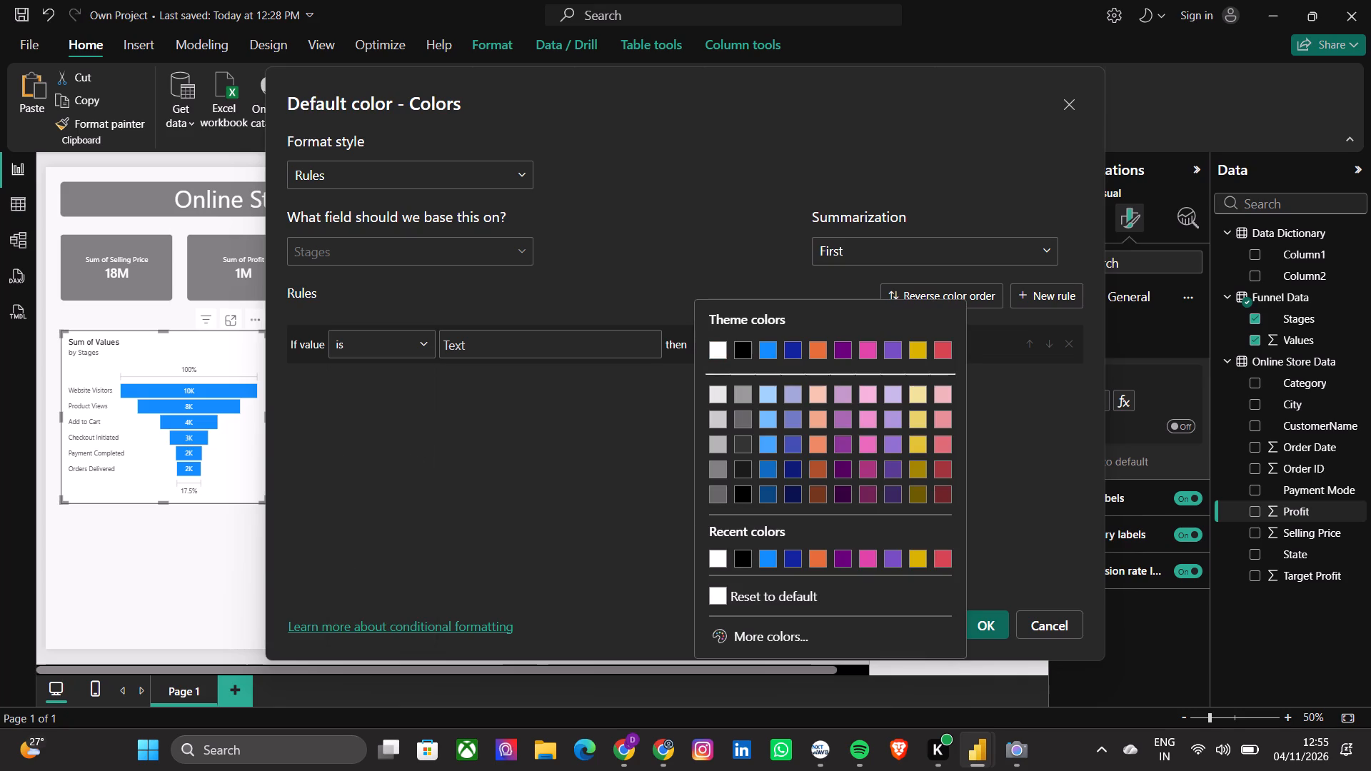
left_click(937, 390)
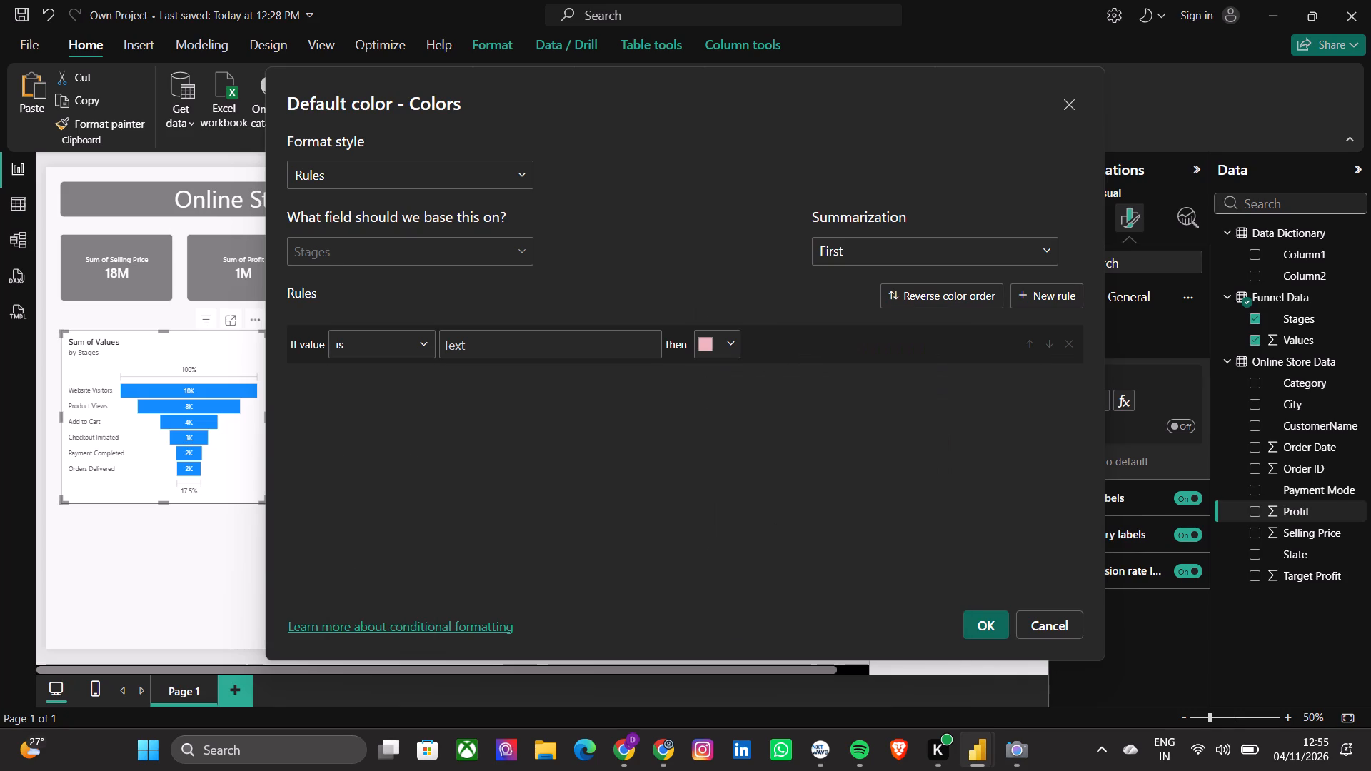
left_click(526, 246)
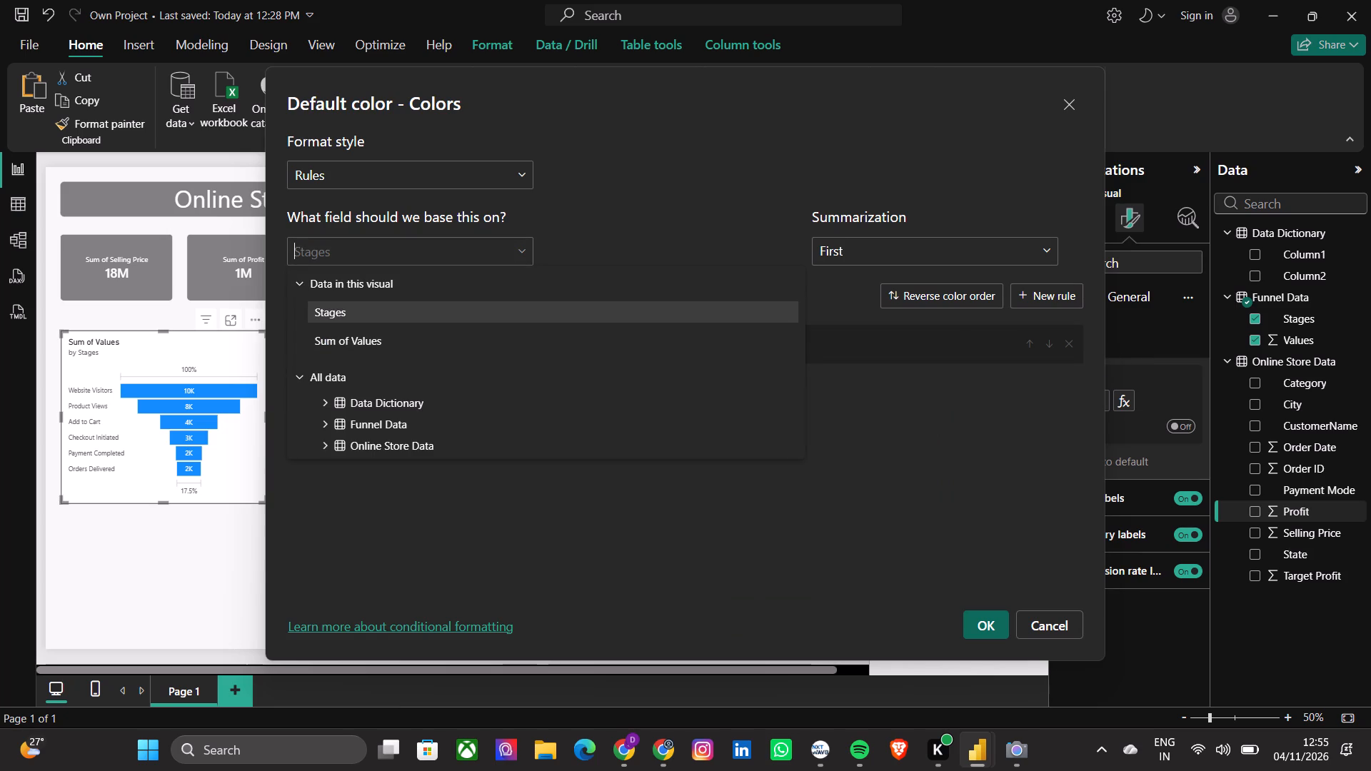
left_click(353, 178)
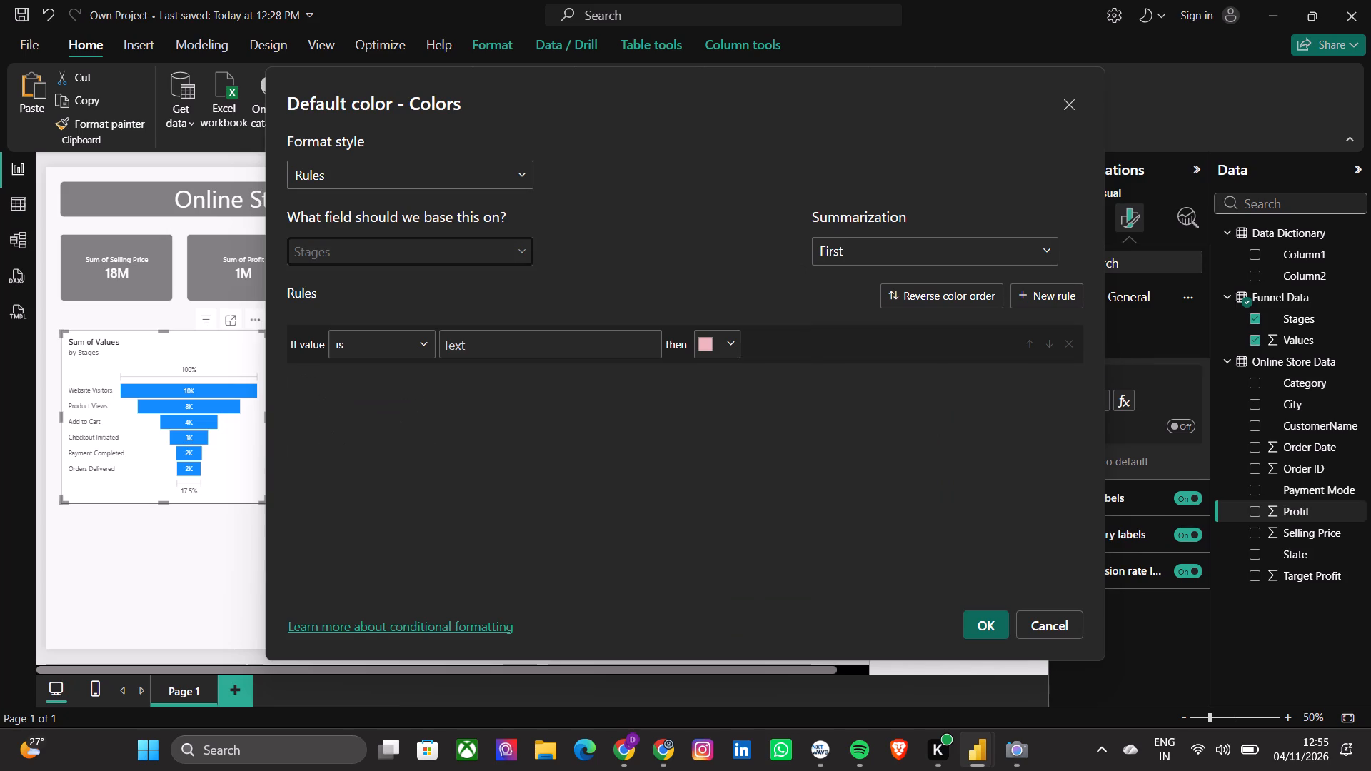
Apply a gradient format to the funnel bars, with dark red as the colour for the highest value.
left_click(353, 178)
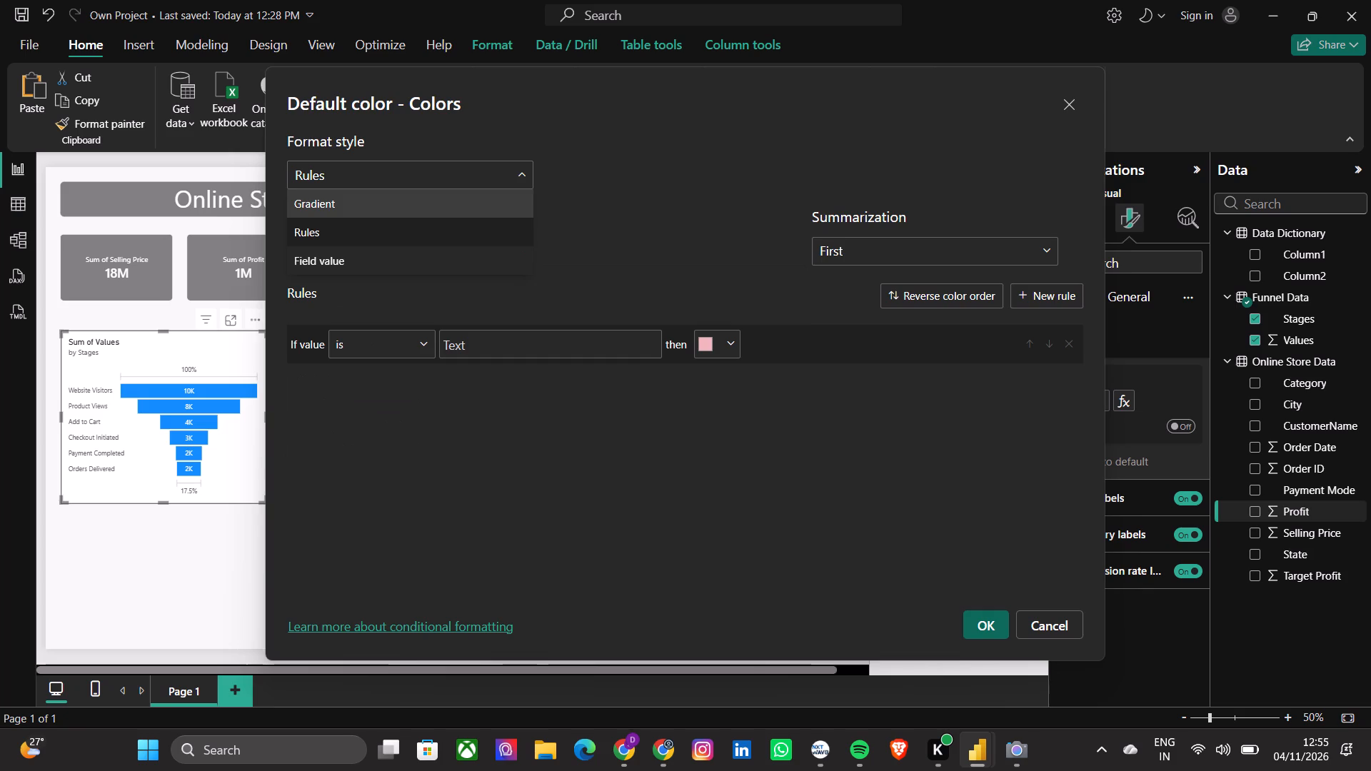
left_click(348, 202)
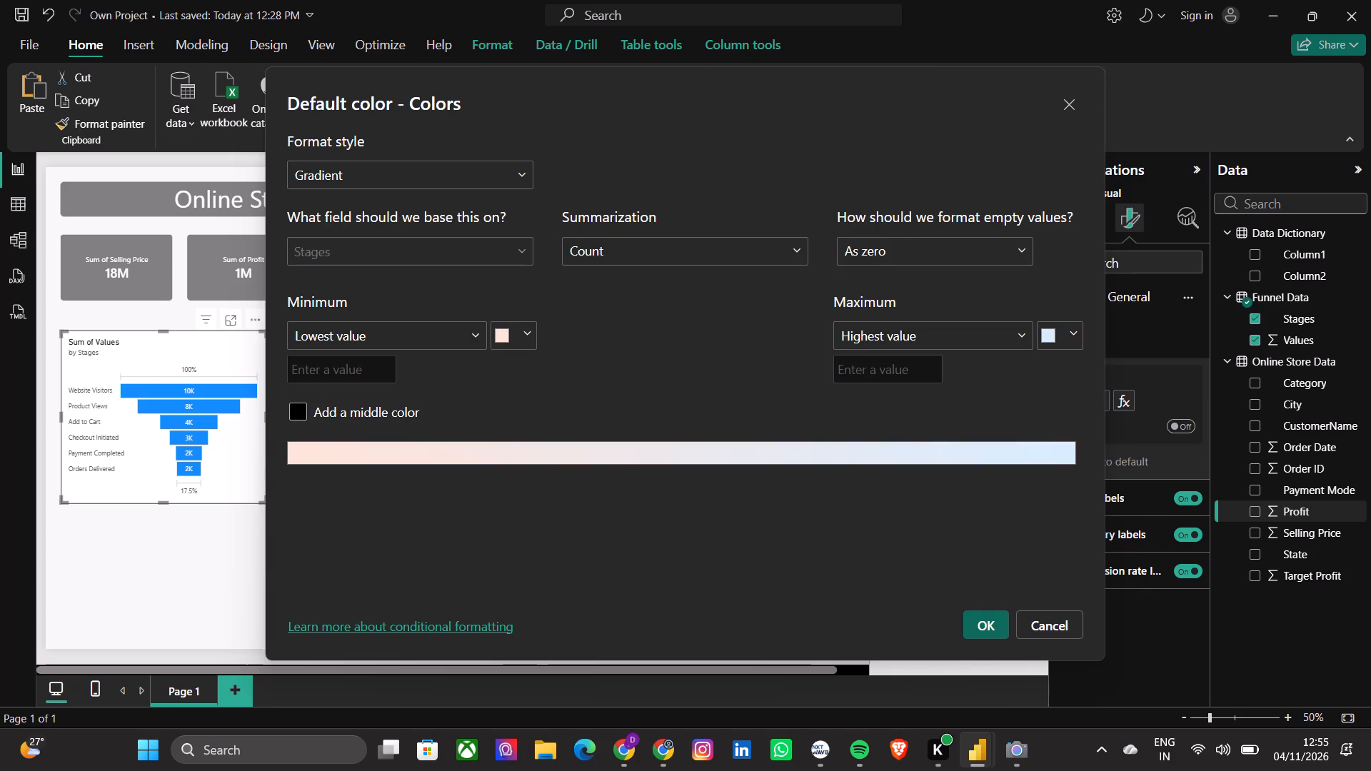
left_click(1075, 331)
left_click(1056, 490)
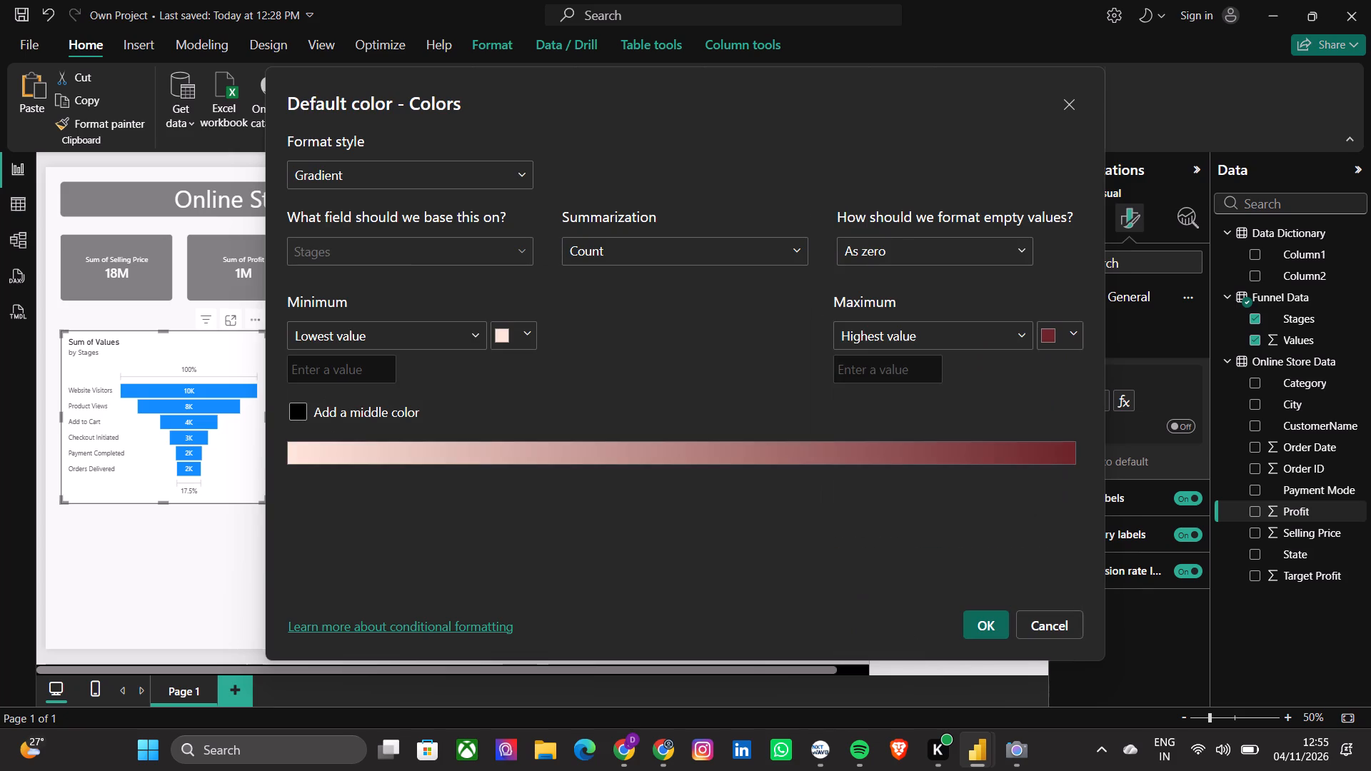
left_click(994, 628)
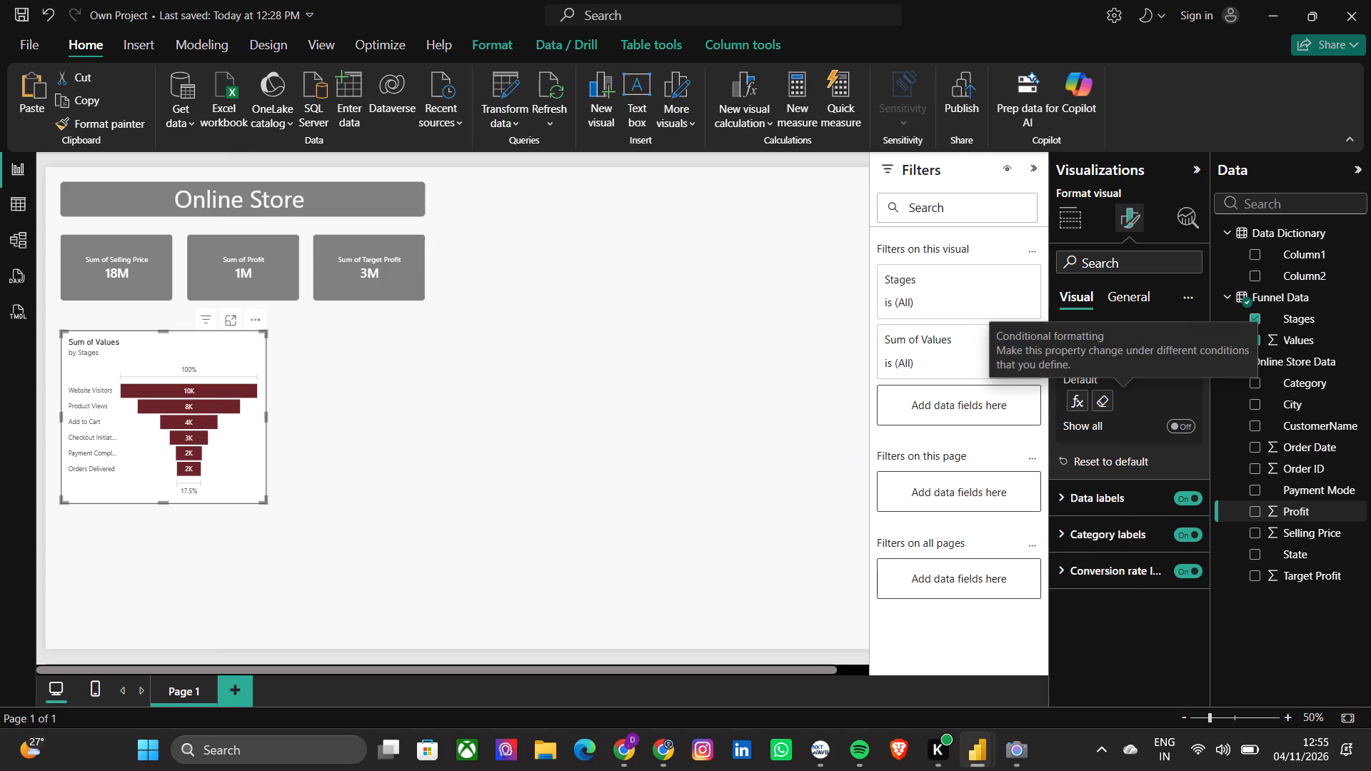
Reopen the funnel chart's gradient colour formatting and check its minimum, maximum and middle colour options.
left_click(1071, 402)
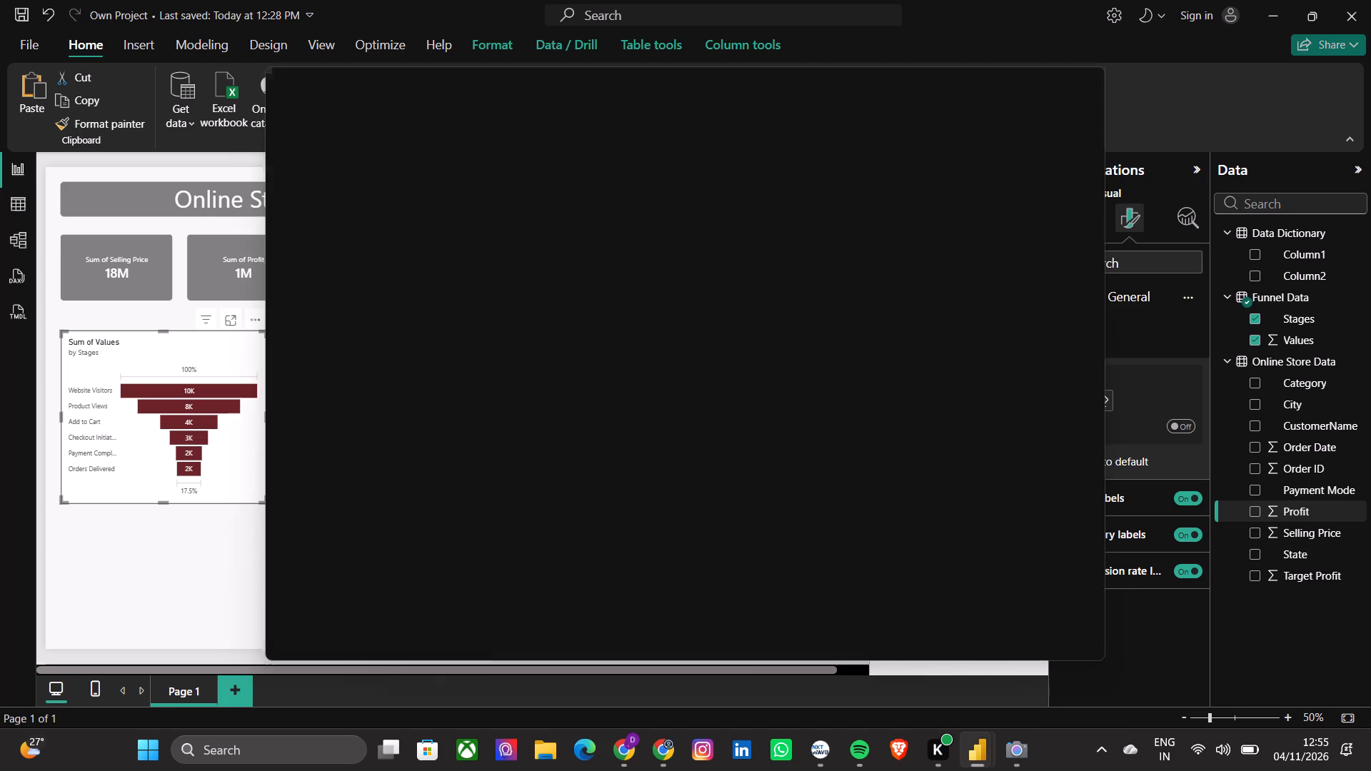
left_click_drag(278, 451, 284, 447)
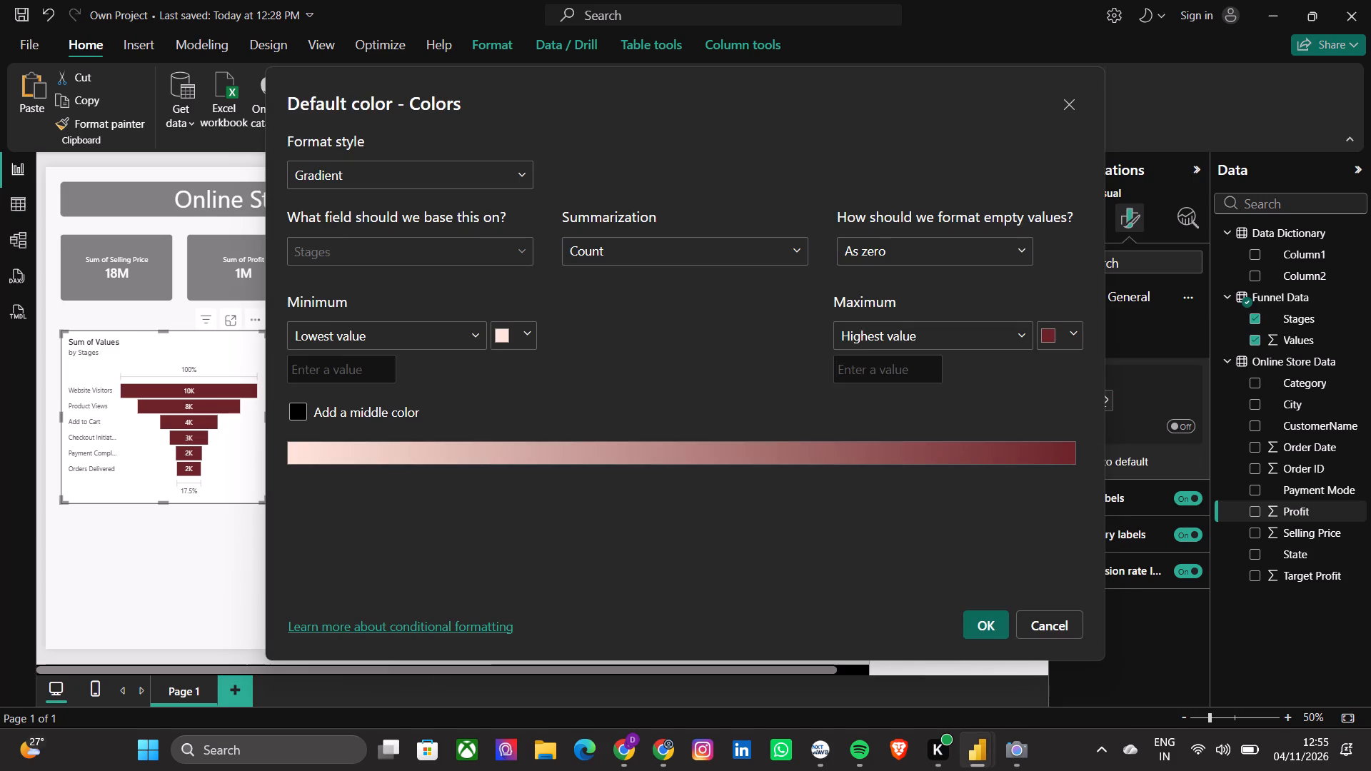
left_click_drag(284, 447, 303, 413)
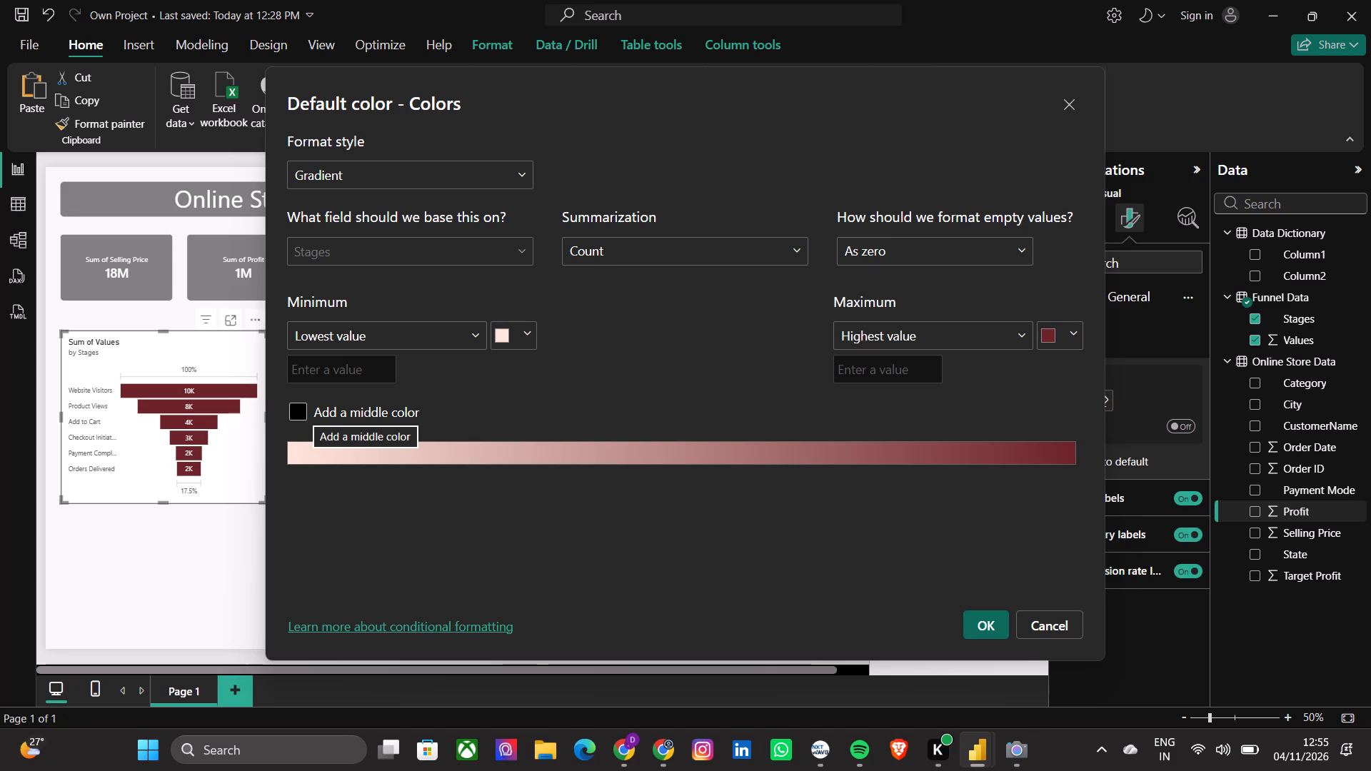
left_click(638, 400)
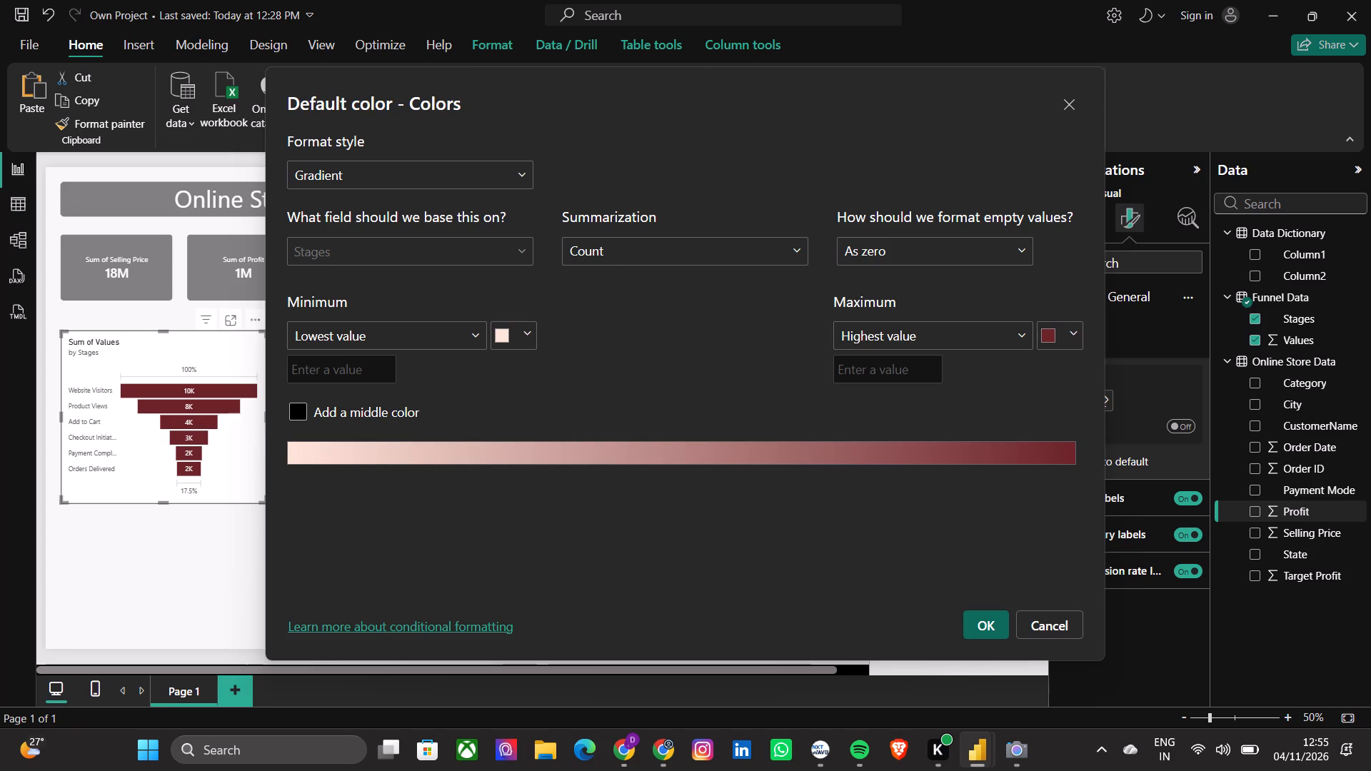
left_click(980, 623)
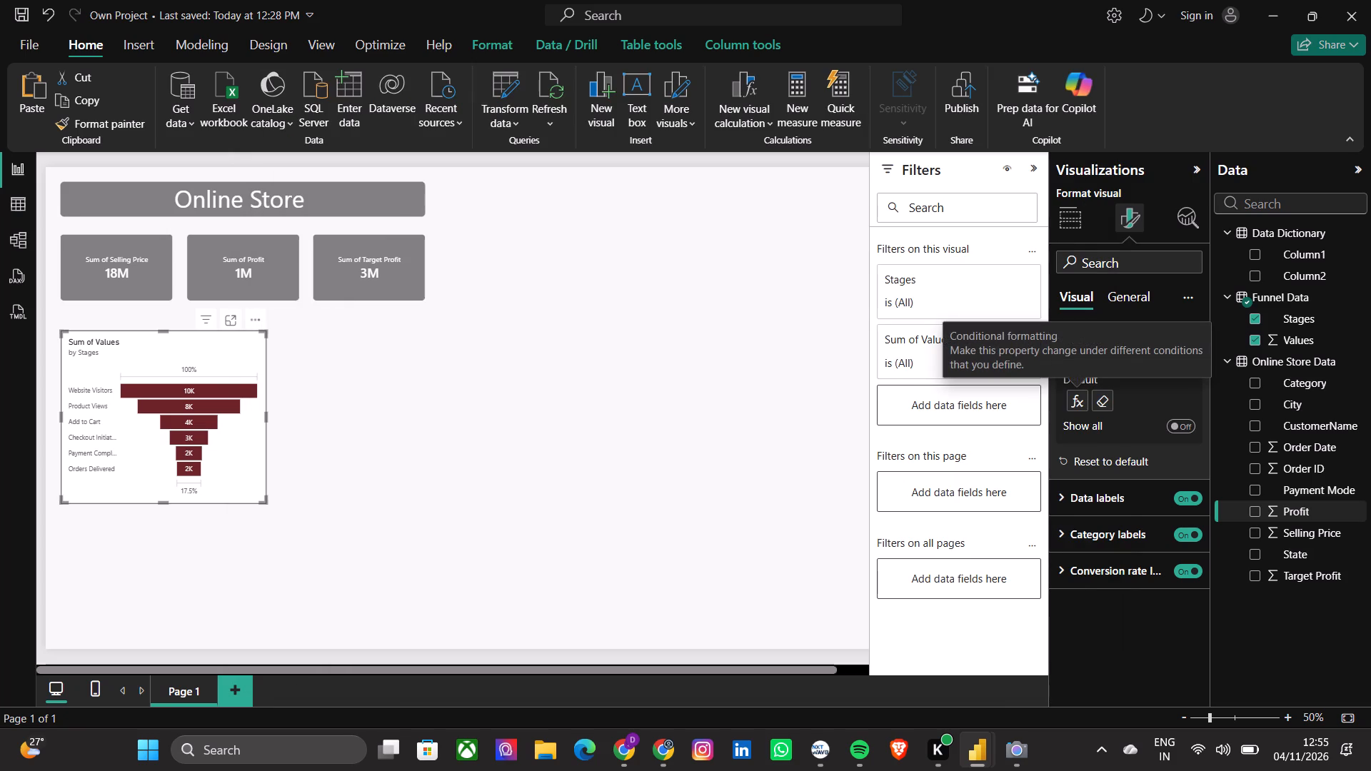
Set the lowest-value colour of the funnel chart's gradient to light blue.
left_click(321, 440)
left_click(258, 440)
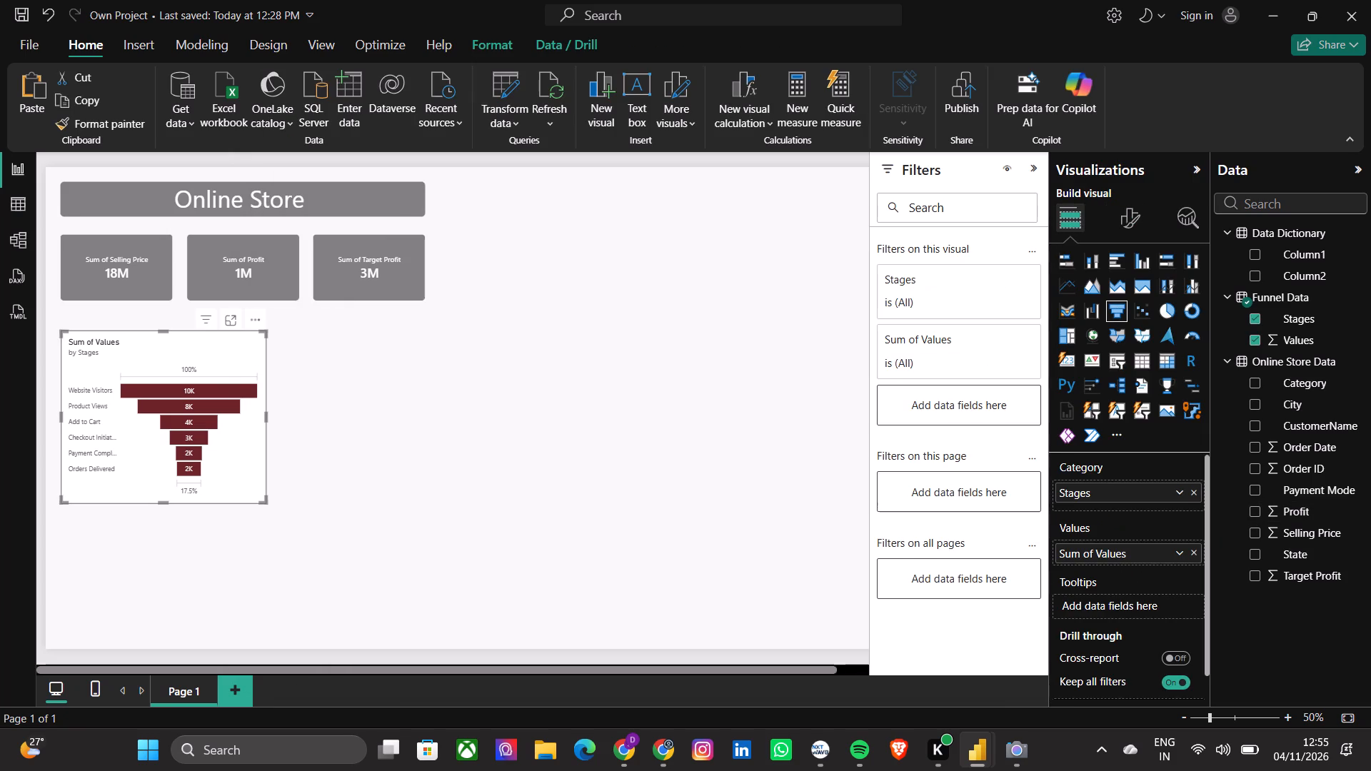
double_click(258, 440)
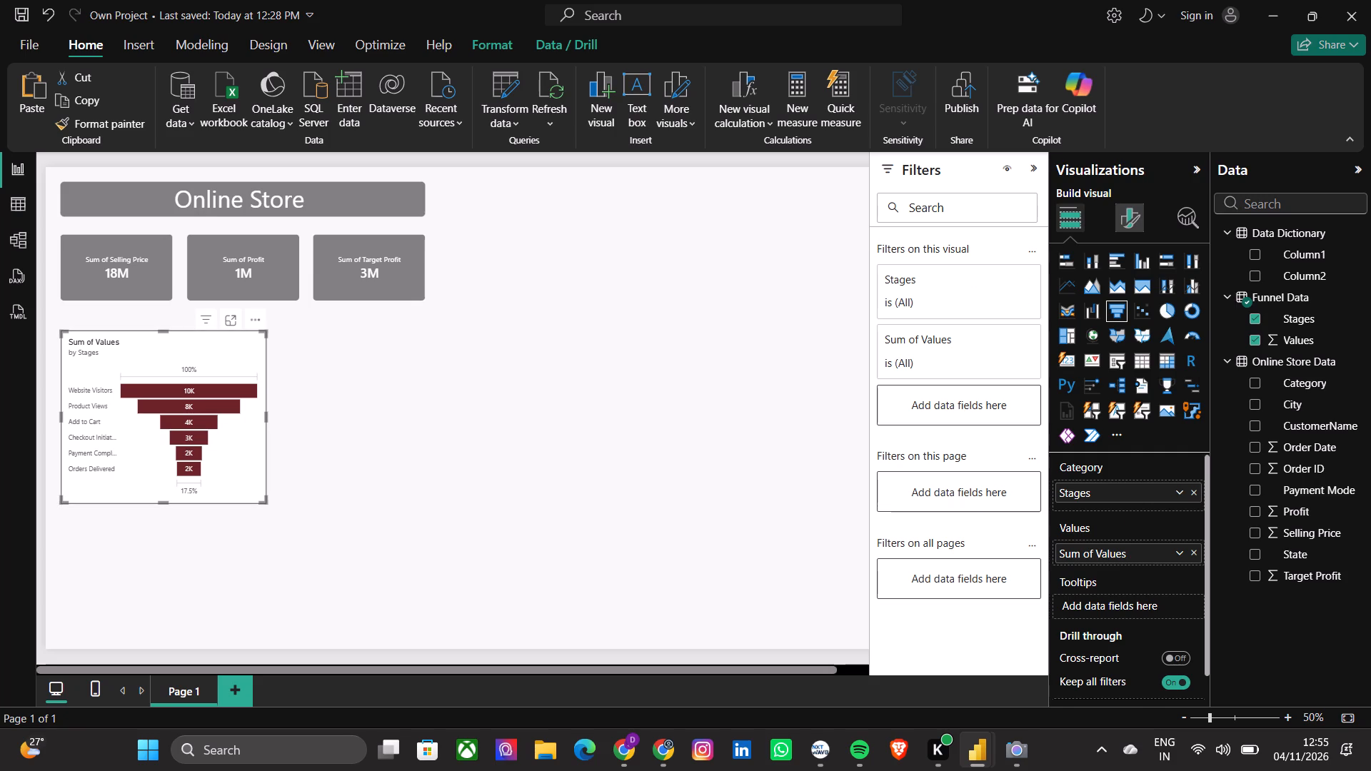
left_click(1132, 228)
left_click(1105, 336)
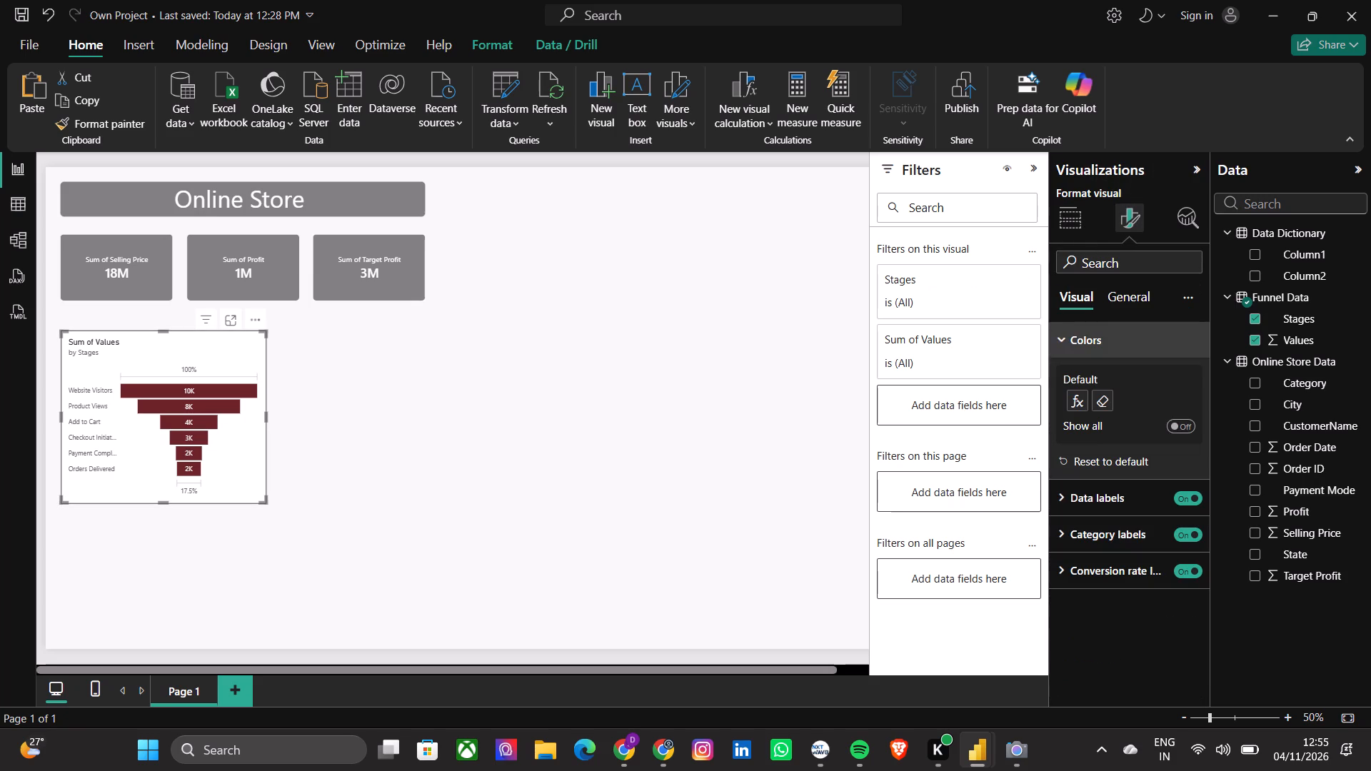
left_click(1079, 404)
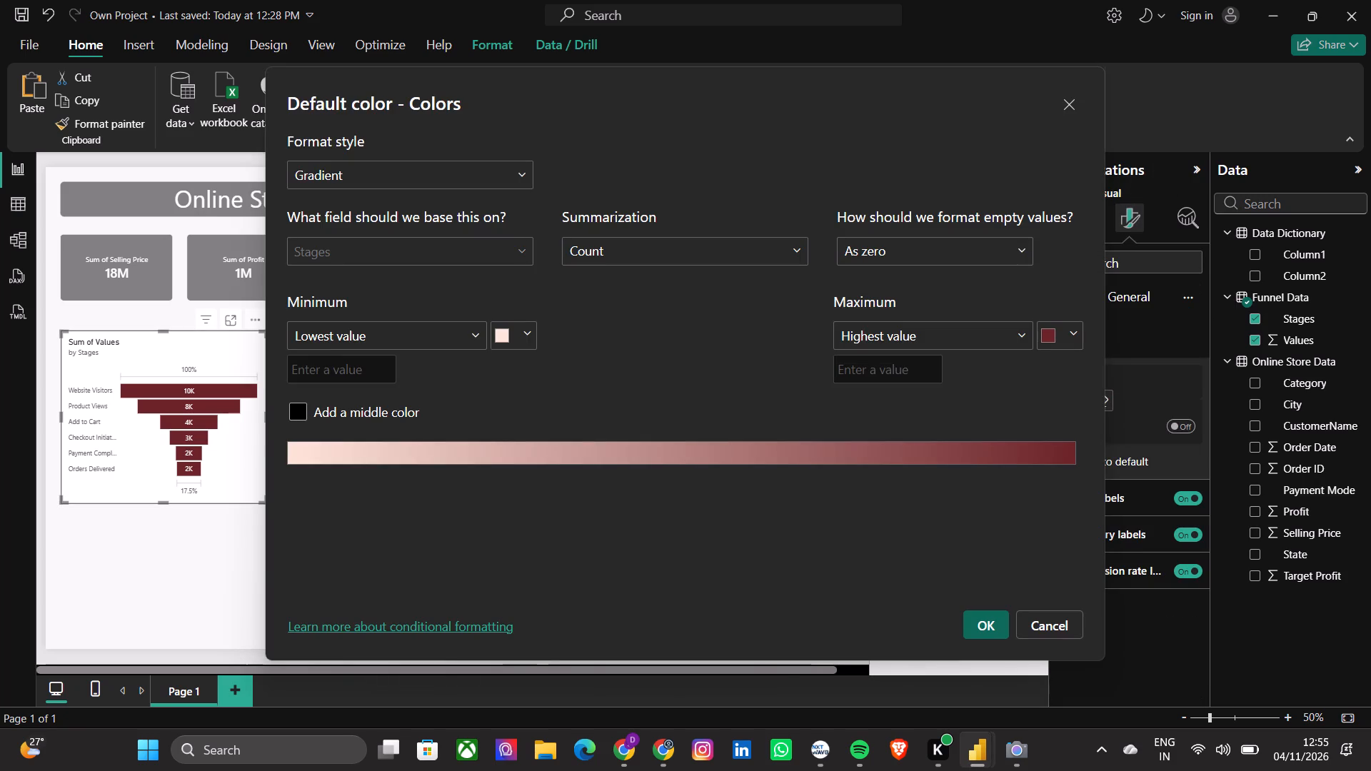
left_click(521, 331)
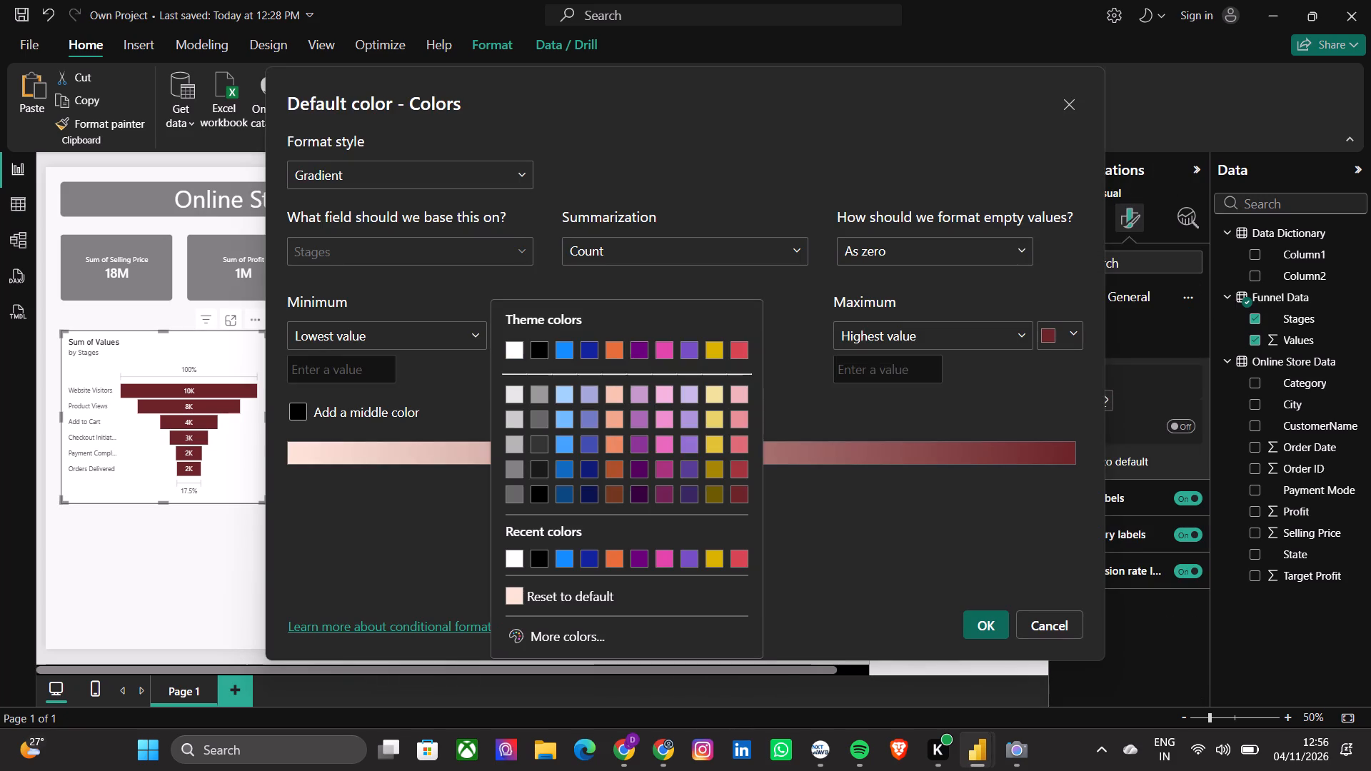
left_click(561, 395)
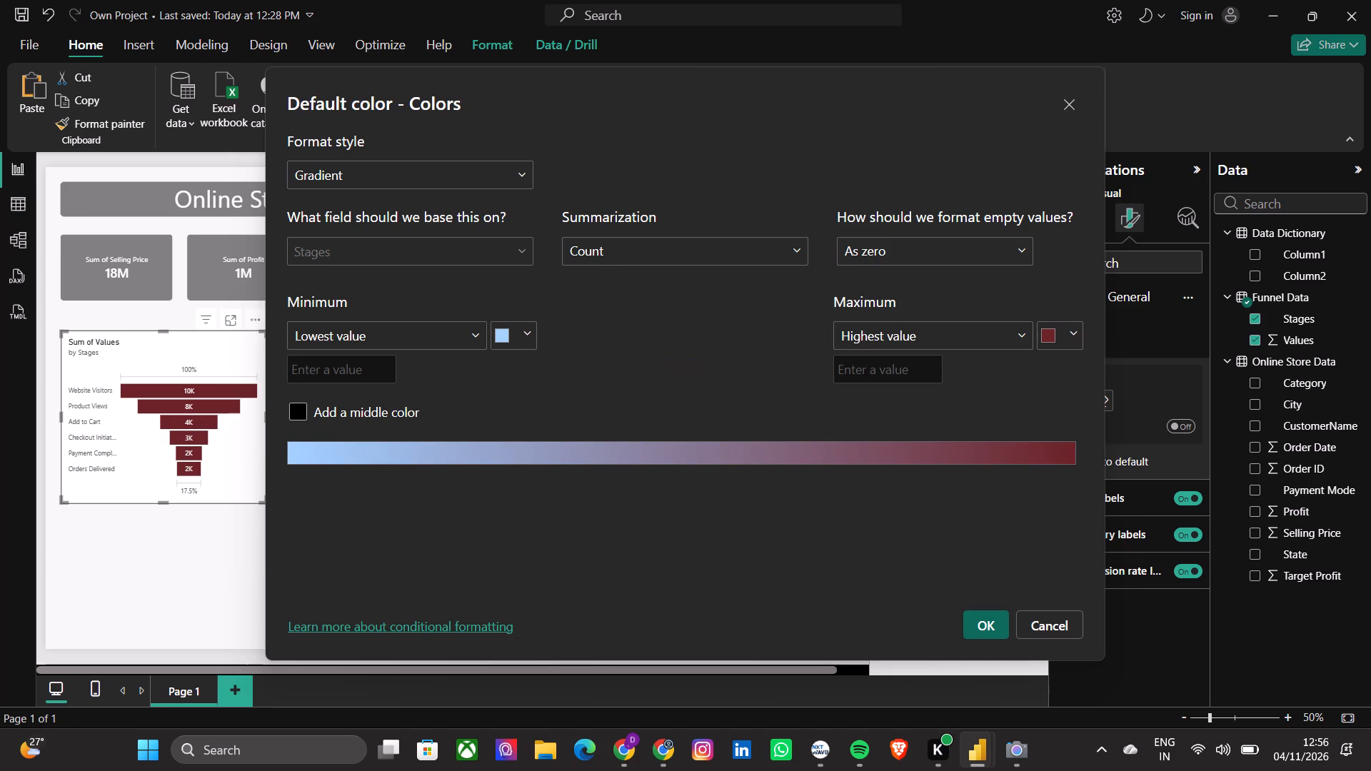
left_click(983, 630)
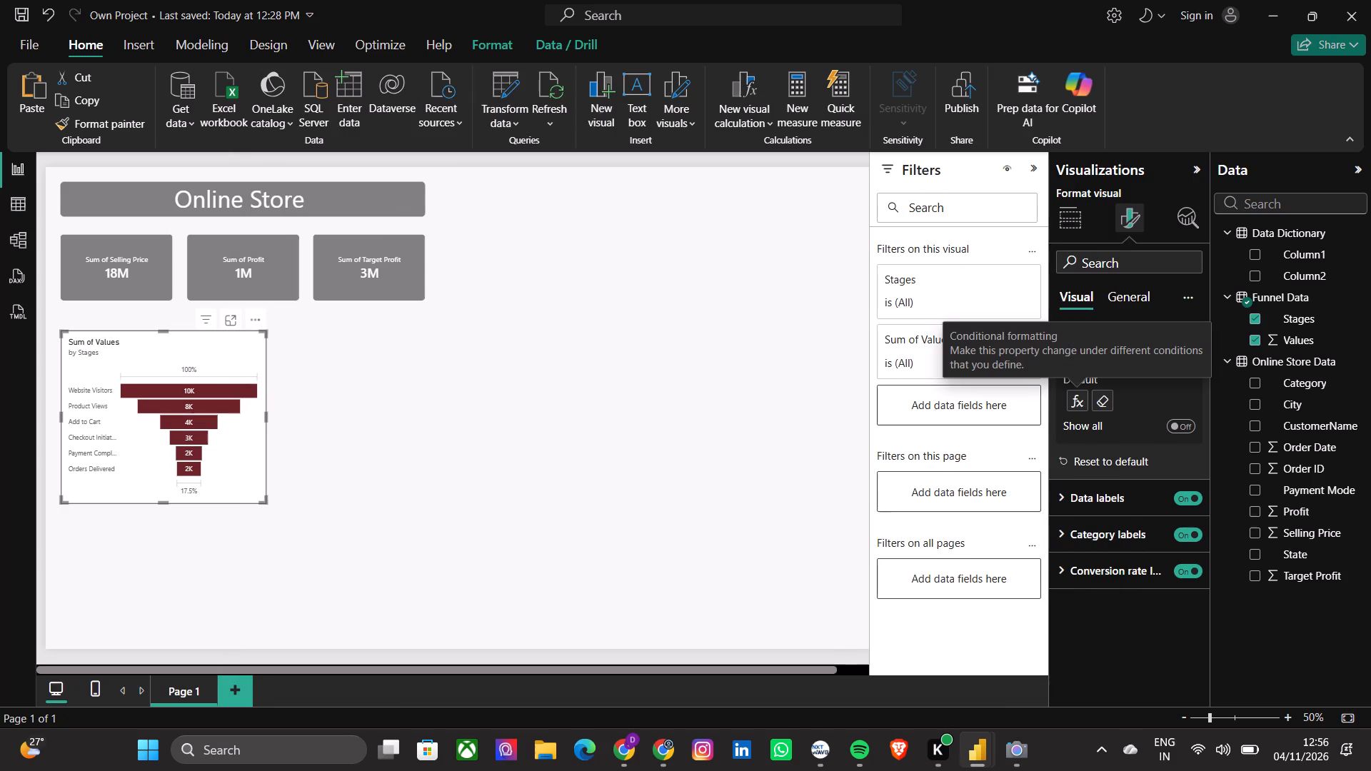
Base the funnel chart's gradient bar colours on Sum of Values, summarized by Sum.
left_click(1081, 397)
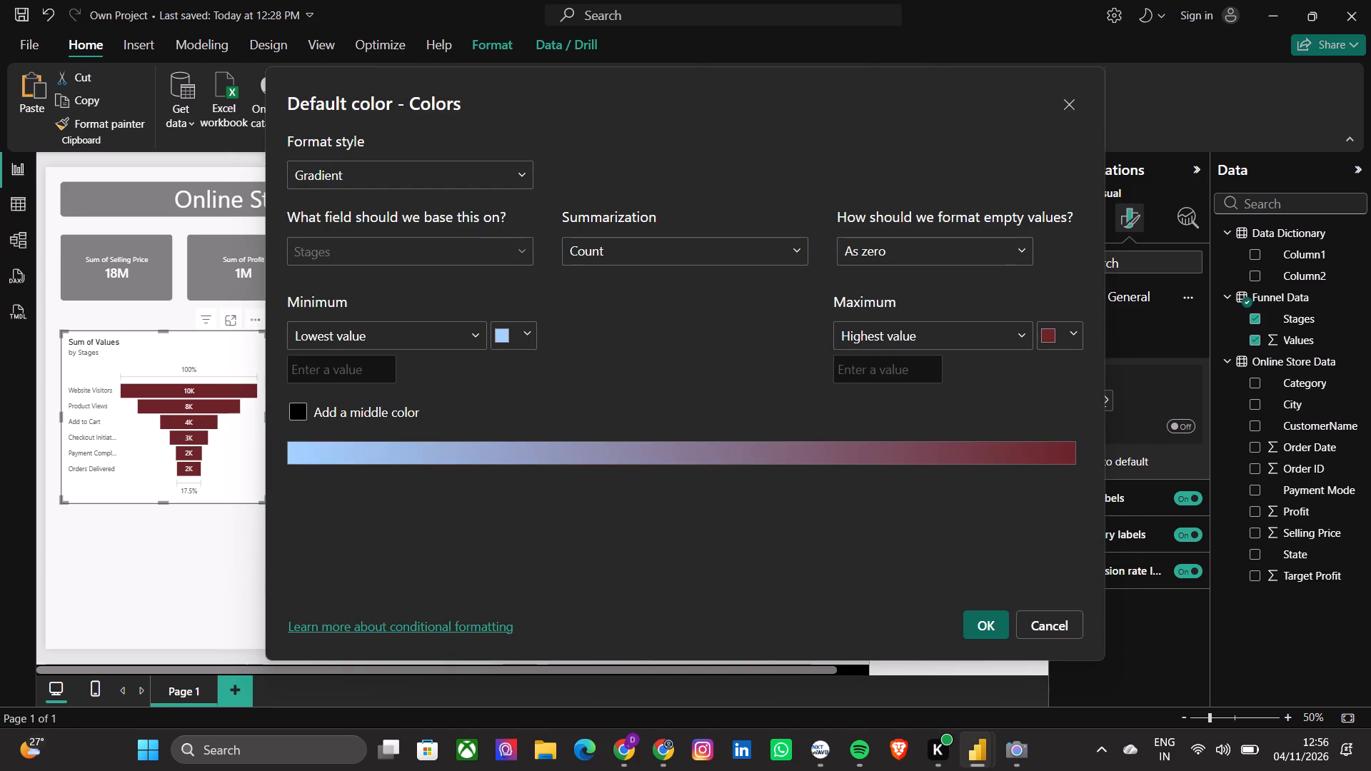
left_click(376, 366)
left_click_drag(346, 368, 341, 361)
left_click(981, 254)
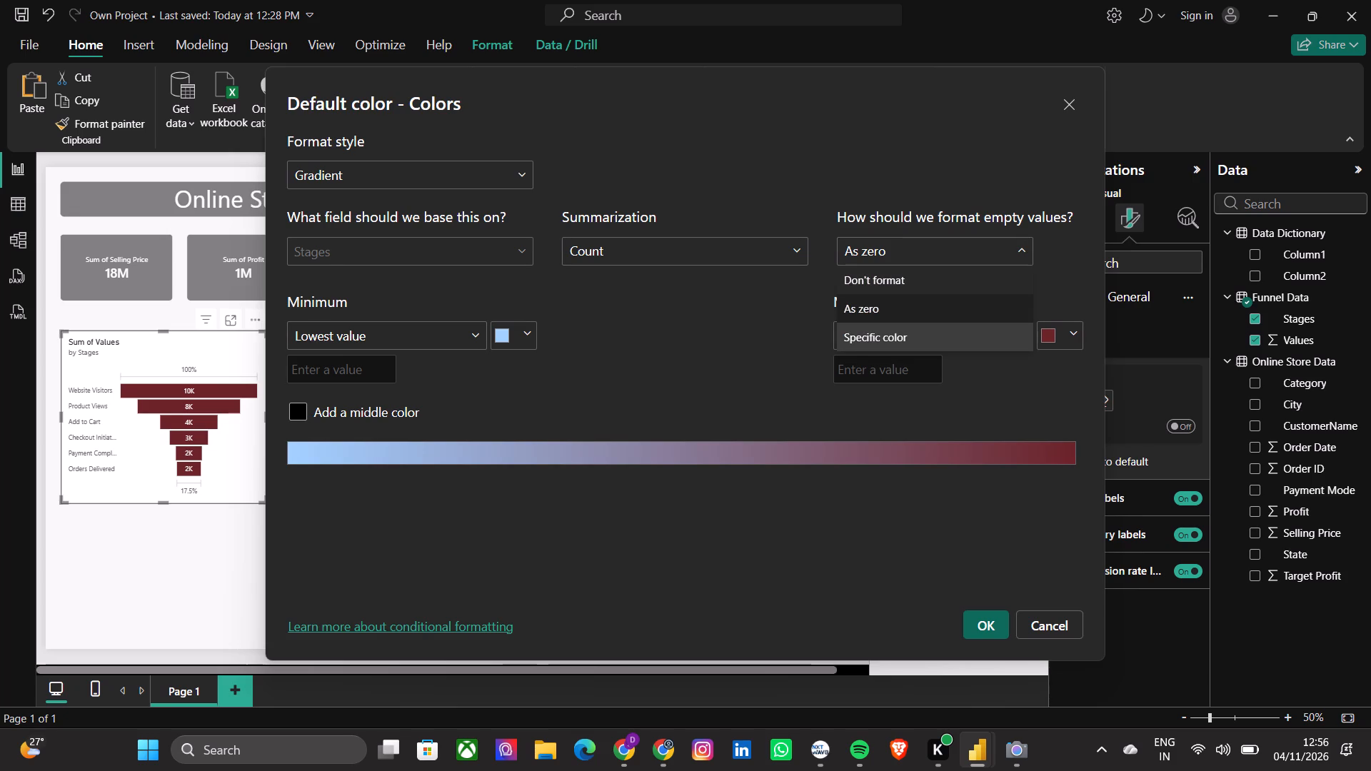
left_click(660, 243)
left_click(660, 243)
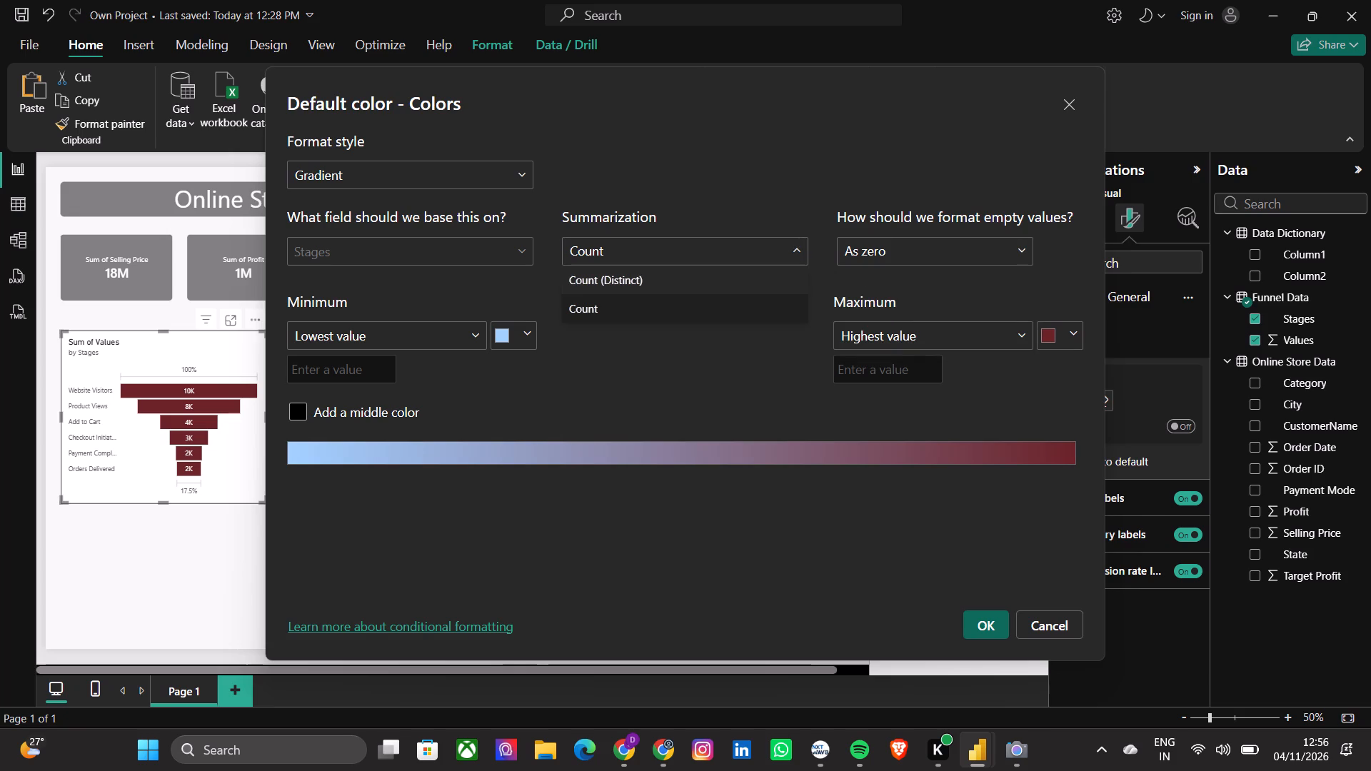
left_click(419, 249)
left_click(419, 249)
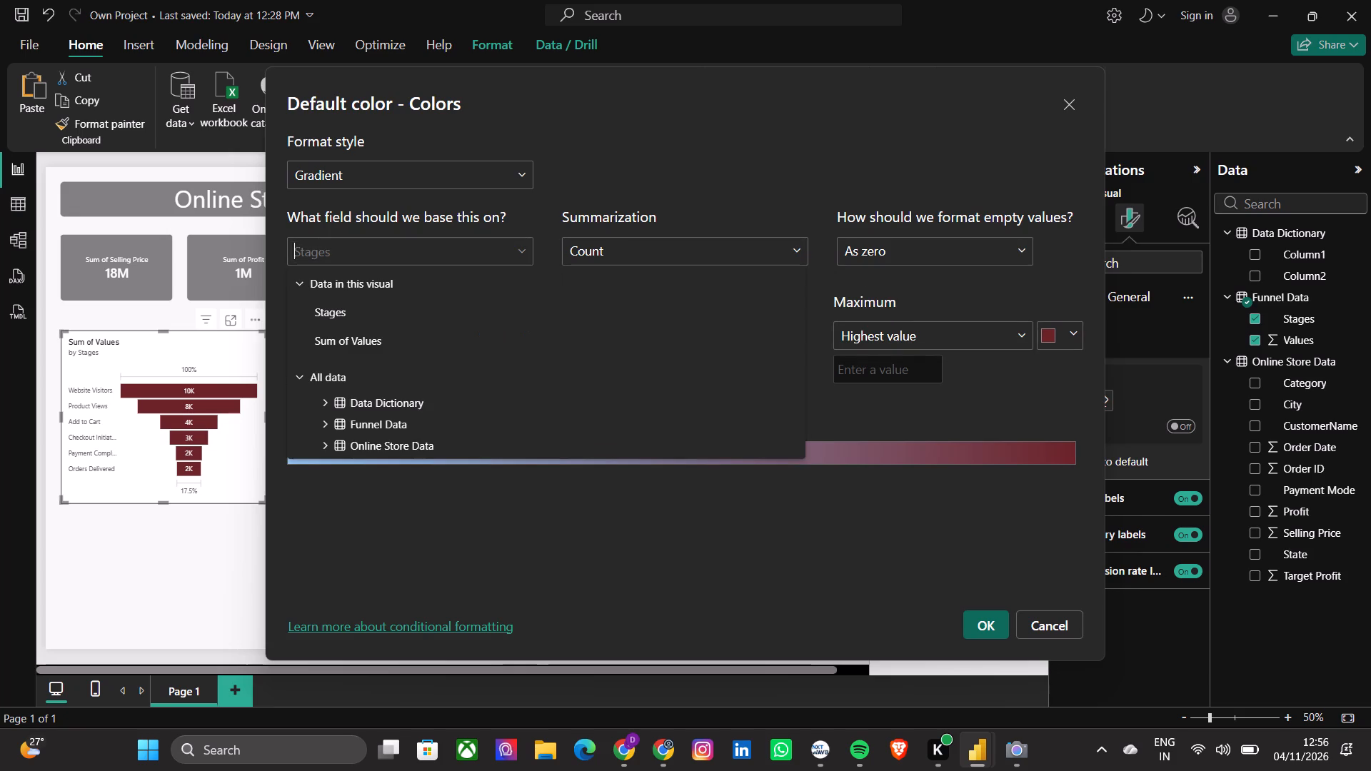
left_click(371, 338)
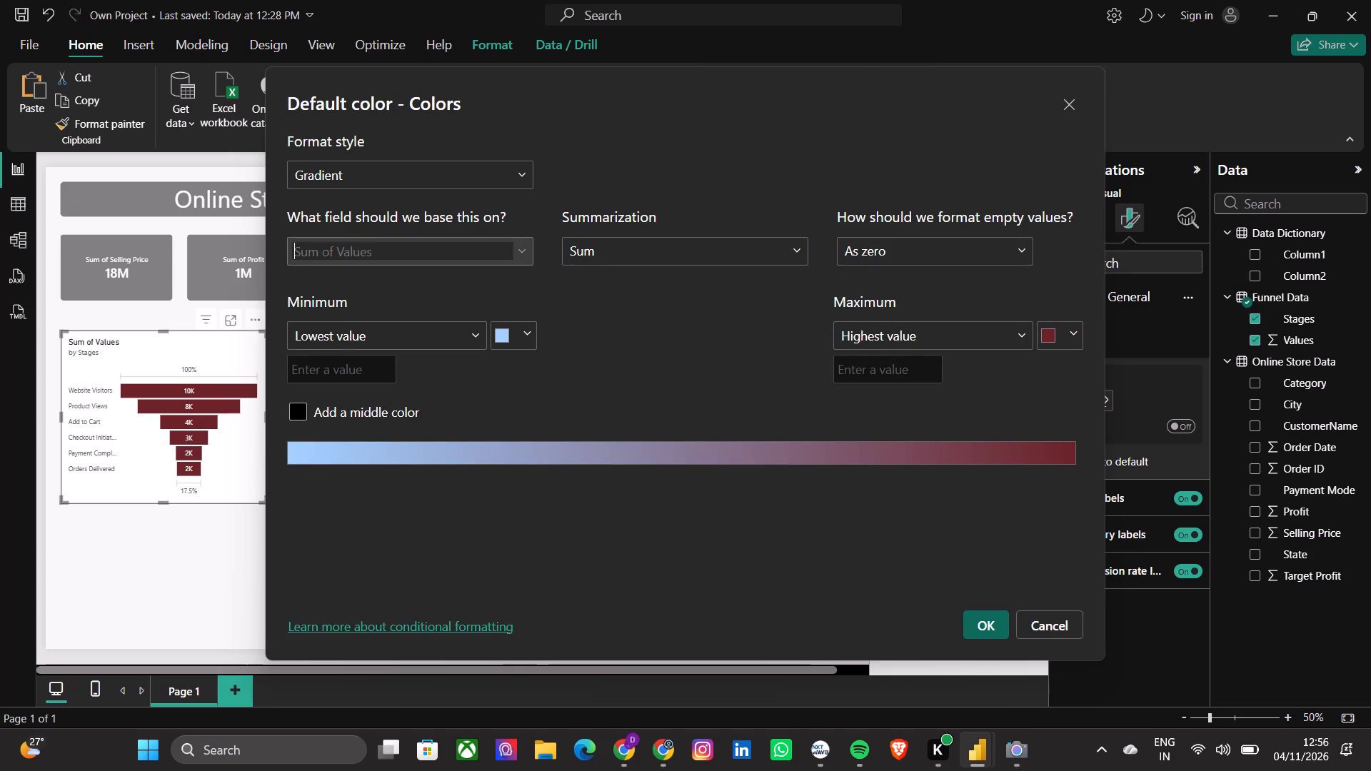
left_click(435, 251)
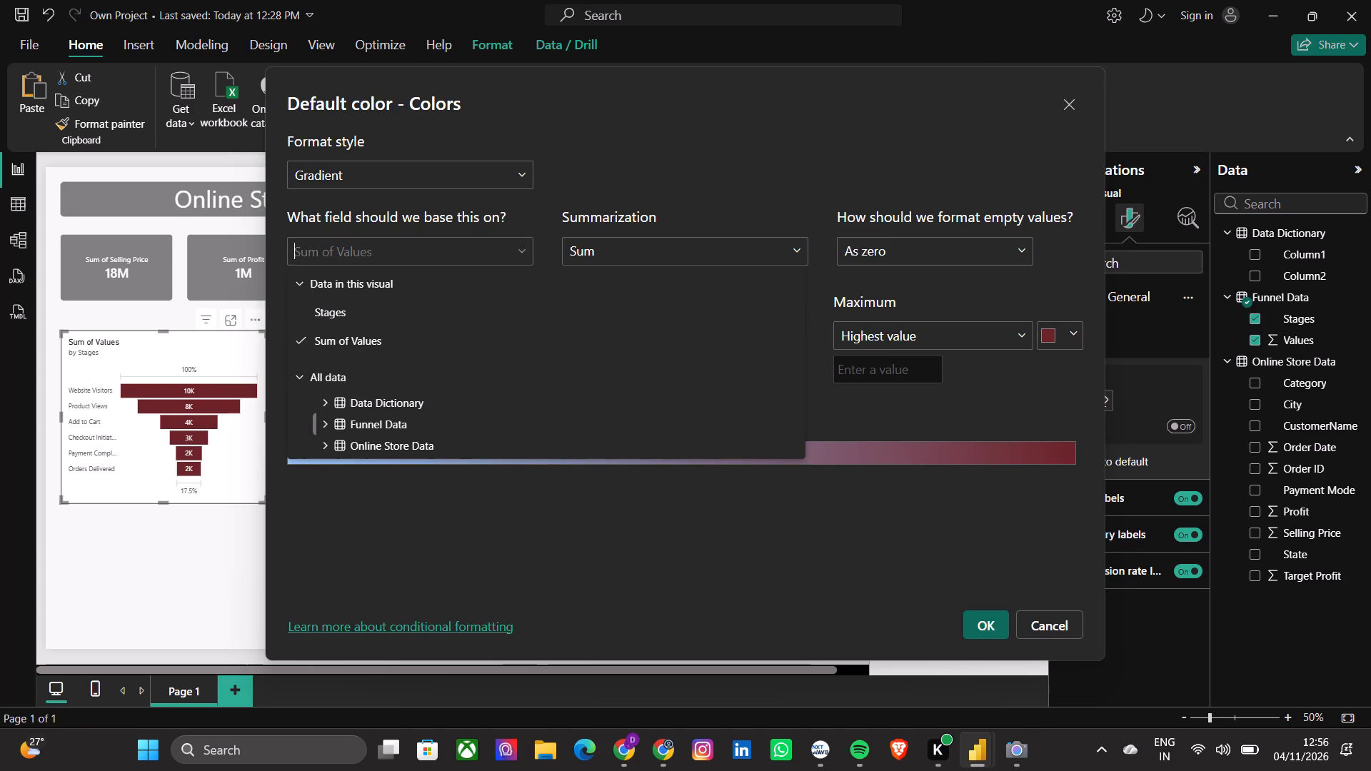
left_click(392, 423)
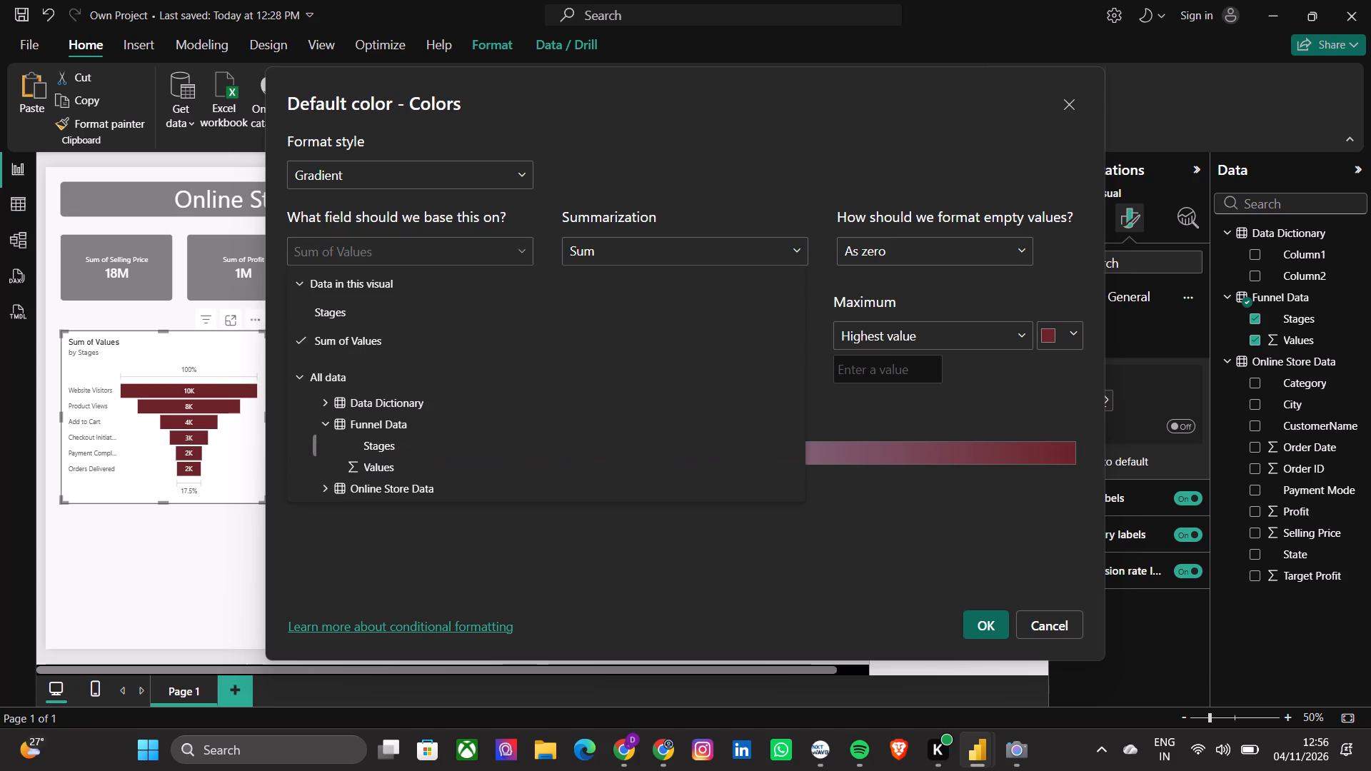
left_click(386, 463)
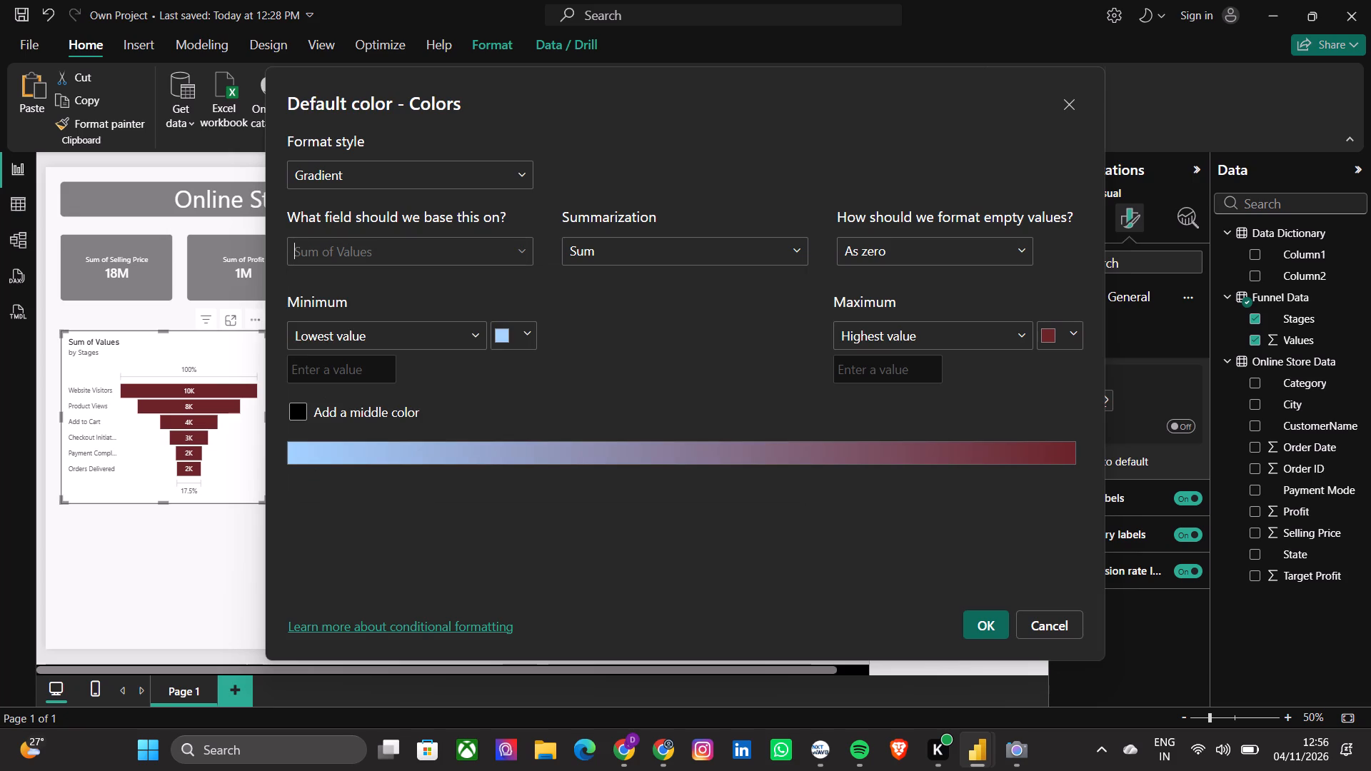
left_click(986, 621)
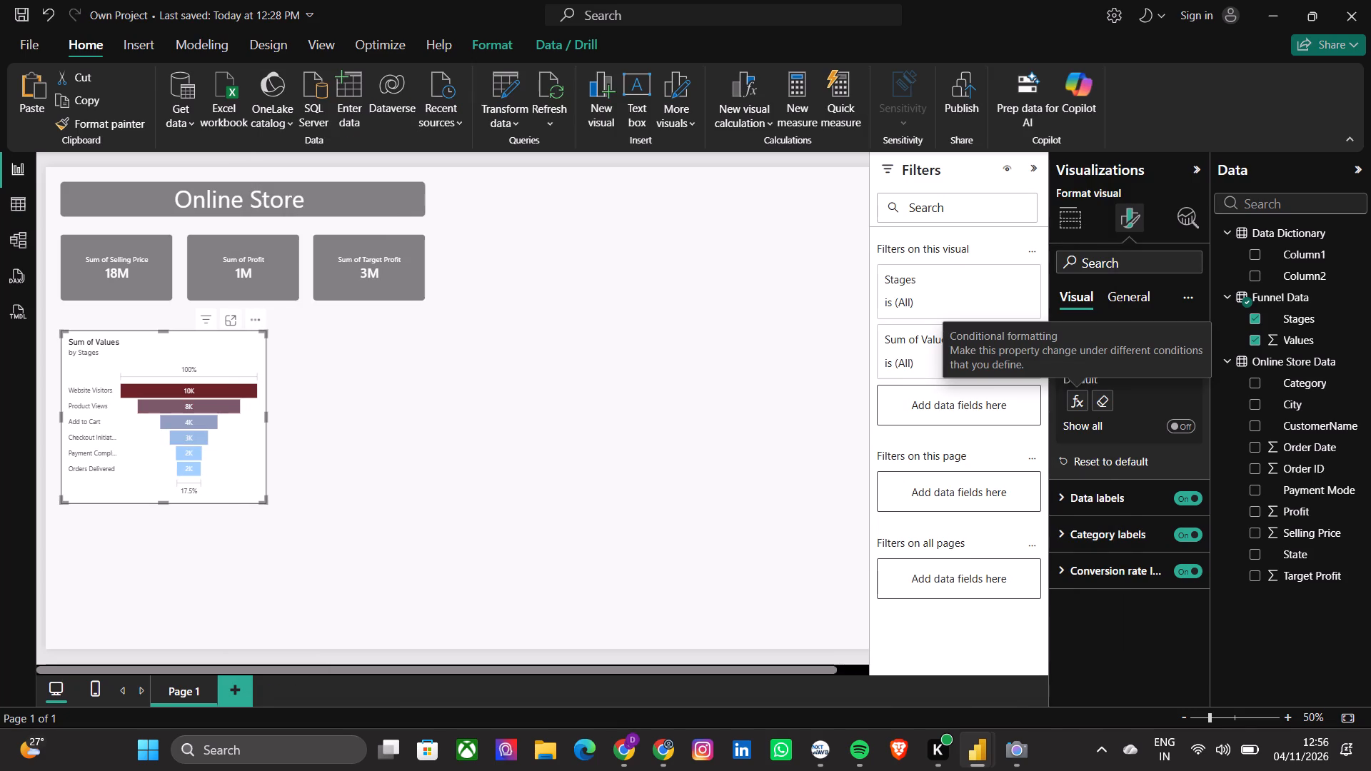
Set the lowest-value colour of the funnel's gradient to the lightest red theme shade.
left_click(1075, 405)
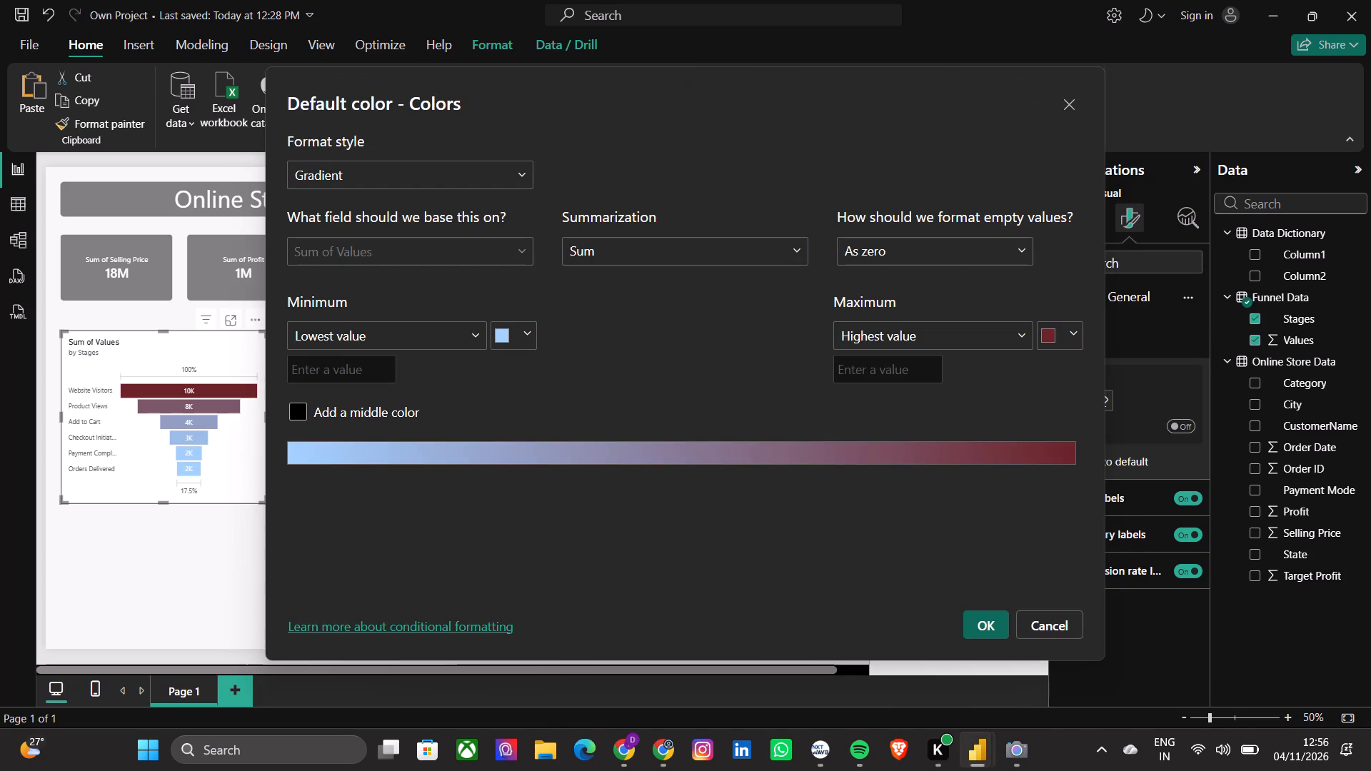
left_click(523, 336)
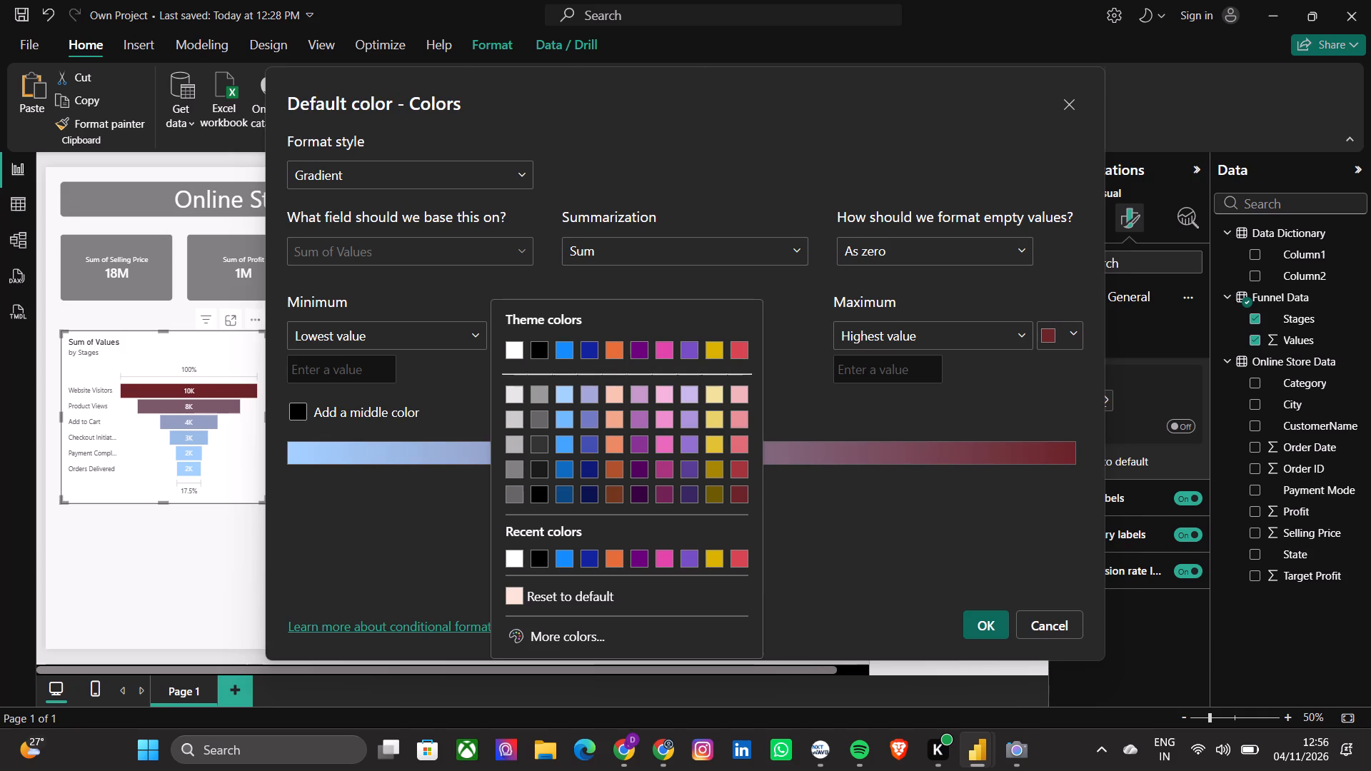
left_click(740, 399)
left_click(975, 623)
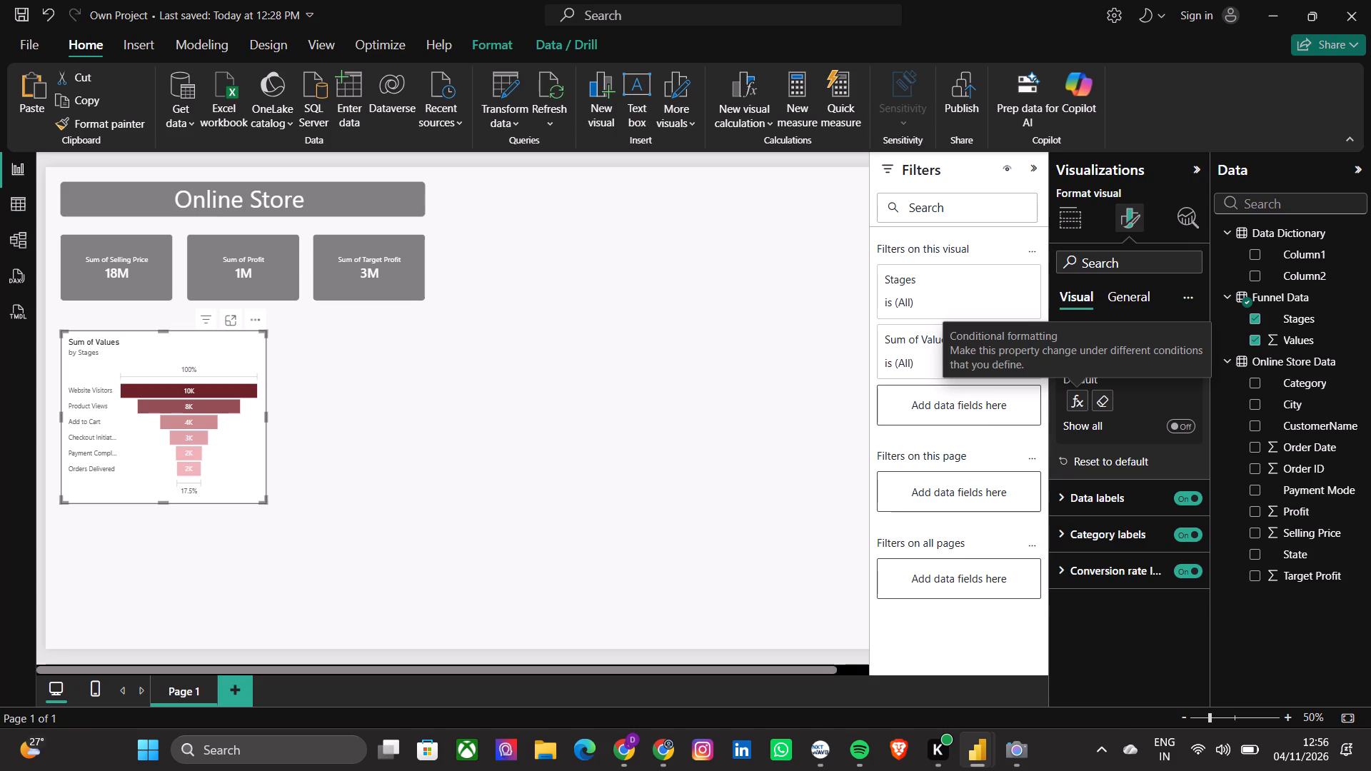
Set the visual border colour of the funnel chart to black.
left_click(1128, 298)
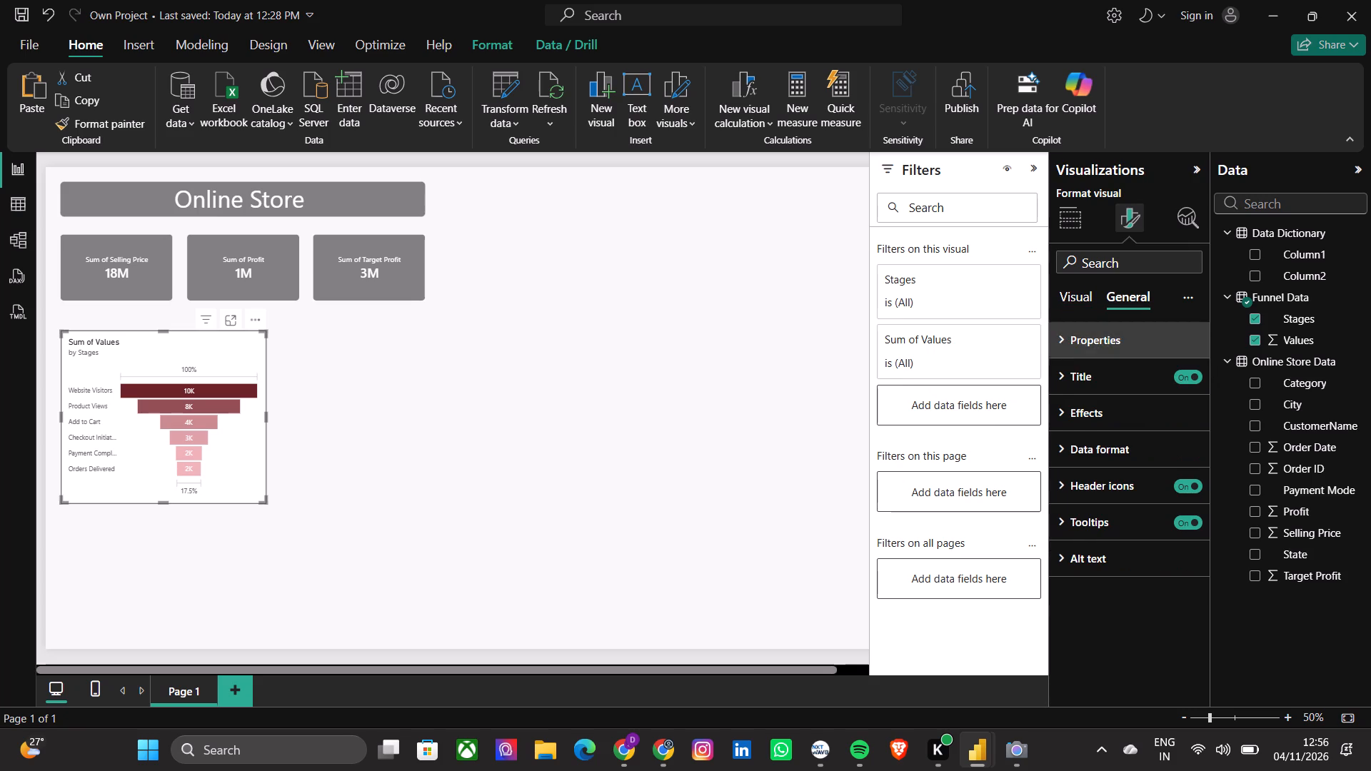
left_click(1104, 403)
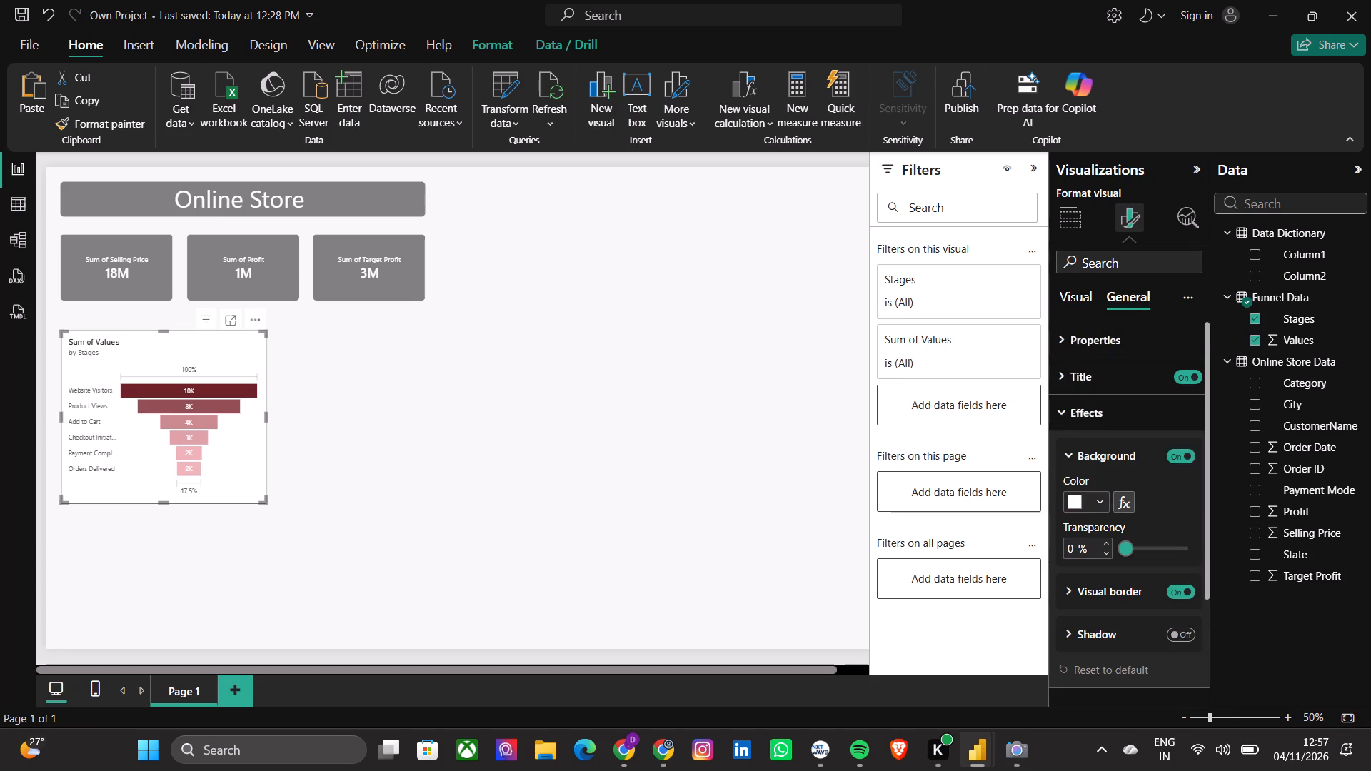
scroll(1127, 535, "down", 3)
left_click(1102, 455)
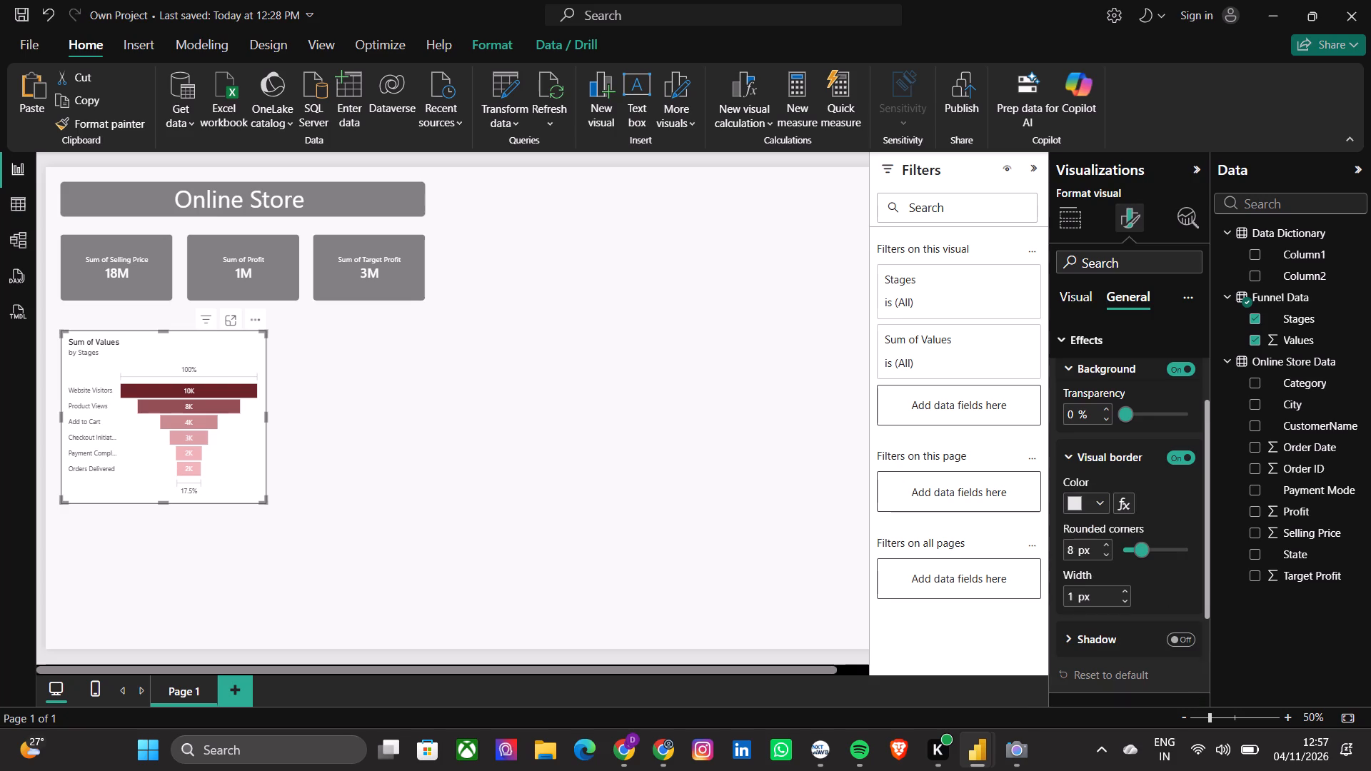
left_click(1102, 455)
scroll(1102, 455, "right", 1)
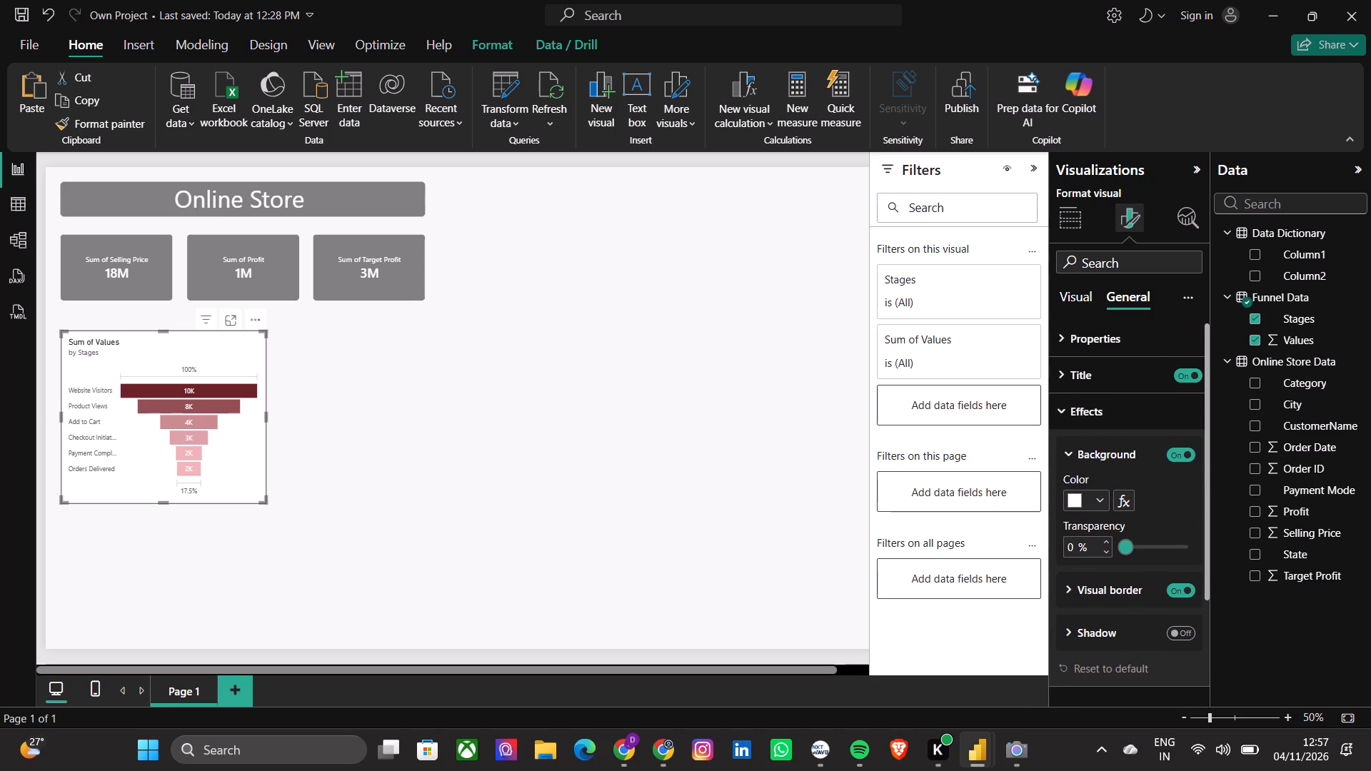
scroll(1102, 455, "right", 1)
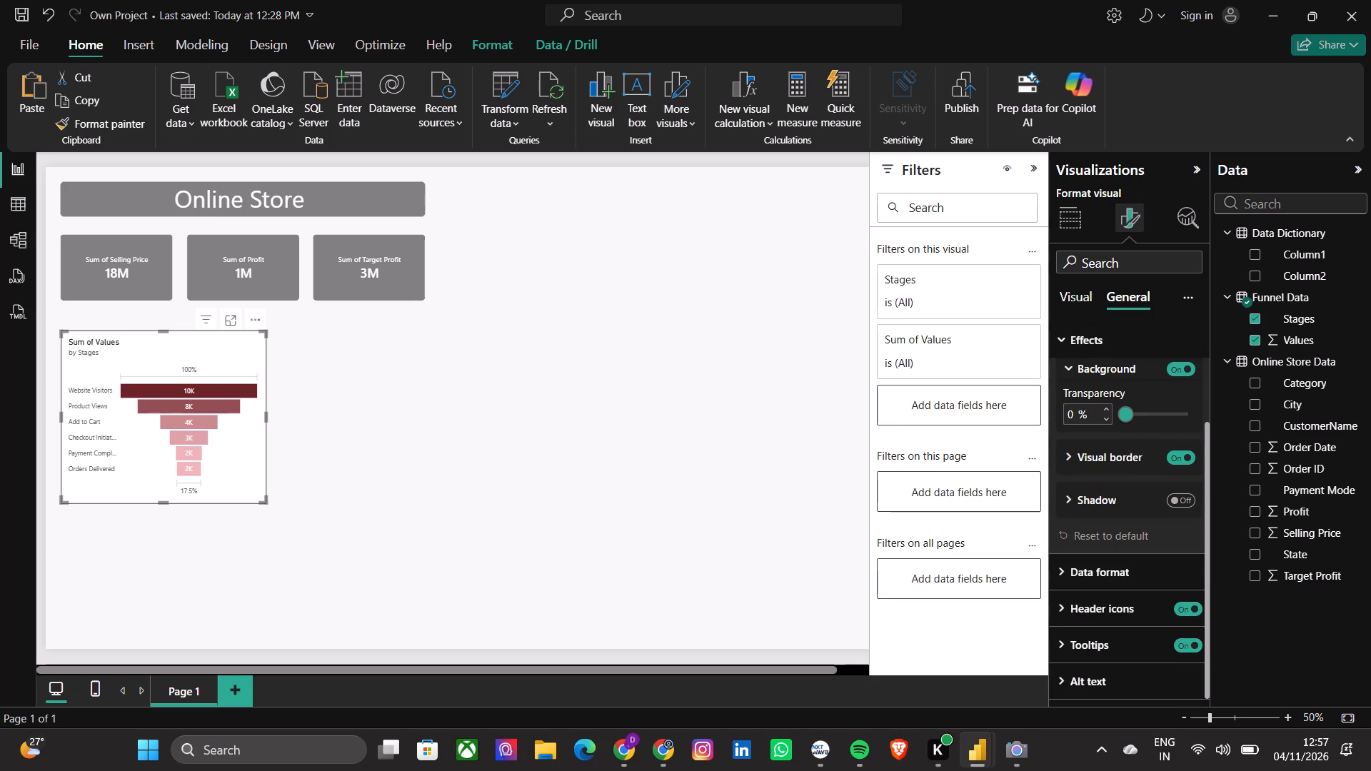
left_click(1086, 457)
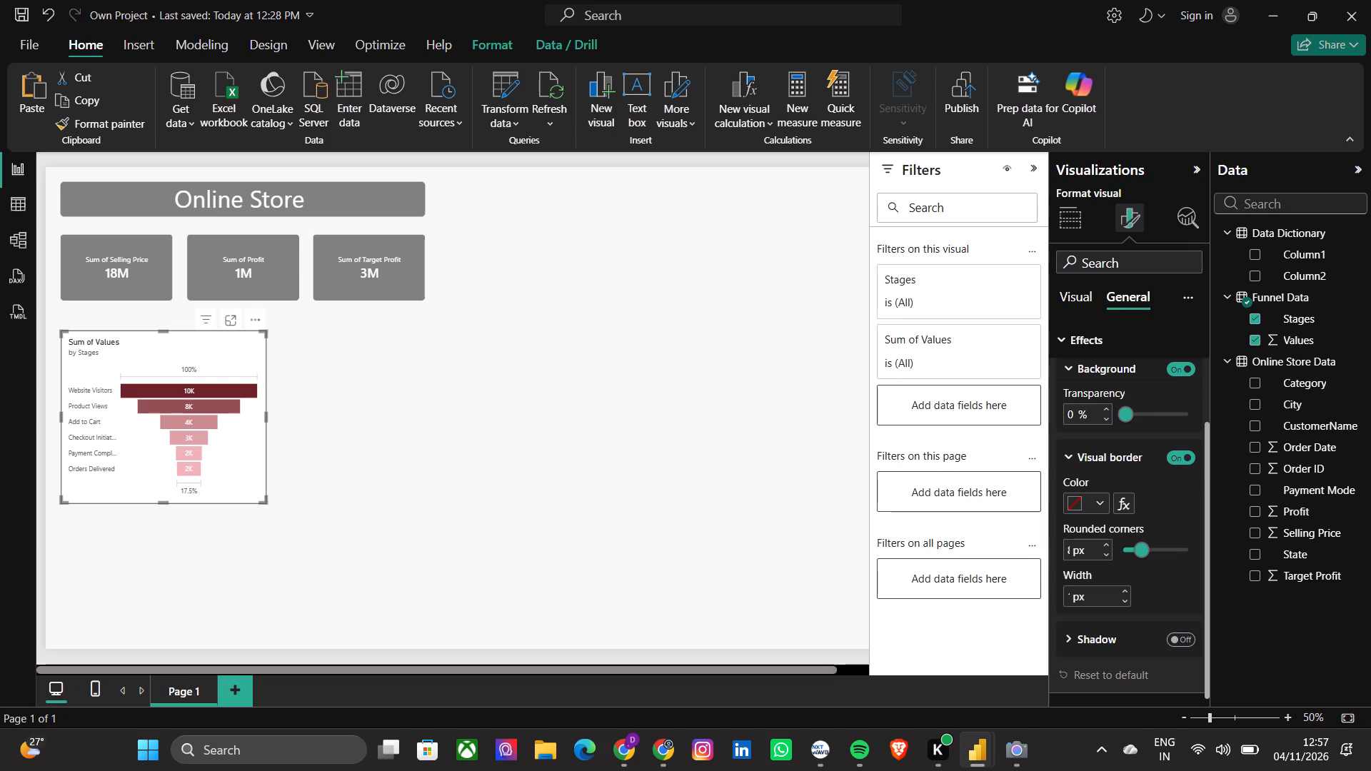
left_click(1098, 509)
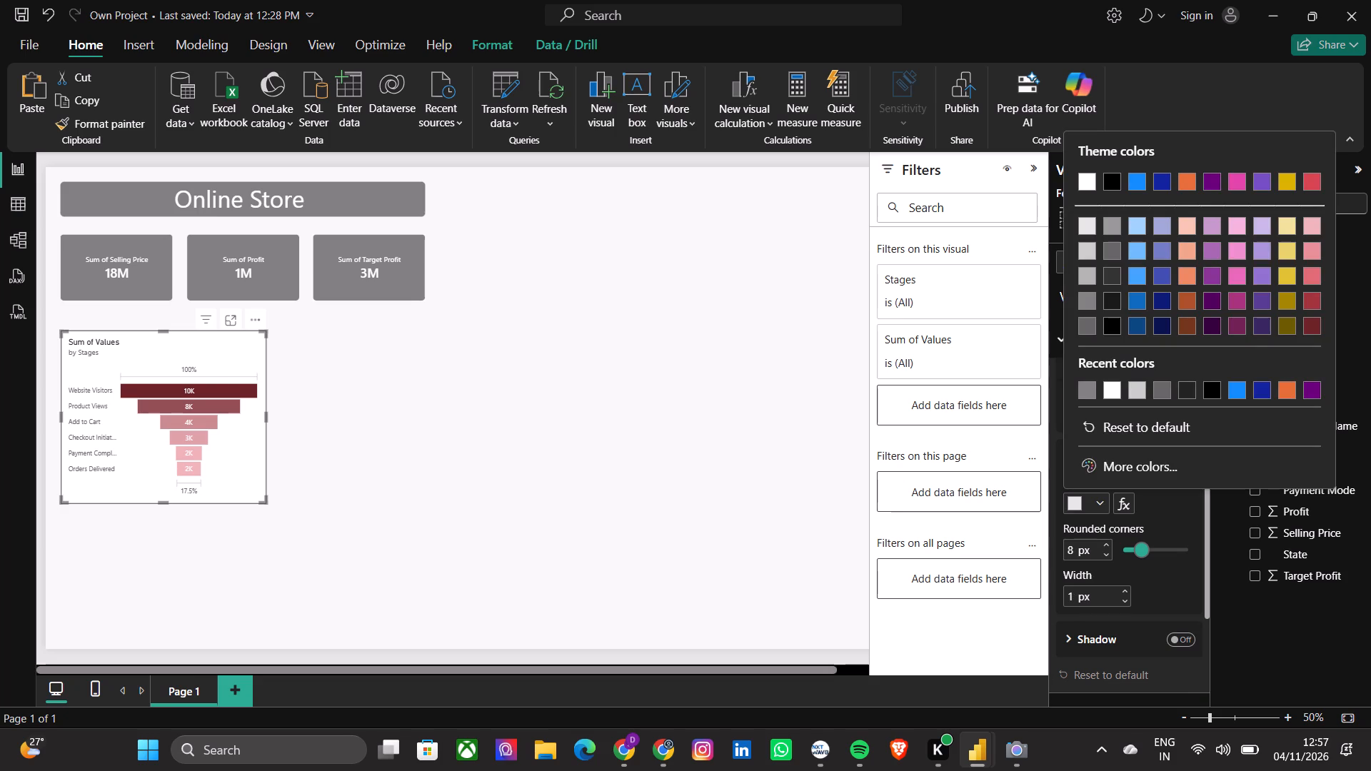
left_click(1210, 394)
left_click(610, 506)
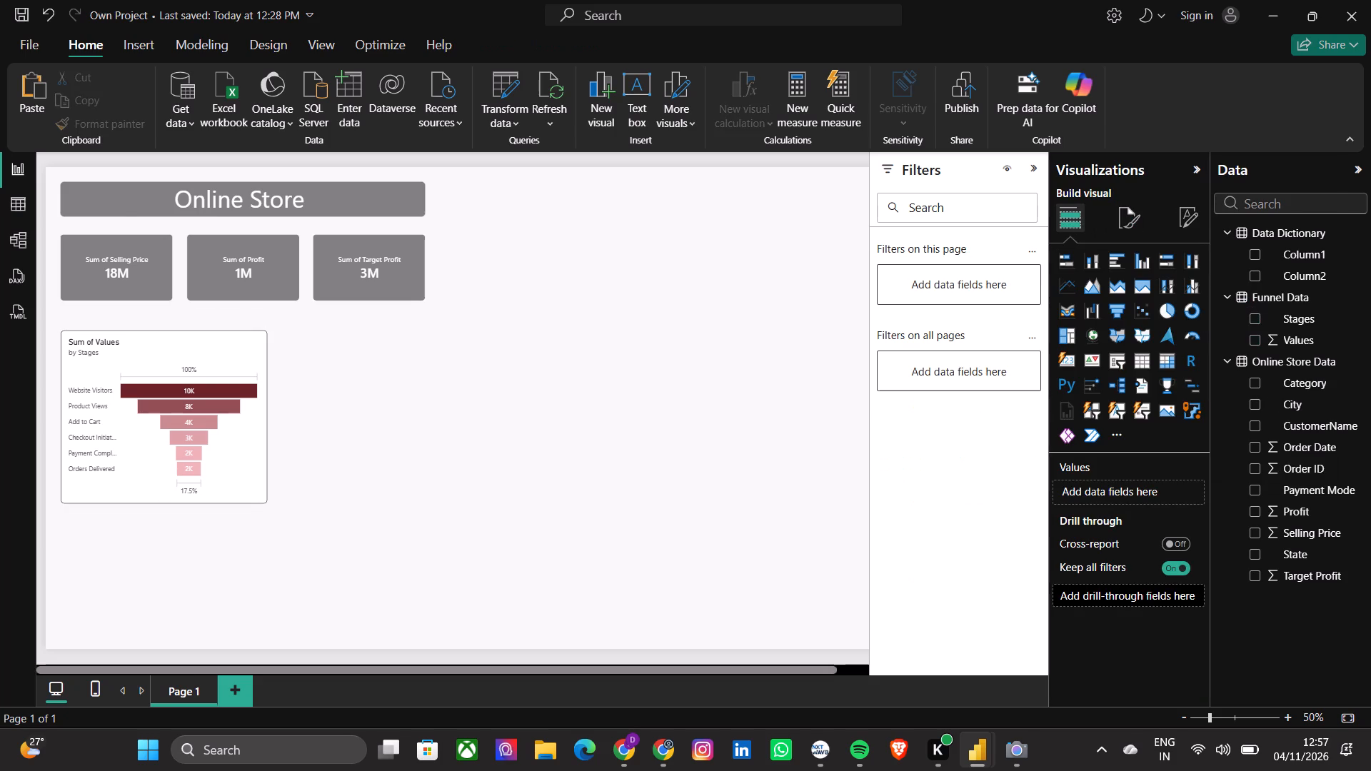
Turn on the visual border of the Sum of Selling Price card and set its colour to black.
left_click(117, 268)
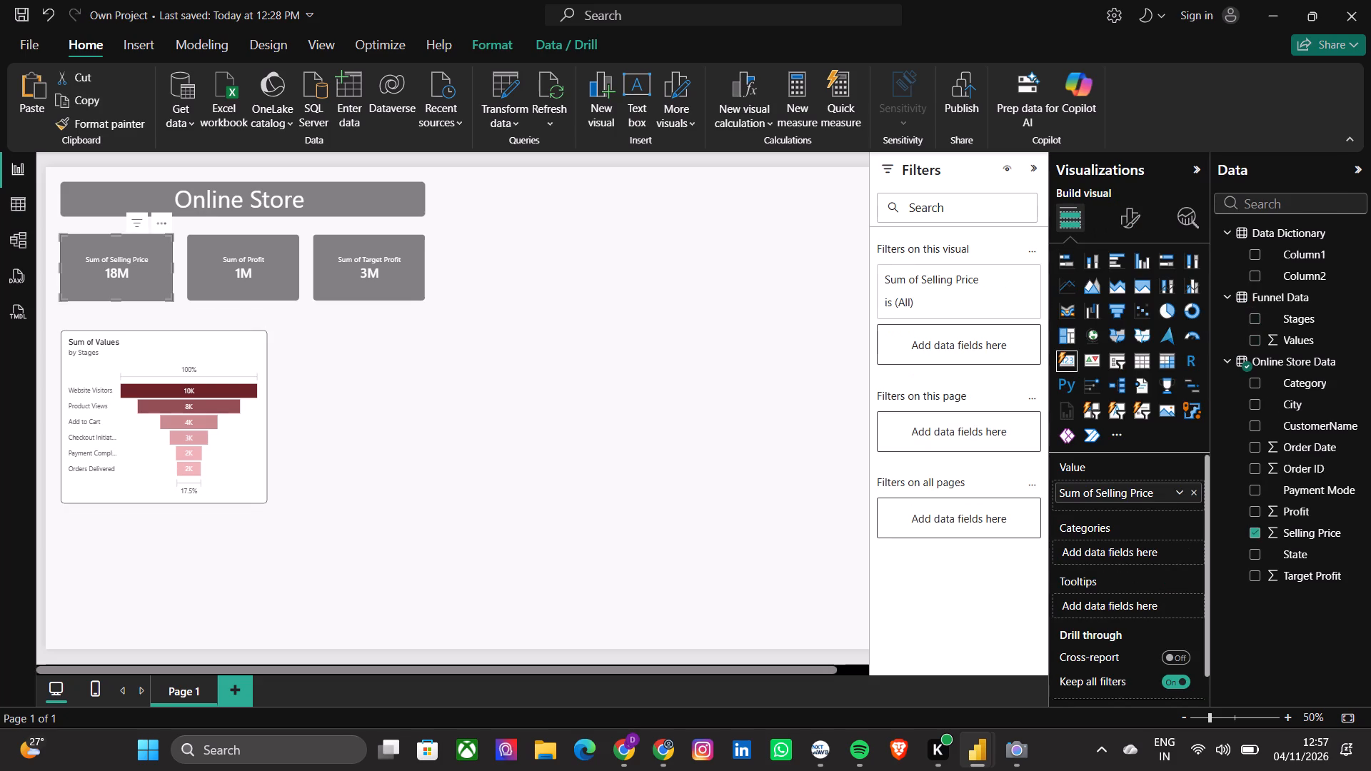
left_click(1134, 211)
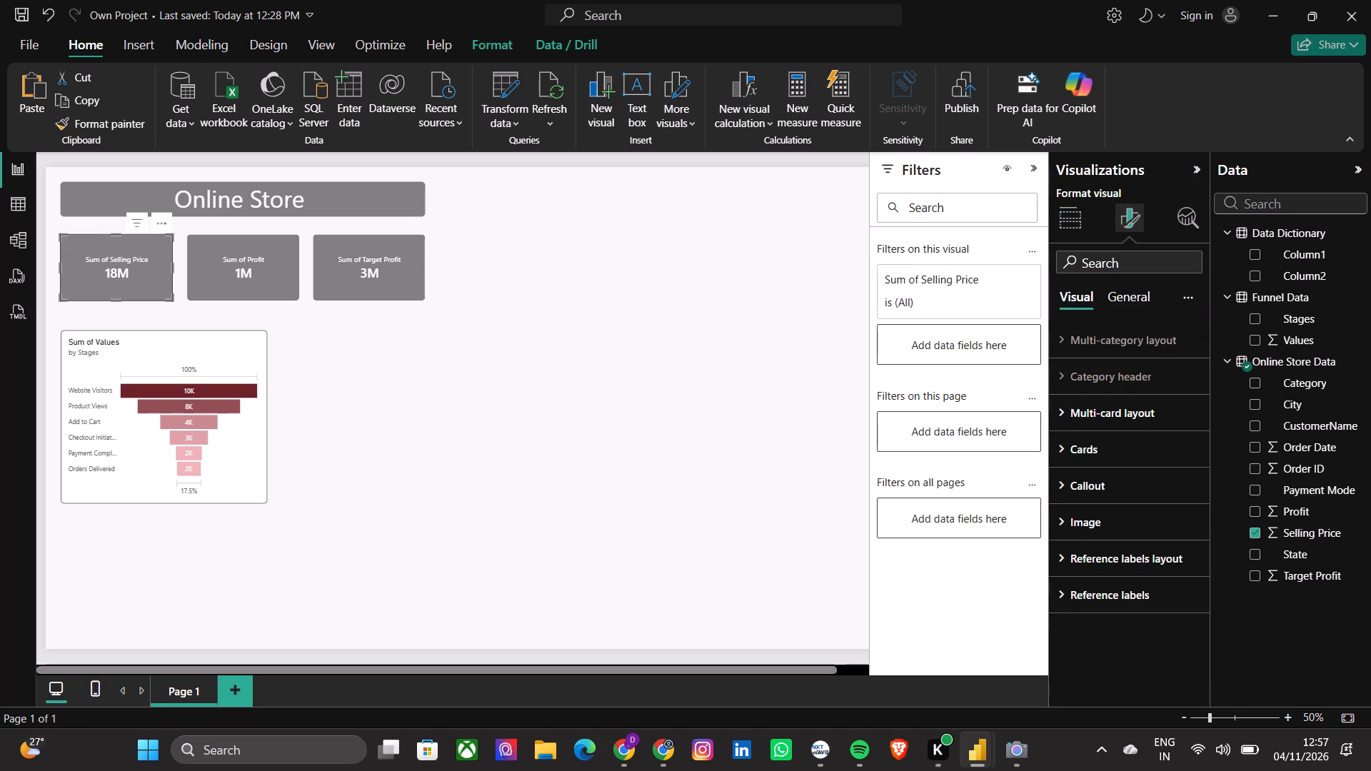
left_click(1139, 308)
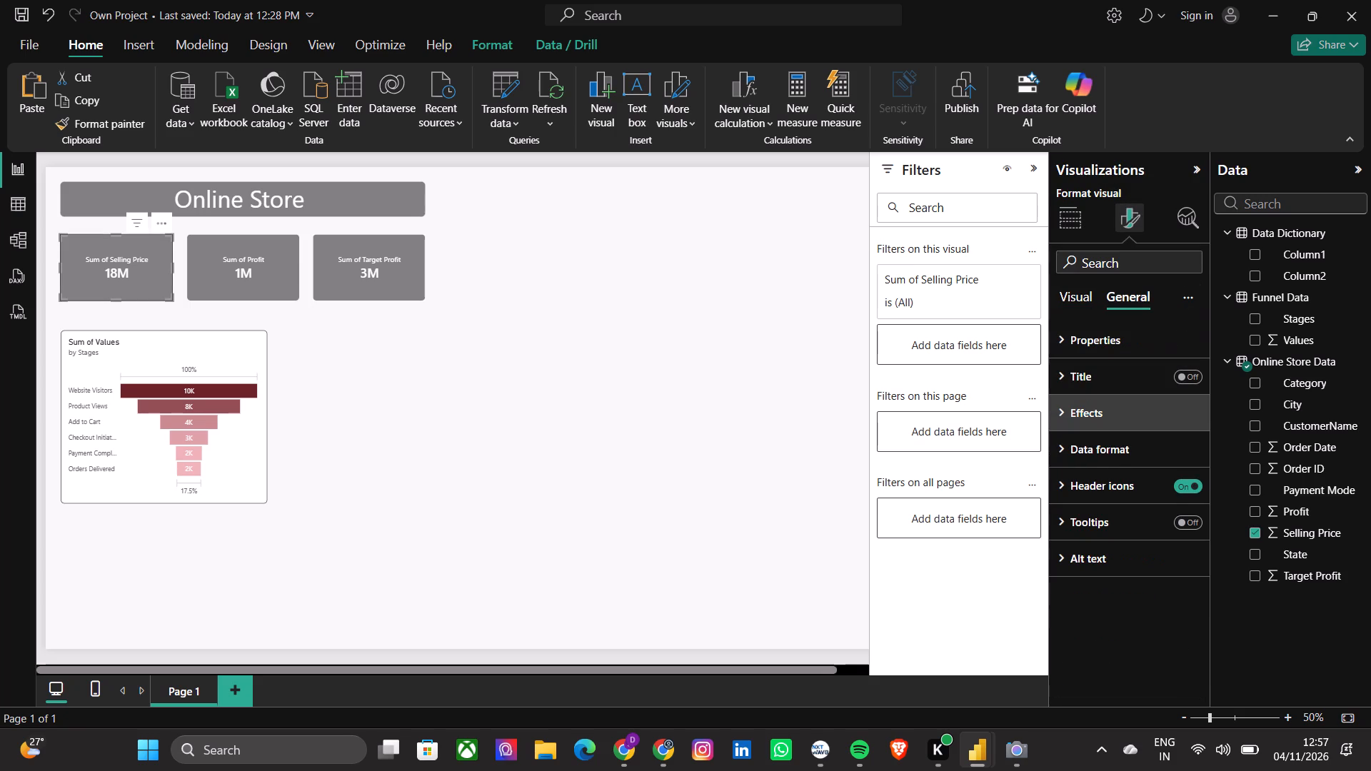
left_click(1112, 411)
scroll(1117, 486, "down", 1)
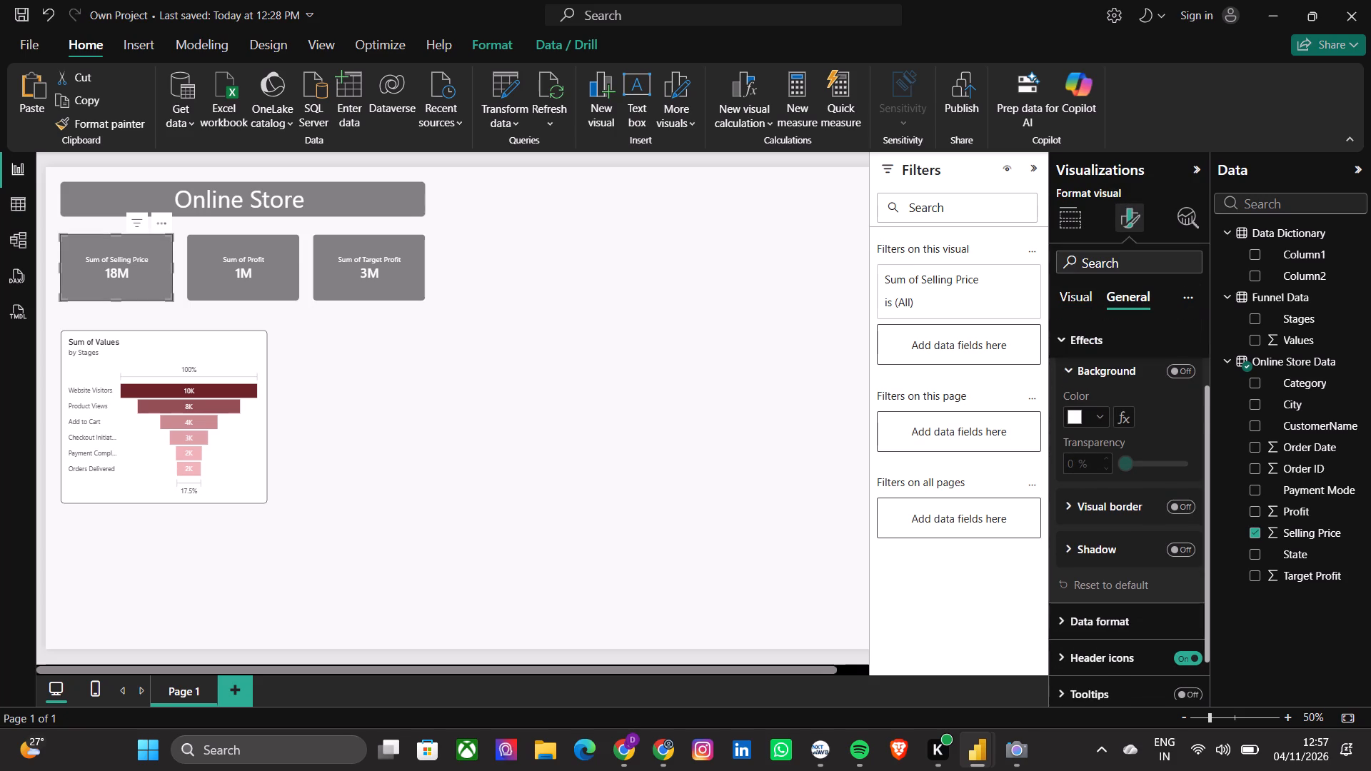
left_click(1183, 510)
left_click(1136, 510)
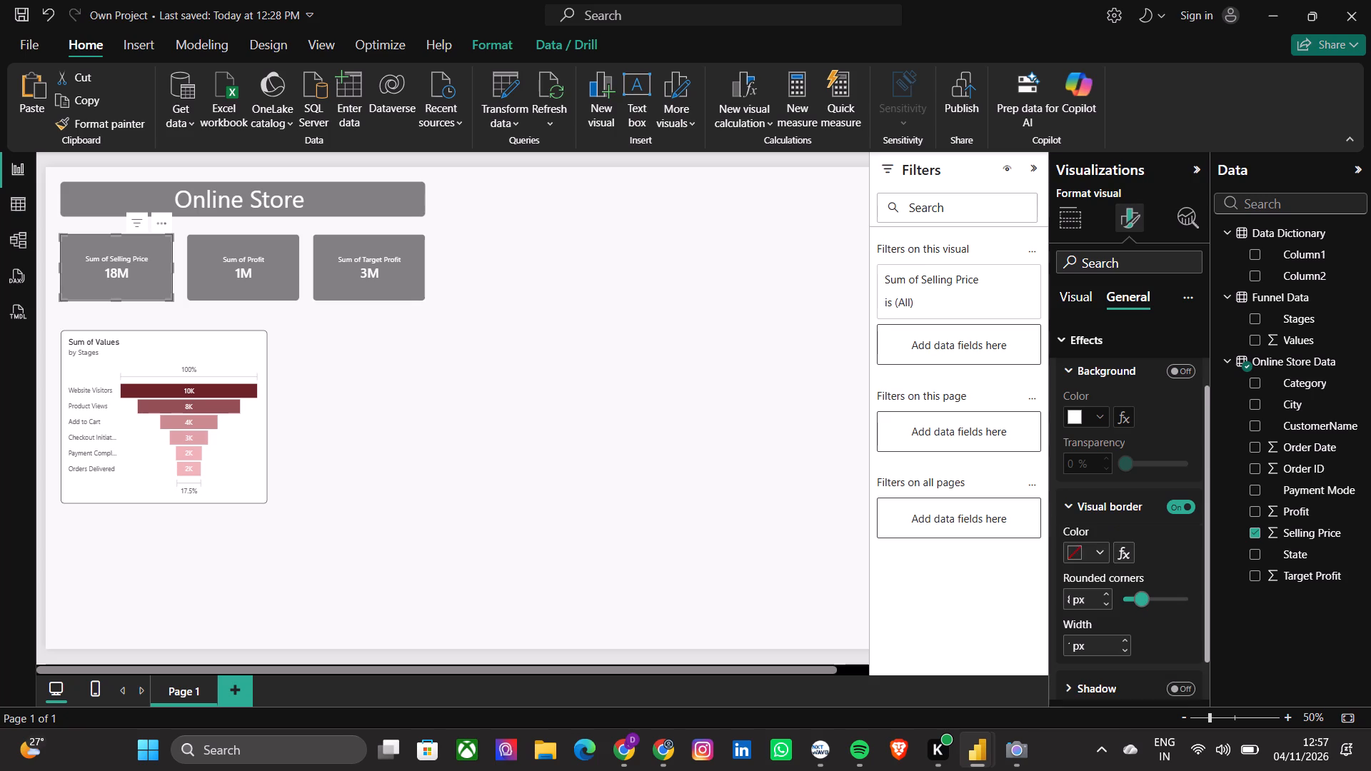
left_click(1103, 550)
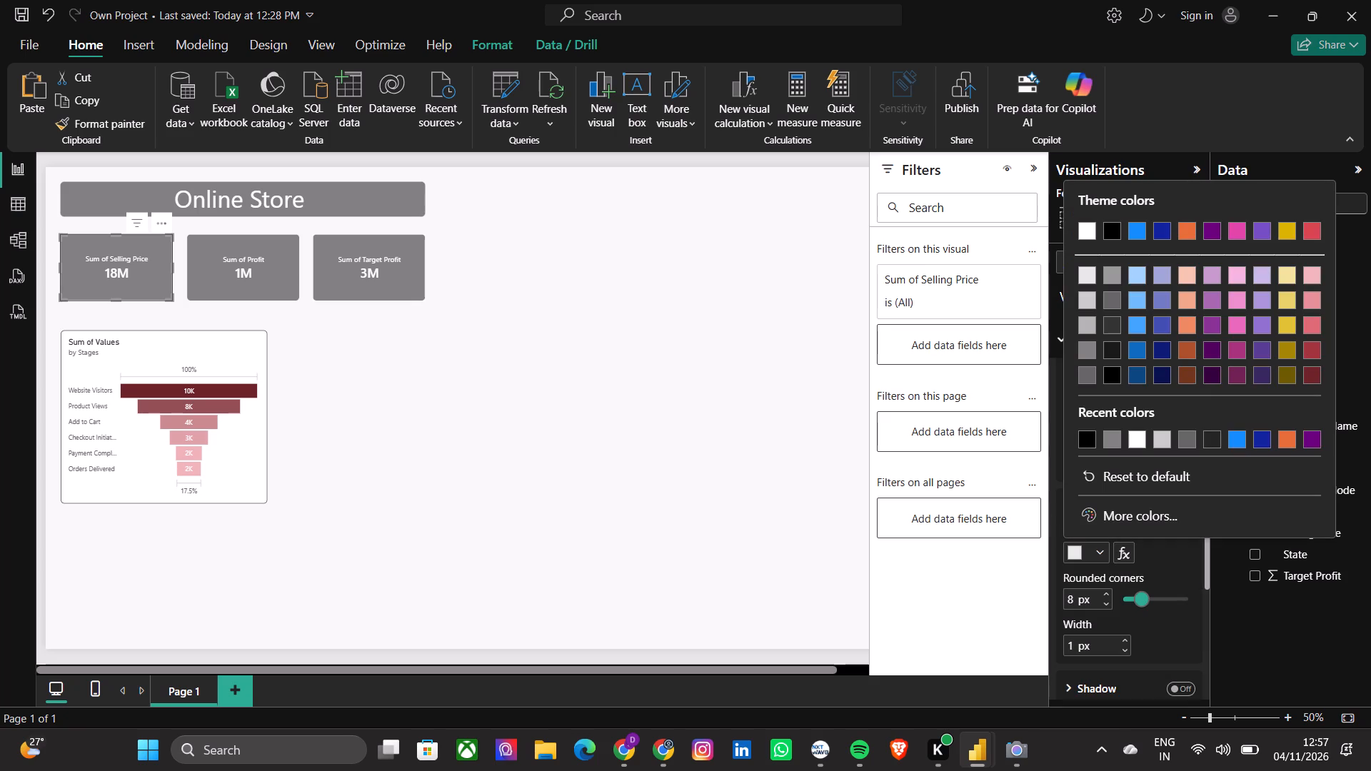
left_click(1090, 442)
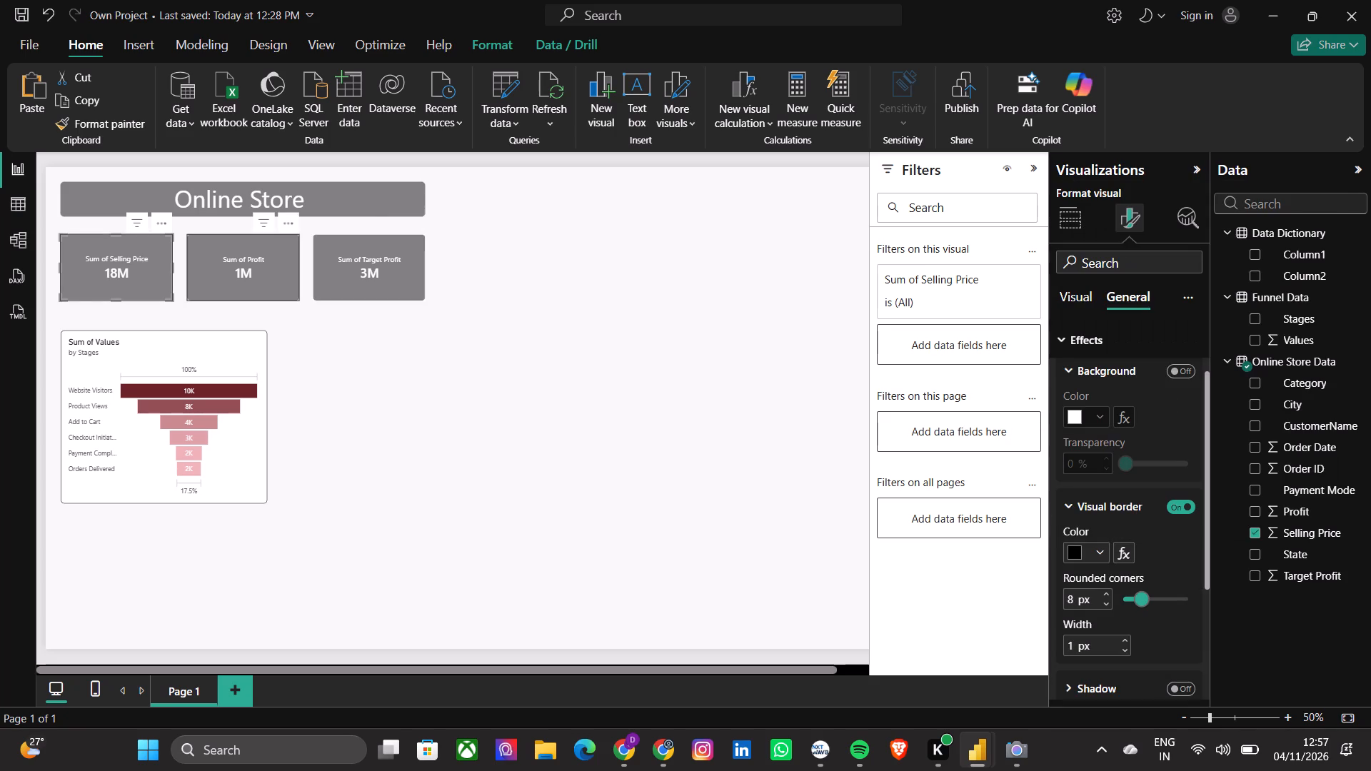
Turn on the visual border of the Sum of Profit card and set its colour to black.
left_click(276, 277)
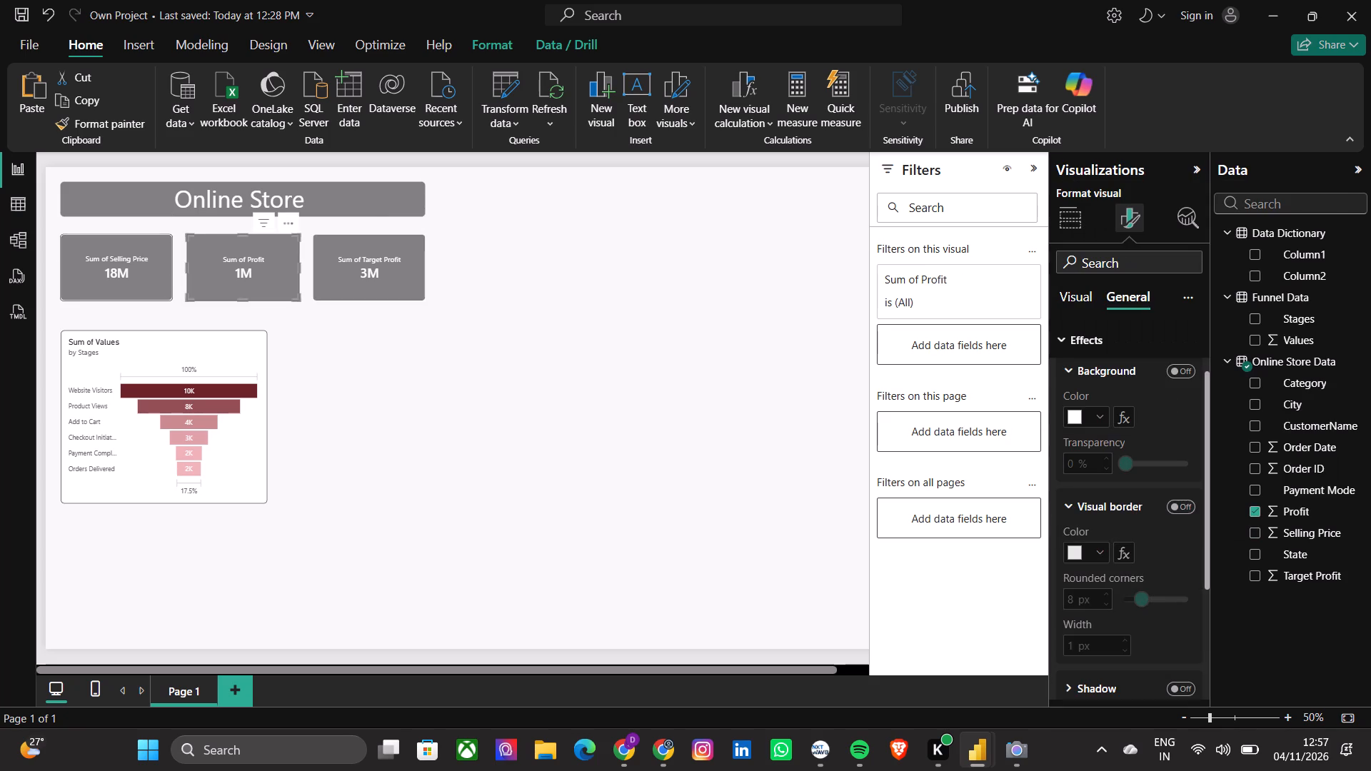
left_click(1178, 511)
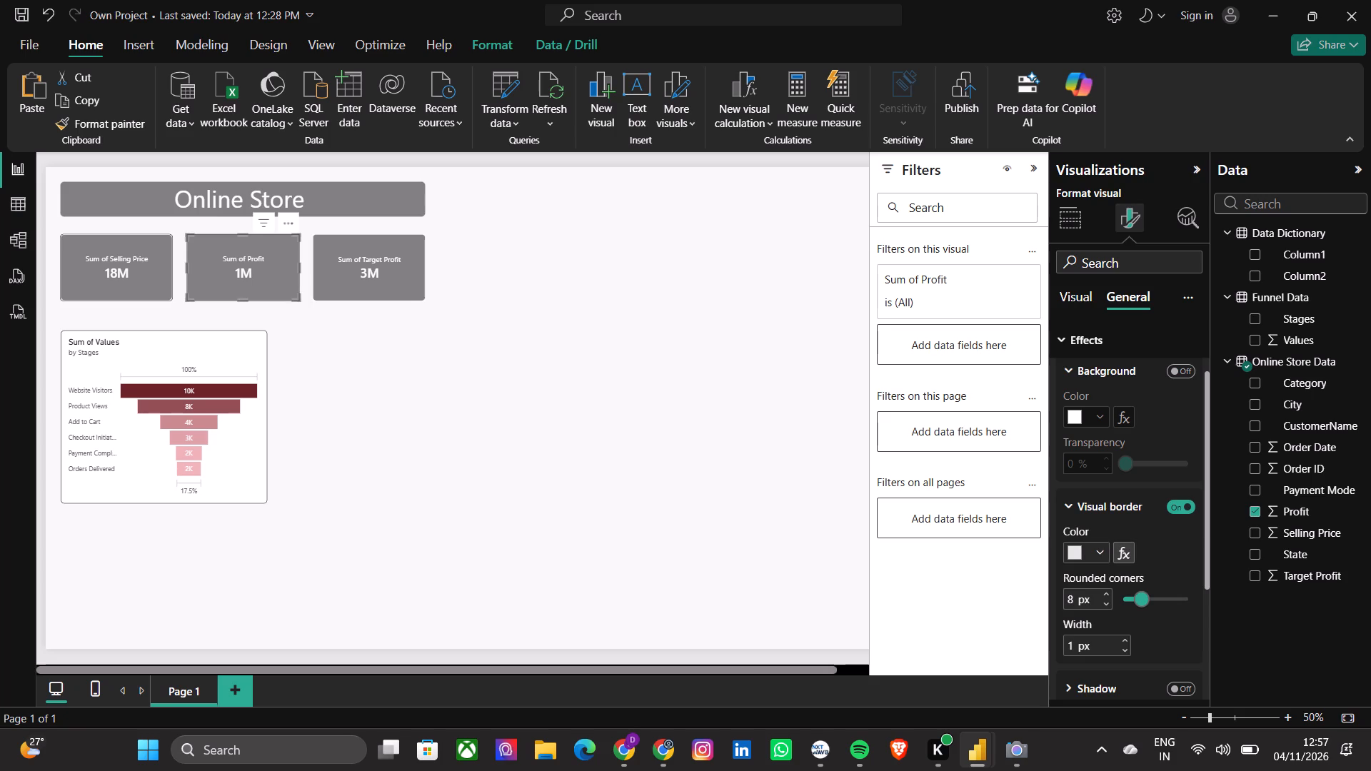
left_click(1100, 561)
left_click(1093, 440)
Turn on the visual border of the Sum of Target Profit card and set its colour to black.
left_click(351, 260)
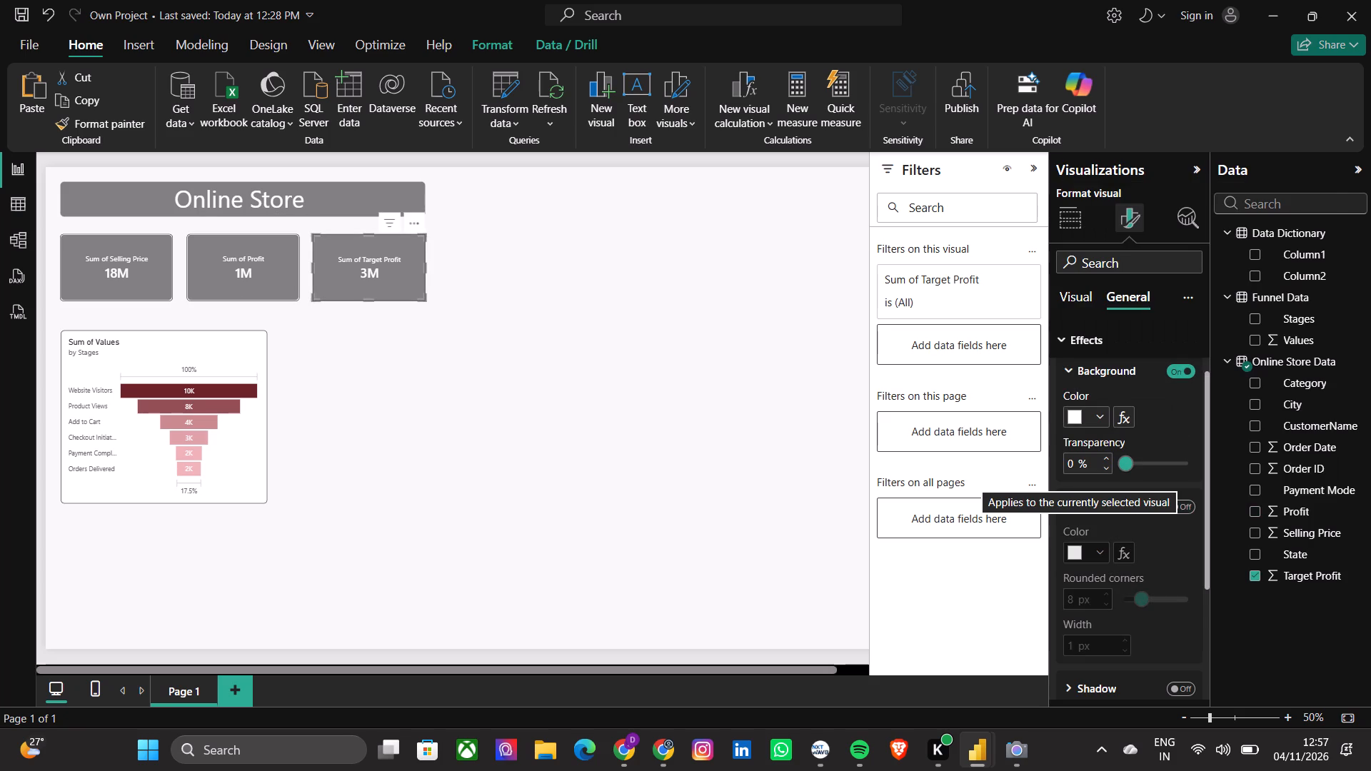
left_click(1090, 553)
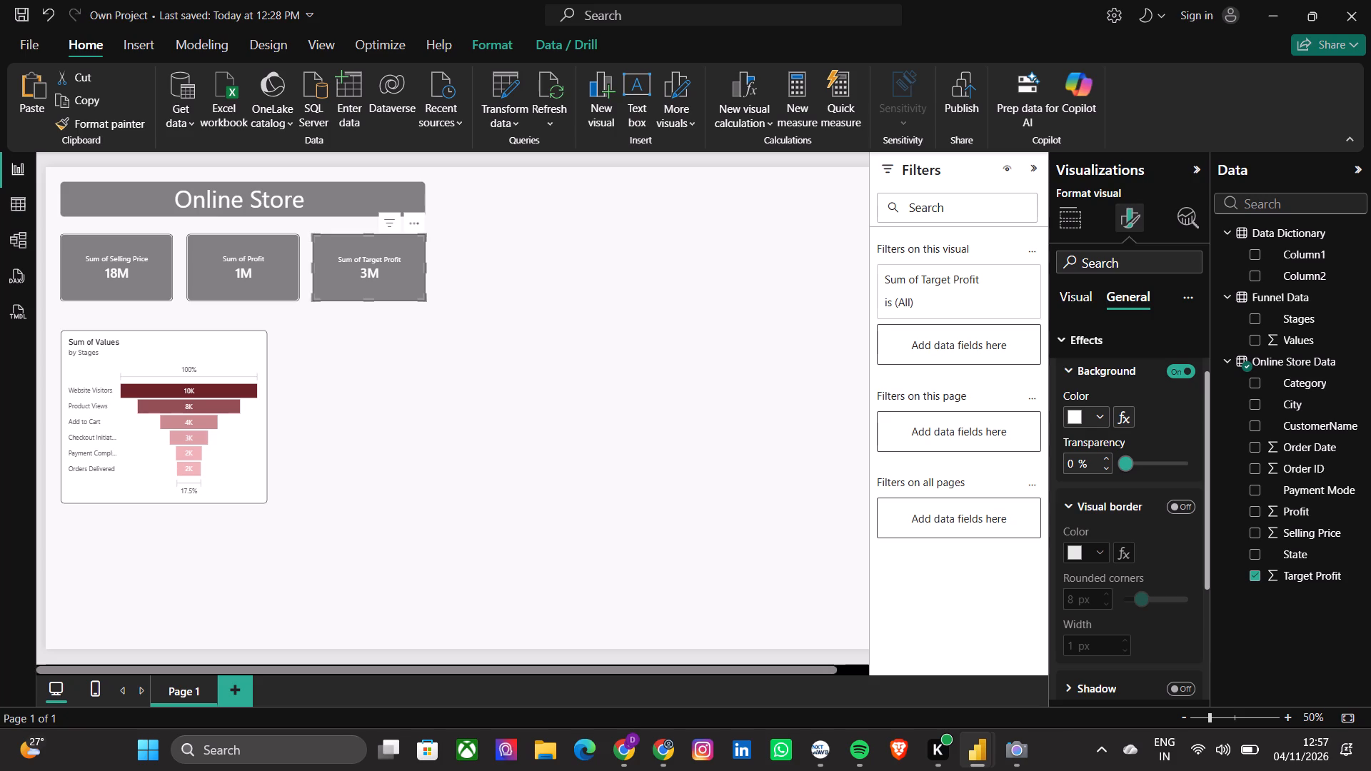
left_click(1170, 509)
left_click(1093, 553)
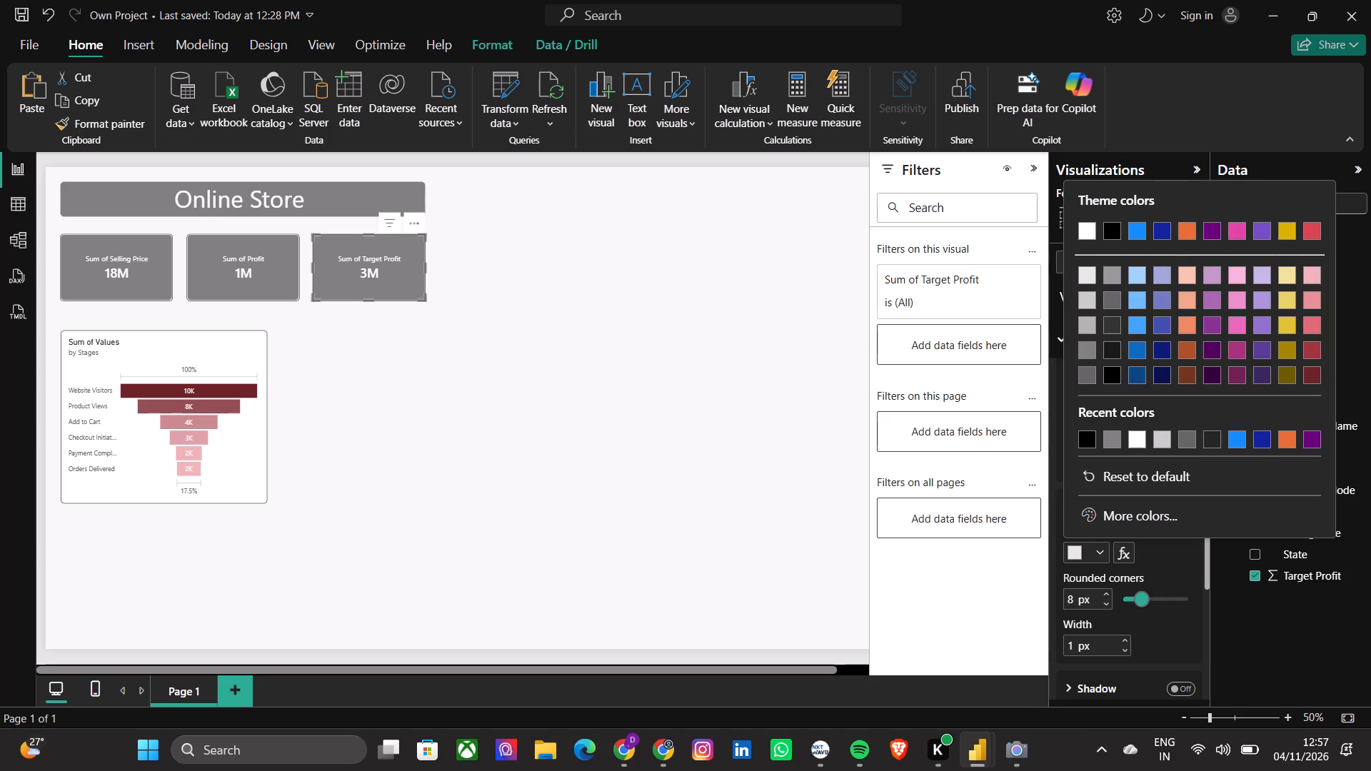
left_click(1085, 444)
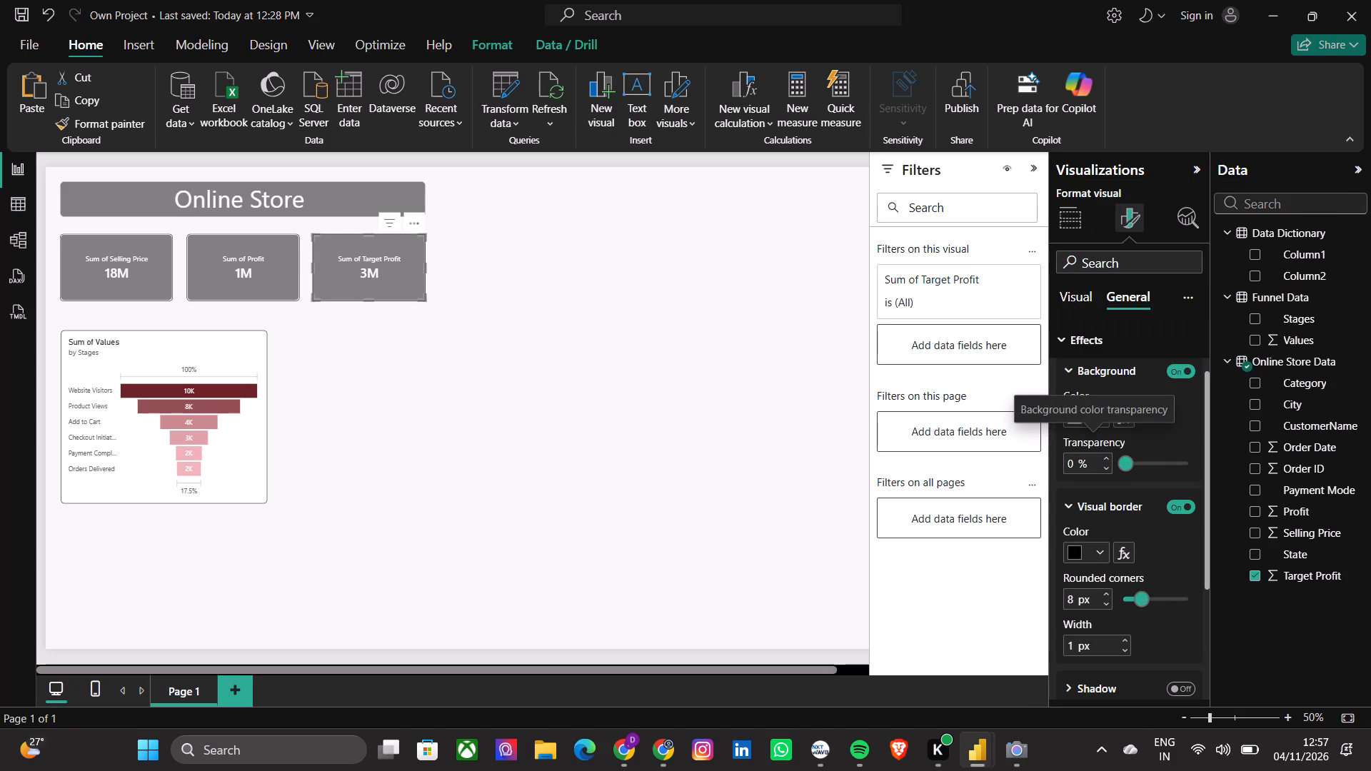
Set the visual border colour of the Online Store title text box to black.
left_click(349, 193)
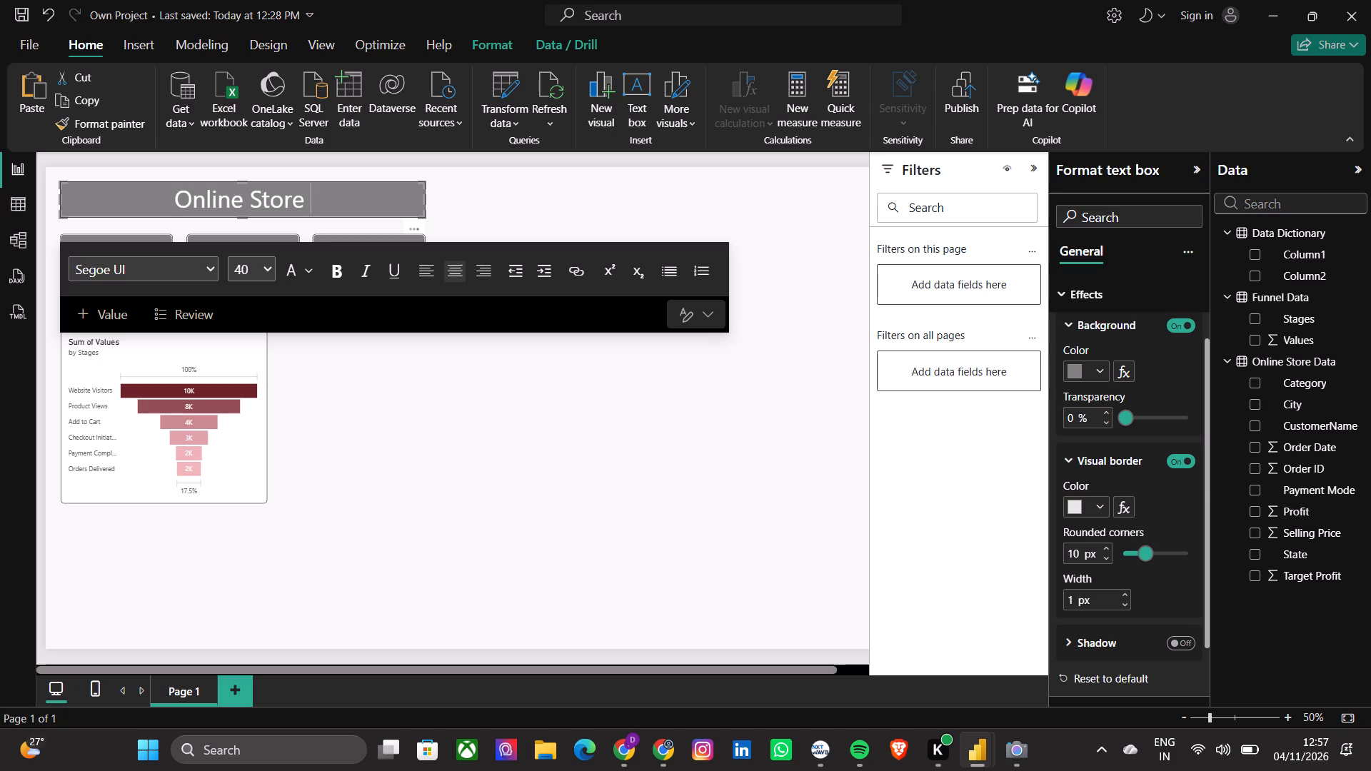
left_click(1096, 508)
left_click(1088, 396)
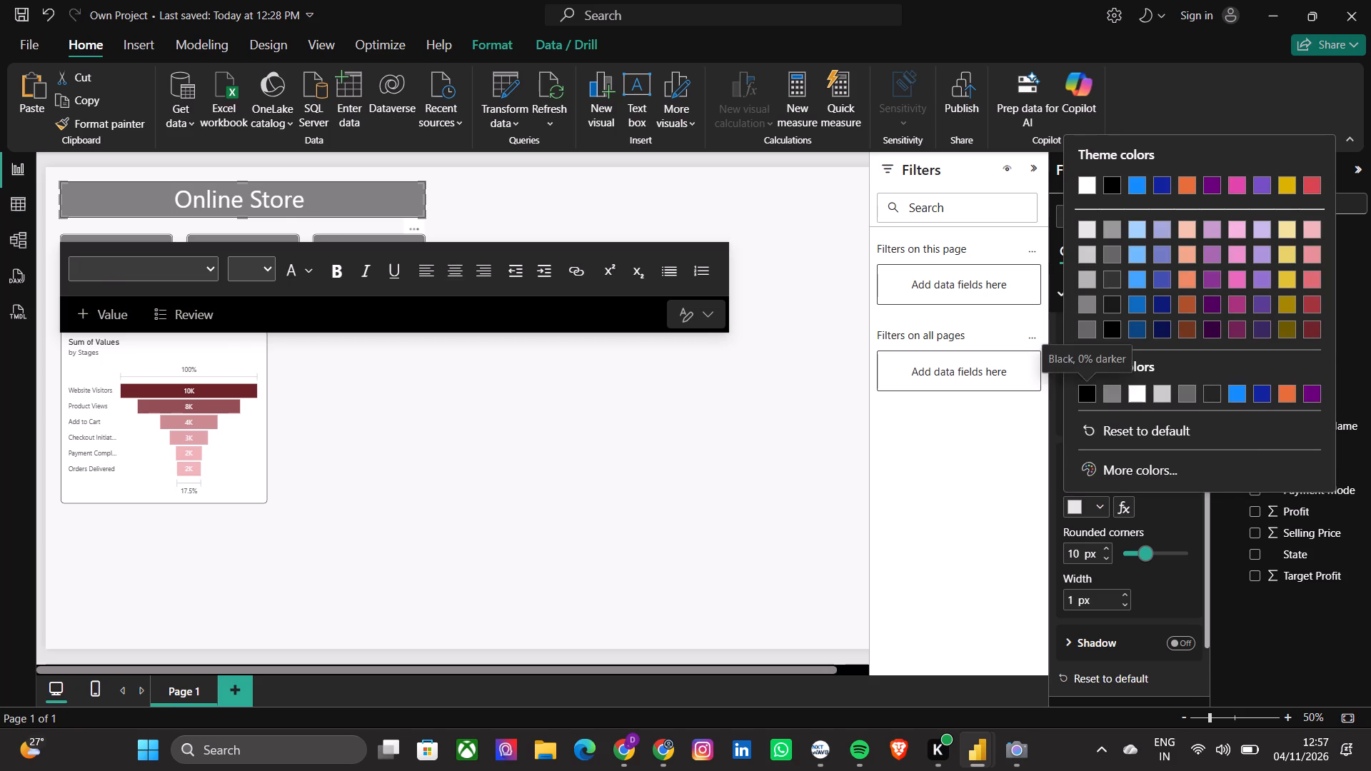
left_click(934, 480)
left_click(701, 493)
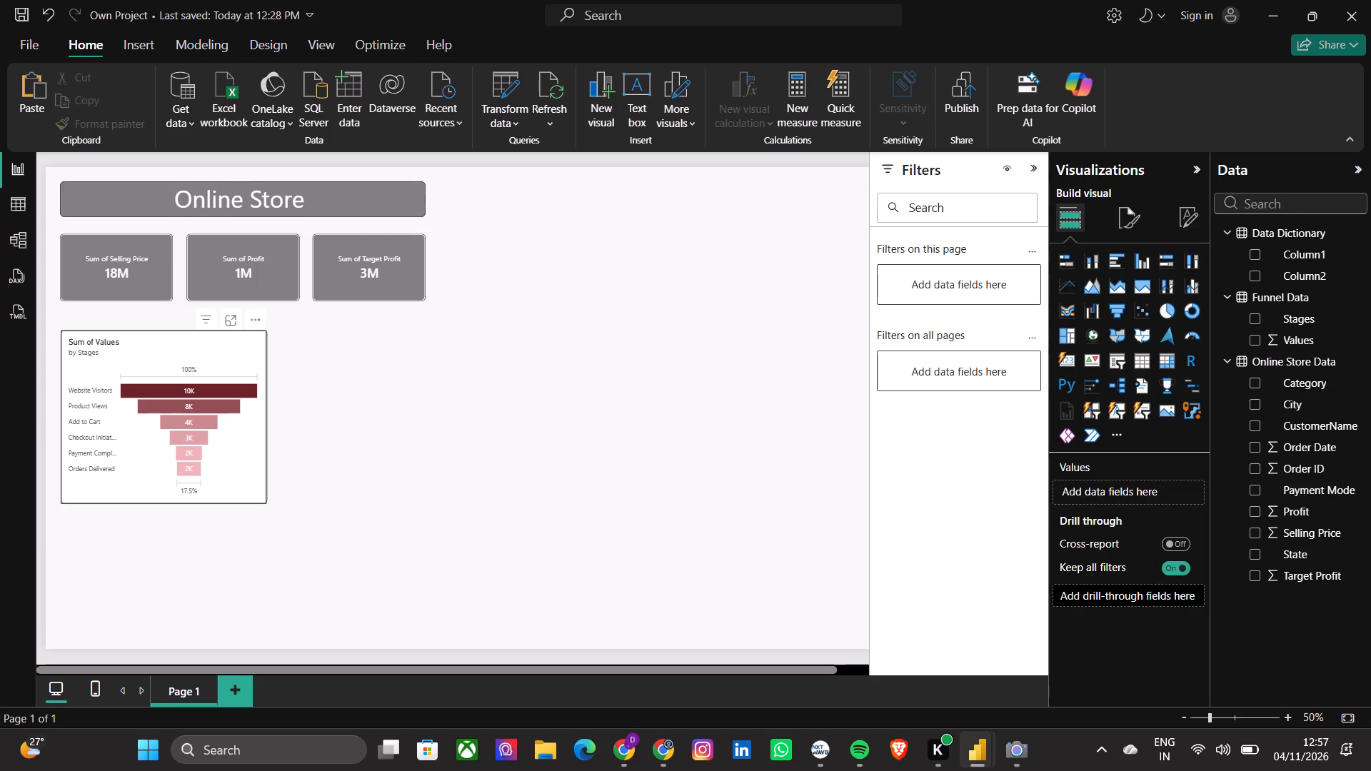
Move the funnel chart slightly up, closer to the row of cards.
left_click_drag(150, 361, 150, 348)
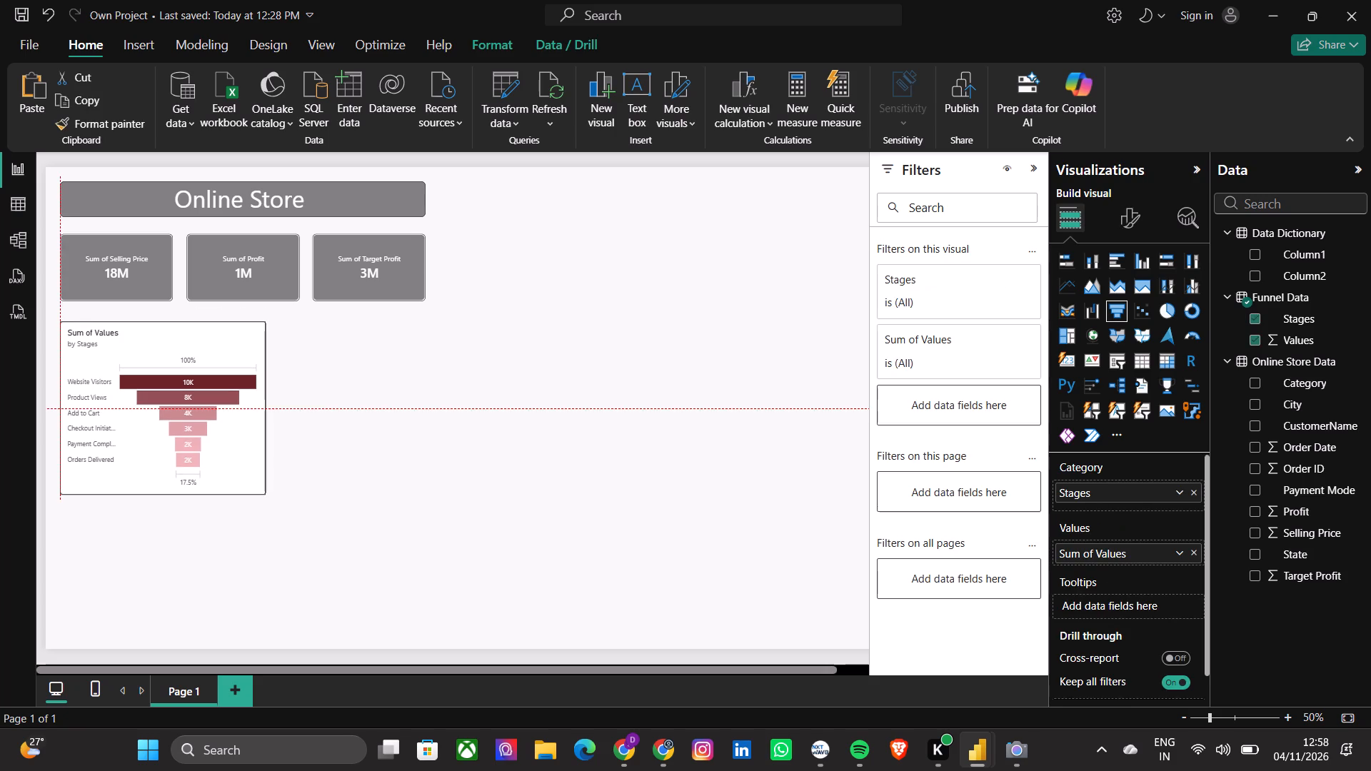
left_click_drag(150, 348, 150, 347)
left_click_drag(150, 347, 150, 348)
left_click(479, 417)
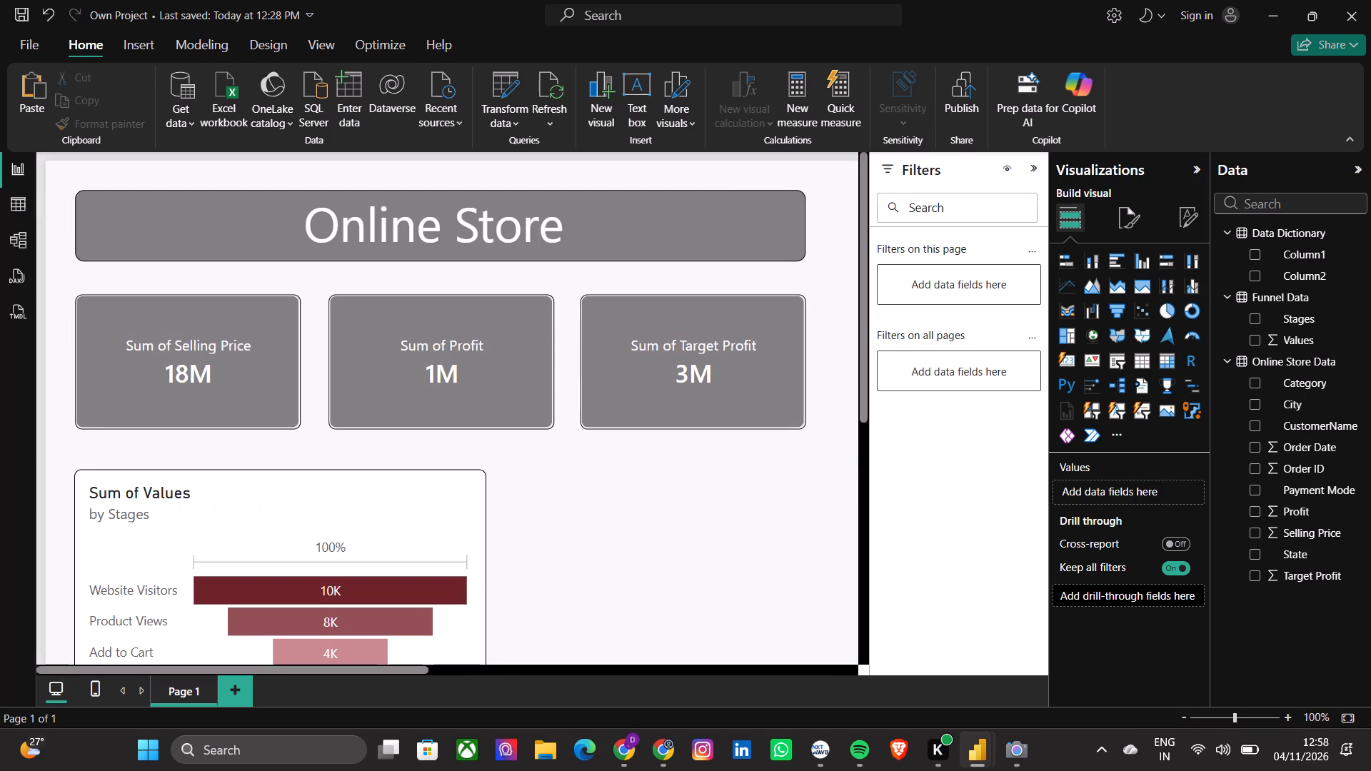
Collapse the Filters pane to give the report page more room.
triple_click(1181, 718)
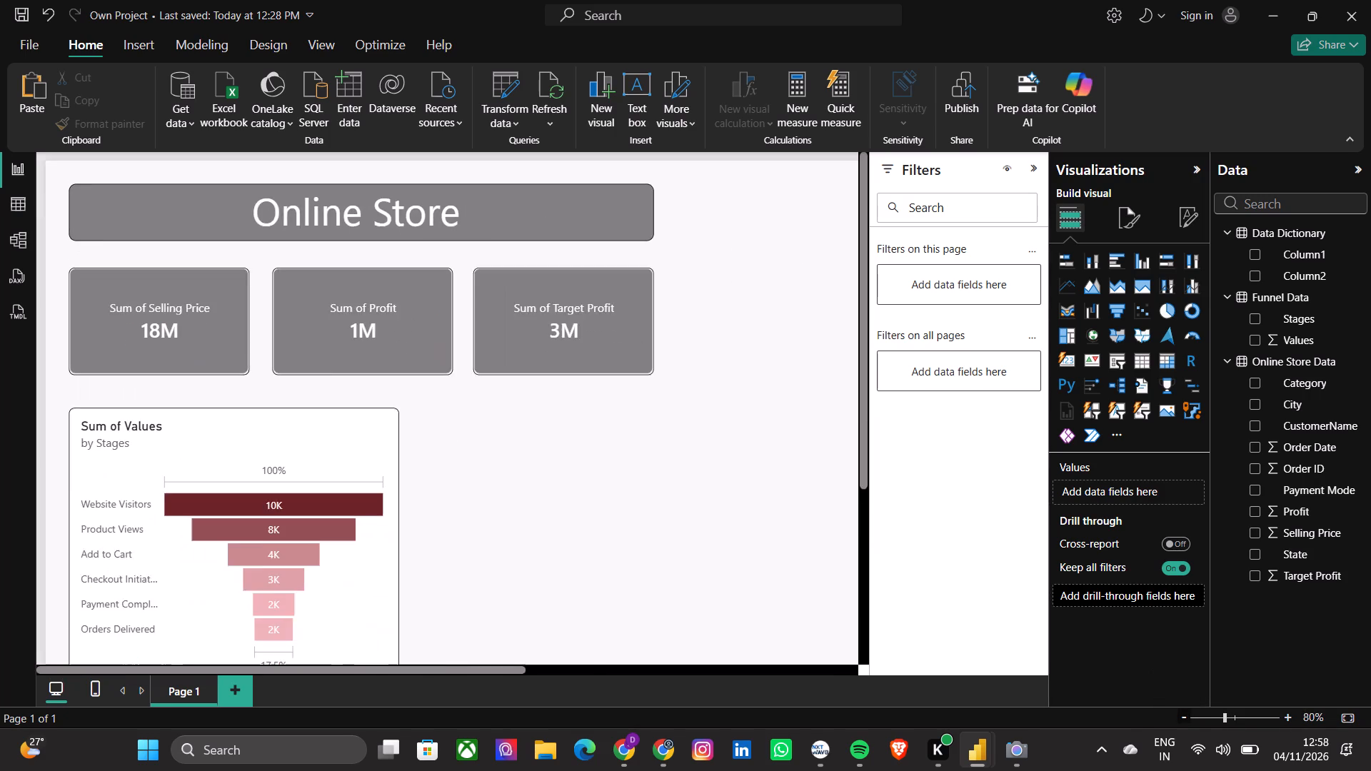
left_click(1181, 718)
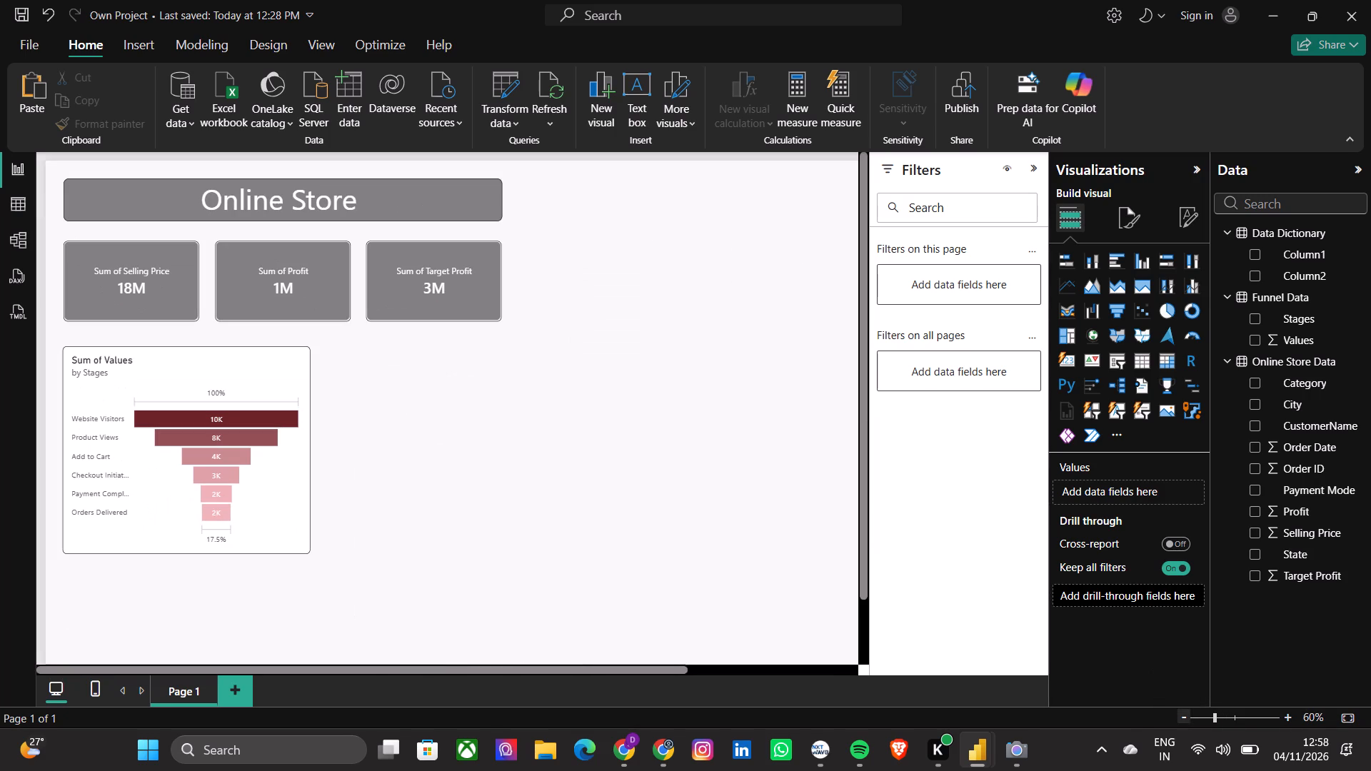
left_click(1181, 718)
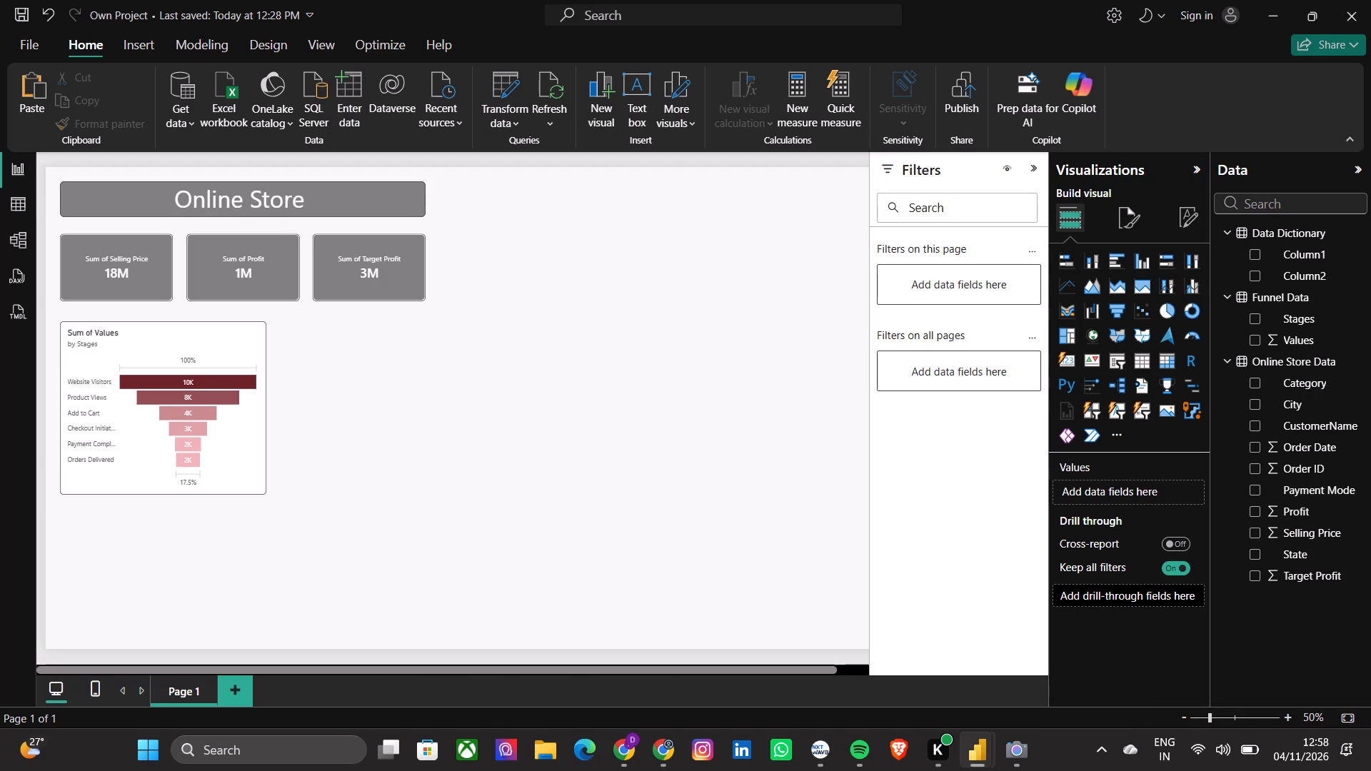
left_click(1035, 168)
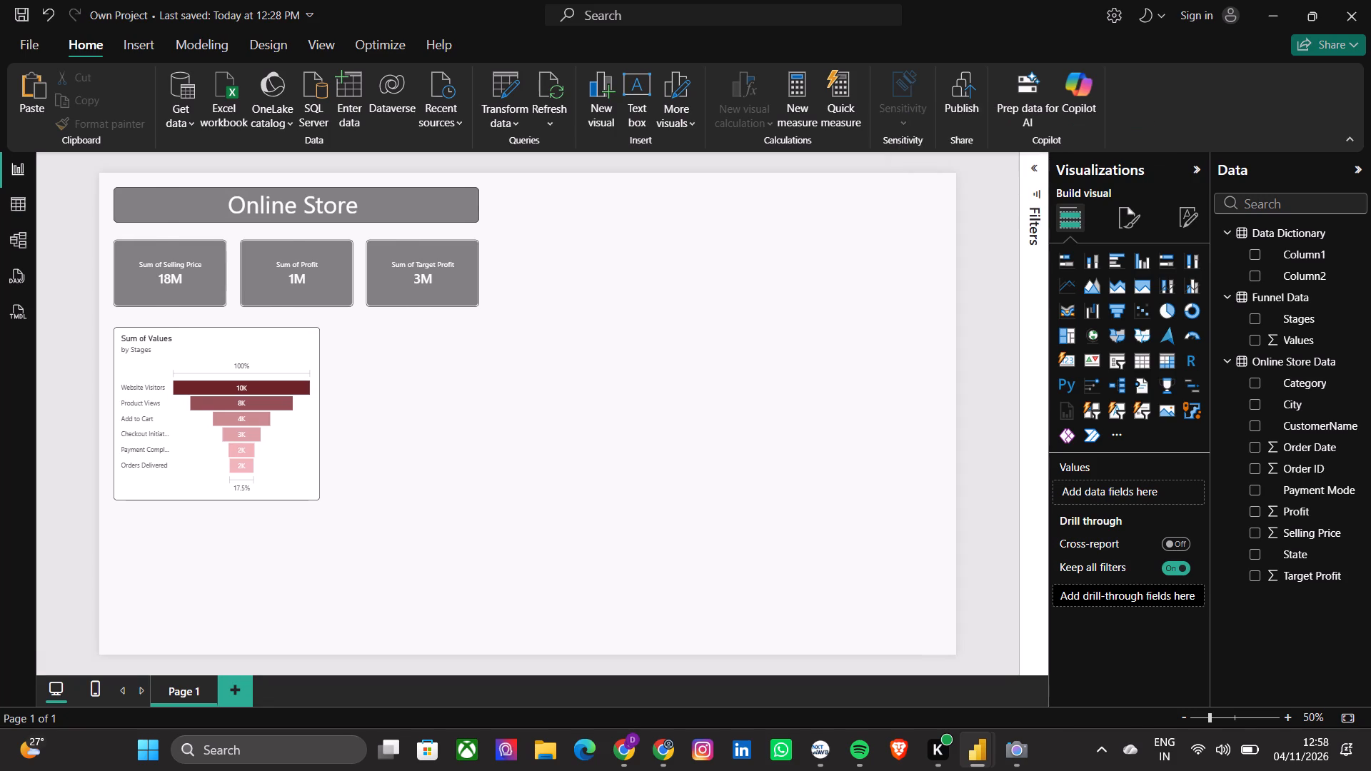
Move the three cards up close beneath the Online Store title, and the funnel chart up beneath the cards.
left_click_drag(174, 276, 174, 266)
left_click_drag(291, 272, 293, 264)
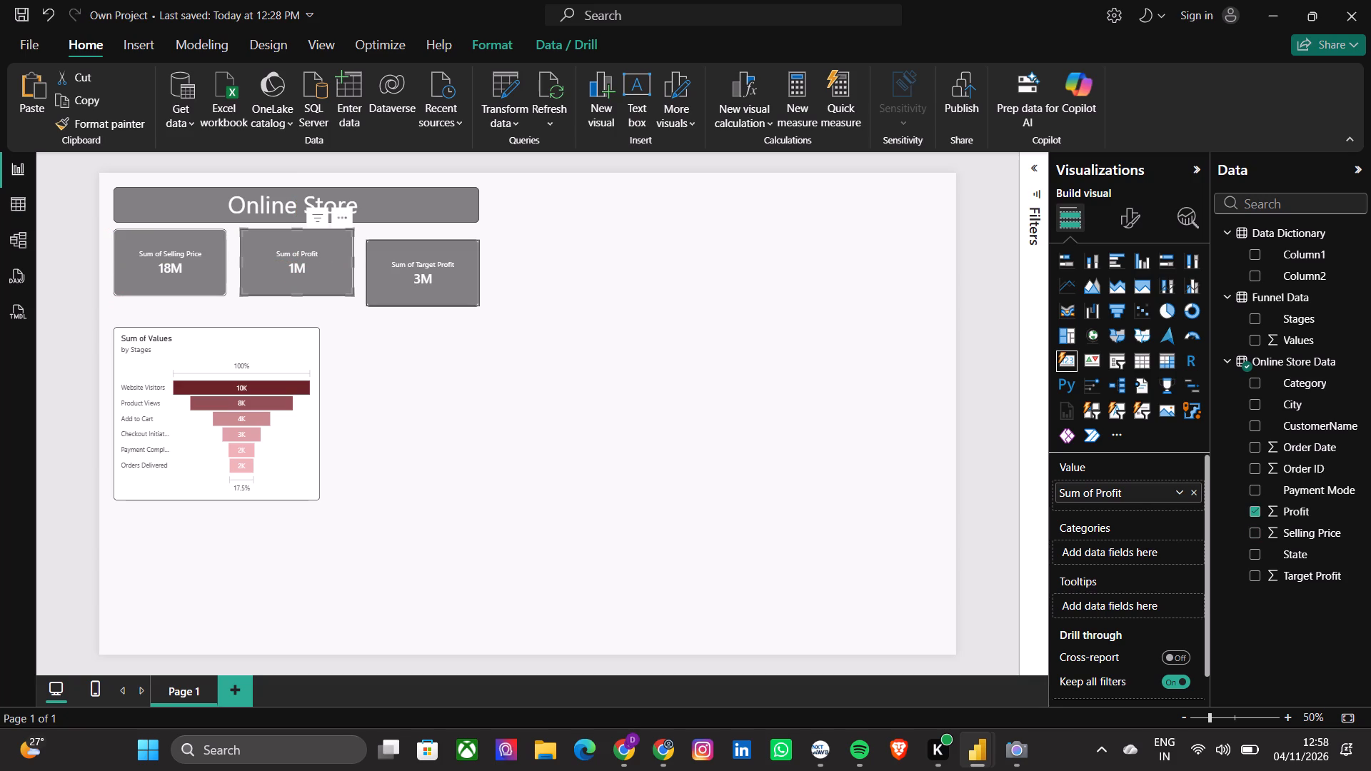
left_click_drag(394, 281, 396, 272)
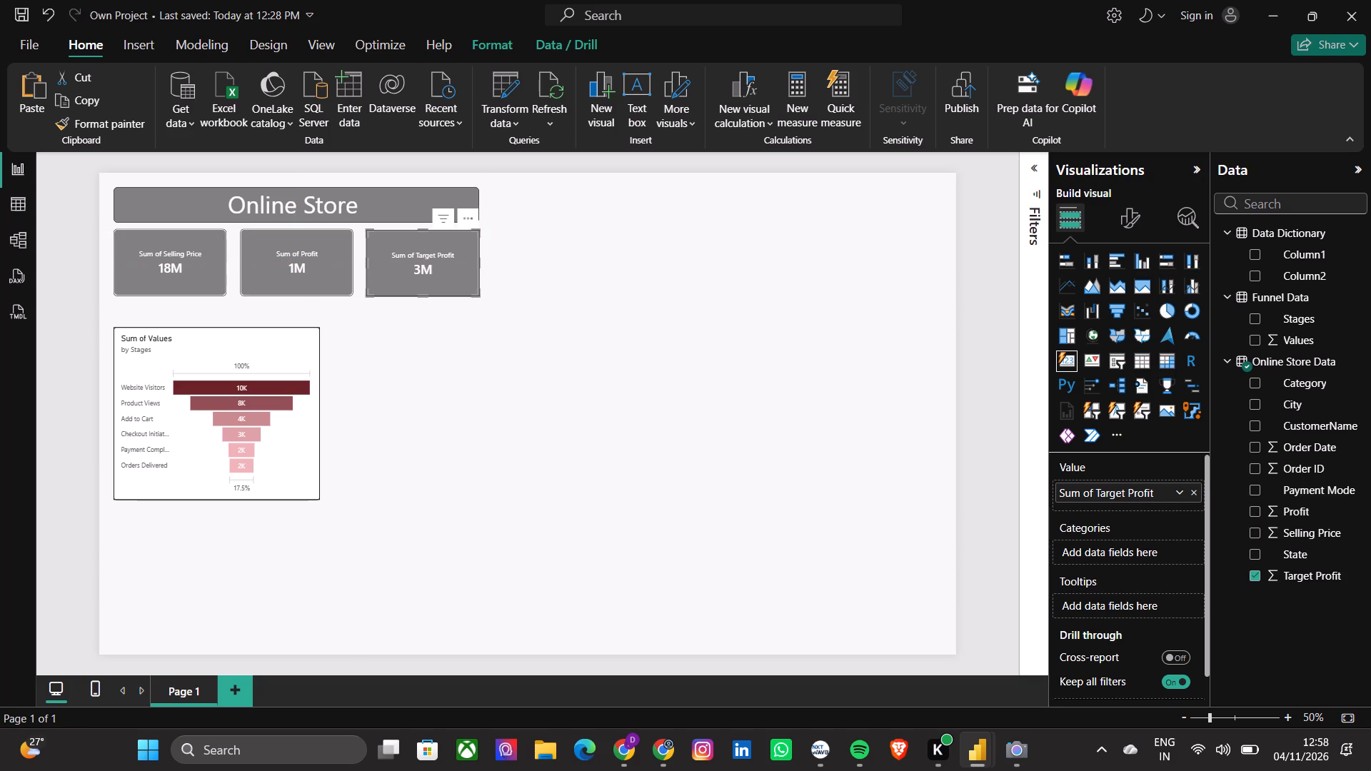
left_click_drag(243, 411, 246, 395)
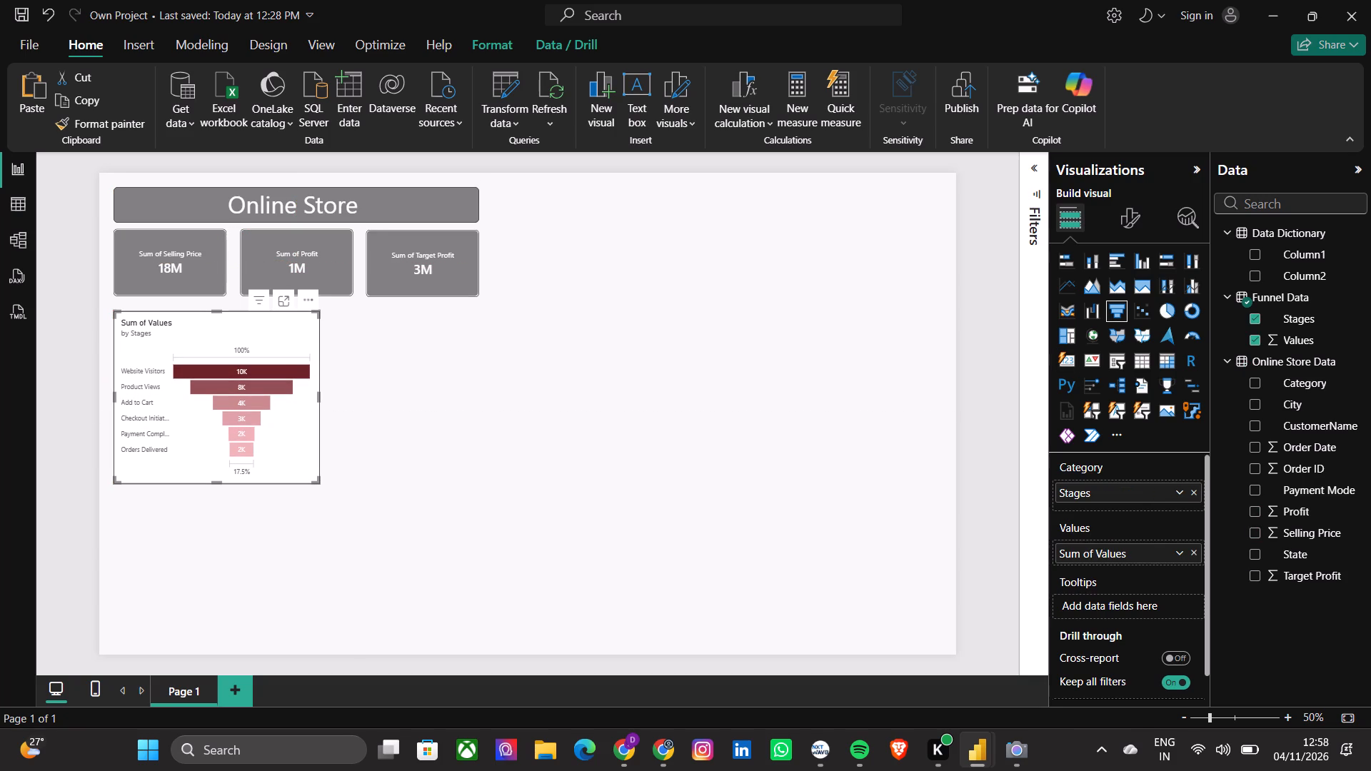
Set the rounded corners of the Sum of Target Profit card's visual border to 11 px.
left_click(444, 268)
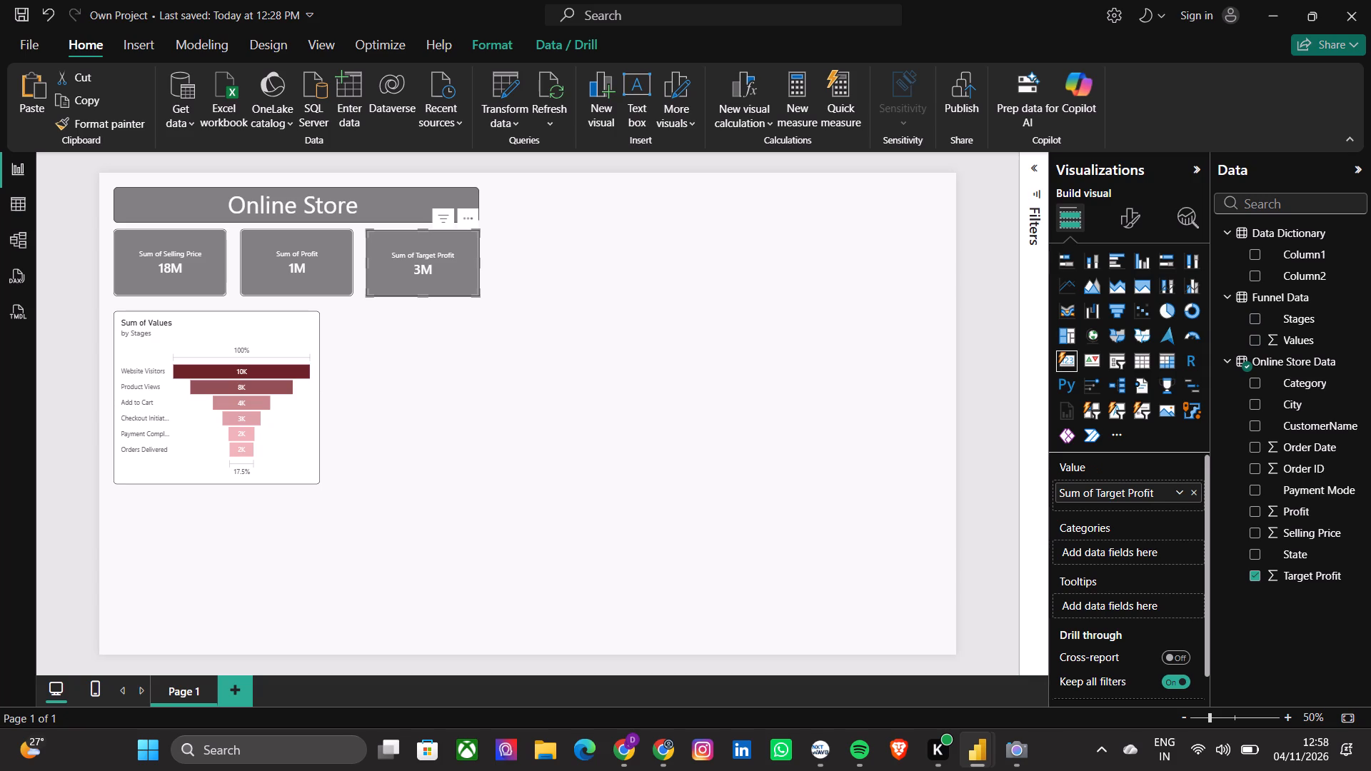
left_click(1128, 218)
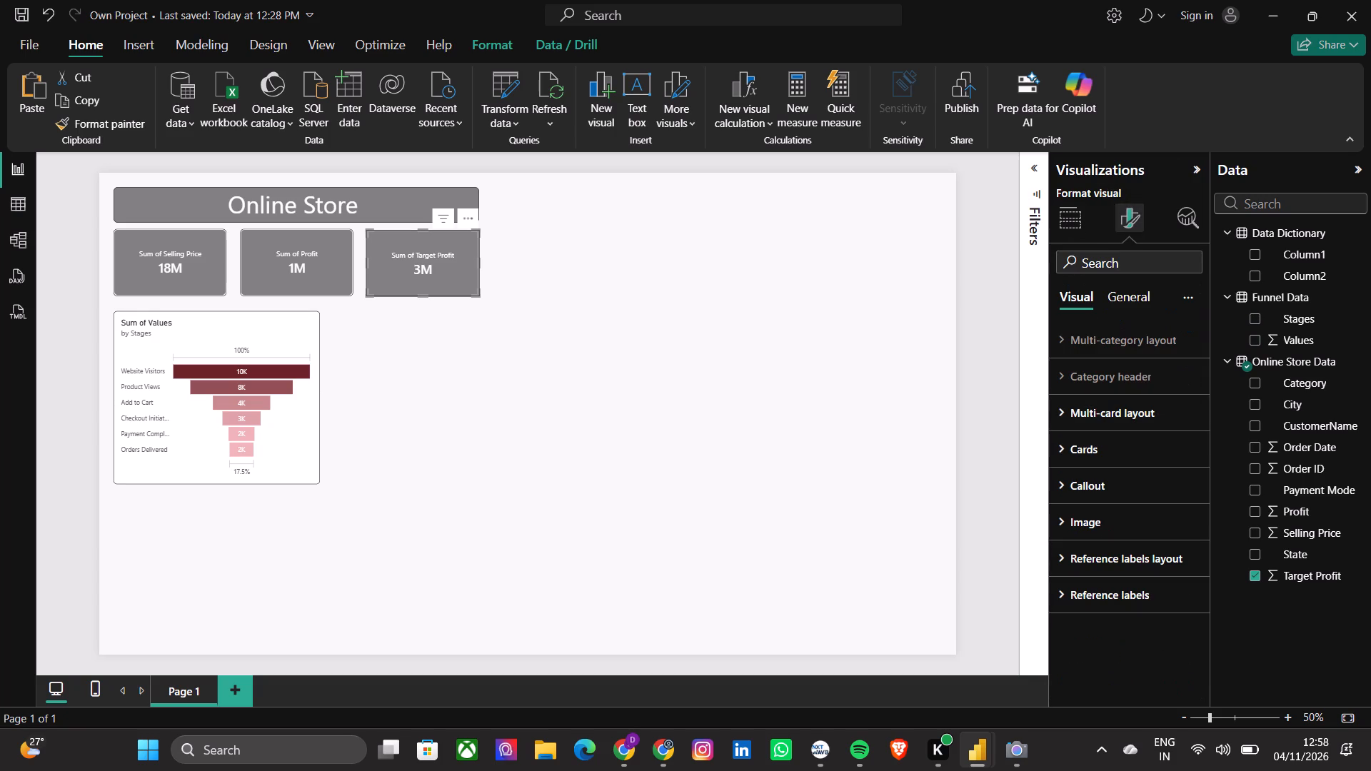
left_click(1135, 291)
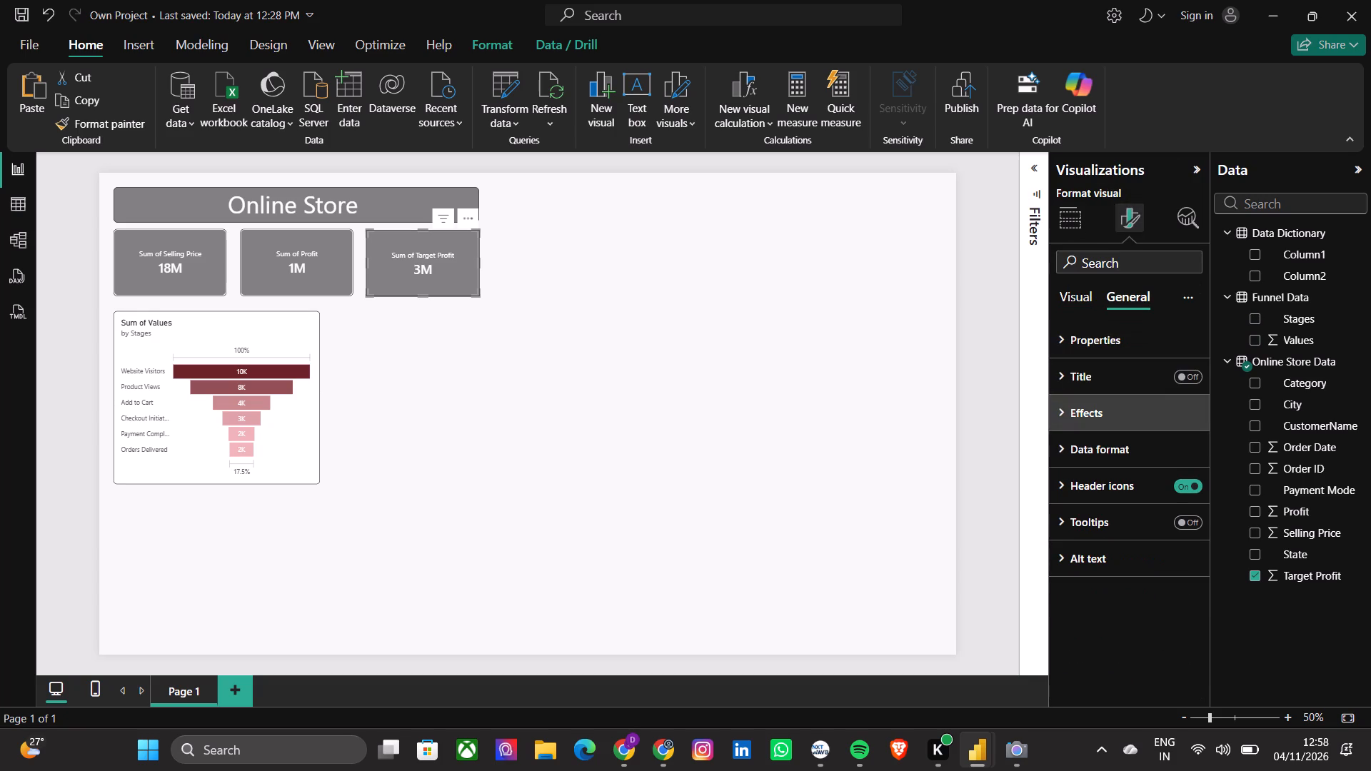
left_click(1123, 413)
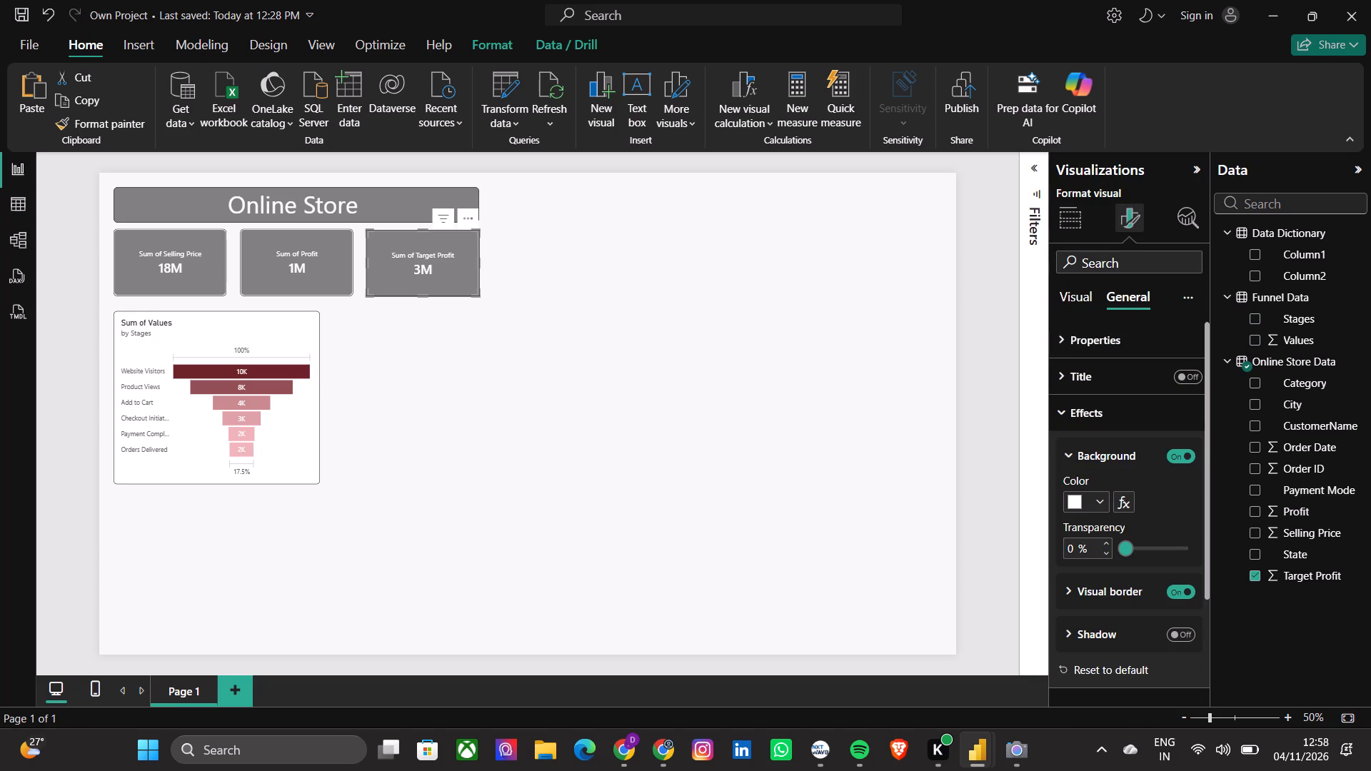
left_click(1115, 585)
scroll(1115, 585, "down", 1)
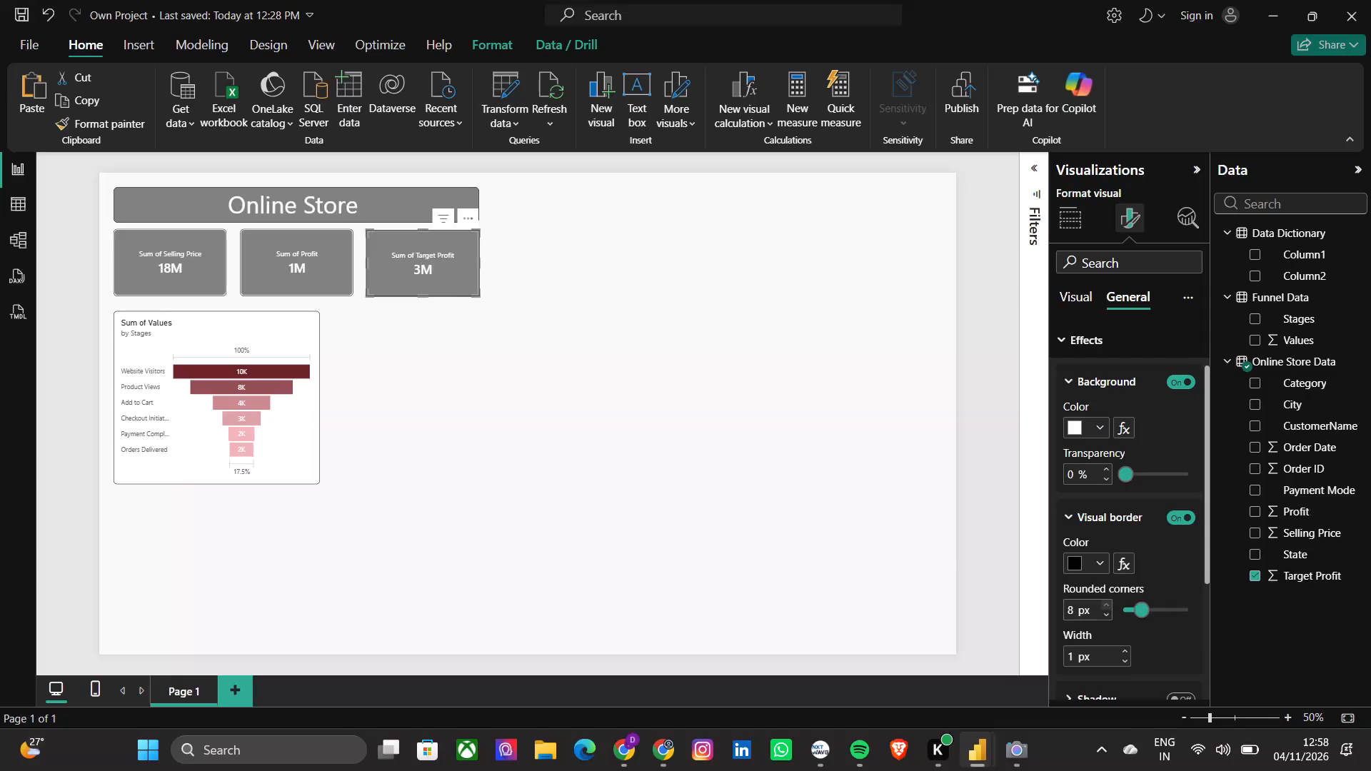
left_click(1105, 602)
double_click(1105, 602)
left_click(773, 483)
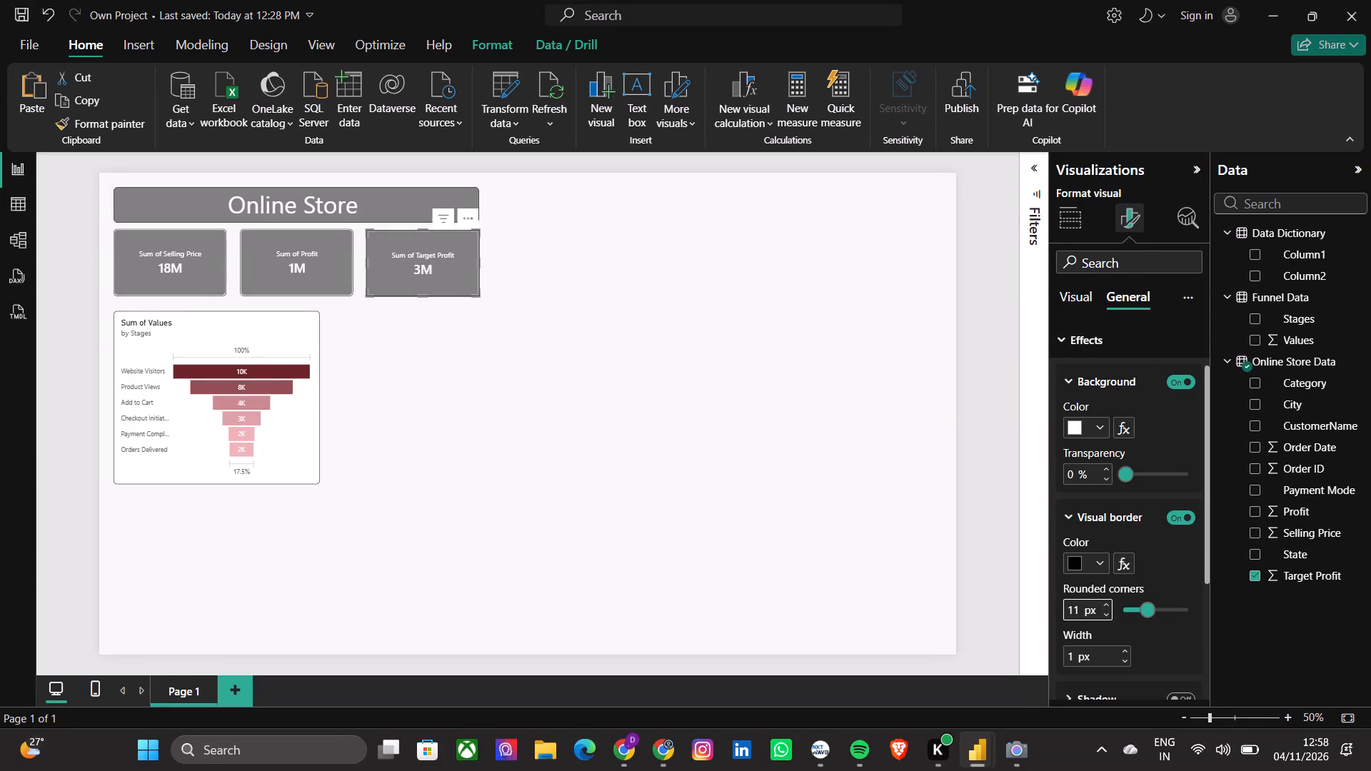
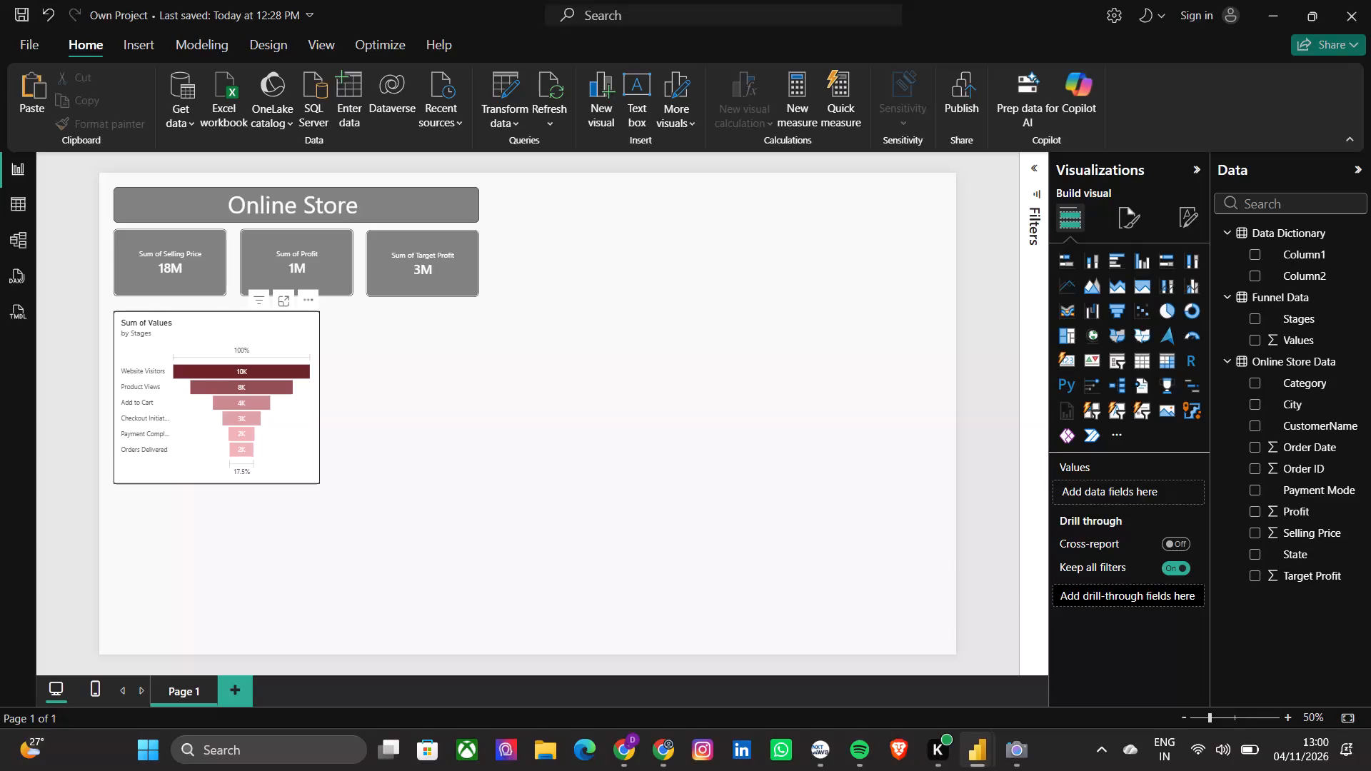
Nudge the funnel chart slightly up toward the row of cards.
left_click(195, 425)
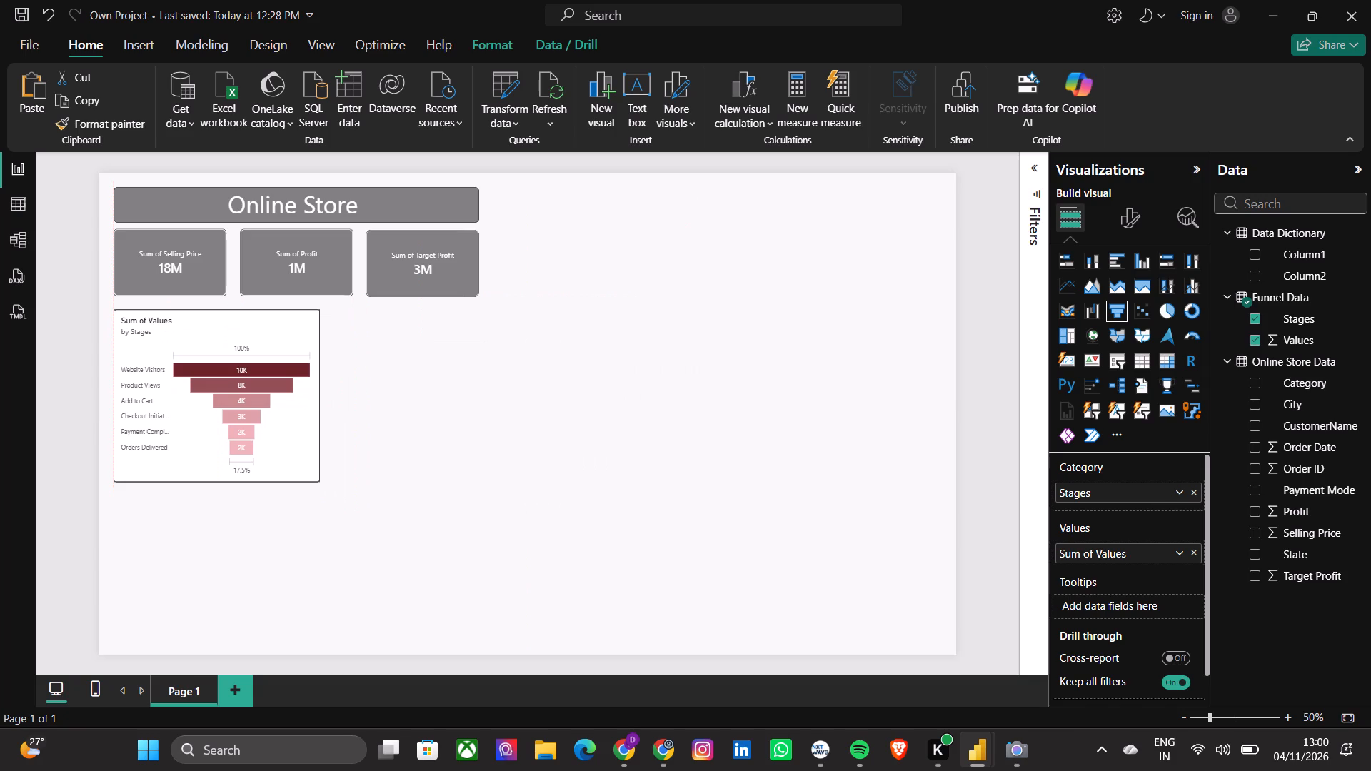
left_click(407, 515)
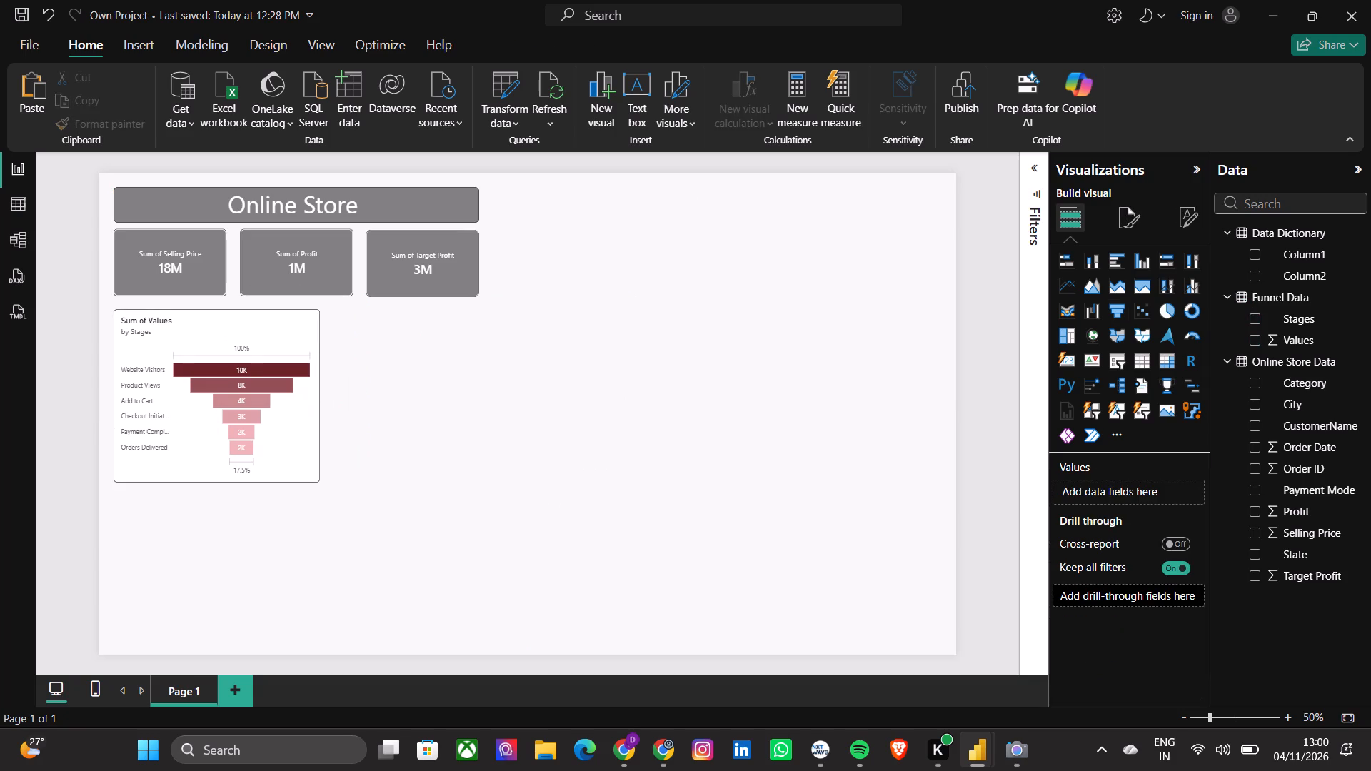
Insert a treemap beneath the funnel chart, leaving a small gap, and resize it to the width of the Online Store title.
left_click(1060, 336)
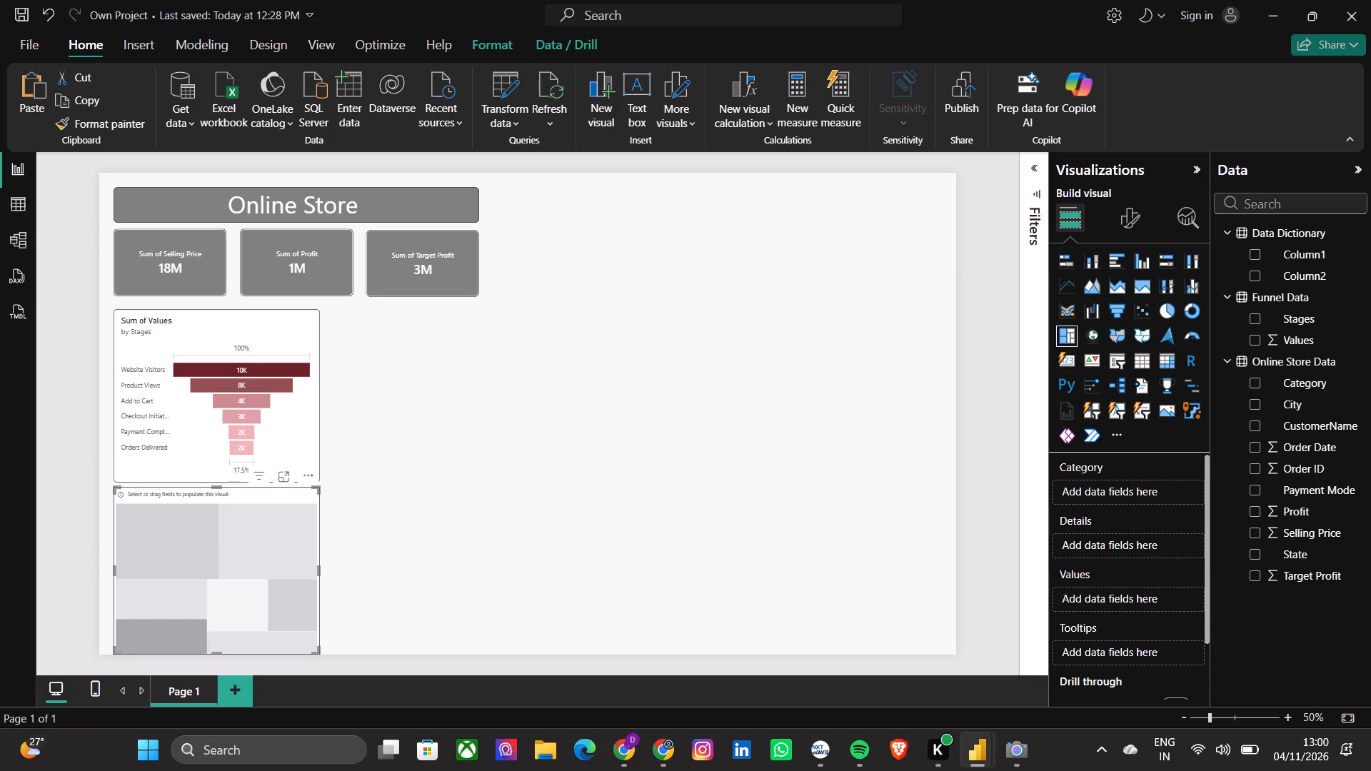
left_click_drag(219, 650, 219, 638)
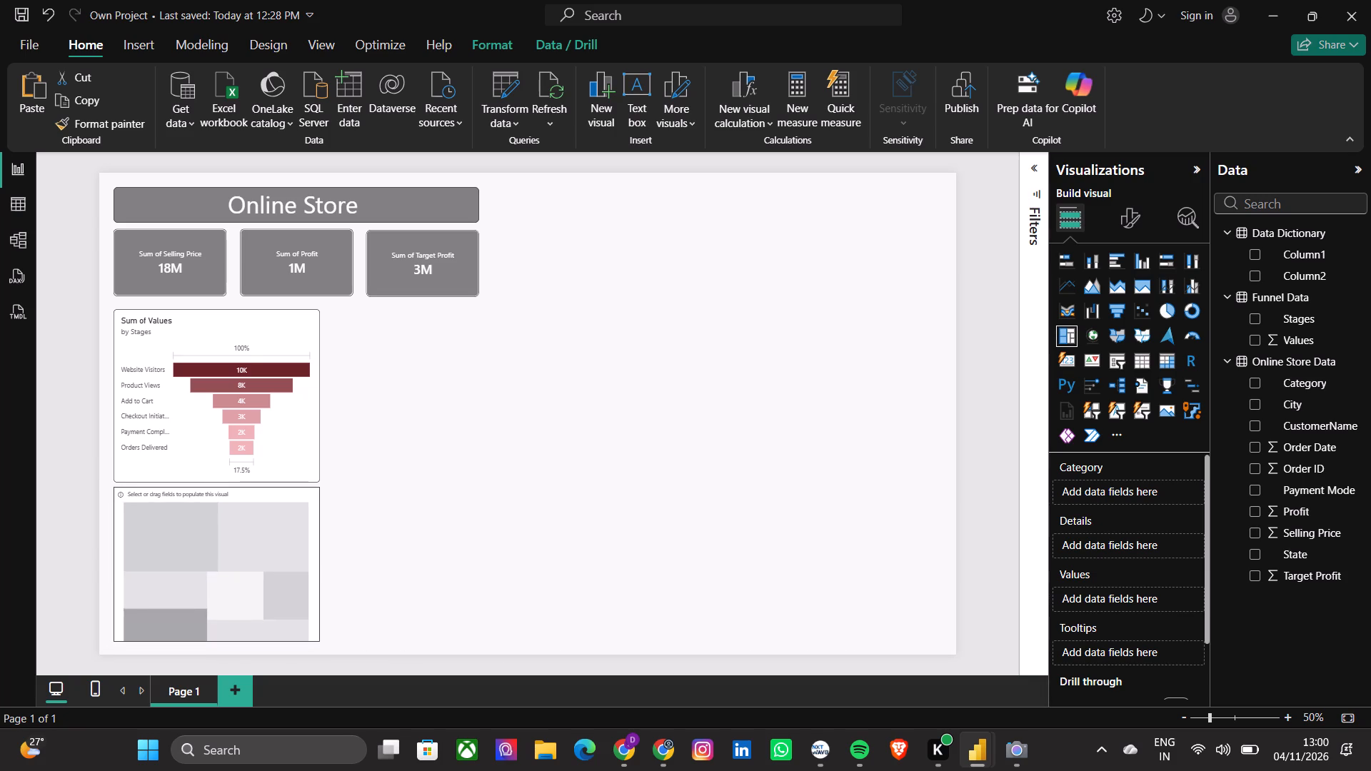
left_click_drag(219, 638, 214, 644)
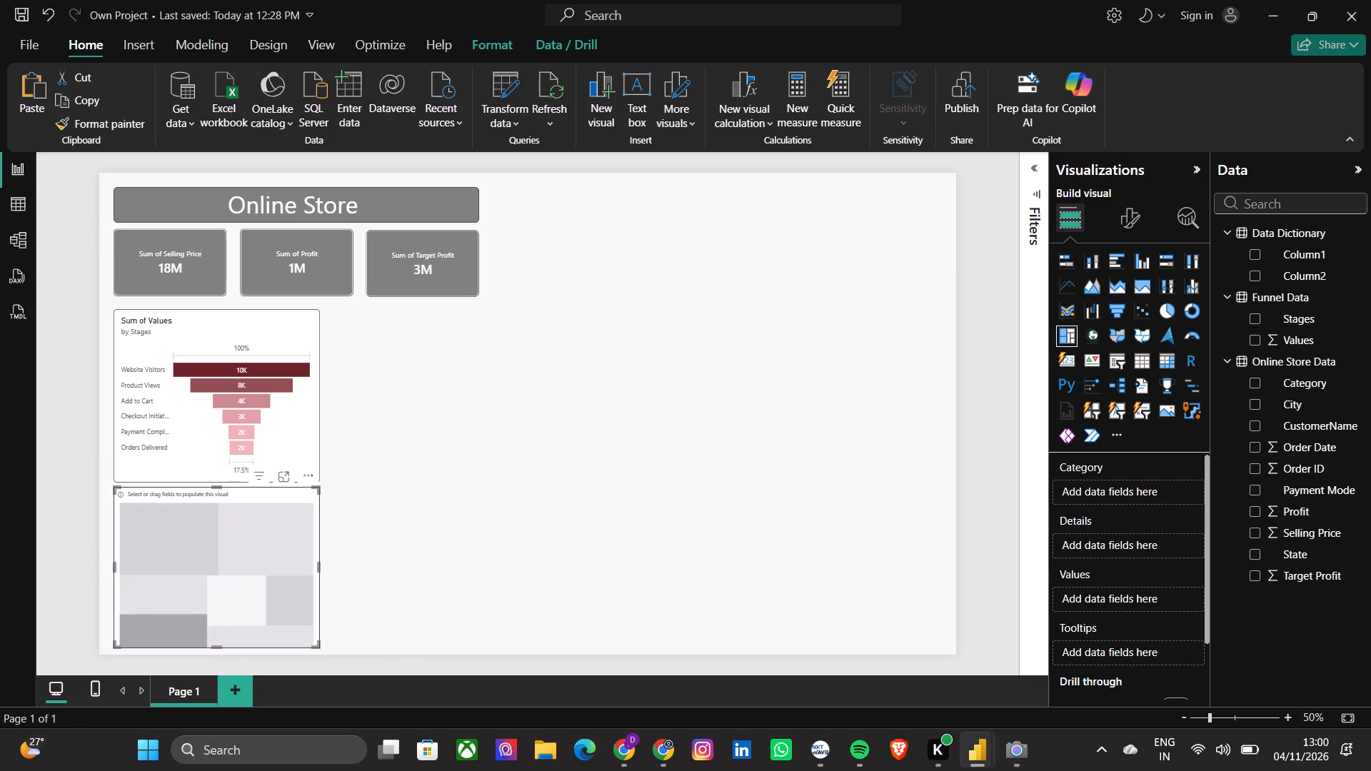
left_click_drag(218, 487, 216, 492)
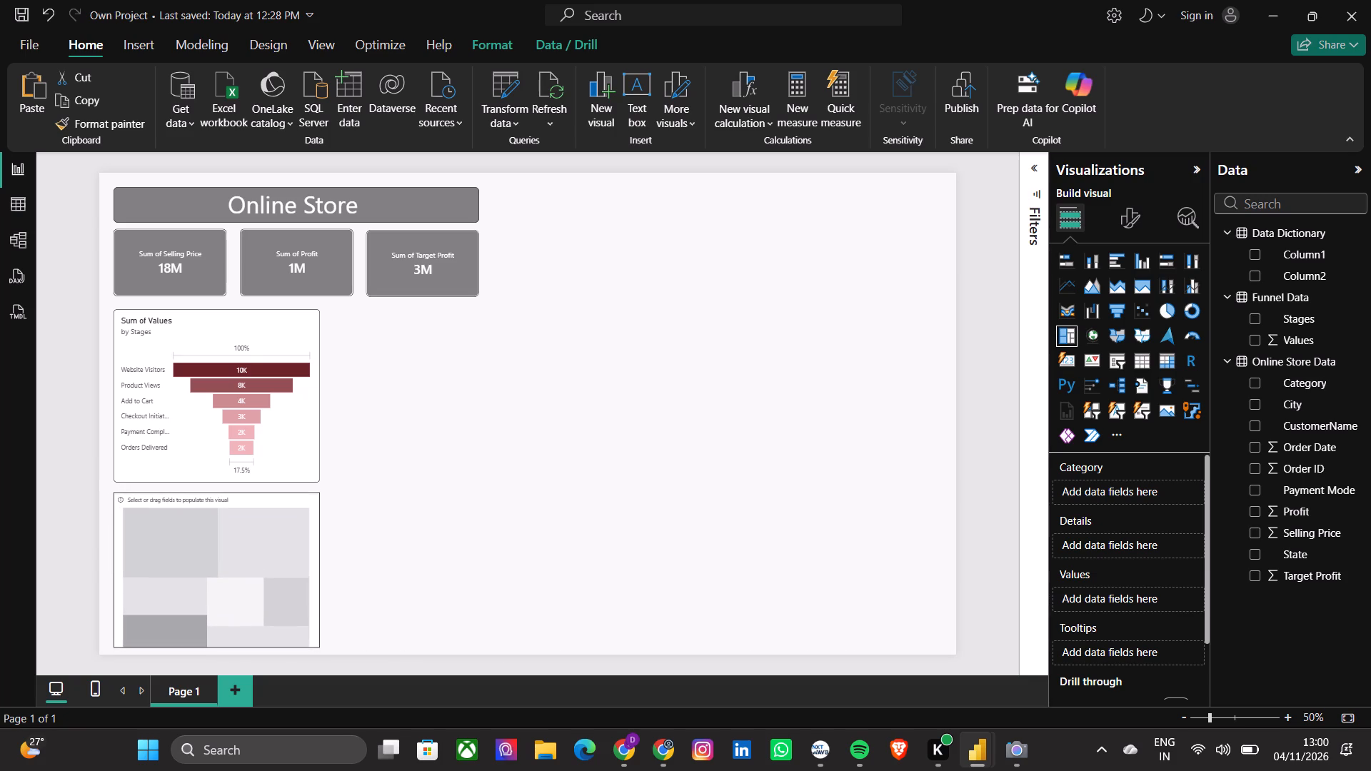
left_click_drag(216, 492, 216, 493)
left_click_drag(318, 573, 394, 571)
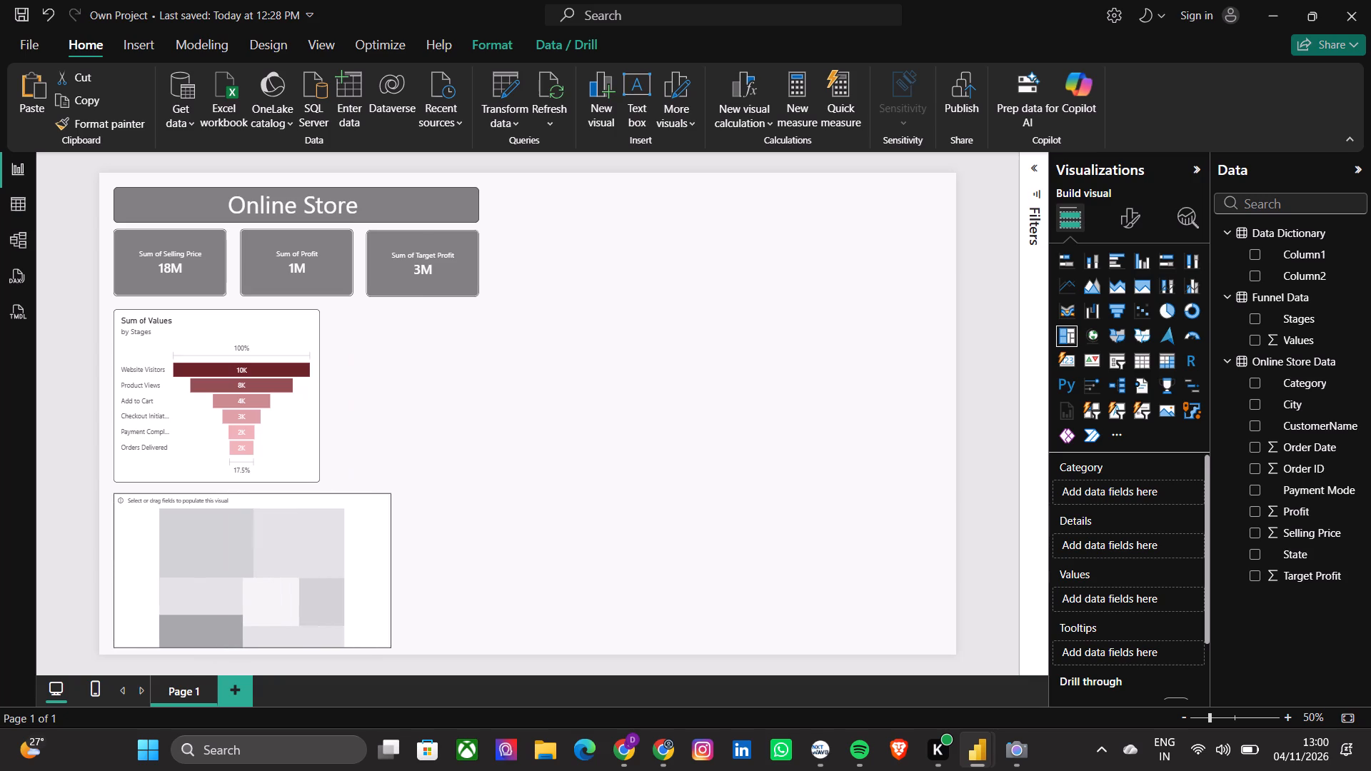
left_click_drag(394, 571, 482, 570)
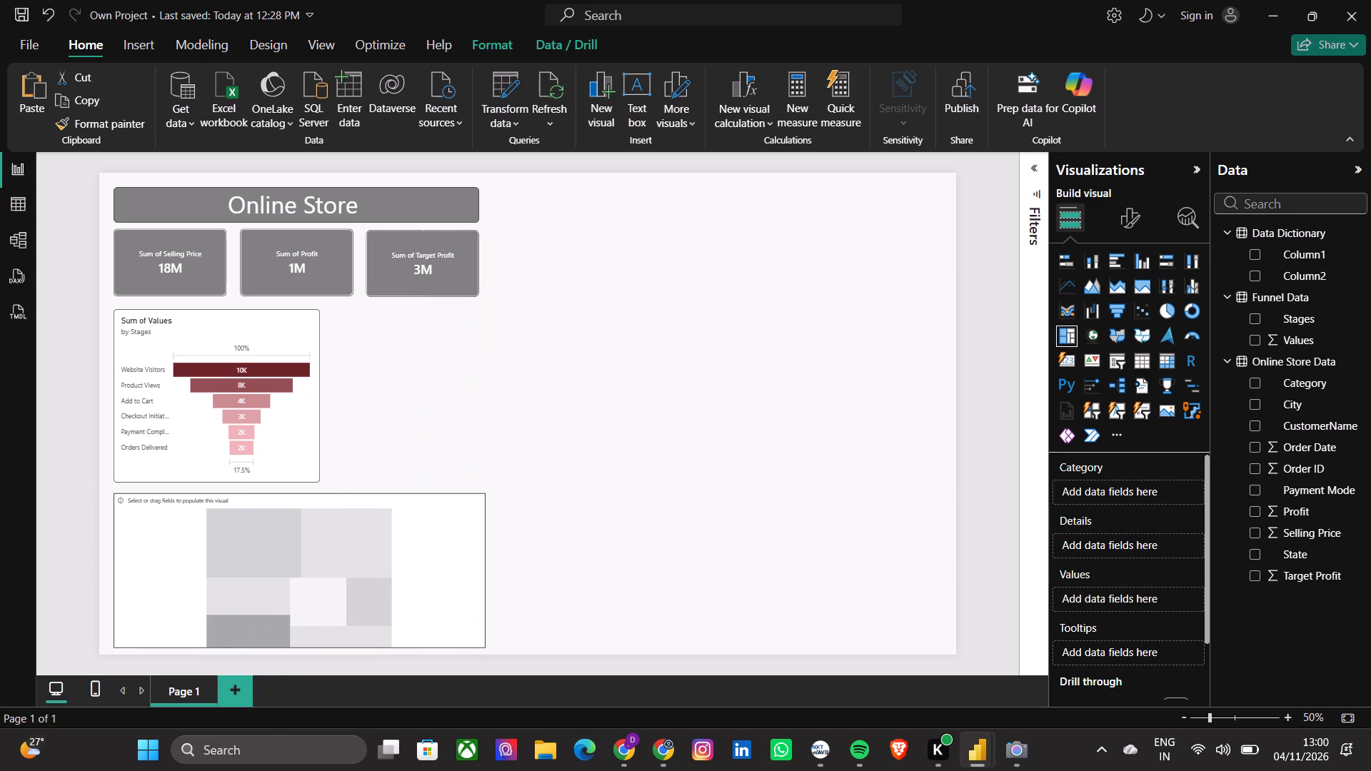
left_click_drag(482, 570, 477, 570)
left_click(387, 567)
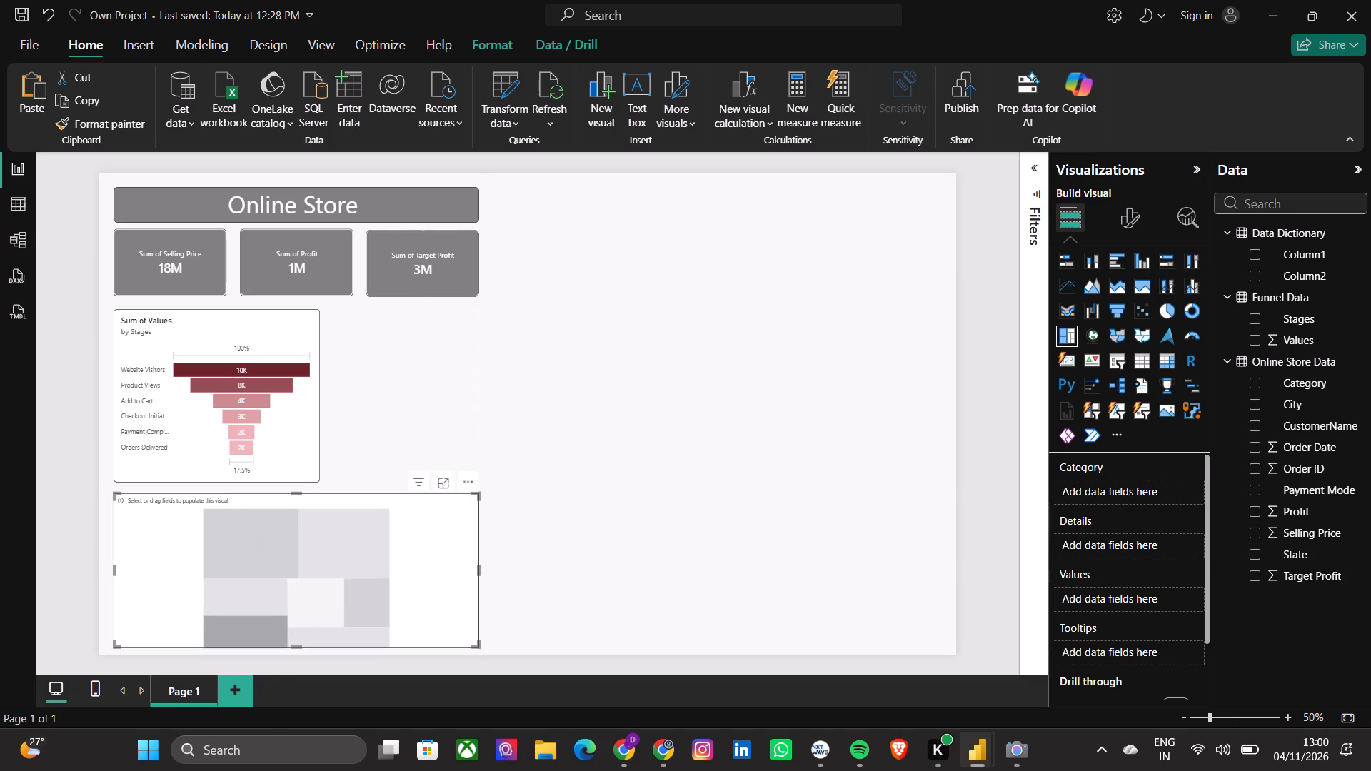
Assign City as the treemap's category, Profit as its details and Selling Price as its values.
left_click(1285, 403)
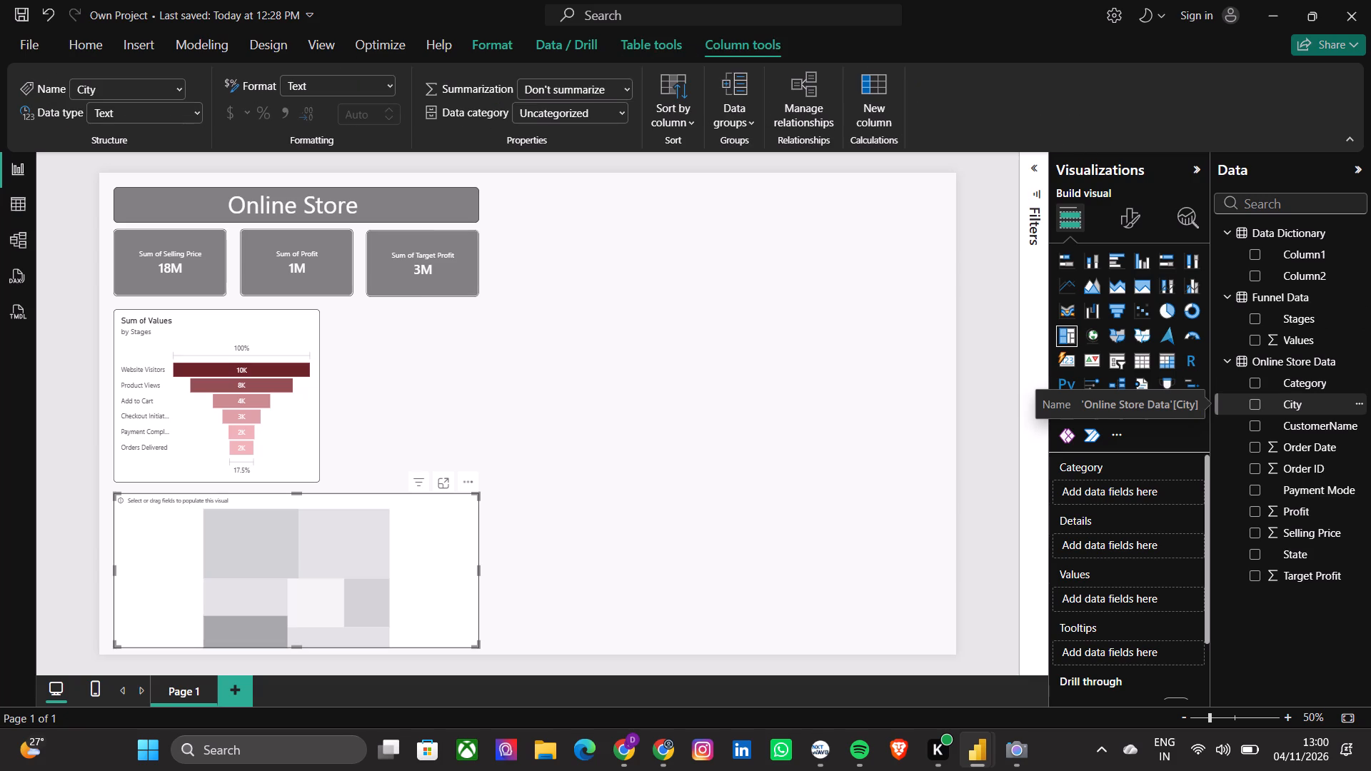
left_click_drag(1254, 403, 1158, 455)
left_click_drag(1158, 455, 1111, 502)
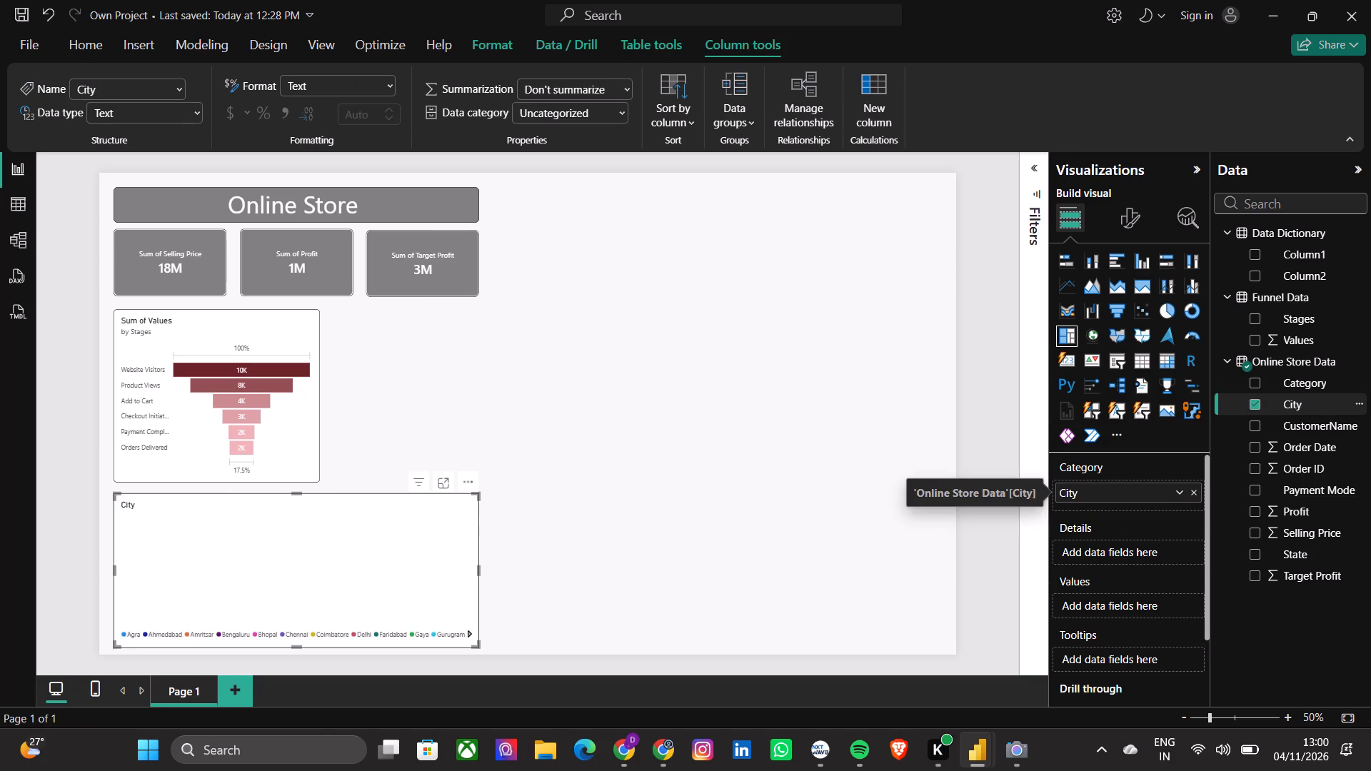
left_click_drag(1253, 509, 1085, 546)
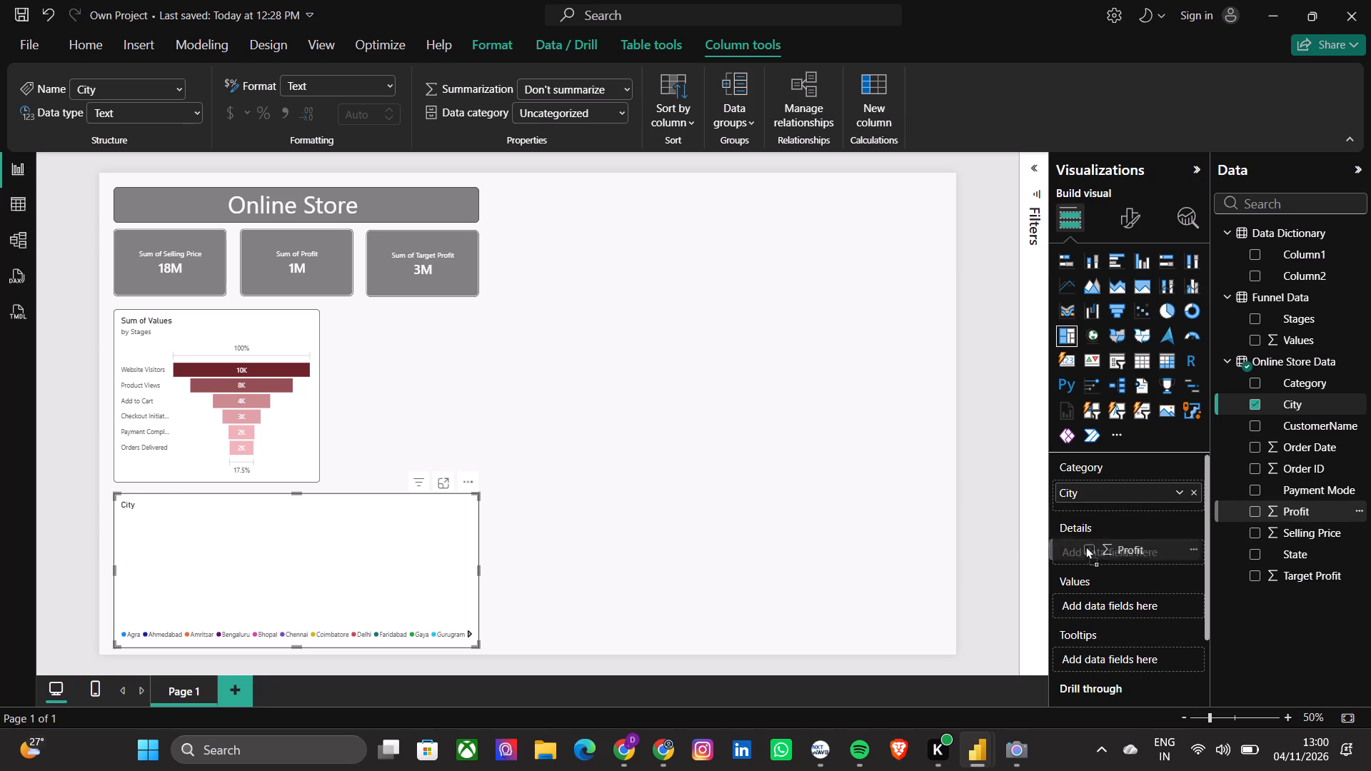
left_click_drag(1085, 546, 1085, 545)
left_click_drag(1258, 529, 1108, 600)
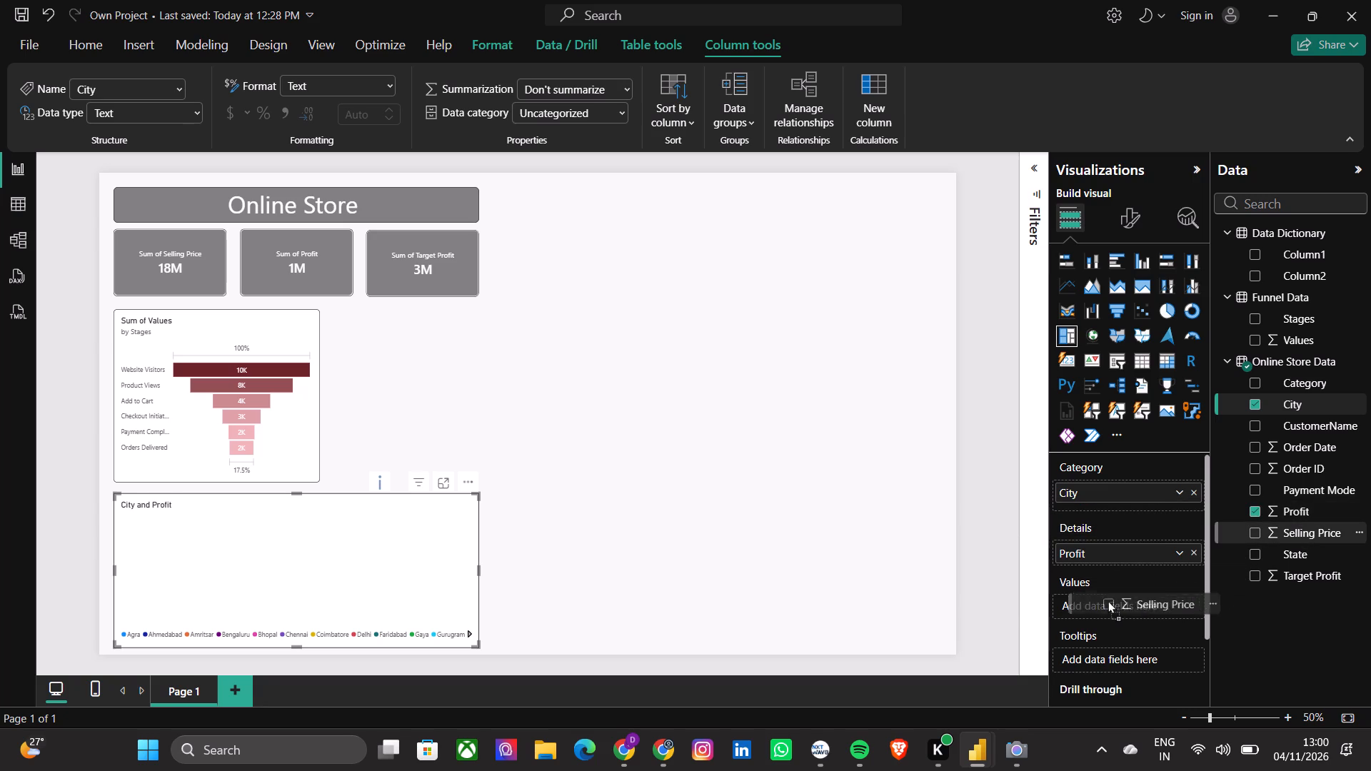
left_click_drag(1108, 600, 1090, 608)
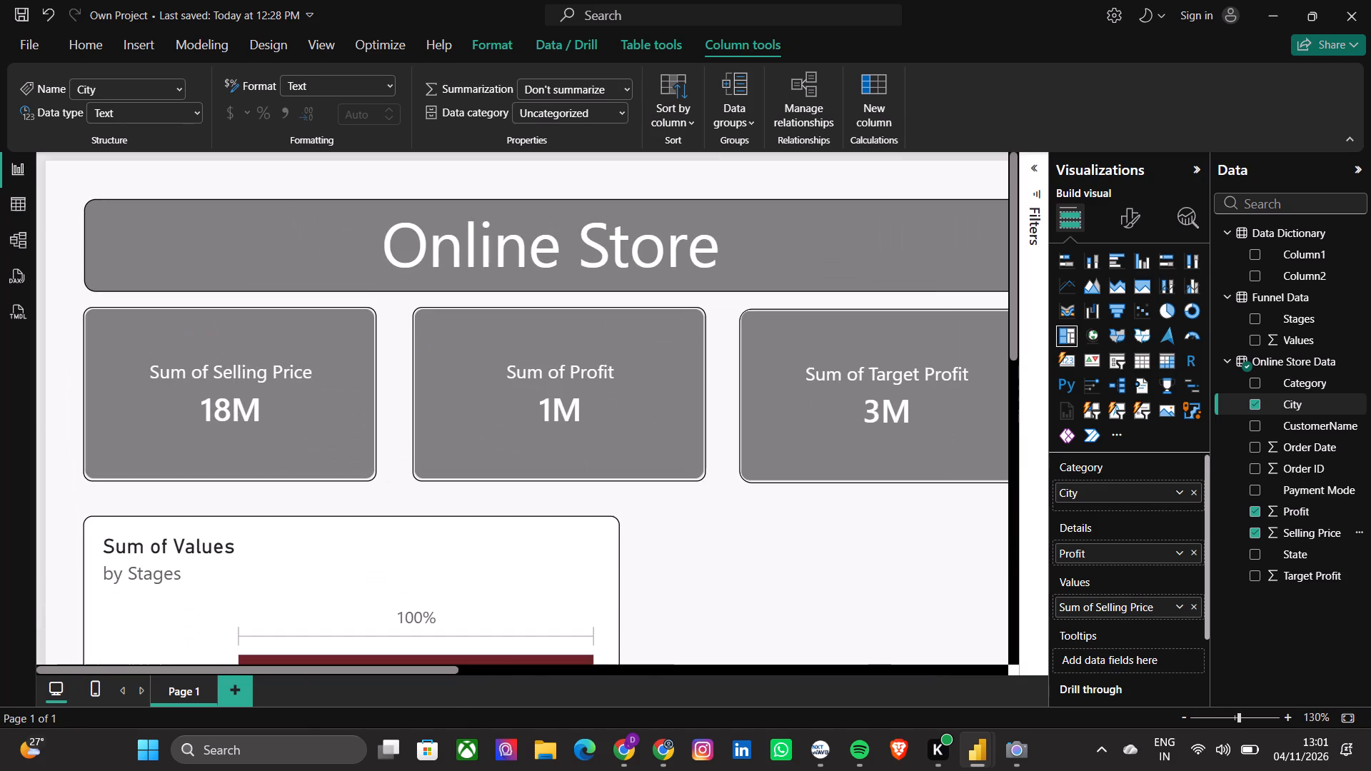
Examine the treemap's city tiles up close and select the treemap for formatting.
left_click_drag(668, 547, 666, 499)
scroll(666, 499, "down", 7)
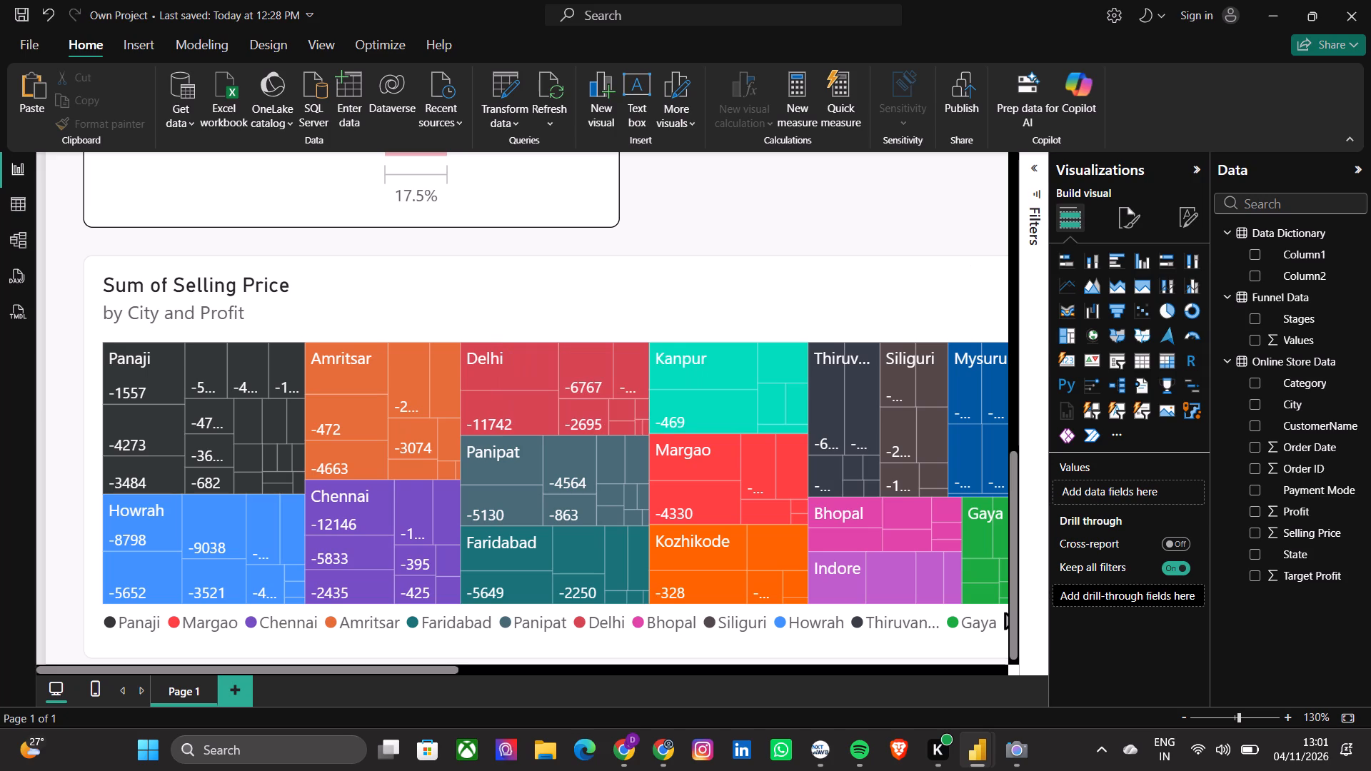
left_click(1123, 235)
left_click(1123, 213)
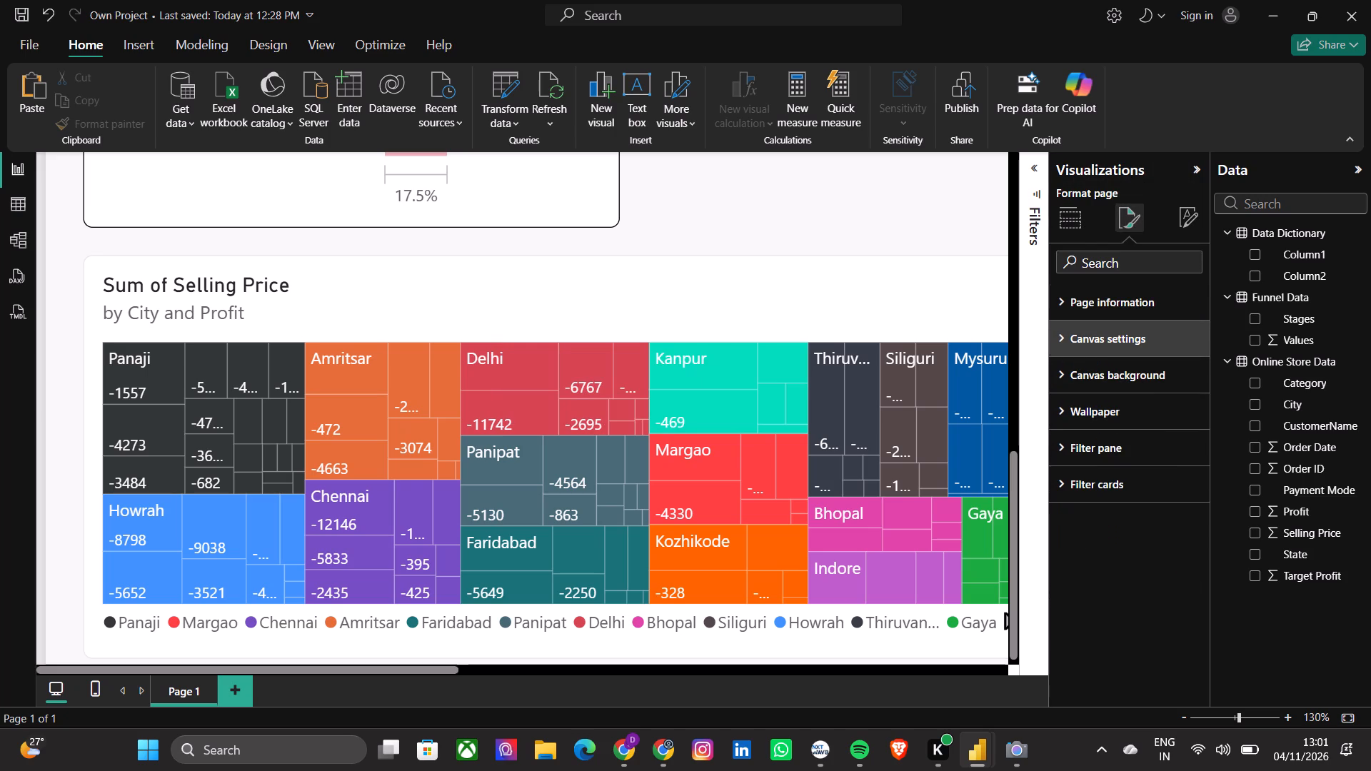
scroll(1091, 310, "up", 1)
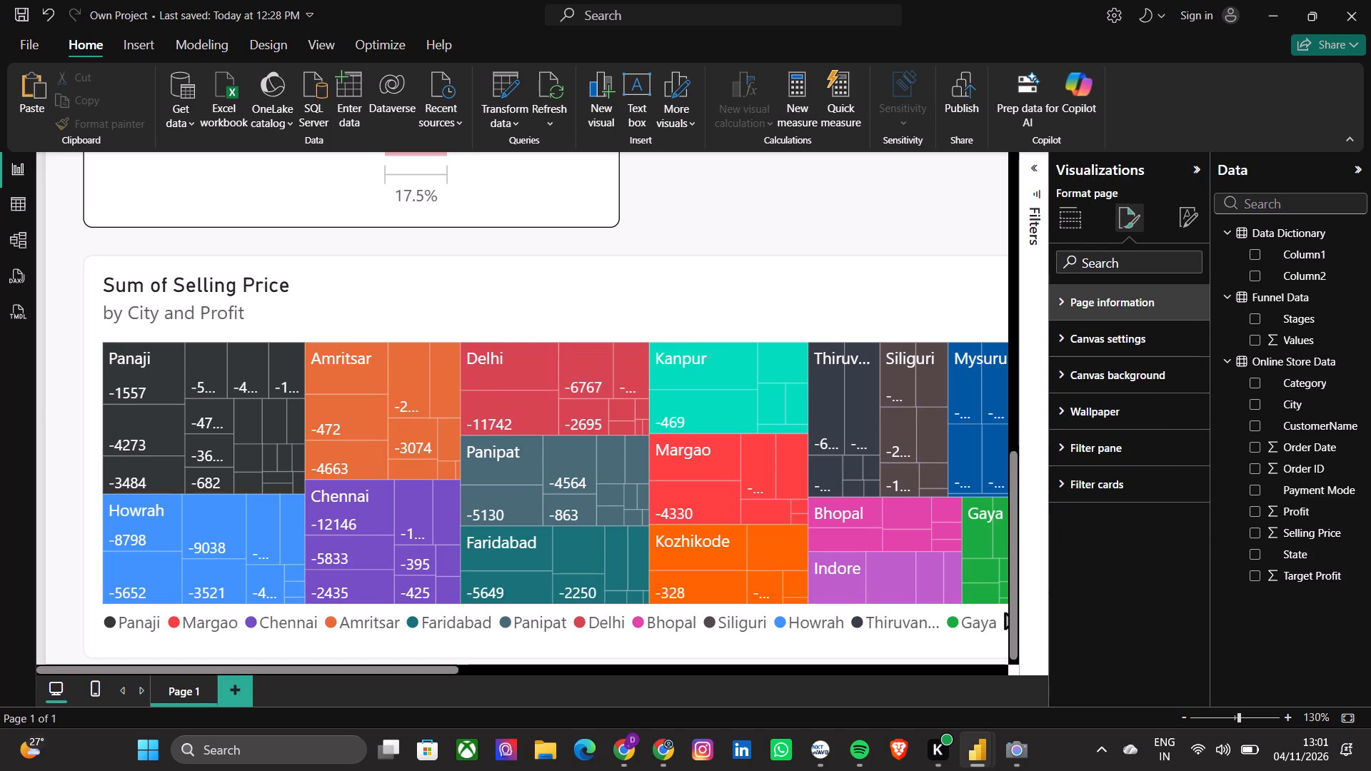
scroll(1091, 310, "up", 1)
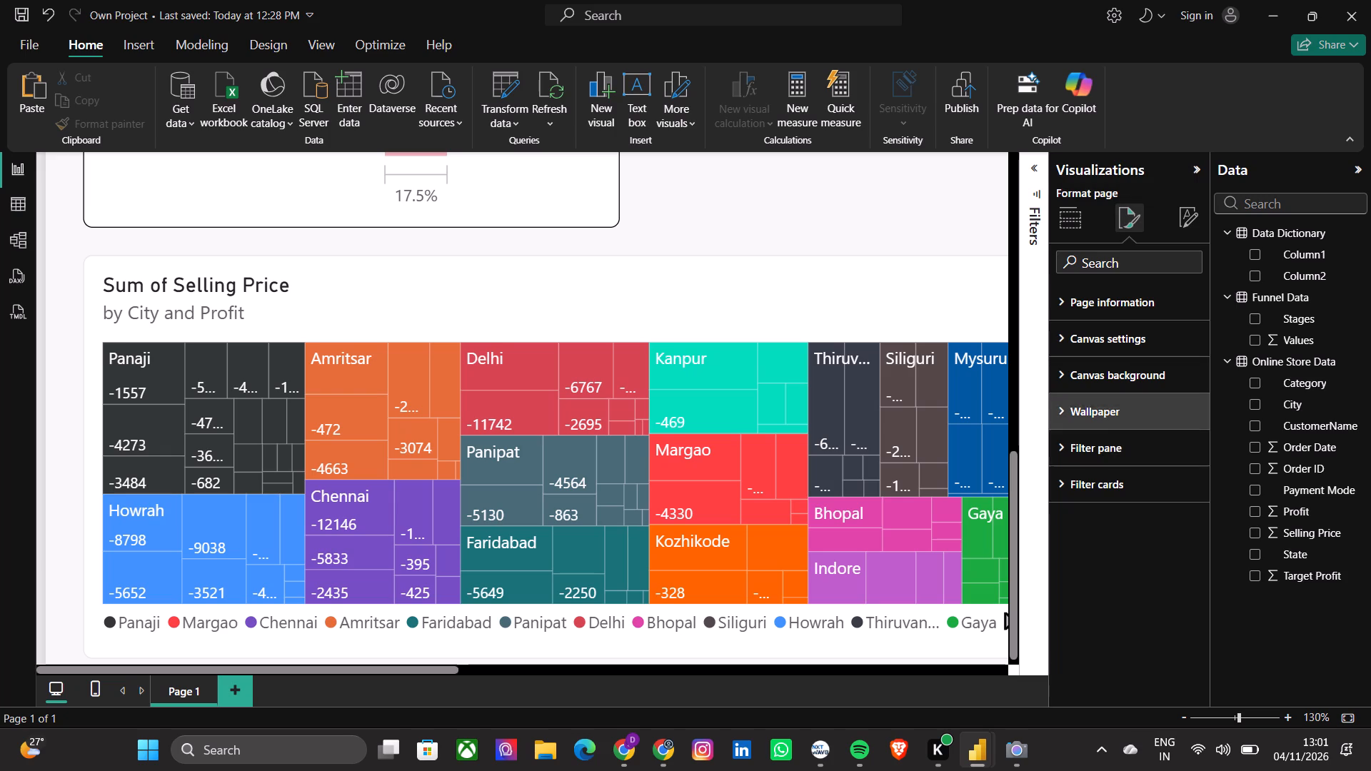
left_click(1108, 478)
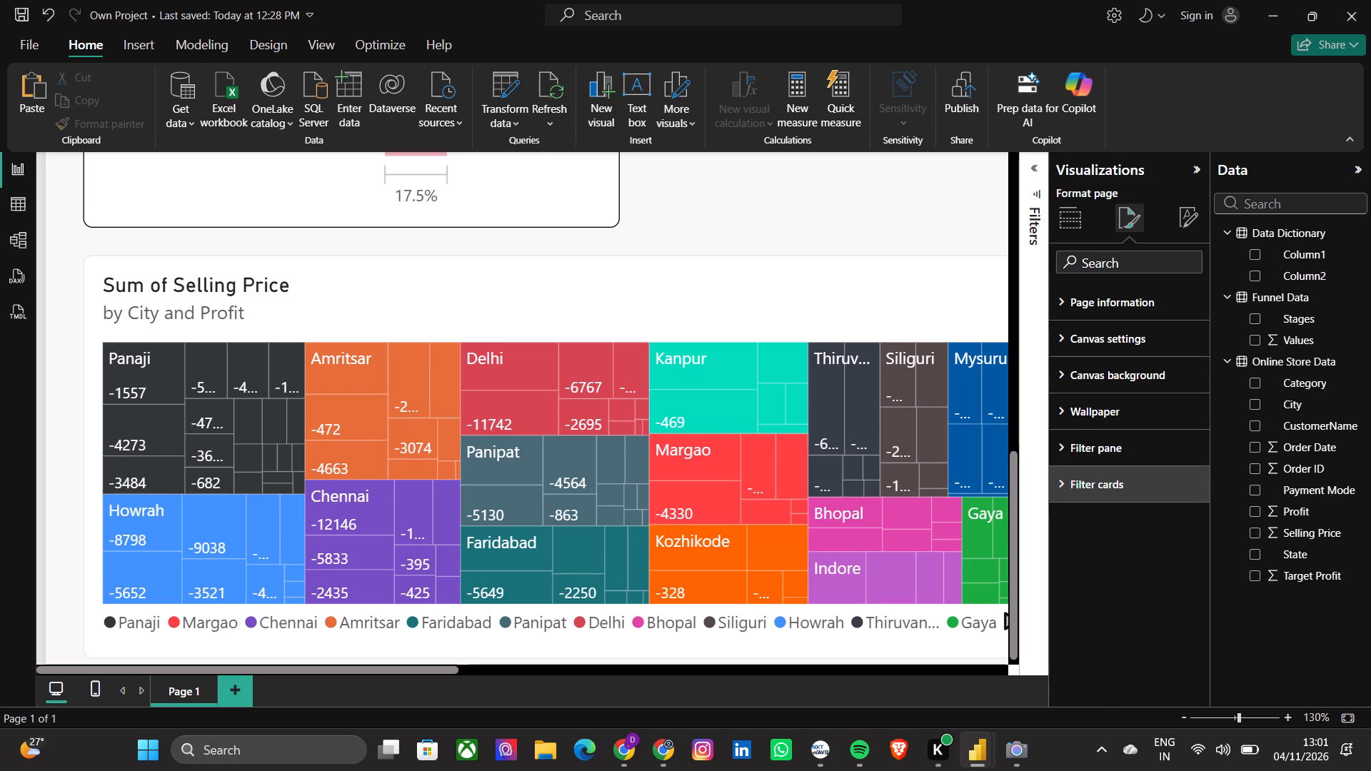
left_click(1108, 478)
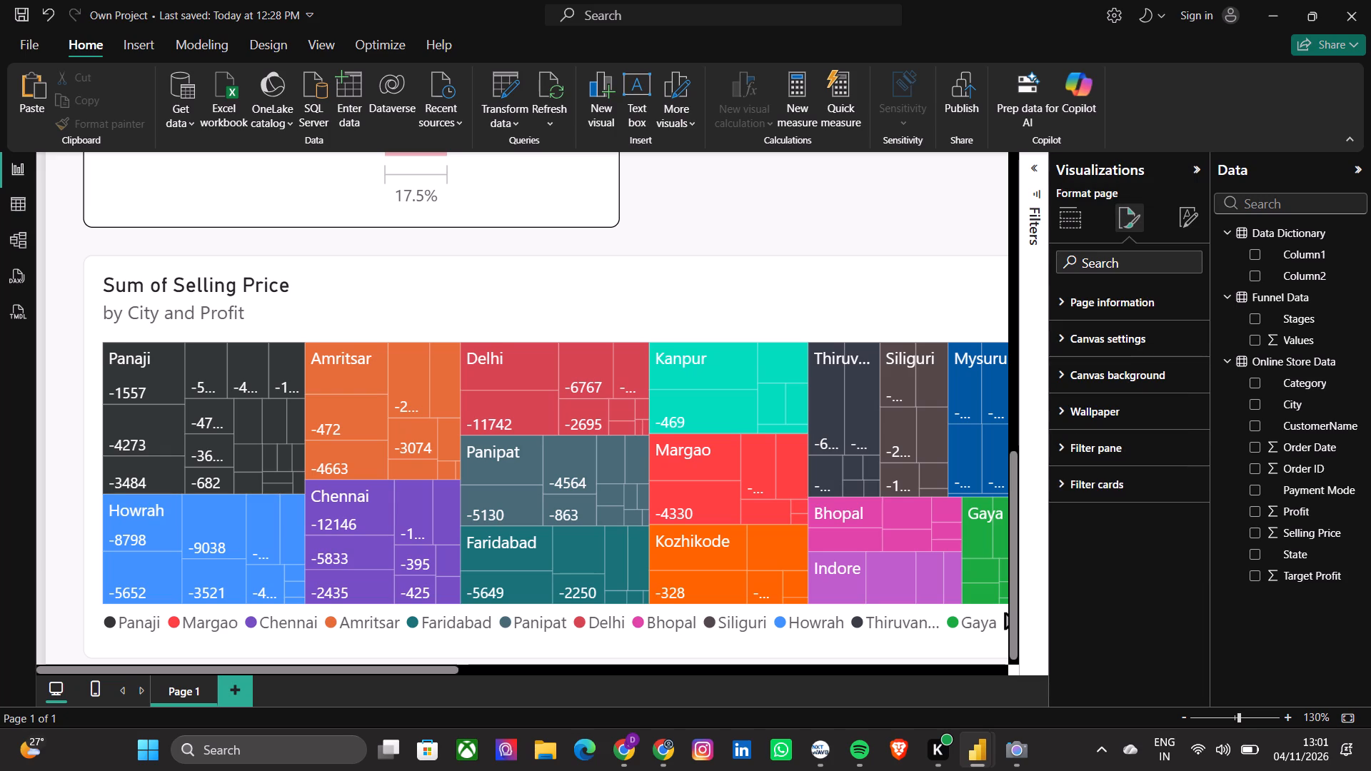
left_click(771, 345)
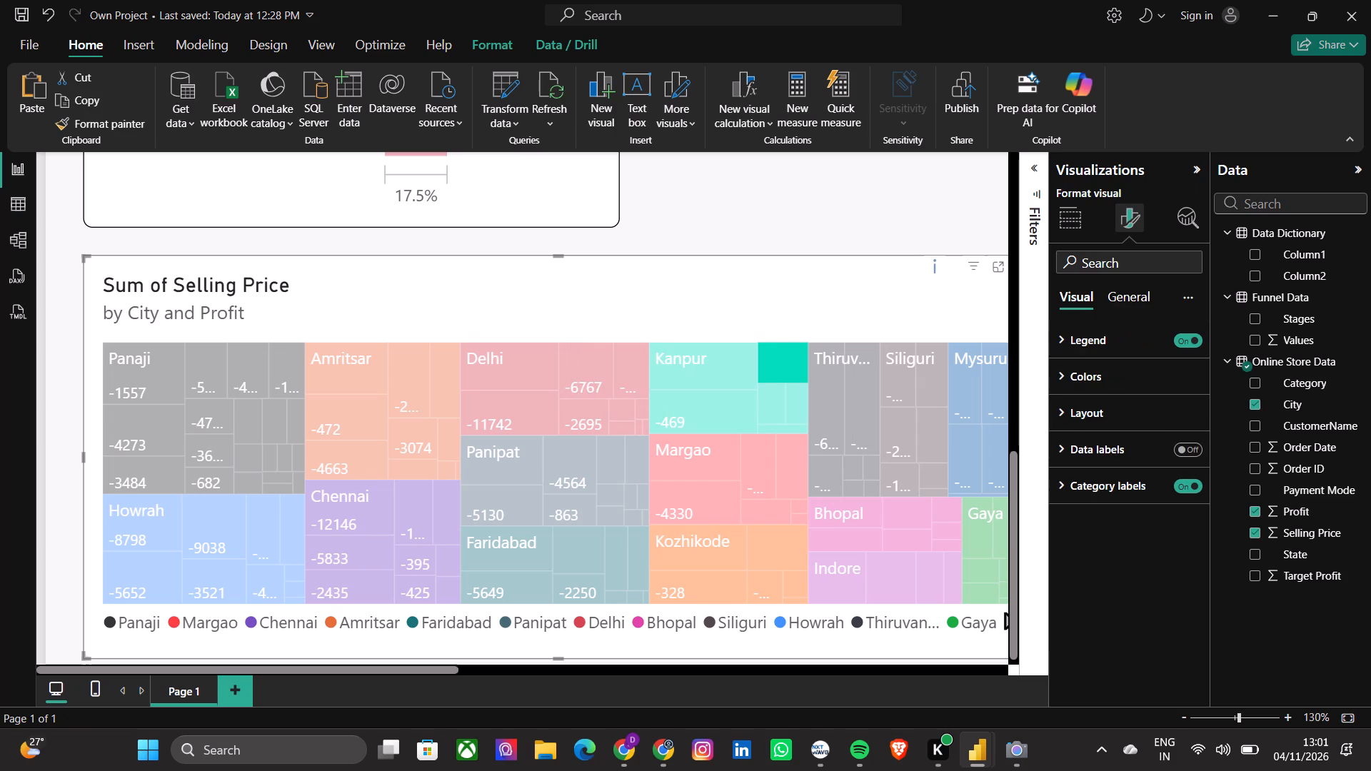
left_click(748, 306)
left_click(783, 360)
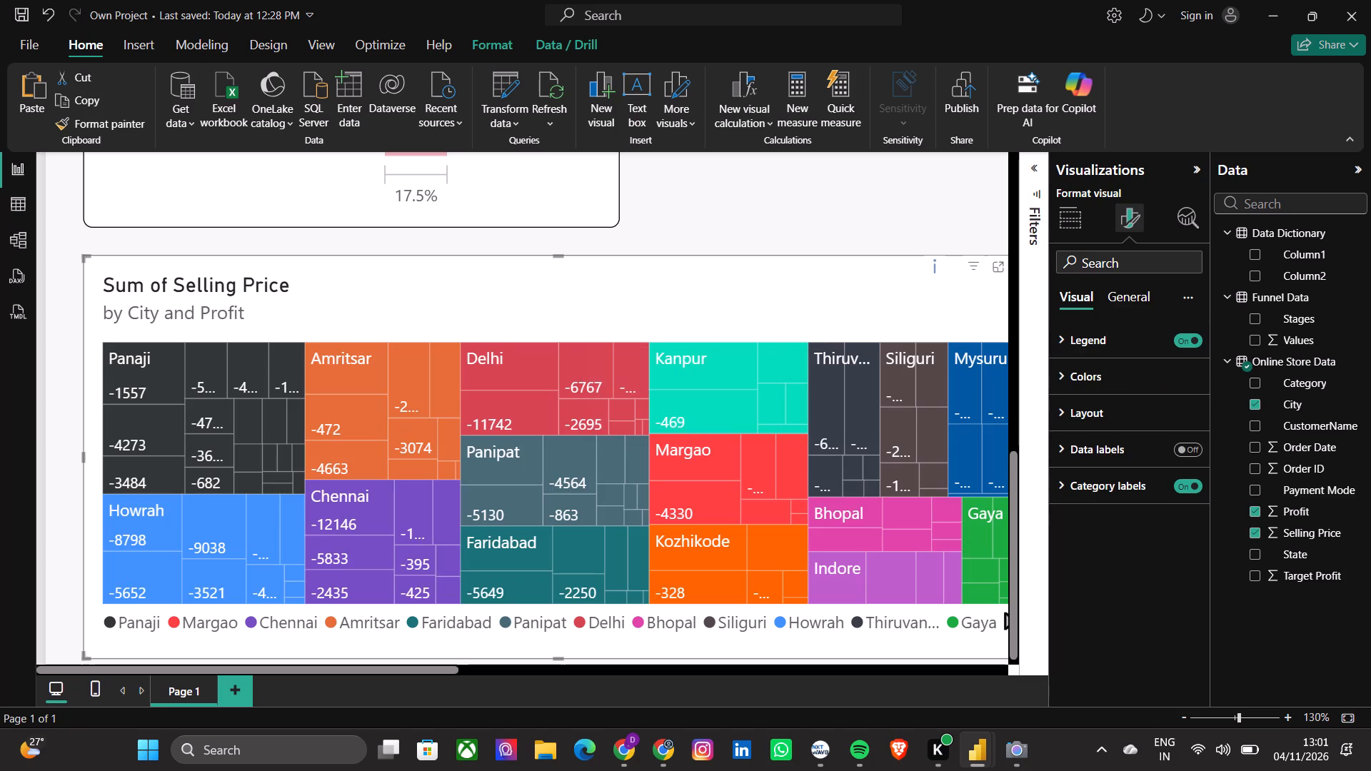
left_click(831, 323)
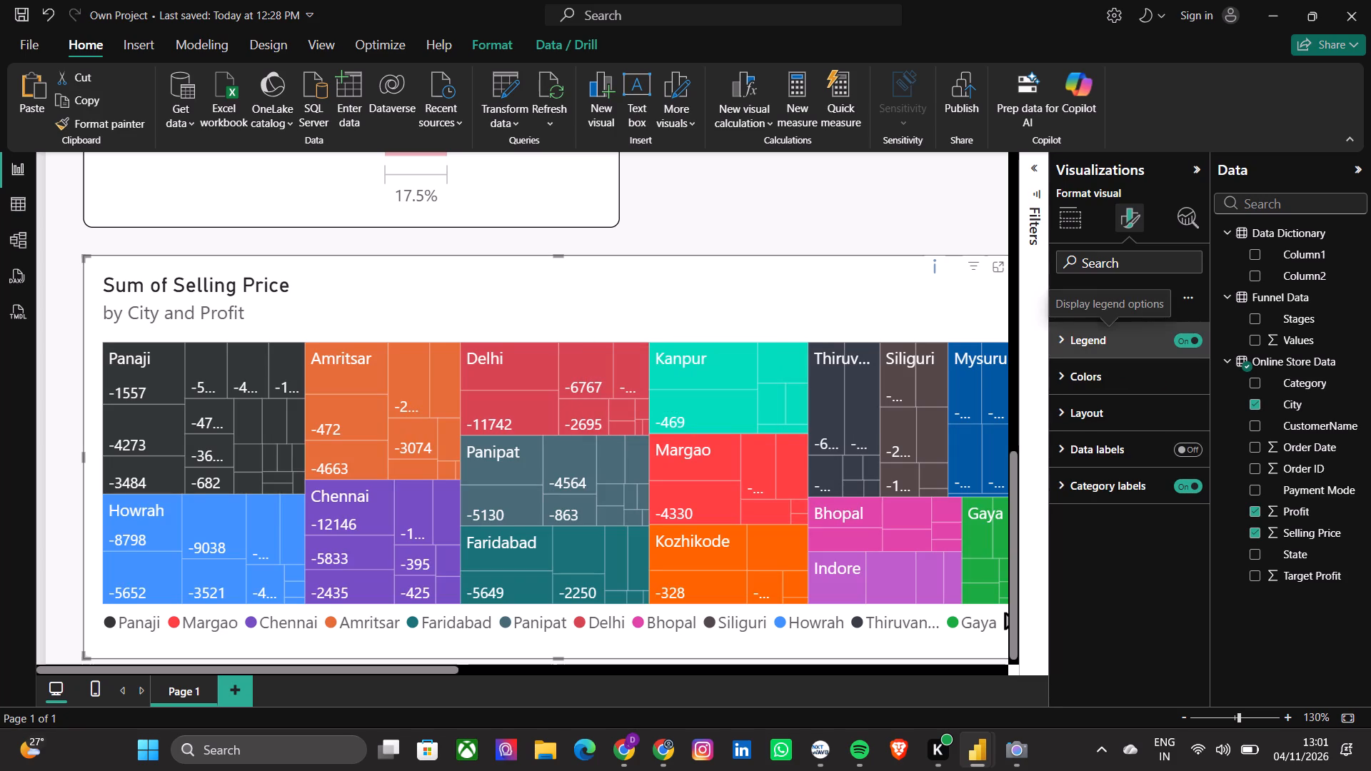
Look through the treemap's effects, data format, layout and data label settings.
left_click(1128, 208)
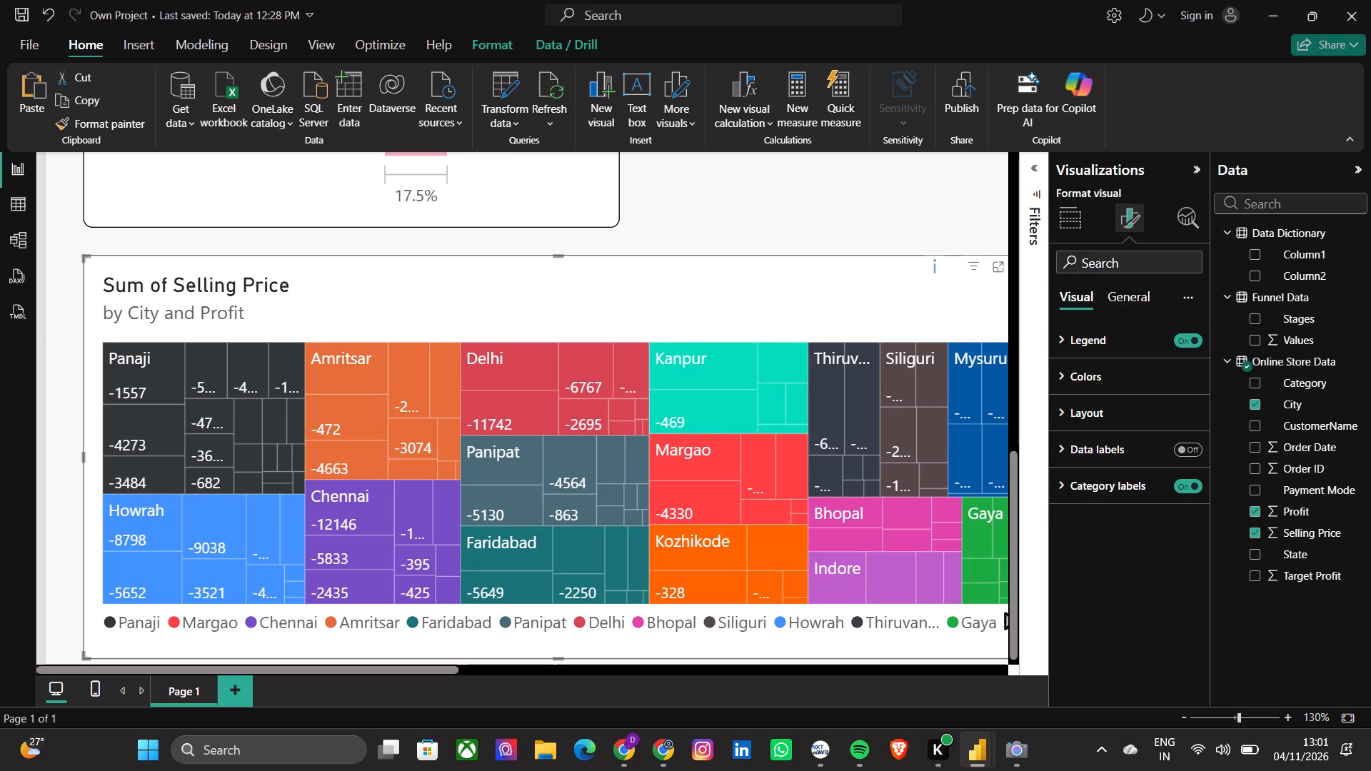
left_click(1122, 291)
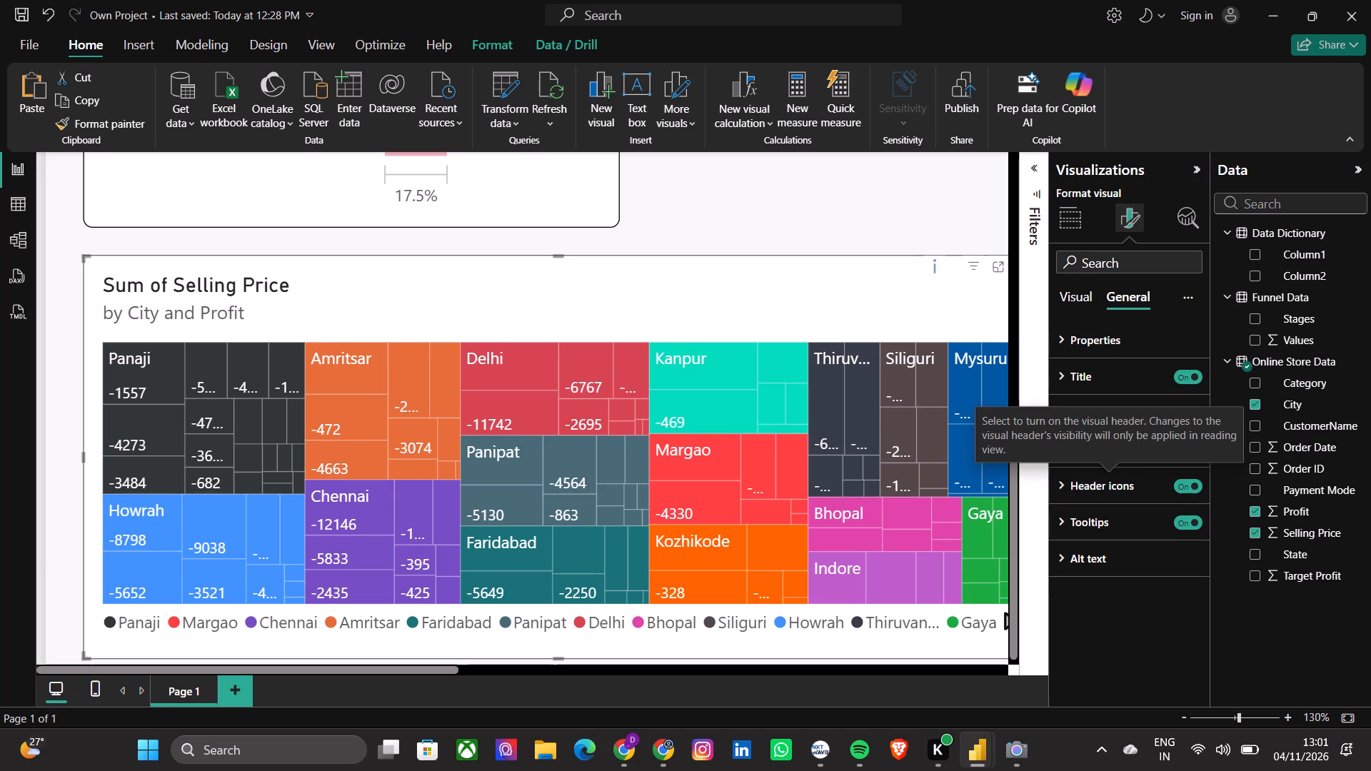
left_click(1100, 407)
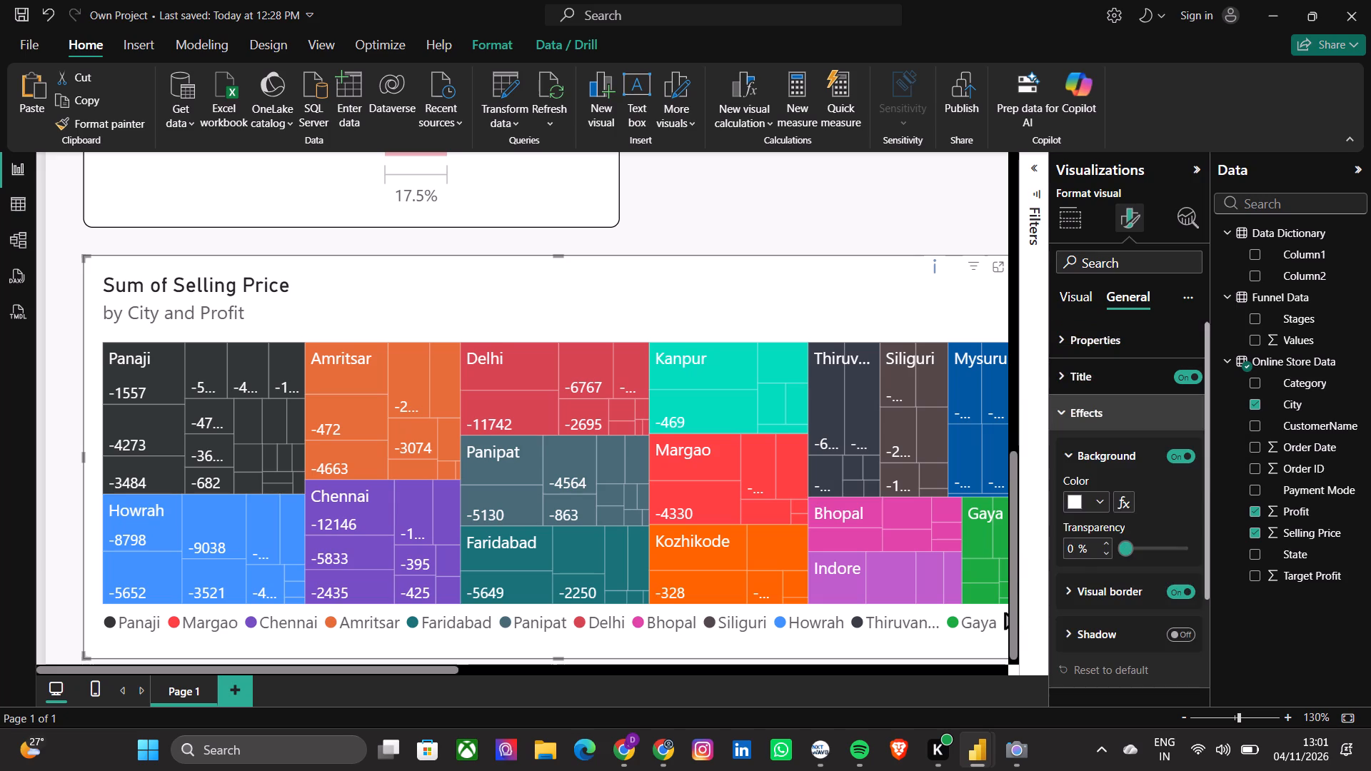
left_click(1100, 407)
left_click(1094, 450)
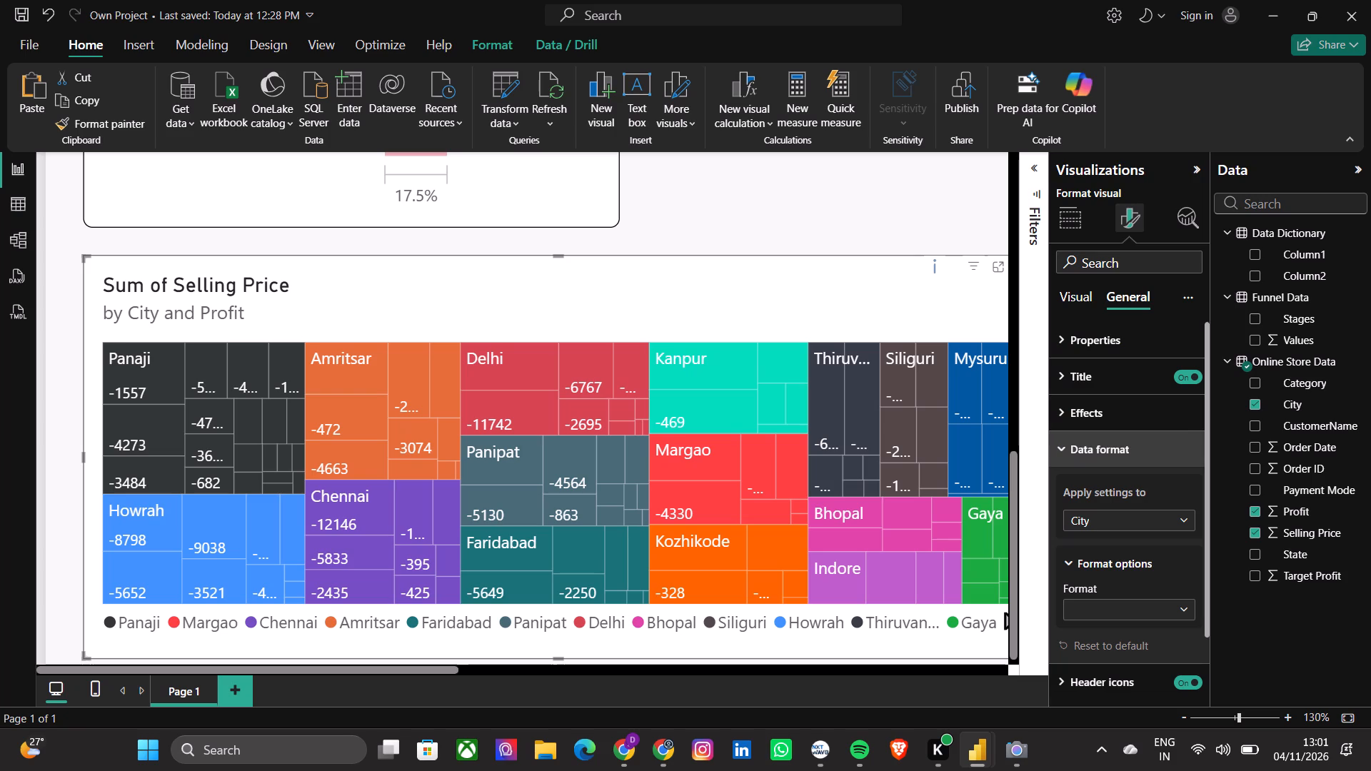
left_click(1094, 450)
left_click(1090, 290)
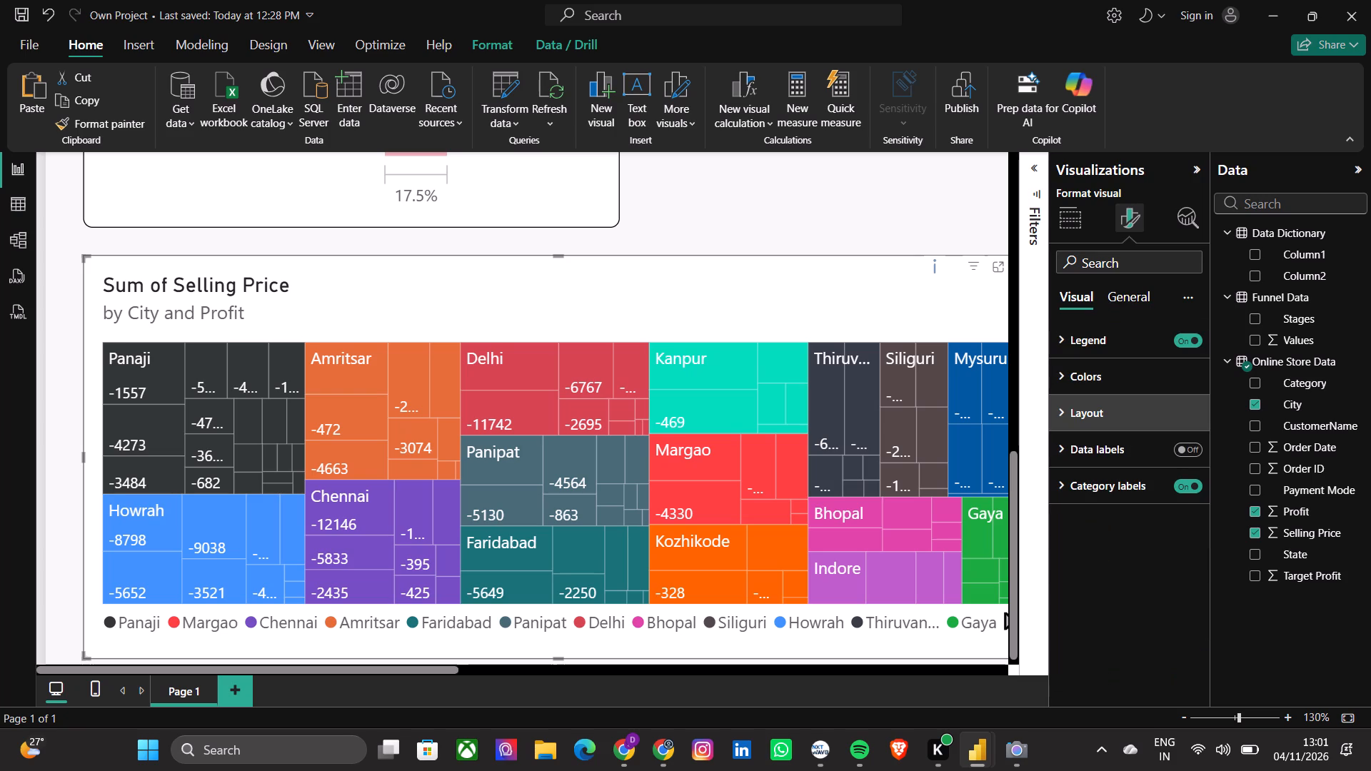
left_click(1093, 417)
left_click(1093, 417)
left_click(1098, 453)
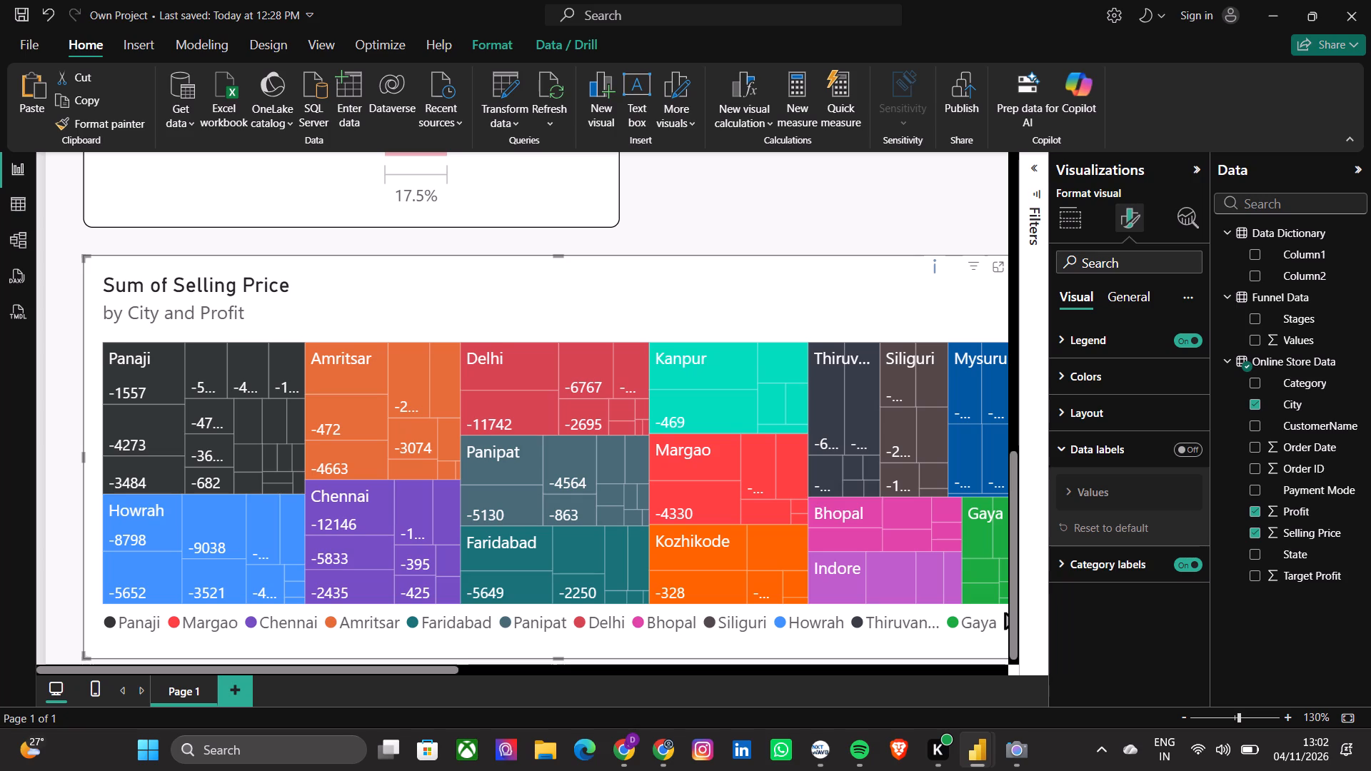
left_click(1104, 449)
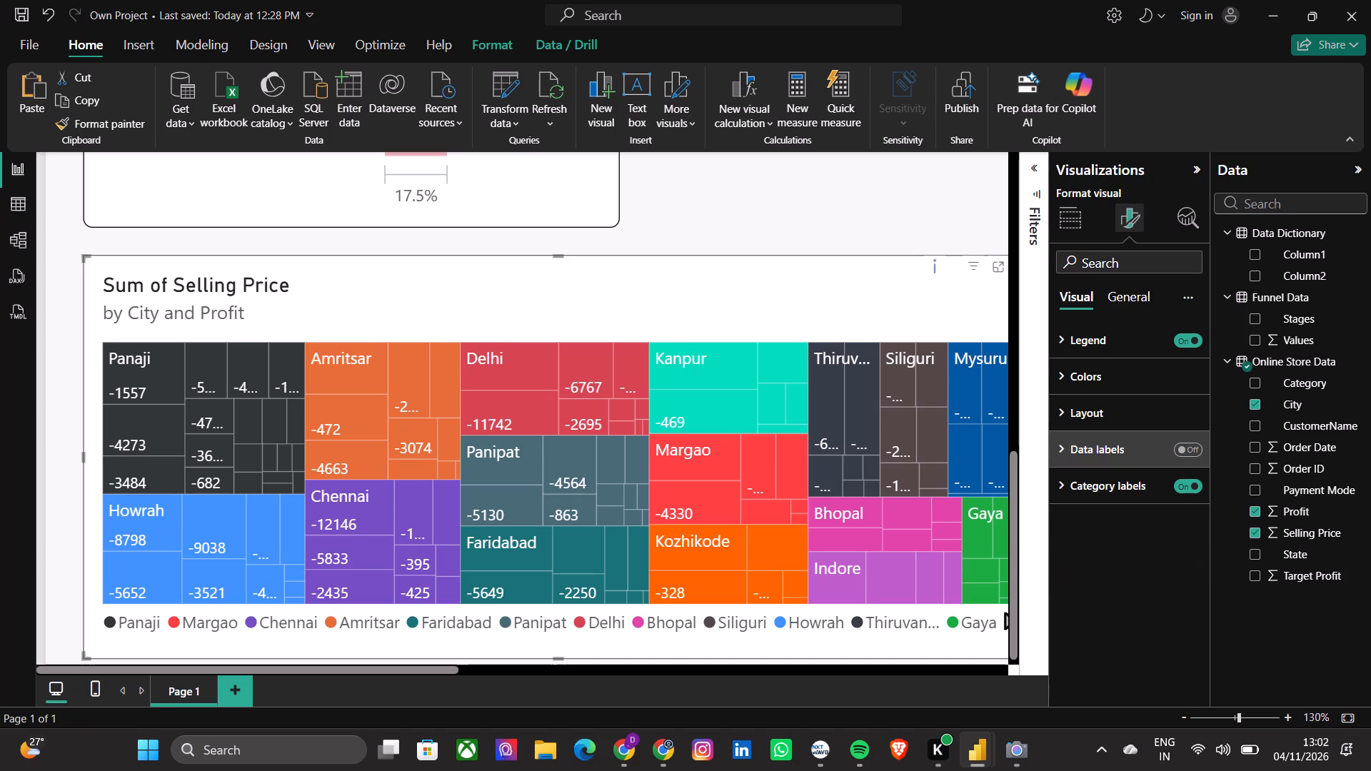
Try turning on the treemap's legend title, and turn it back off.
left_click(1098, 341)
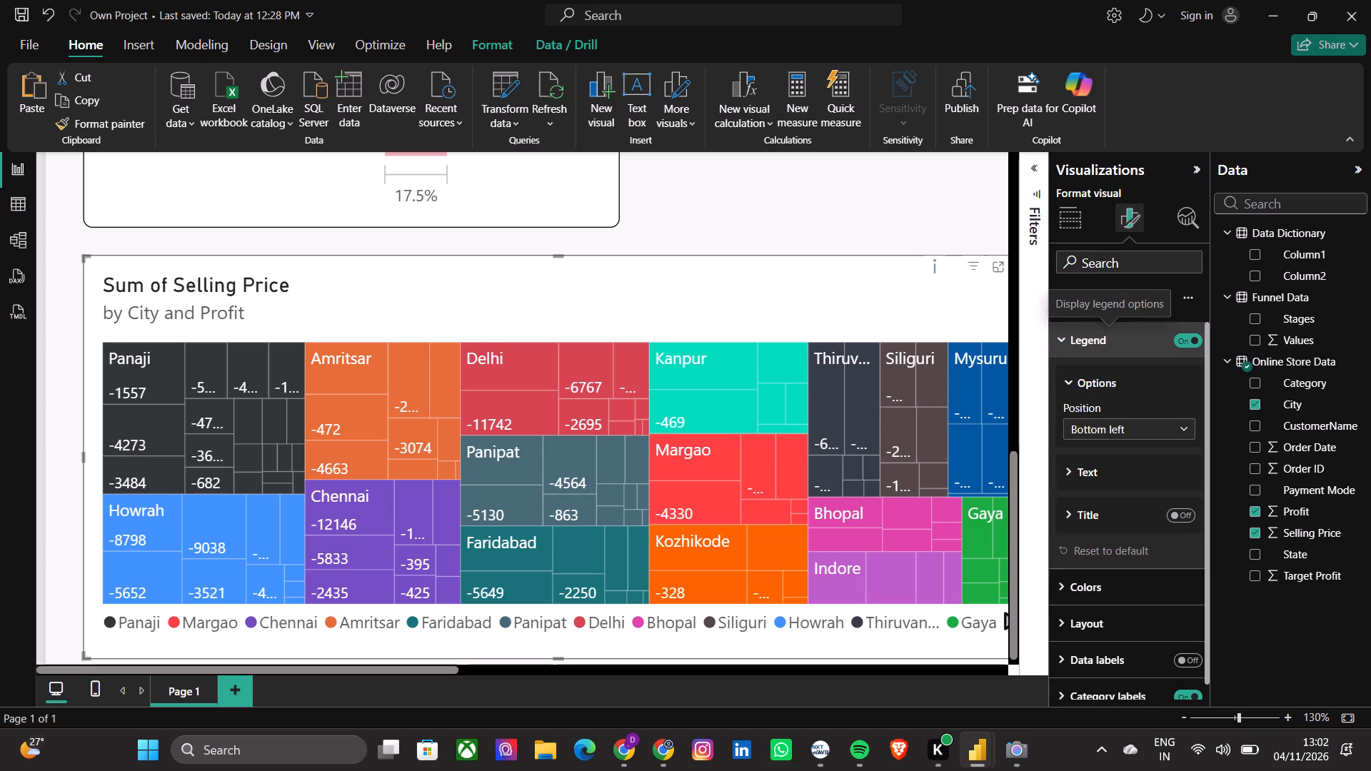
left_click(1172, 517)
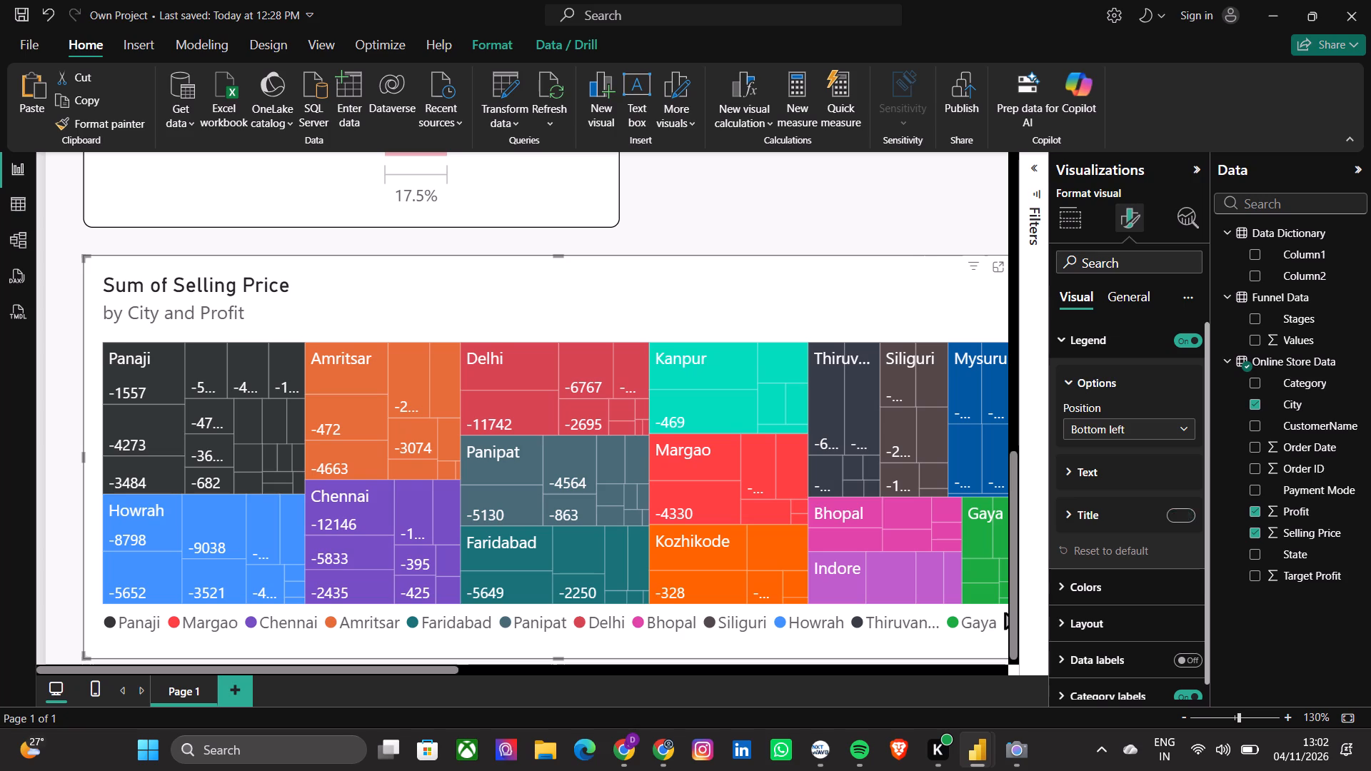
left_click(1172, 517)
Following the treemap in the online store report, remove Profit, move City to the treemap's details and assign State as its category.
key("alt+Tab")
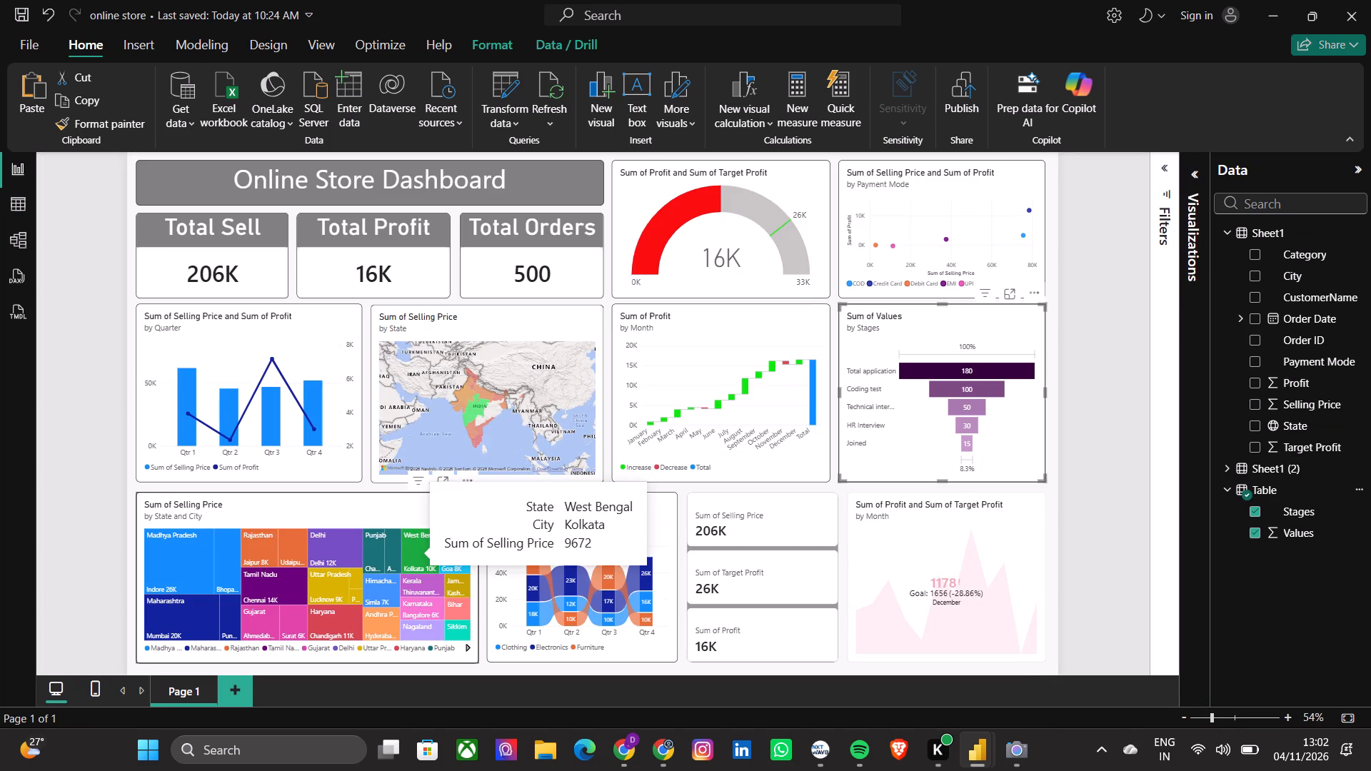
left_click(341, 513)
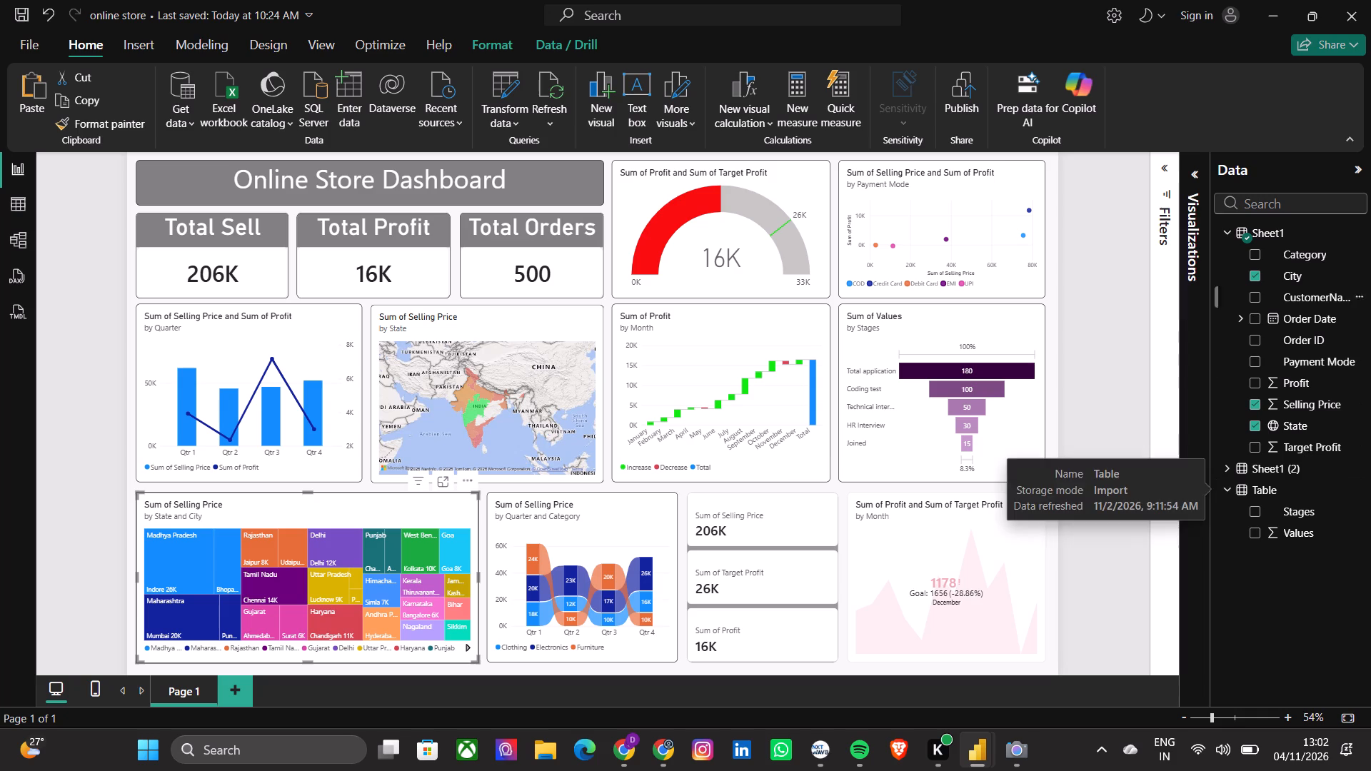
left_click(1190, 176)
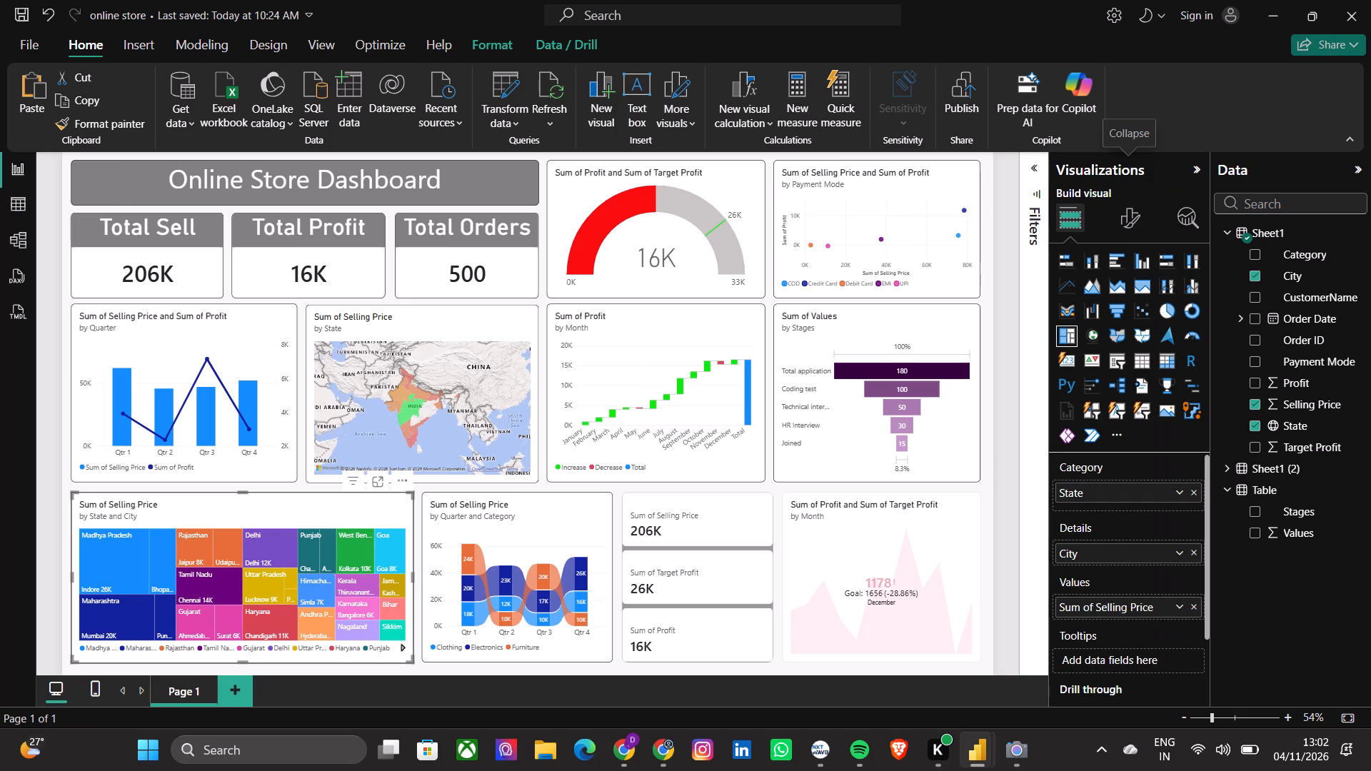
key("alt+Tab")
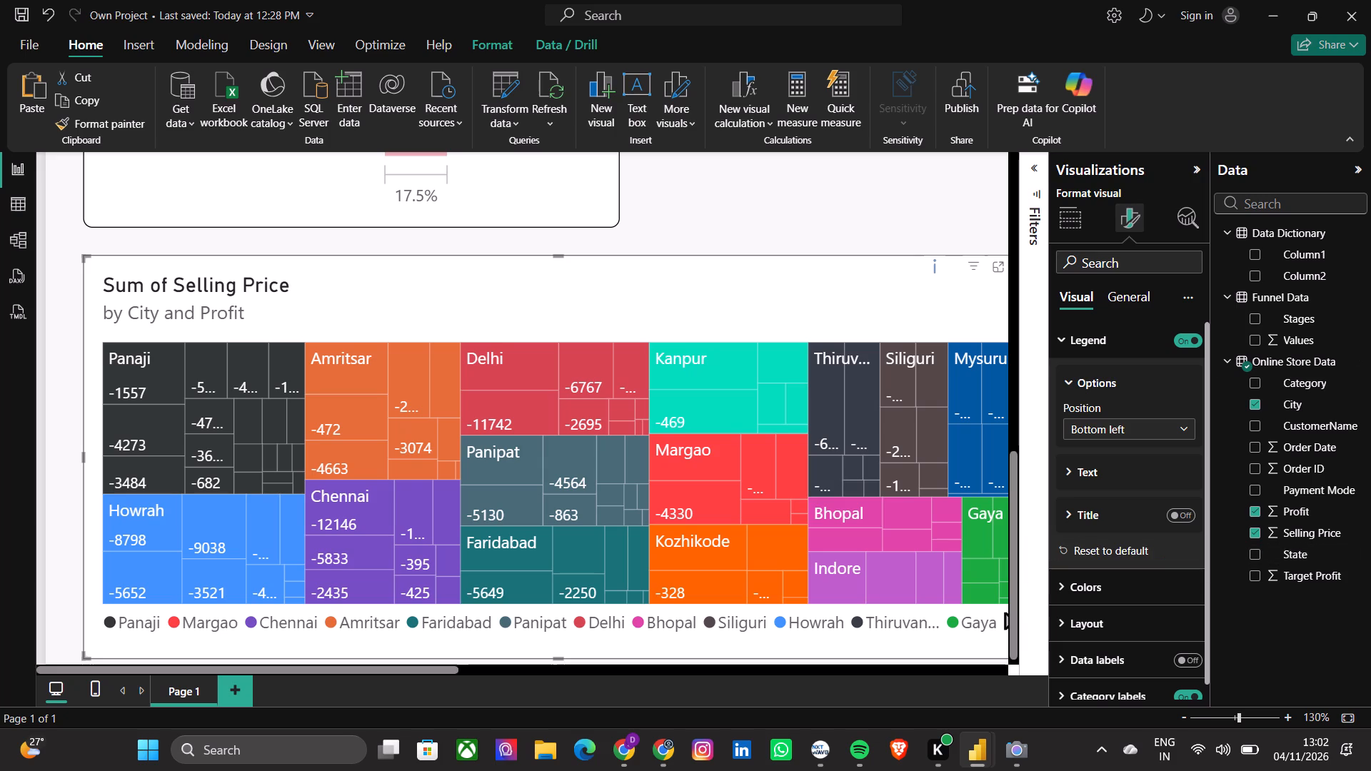
left_click(1066, 220)
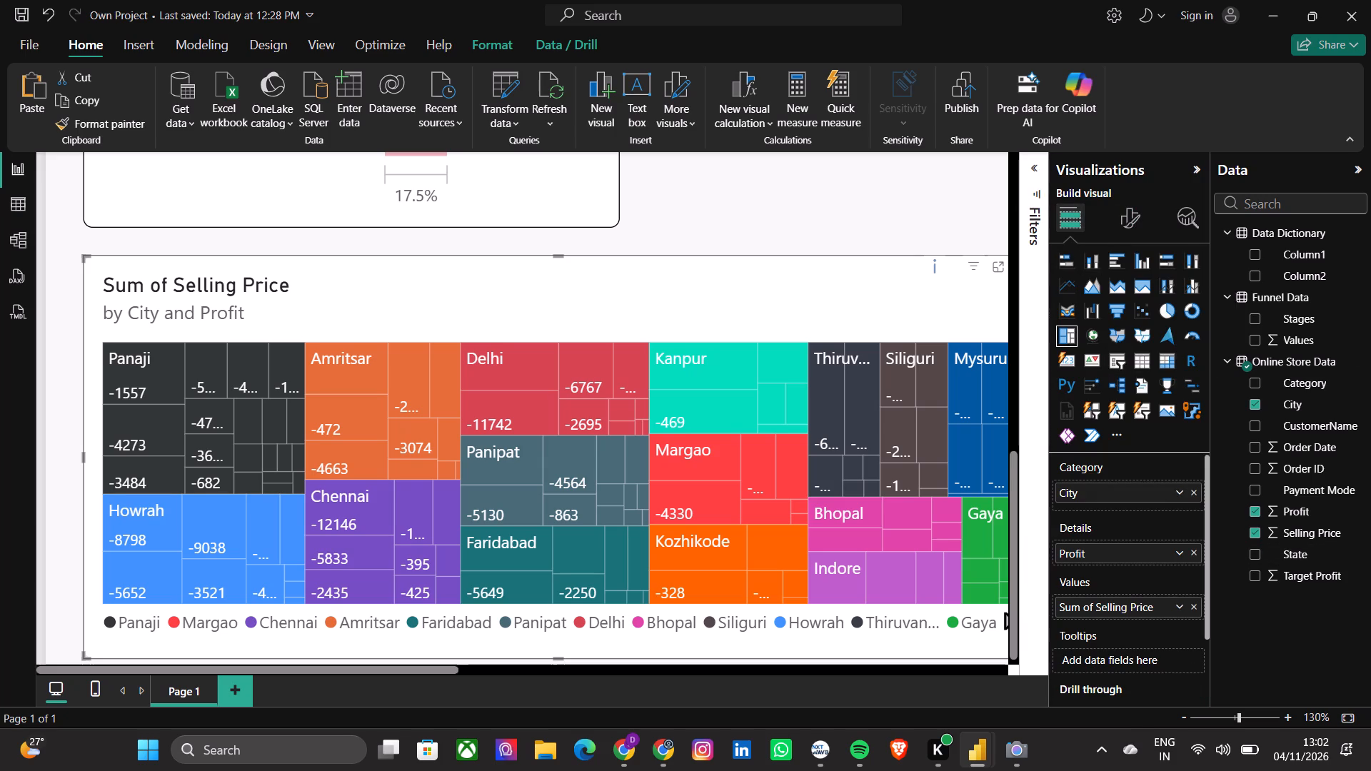
left_click(1194, 558)
left_click_drag(1124, 493, 1123, 553)
left_click_drag(1262, 552, 1142, 503)
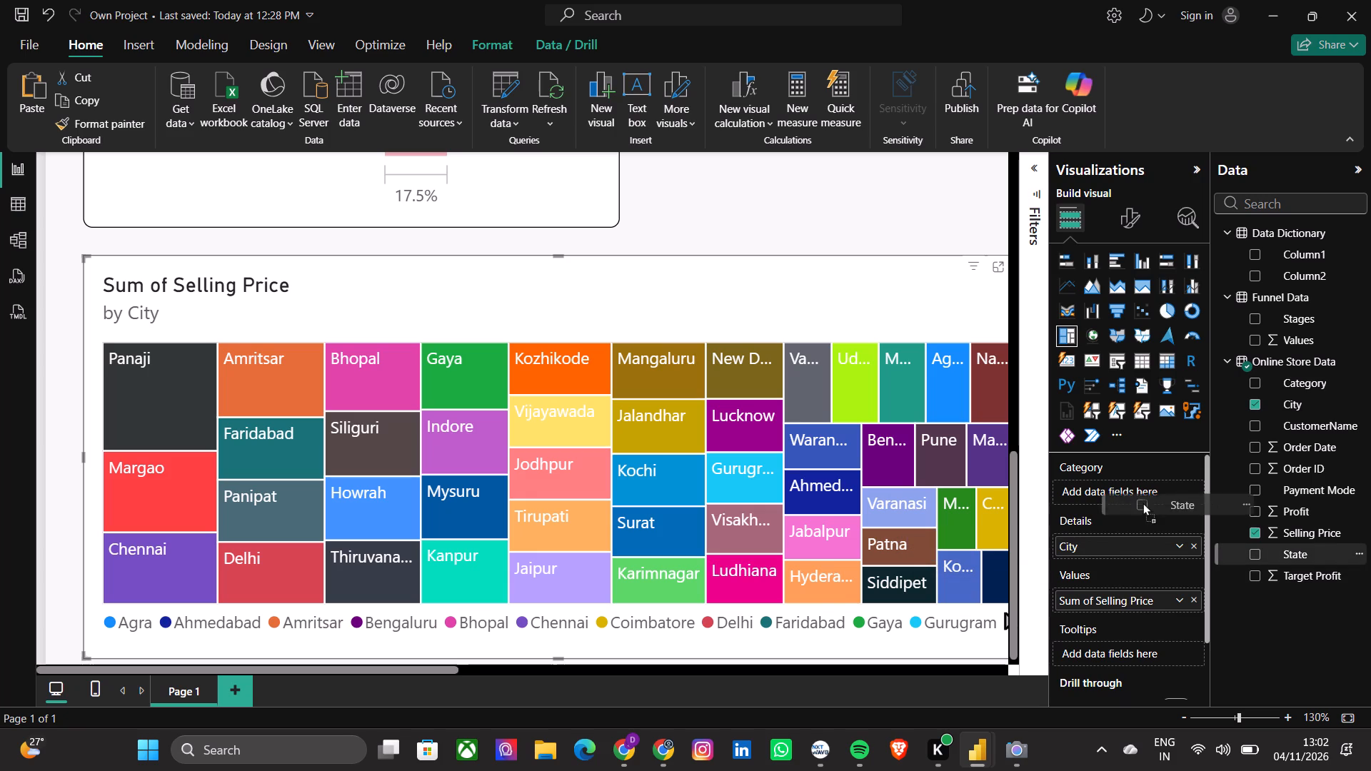
left_click_drag(1142, 503, 1105, 488)
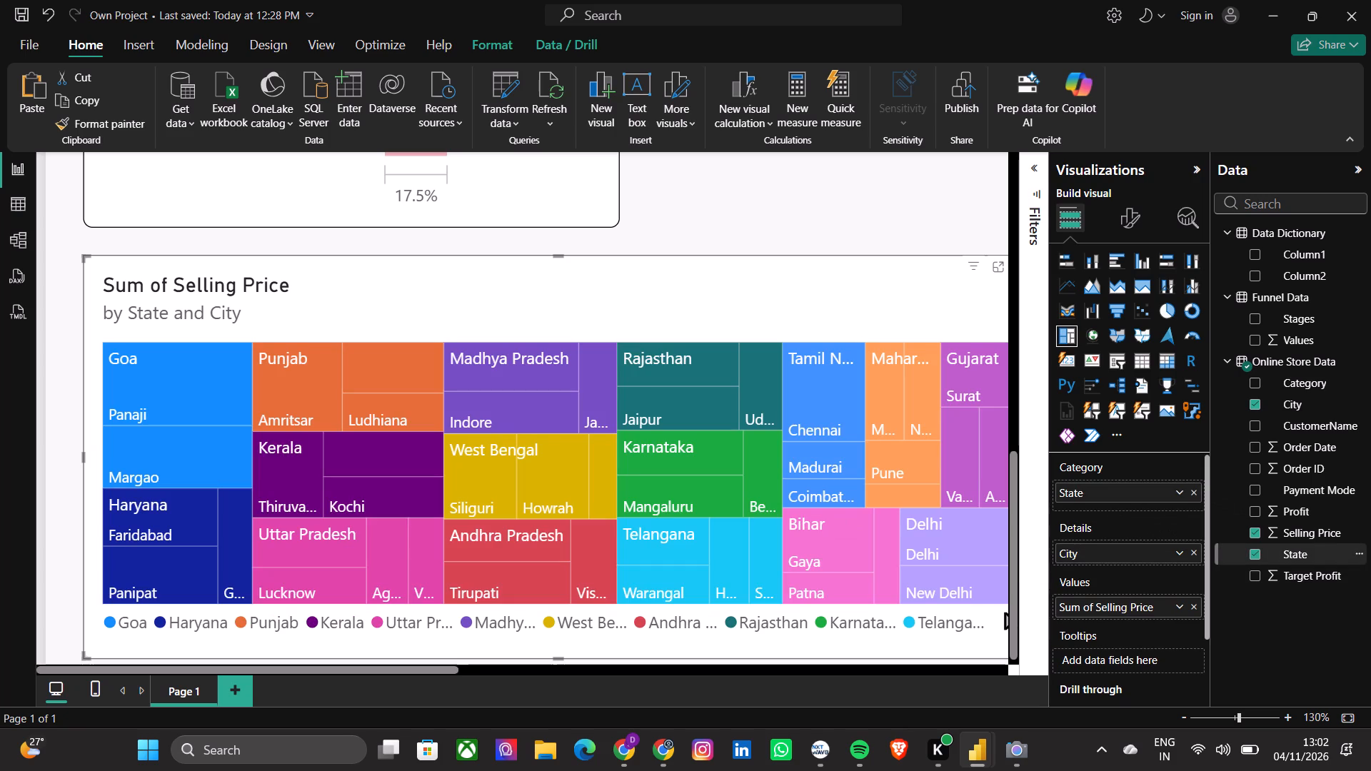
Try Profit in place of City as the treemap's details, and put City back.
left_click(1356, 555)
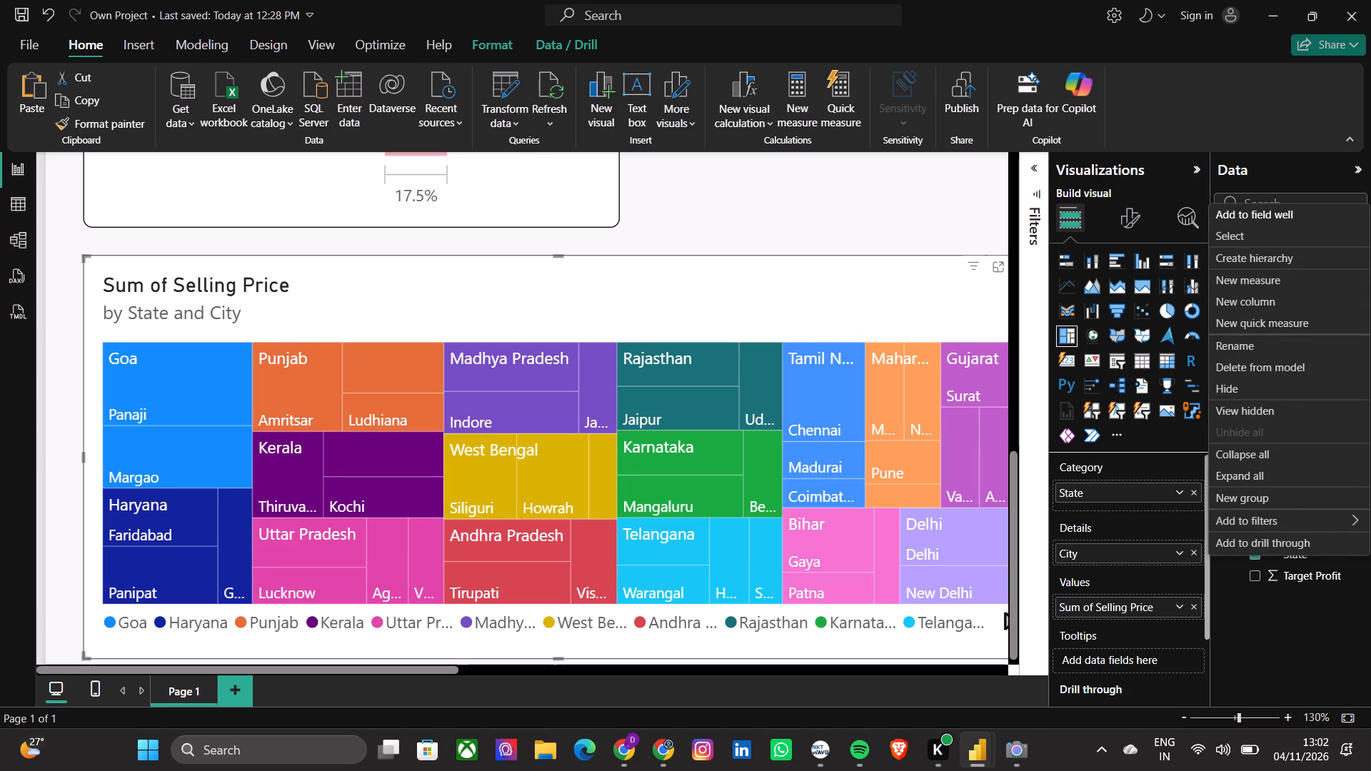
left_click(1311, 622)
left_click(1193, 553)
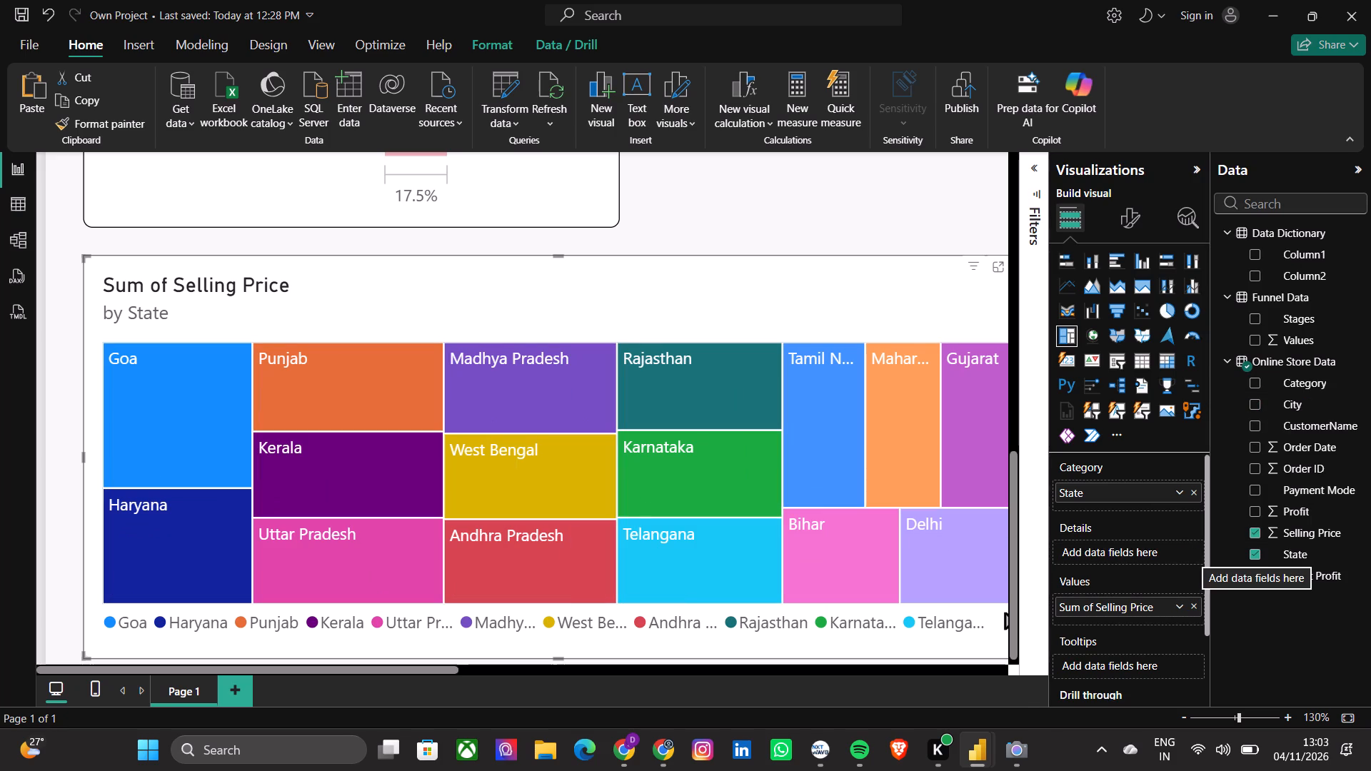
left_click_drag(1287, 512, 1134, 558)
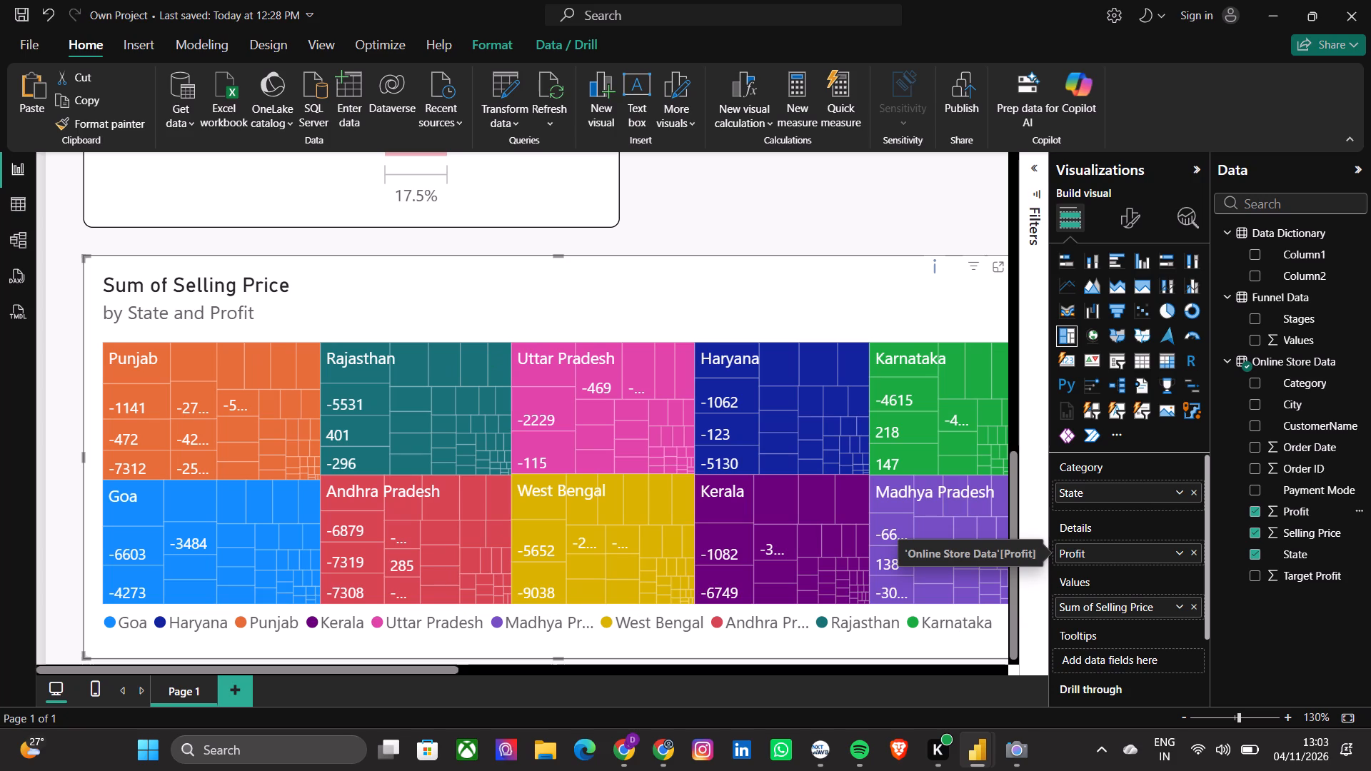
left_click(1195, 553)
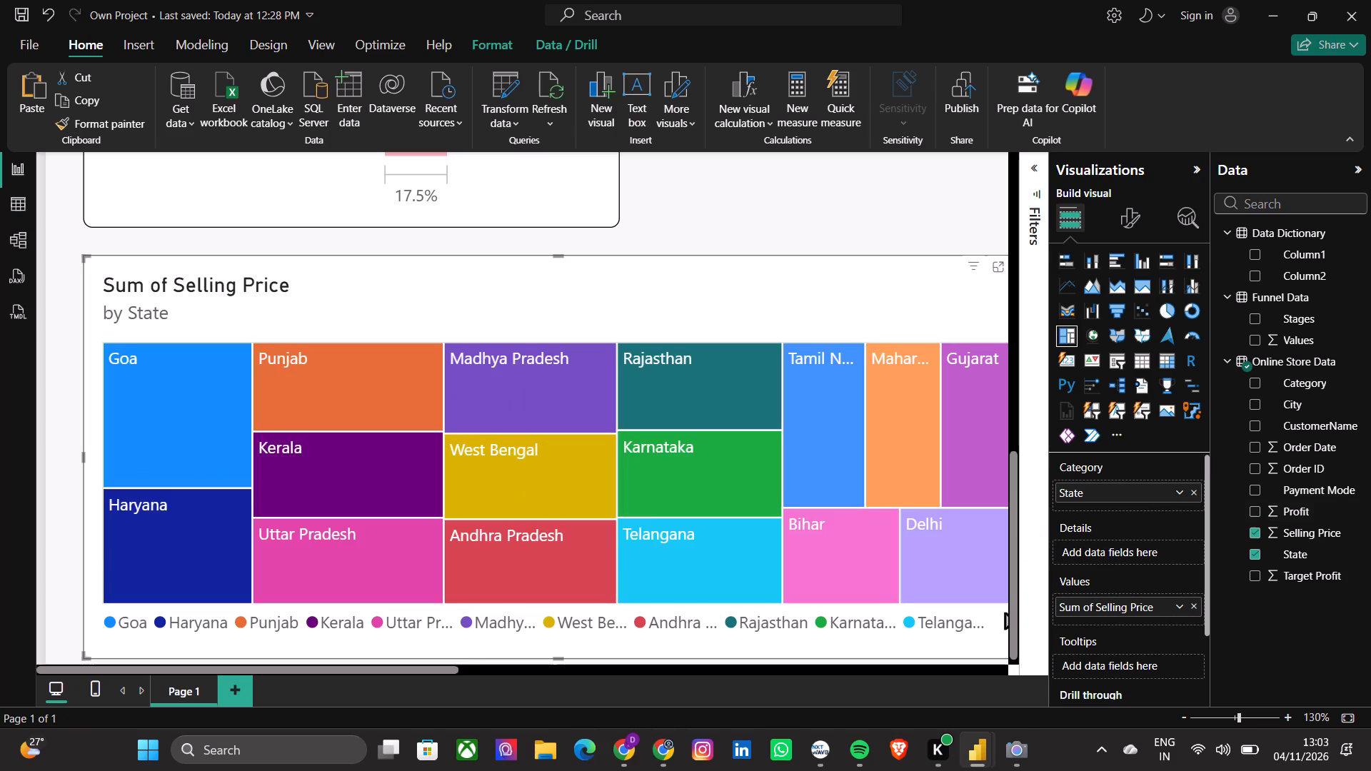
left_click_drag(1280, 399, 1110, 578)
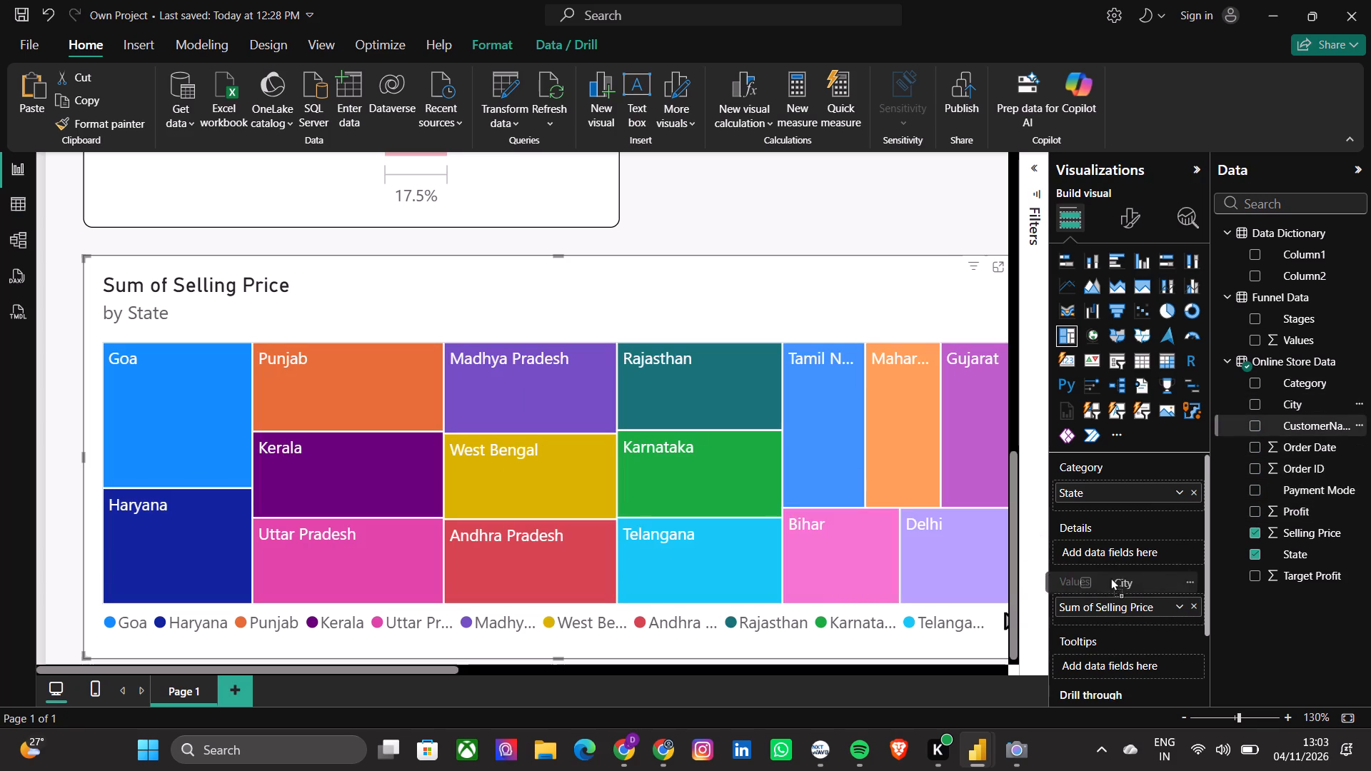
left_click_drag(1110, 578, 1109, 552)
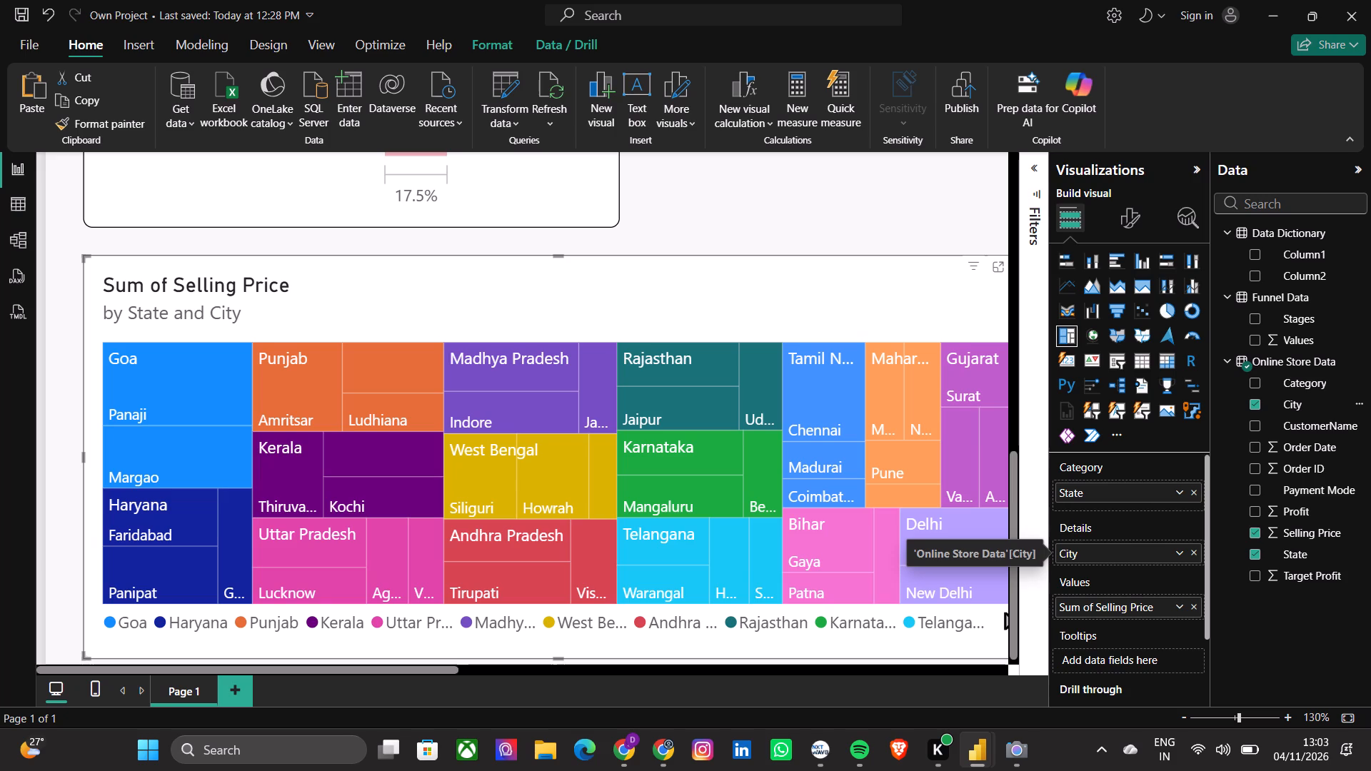
Check the format settings of the online store report's treemap and turn on data labels for the Own Project treemap to match.
left_click(1136, 228)
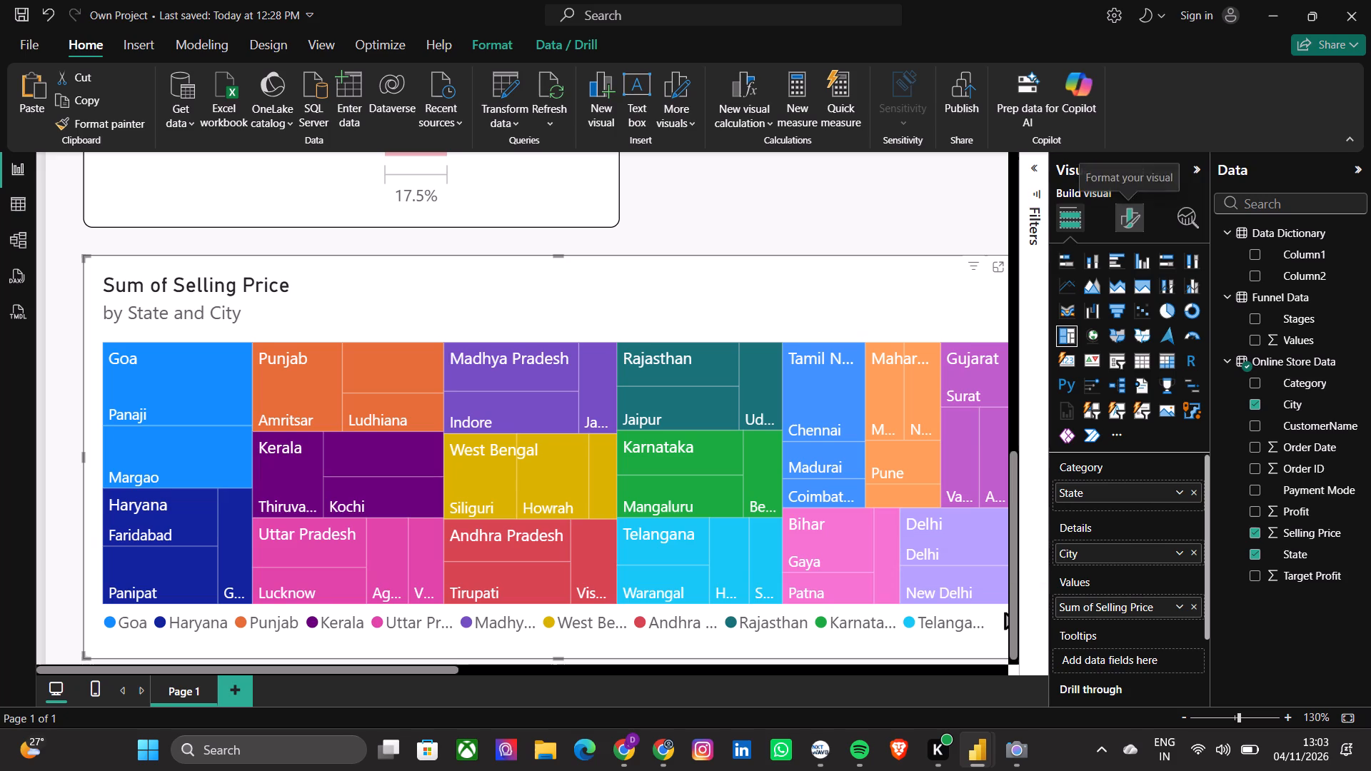
key("alt+Tab")
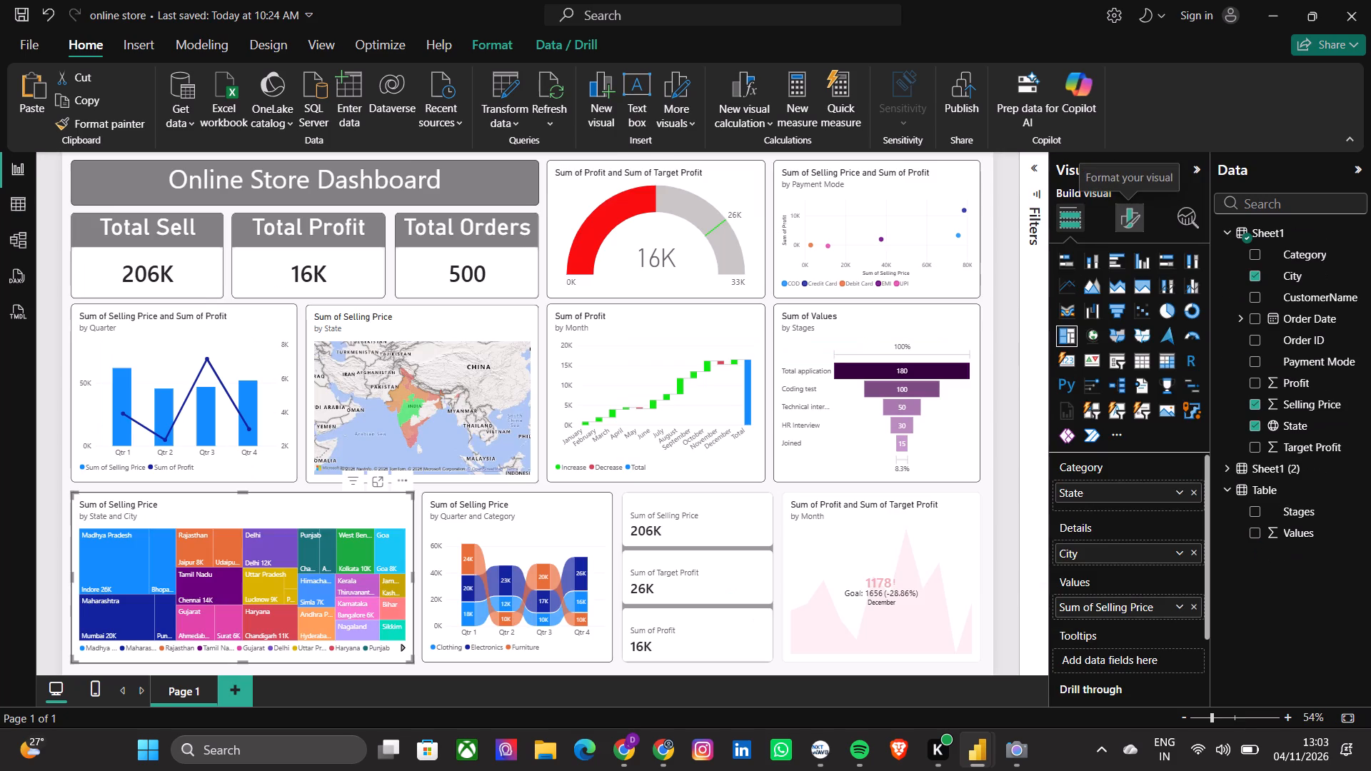
left_click(1128, 221)
left_click(1112, 341)
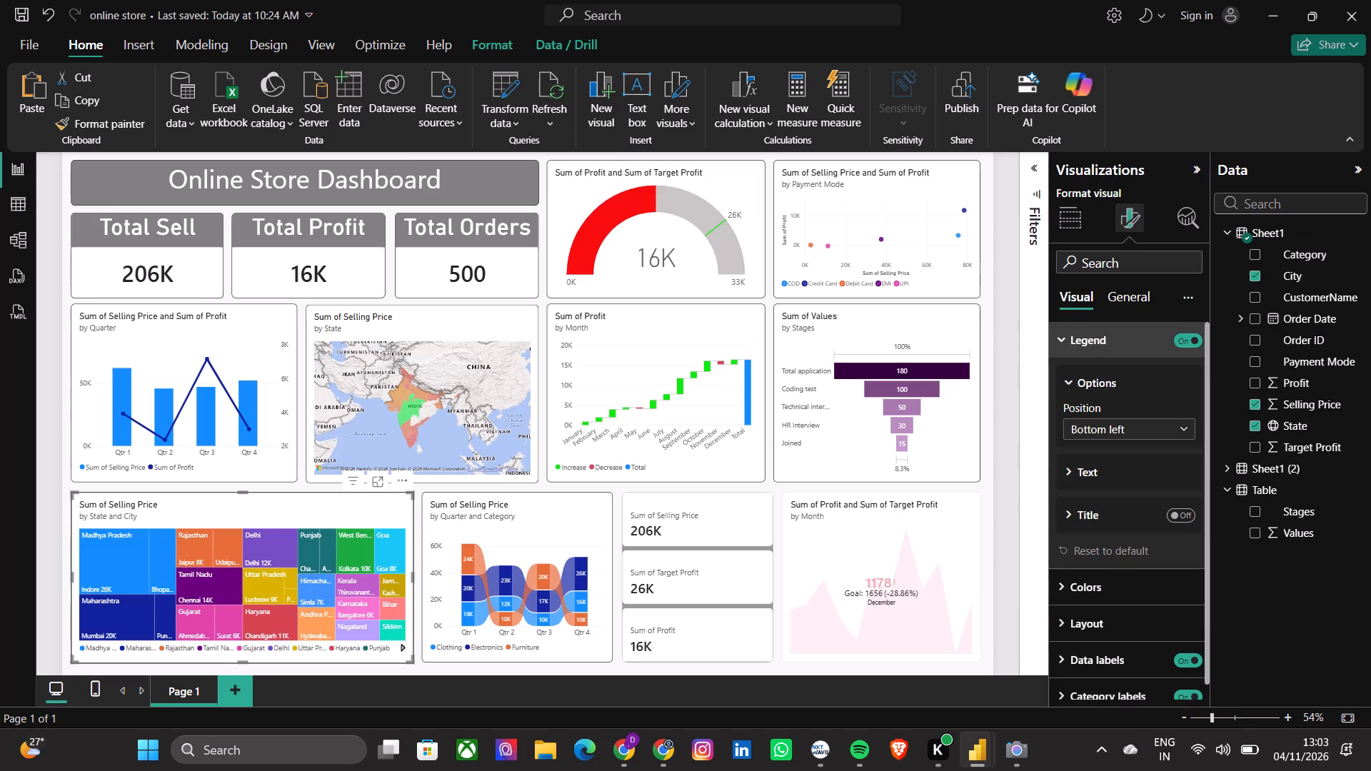
left_click(1104, 328)
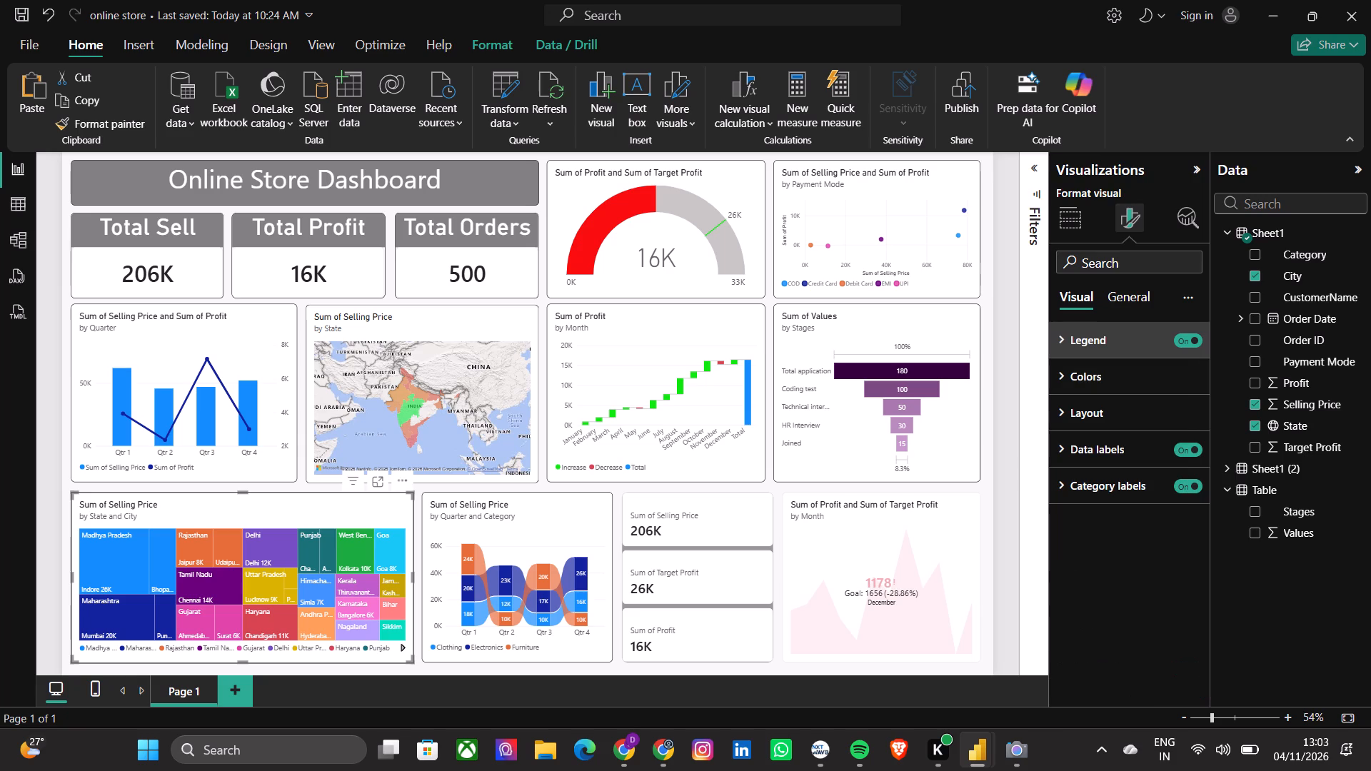
key("alt+Tab")
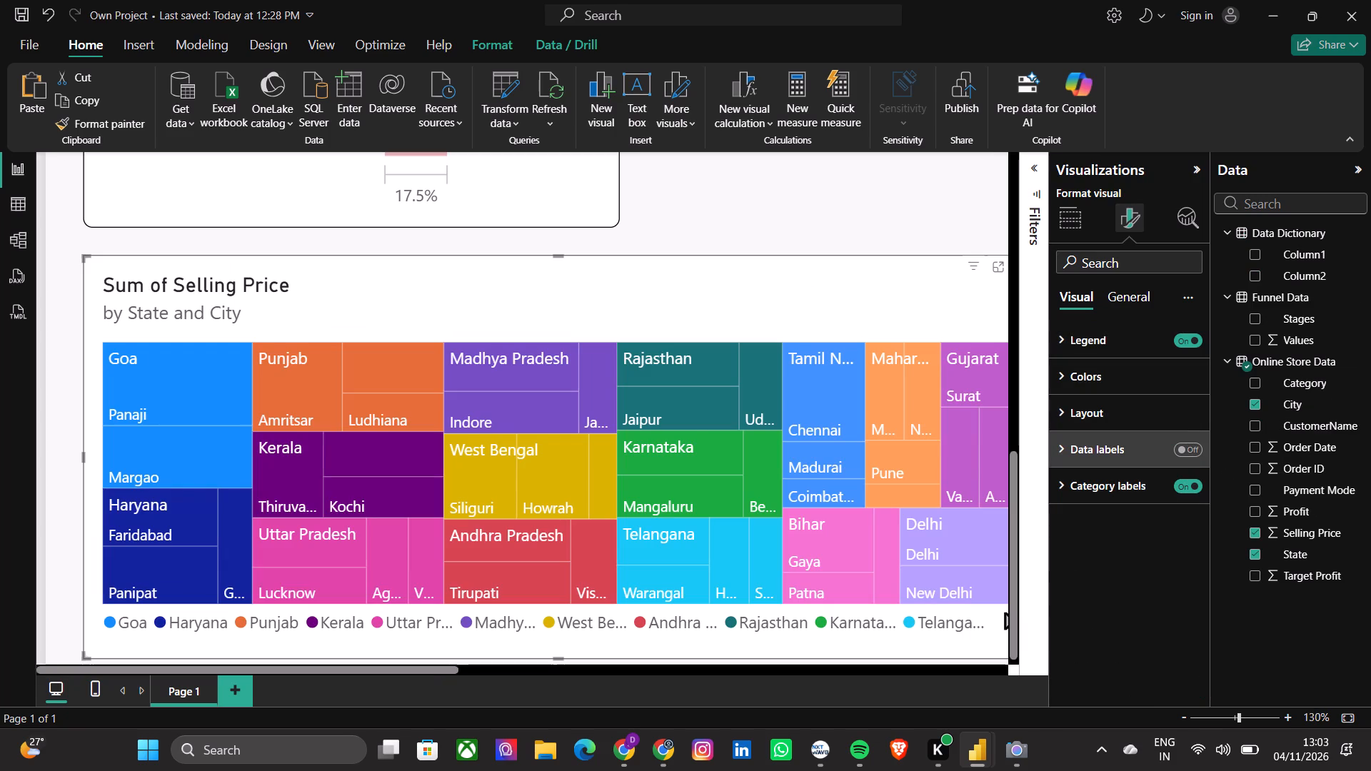
left_click(1182, 447)
left_click(1138, 448)
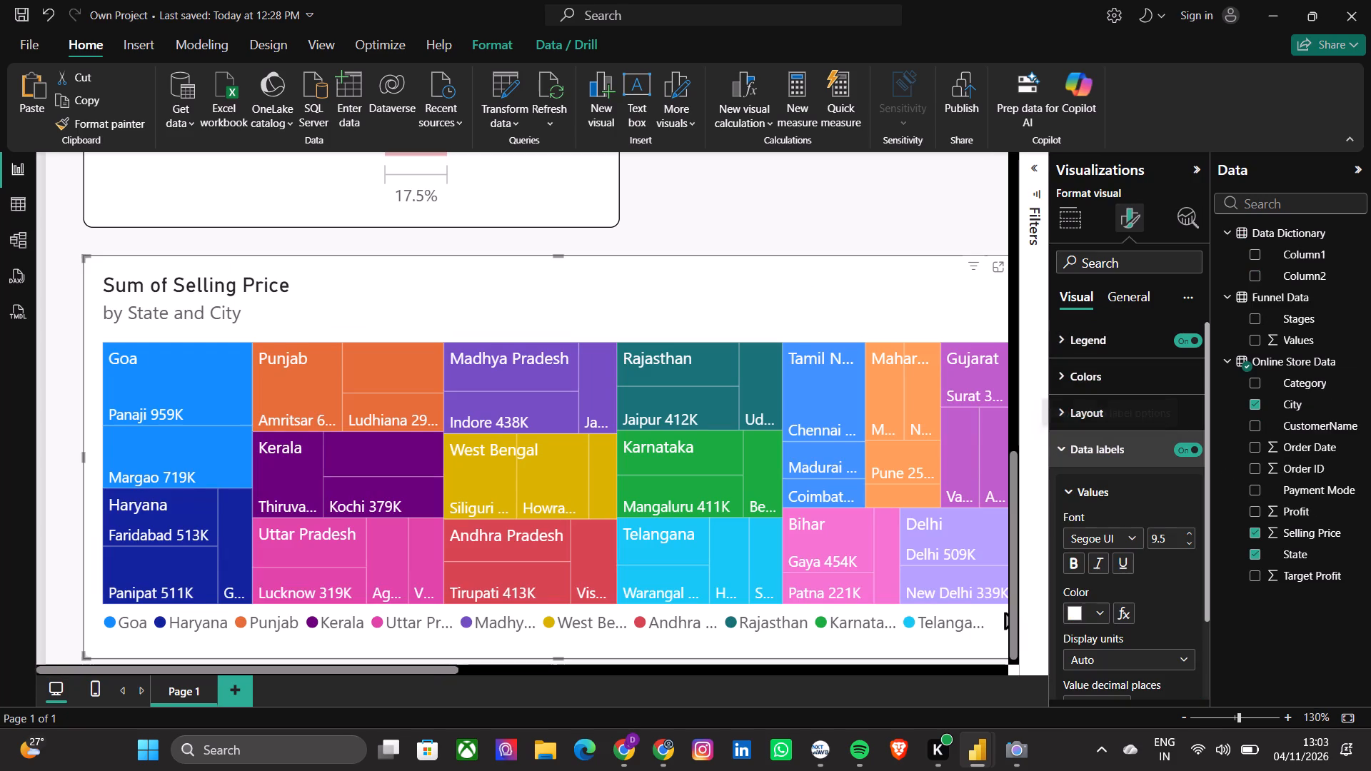
left_click(1138, 448)
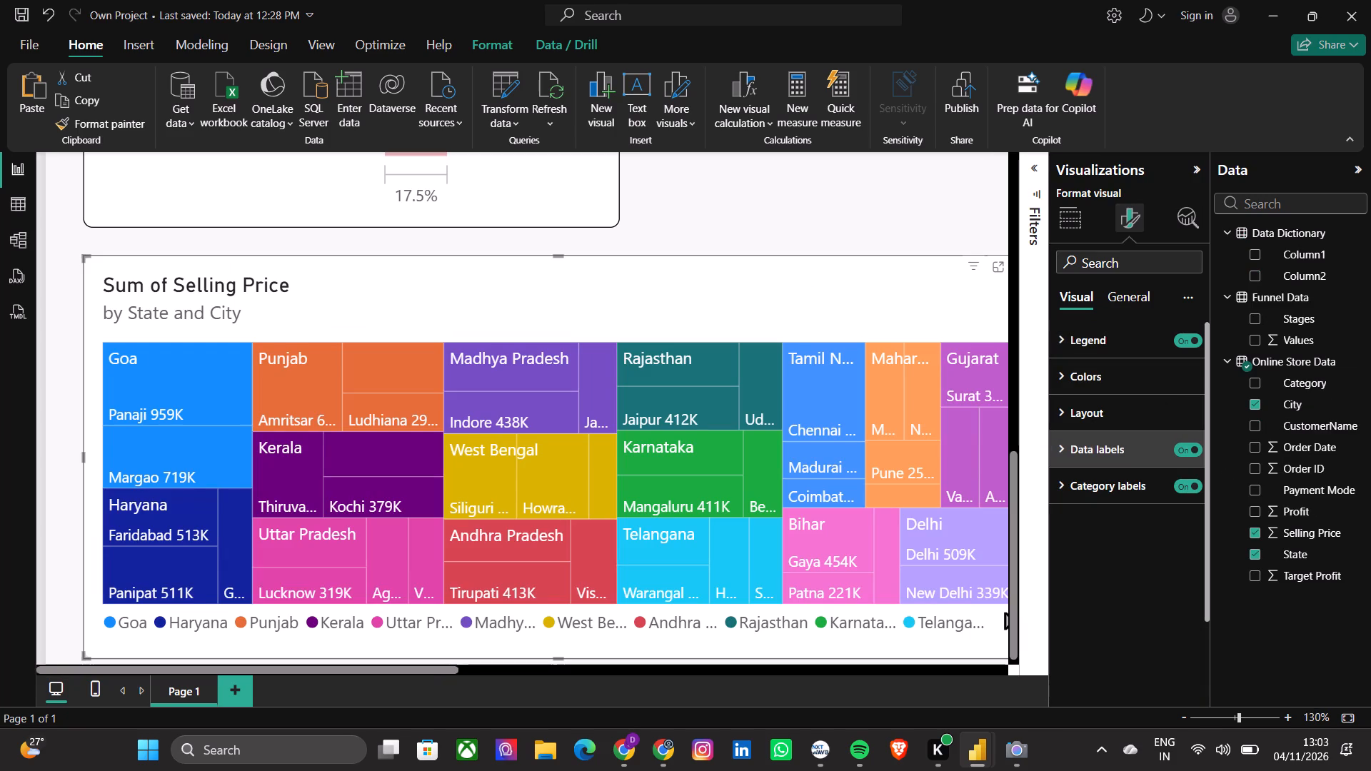
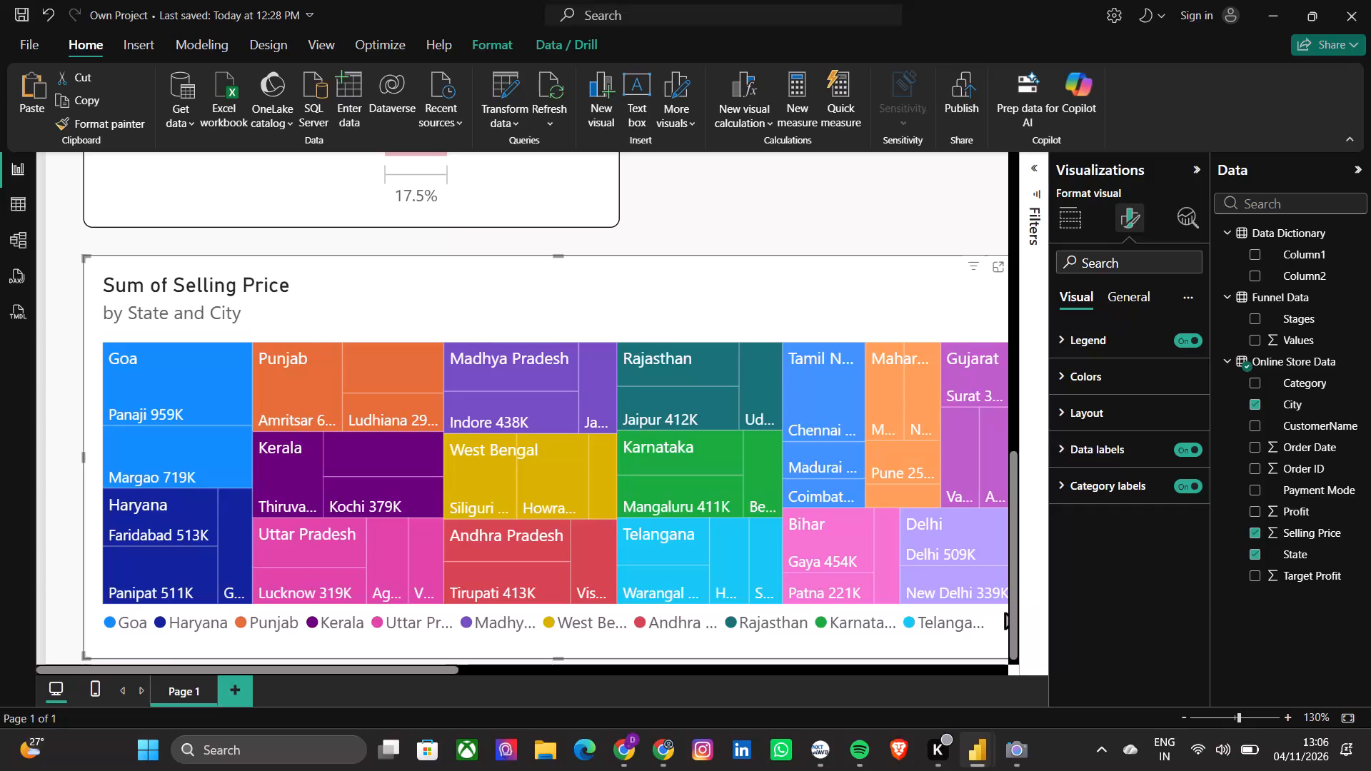
Set the treemap's visual border colour to black.
left_click(929, 293)
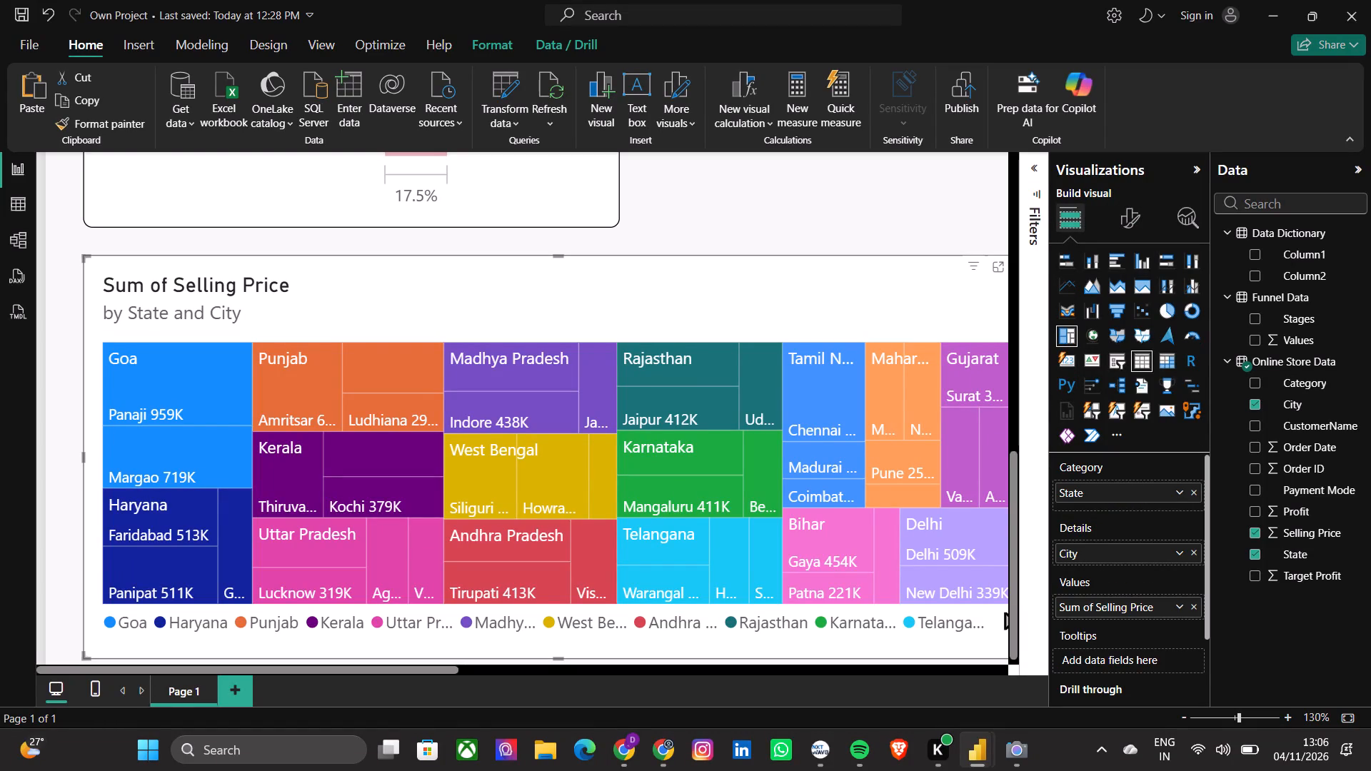
left_click(1133, 221)
left_click(1125, 288)
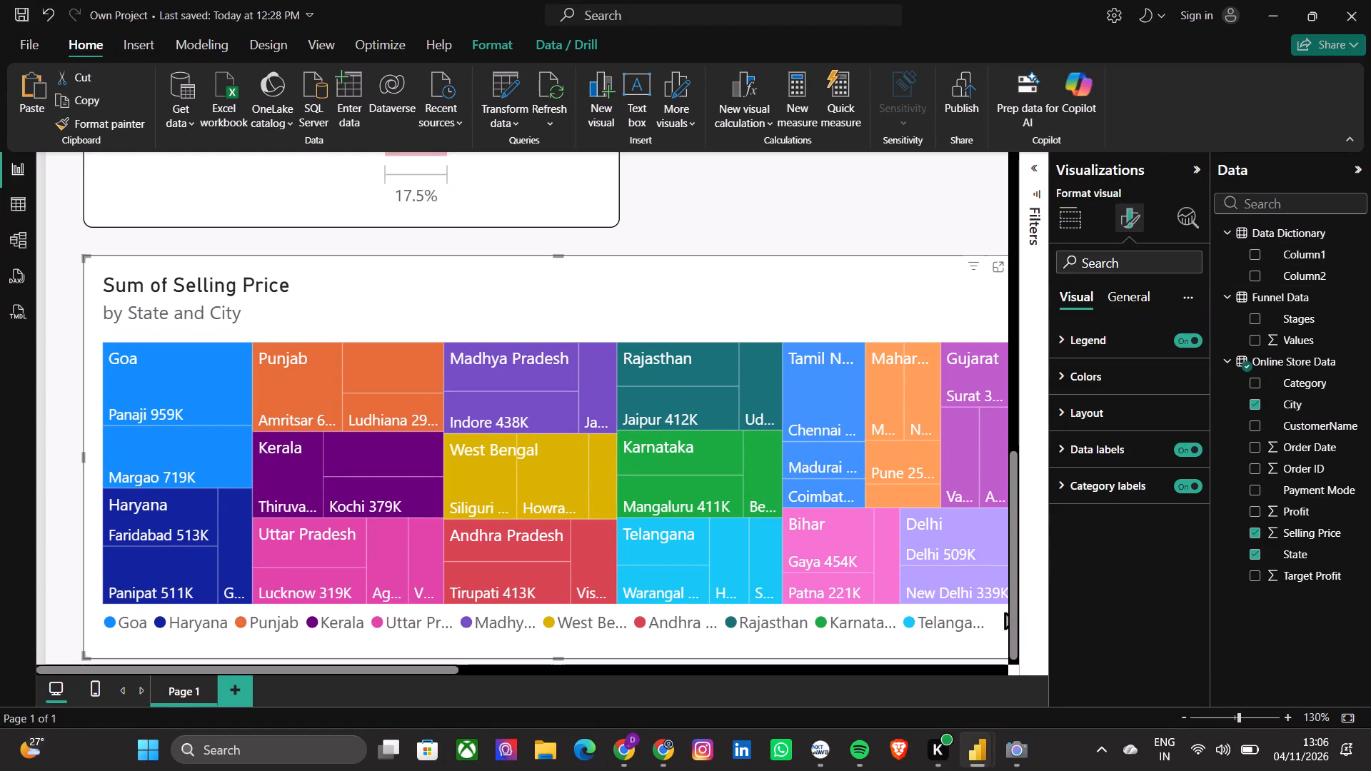
left_click(1101, 410)
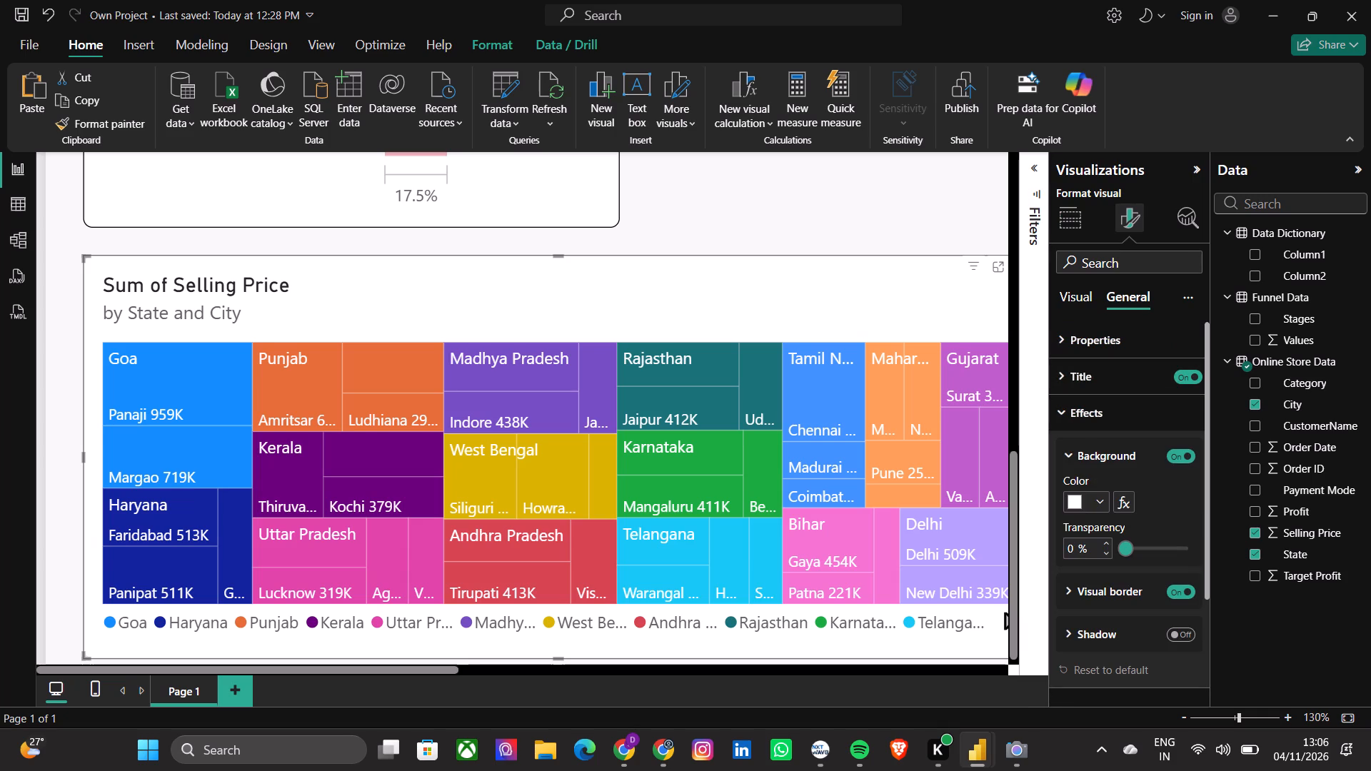
left_click(1099, 500)
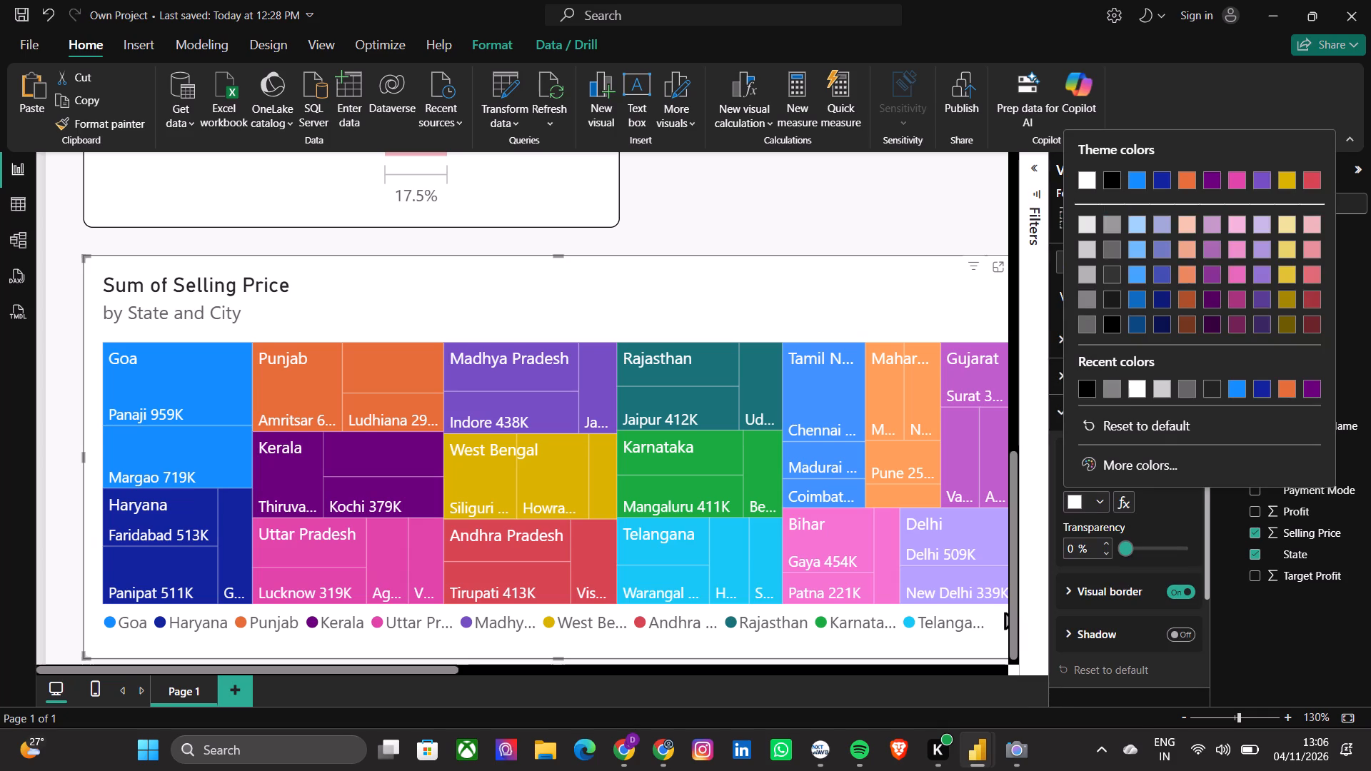
left_click(1099, 500)
double_click(1109, 579)
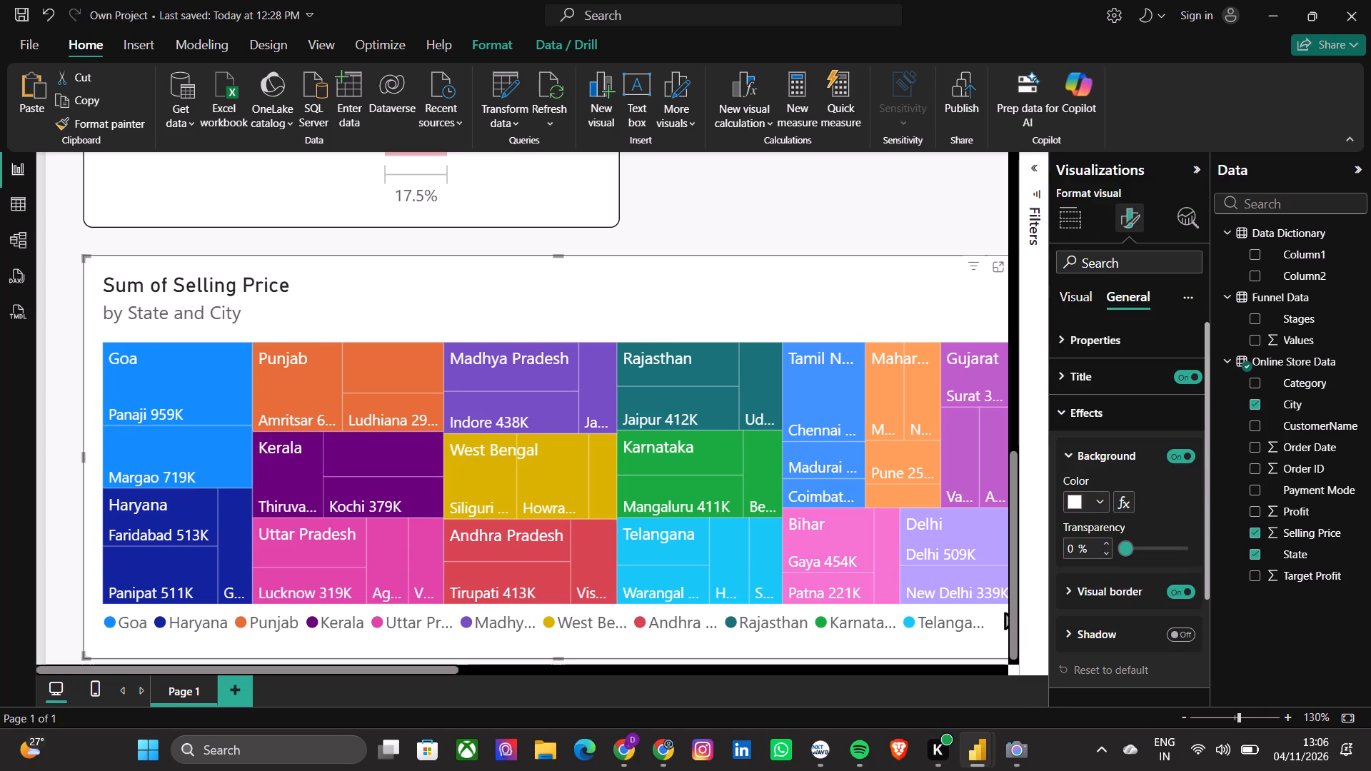
left_click(1093, 593)
scroll(1093, 593, "down", 1)
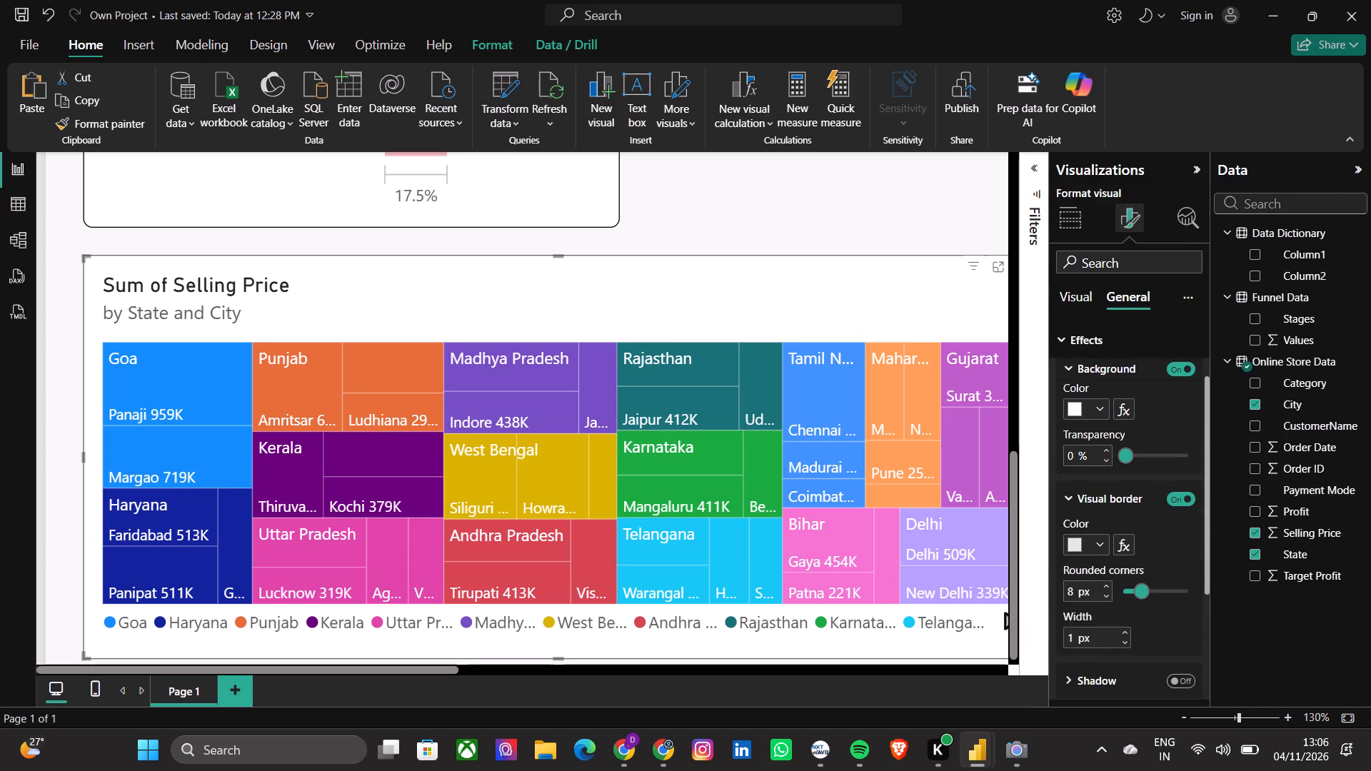
left_click(1098, 542)
left_click(1110, 428)
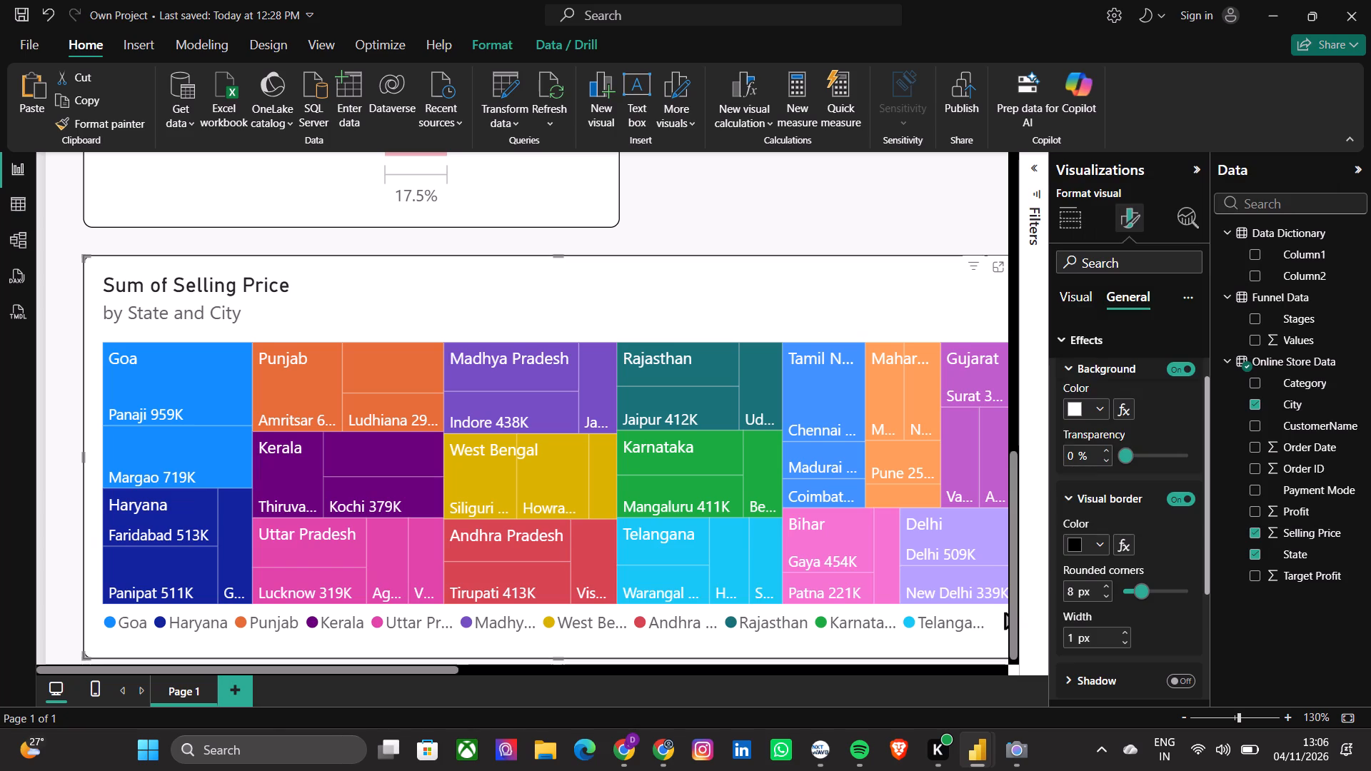
left_click(885, 175)
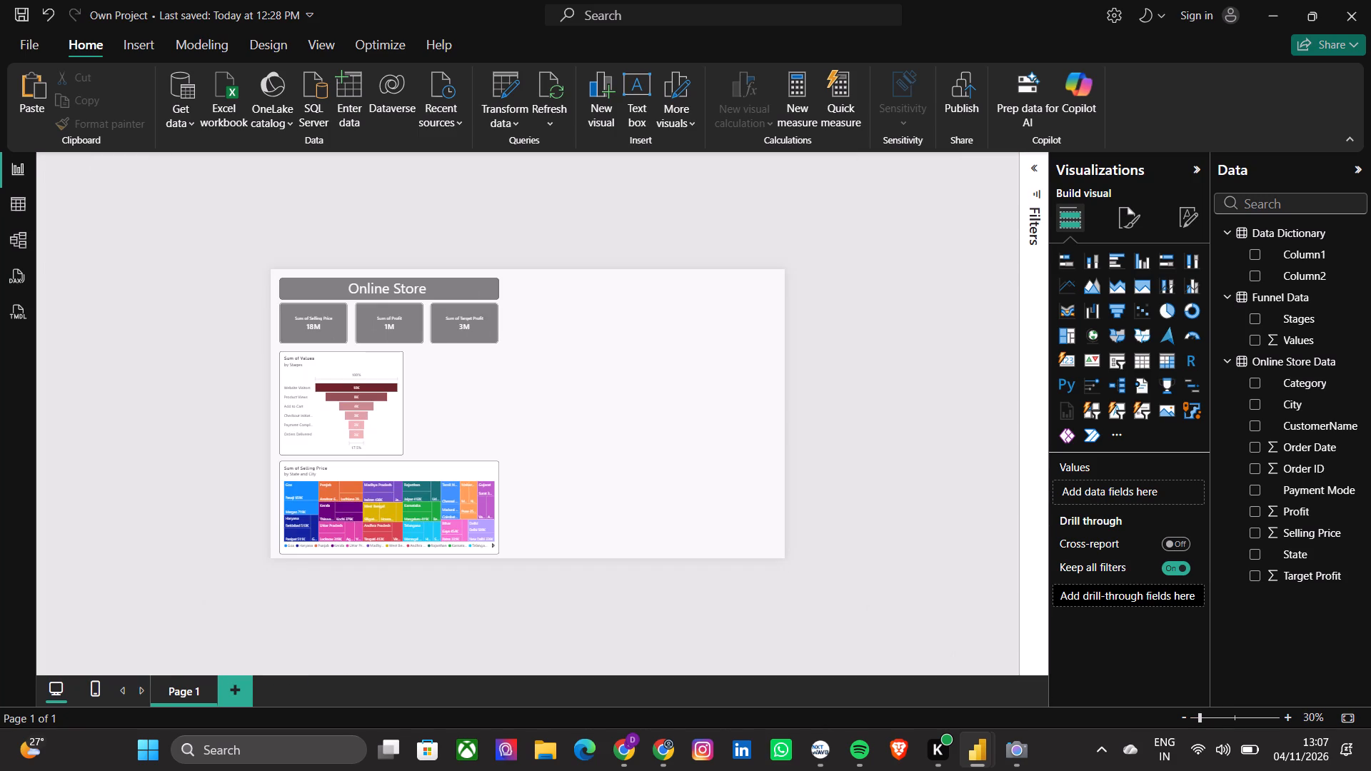
Insert an empty matrix beside the funnel chart, matching the funnel's height and ending flush with the treemap's right edge.
left_click(1289, 719)
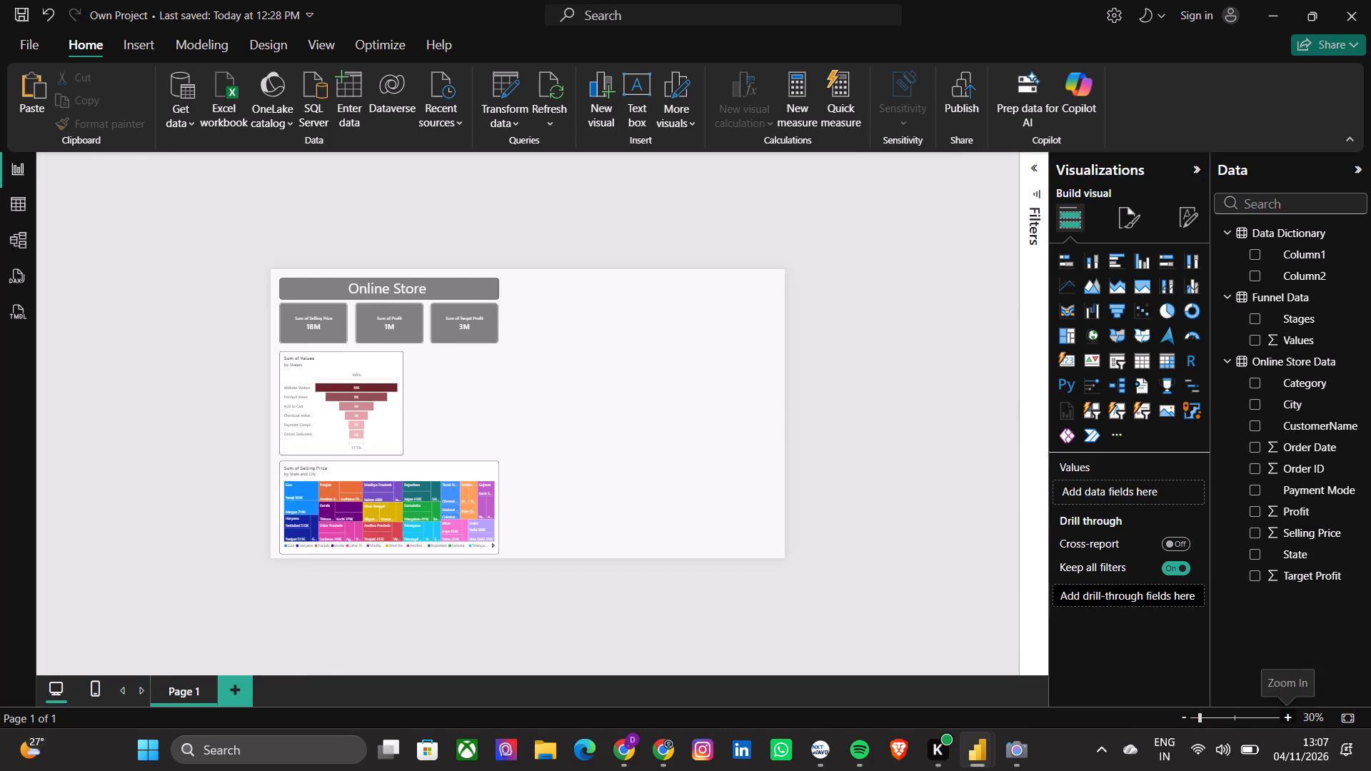
left_click(1289, 719)
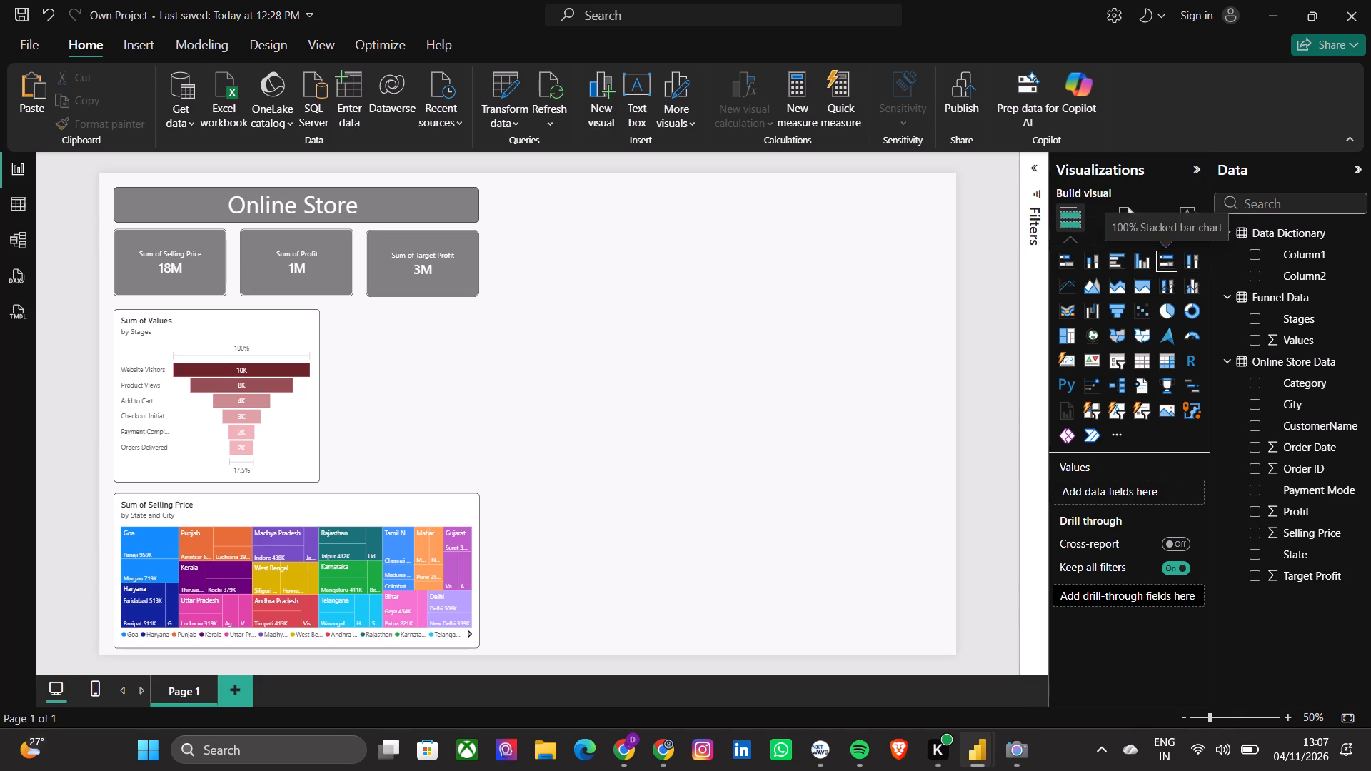
left_click(1170, 370)
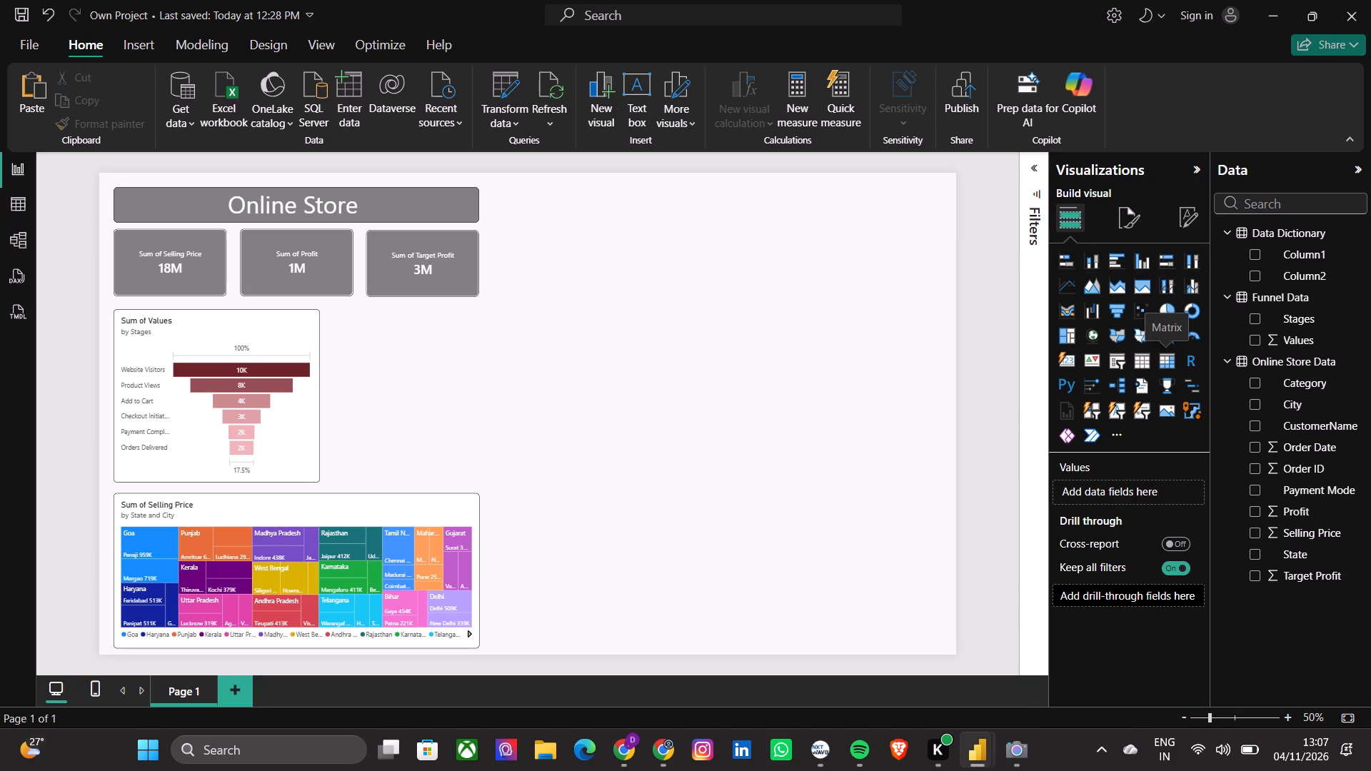
left_click_drag(546, 260, 396, 341)
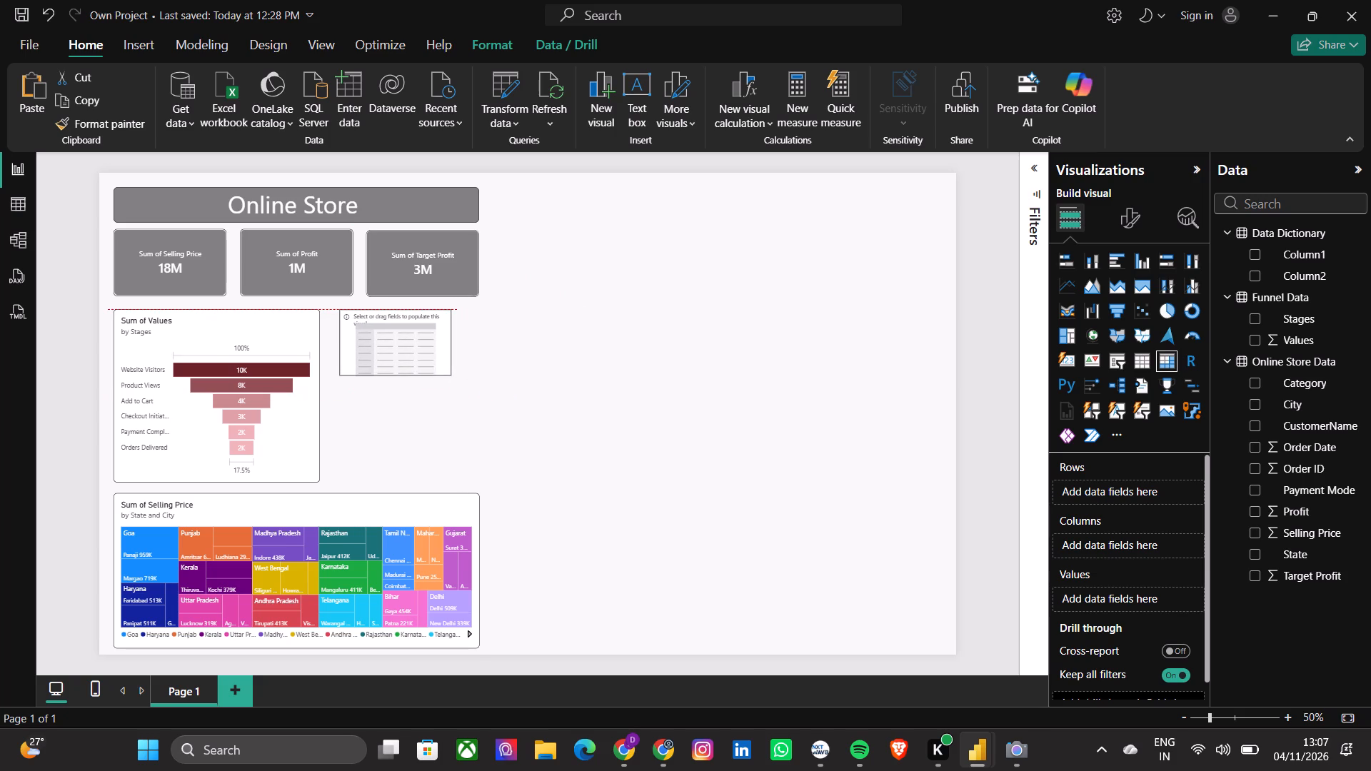
left_click_drag(396, 341, 381, 341)
left_click_drag(381, 341, 392, 341)
left_click_drag(438, 376, 485, 488)
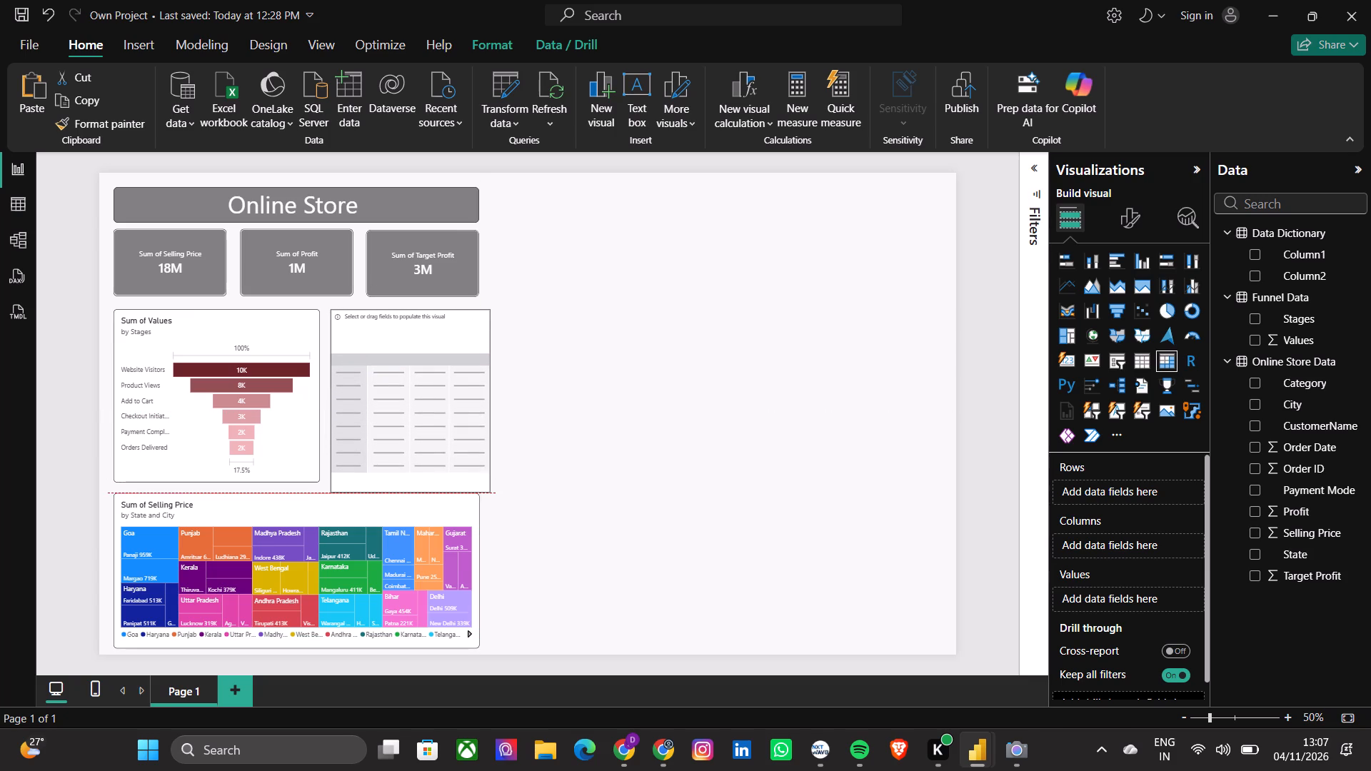
left_click_drag(485, 488, 484, 483)
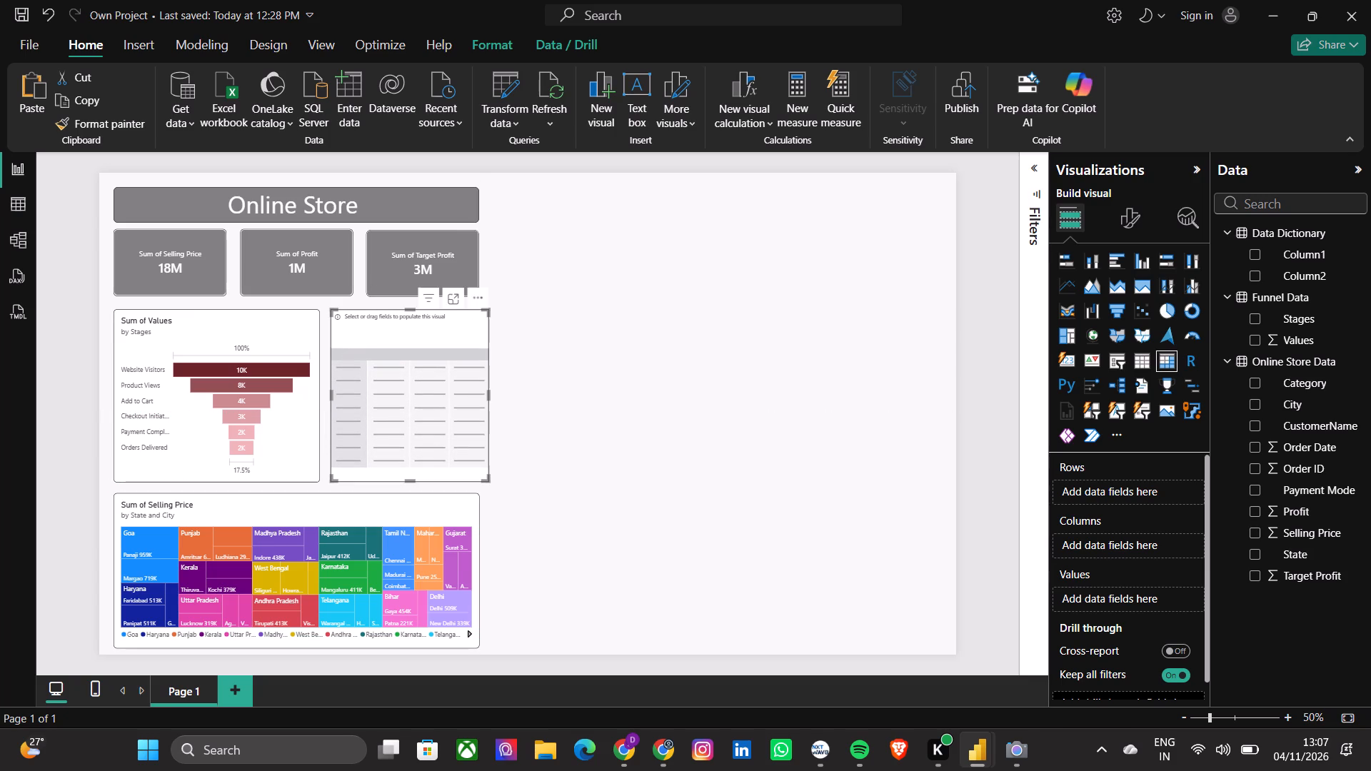
left_click(484, 481)
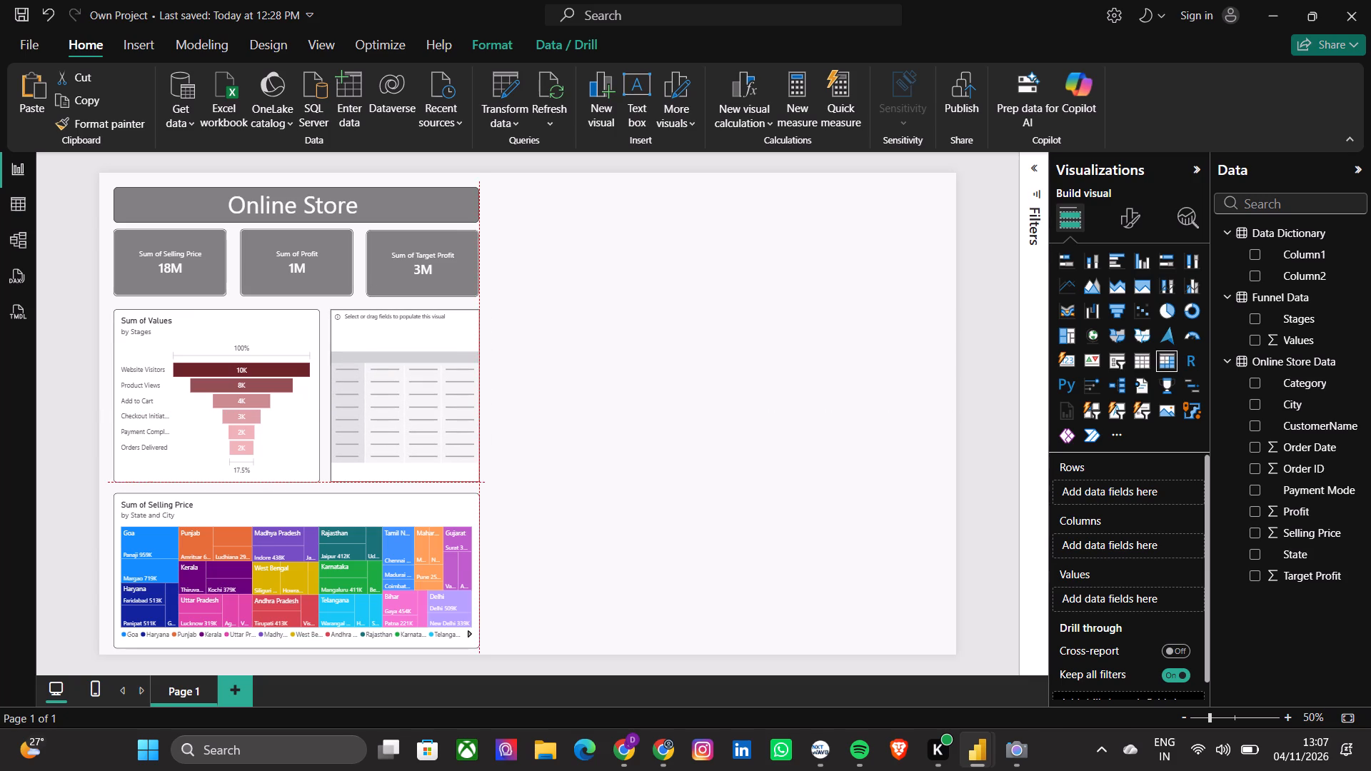
left_click(423, 435)
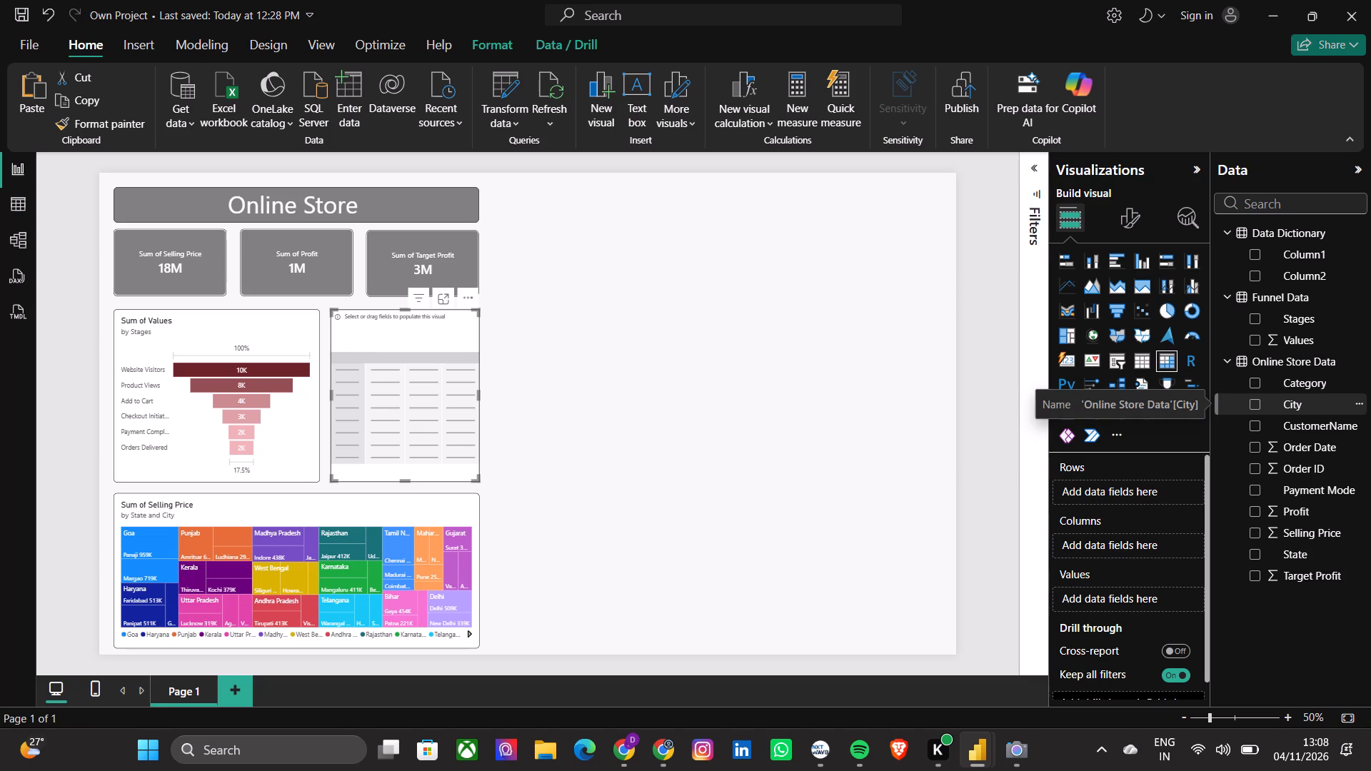
Assign City to the matrix's rows and State to its columns.
left_click_drag(1317, 406, 1175, 493)
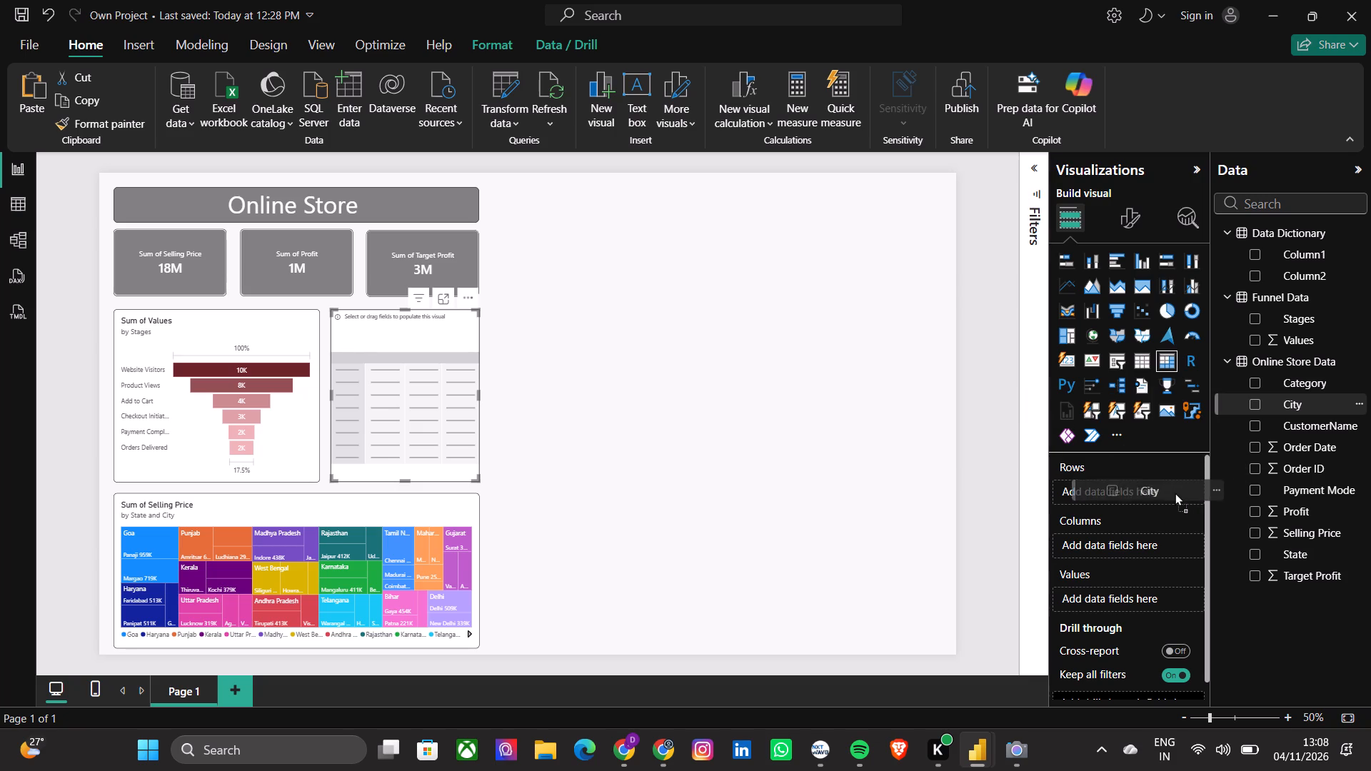
left_click_drag(1175, 493, 1156, 530)
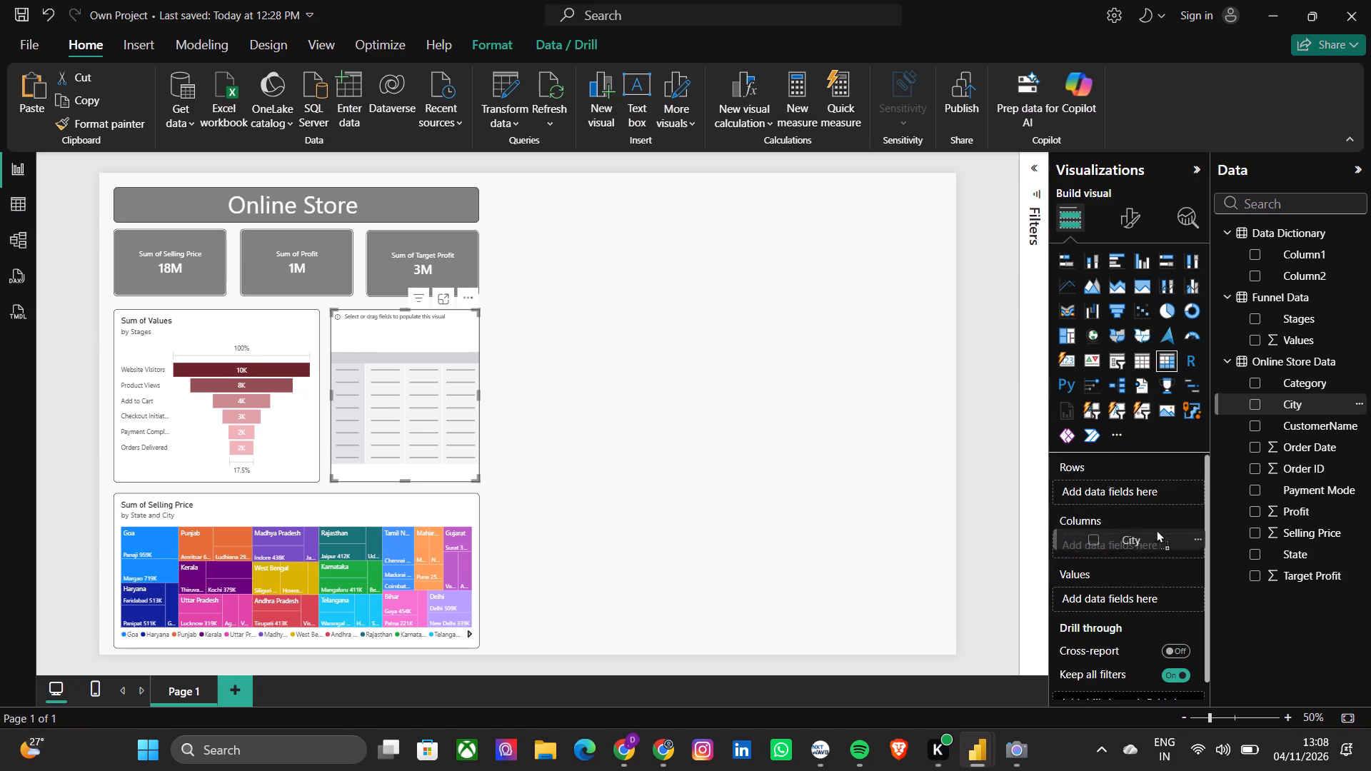
left_click_drag(1156, 530, 1156, 500)
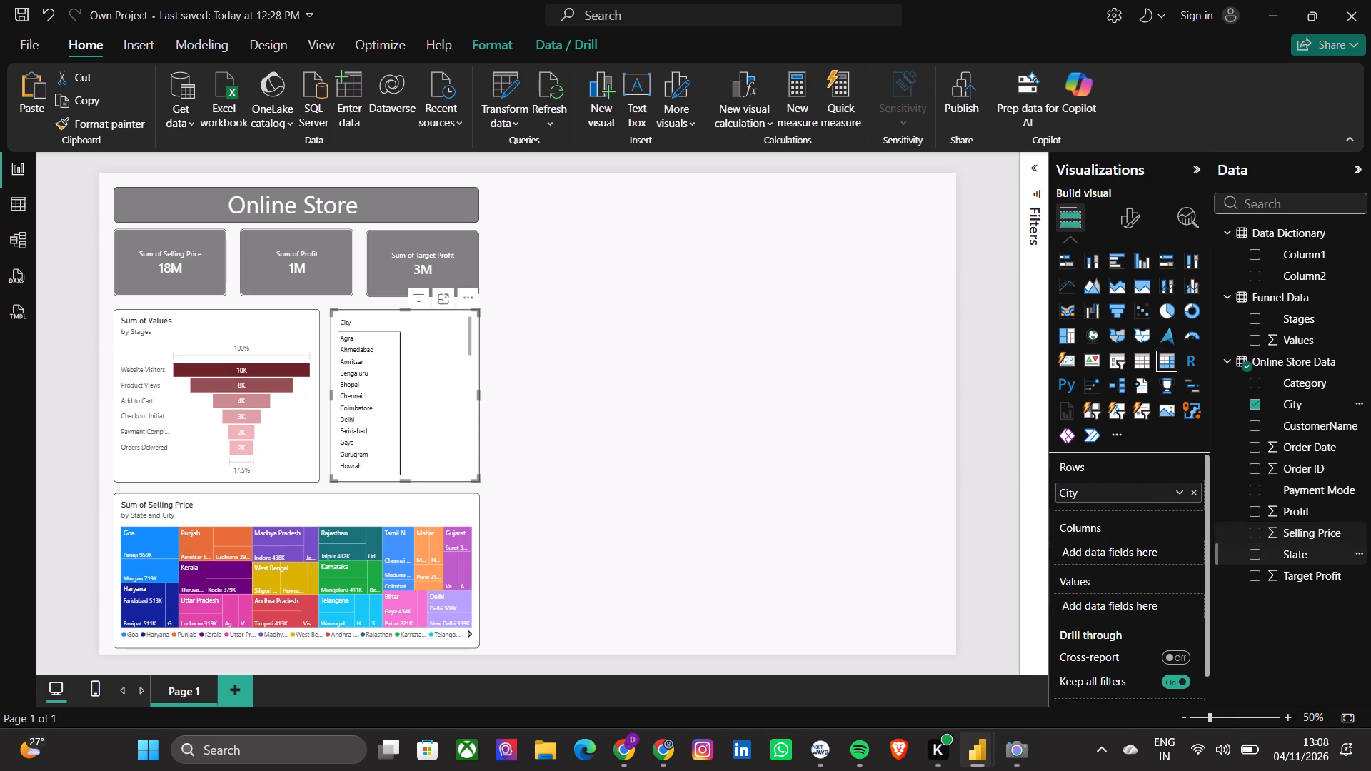
left_click_drag(1285, 553, 1136, 550)
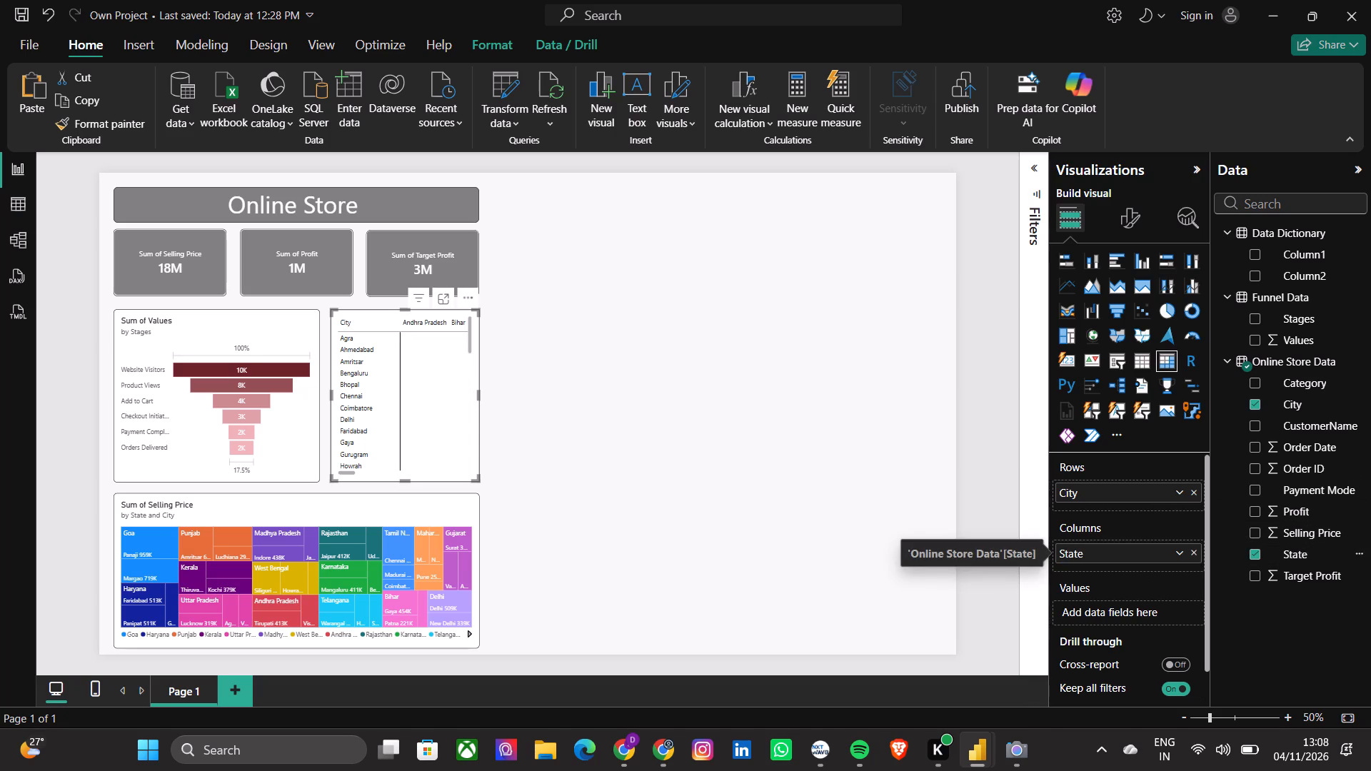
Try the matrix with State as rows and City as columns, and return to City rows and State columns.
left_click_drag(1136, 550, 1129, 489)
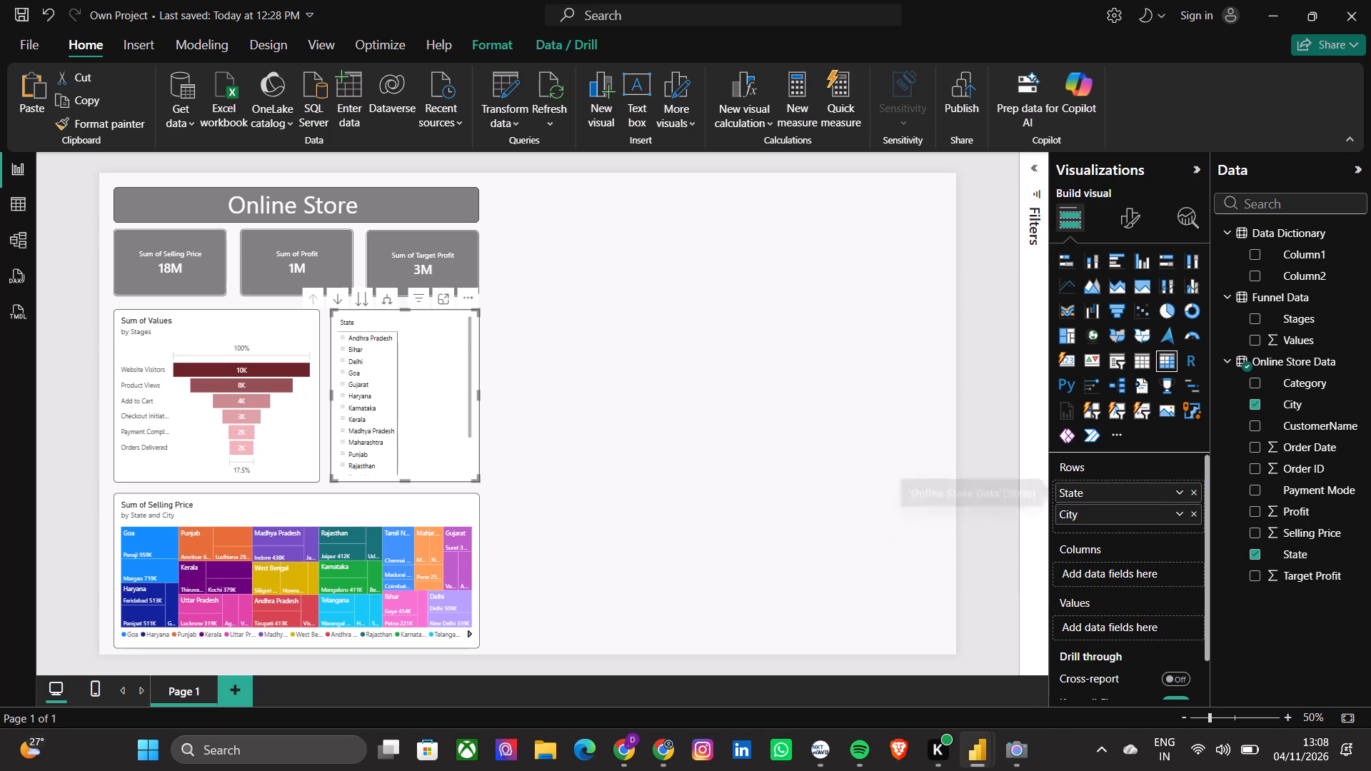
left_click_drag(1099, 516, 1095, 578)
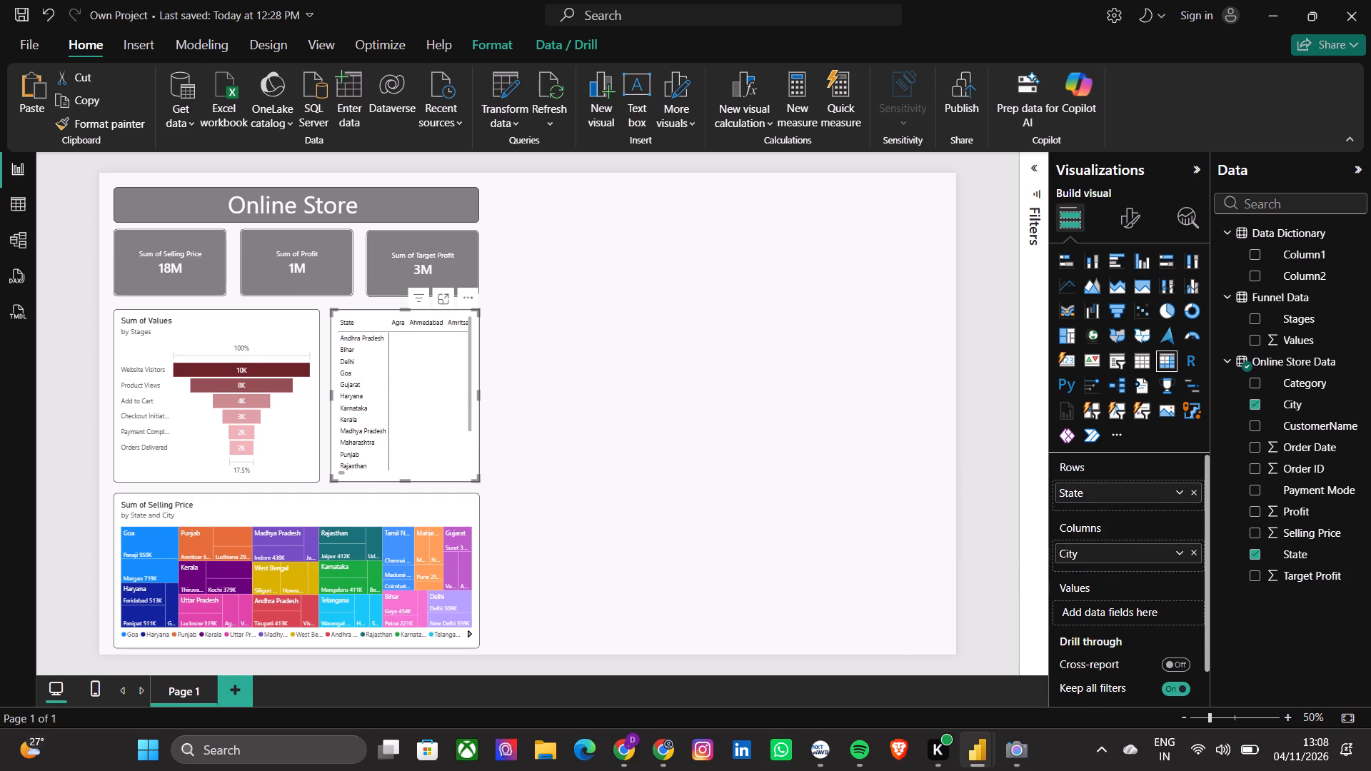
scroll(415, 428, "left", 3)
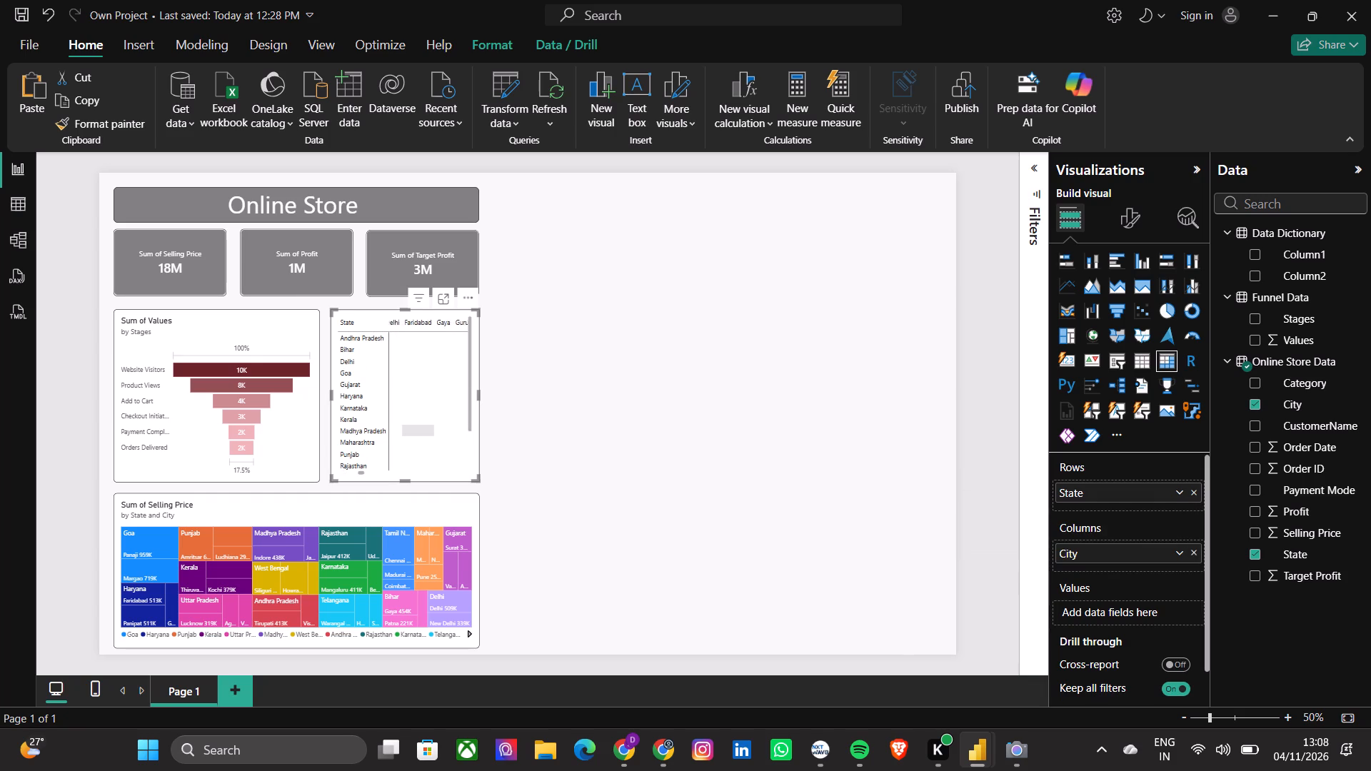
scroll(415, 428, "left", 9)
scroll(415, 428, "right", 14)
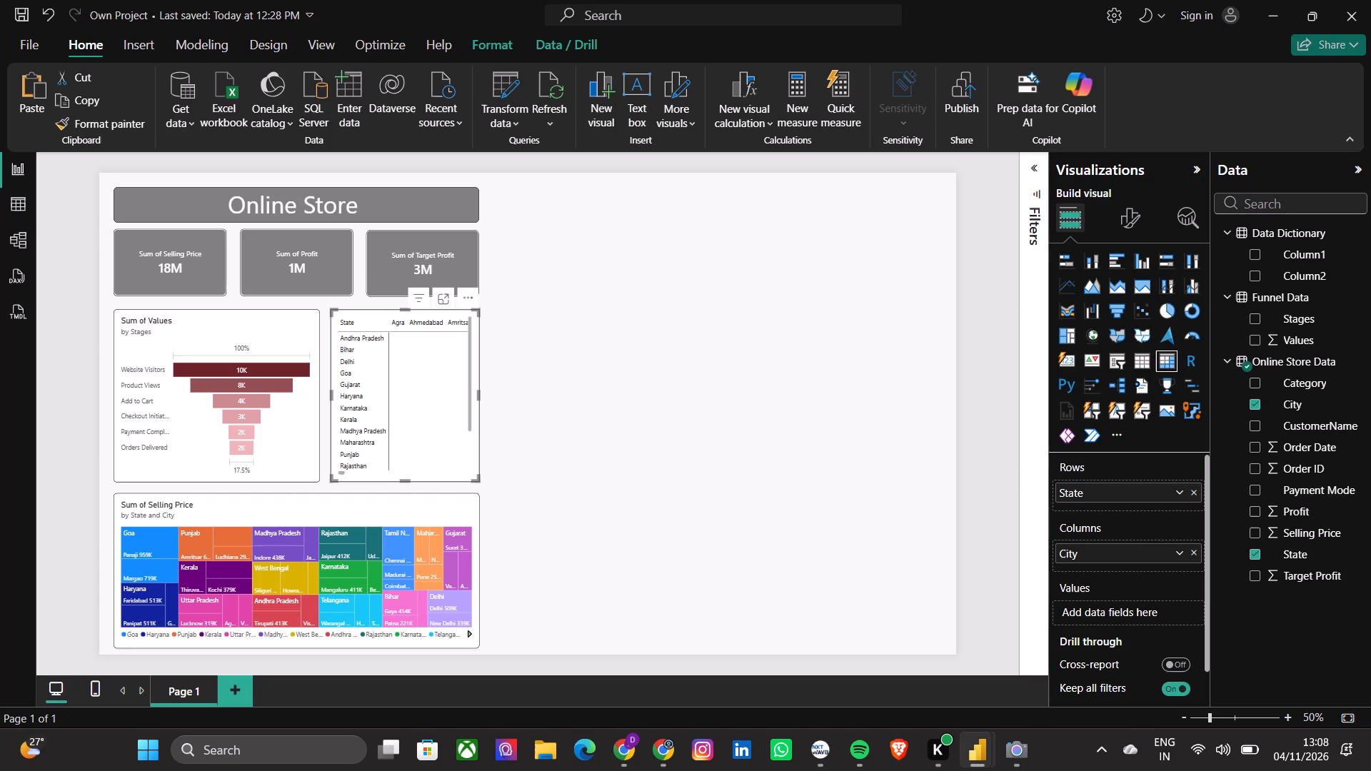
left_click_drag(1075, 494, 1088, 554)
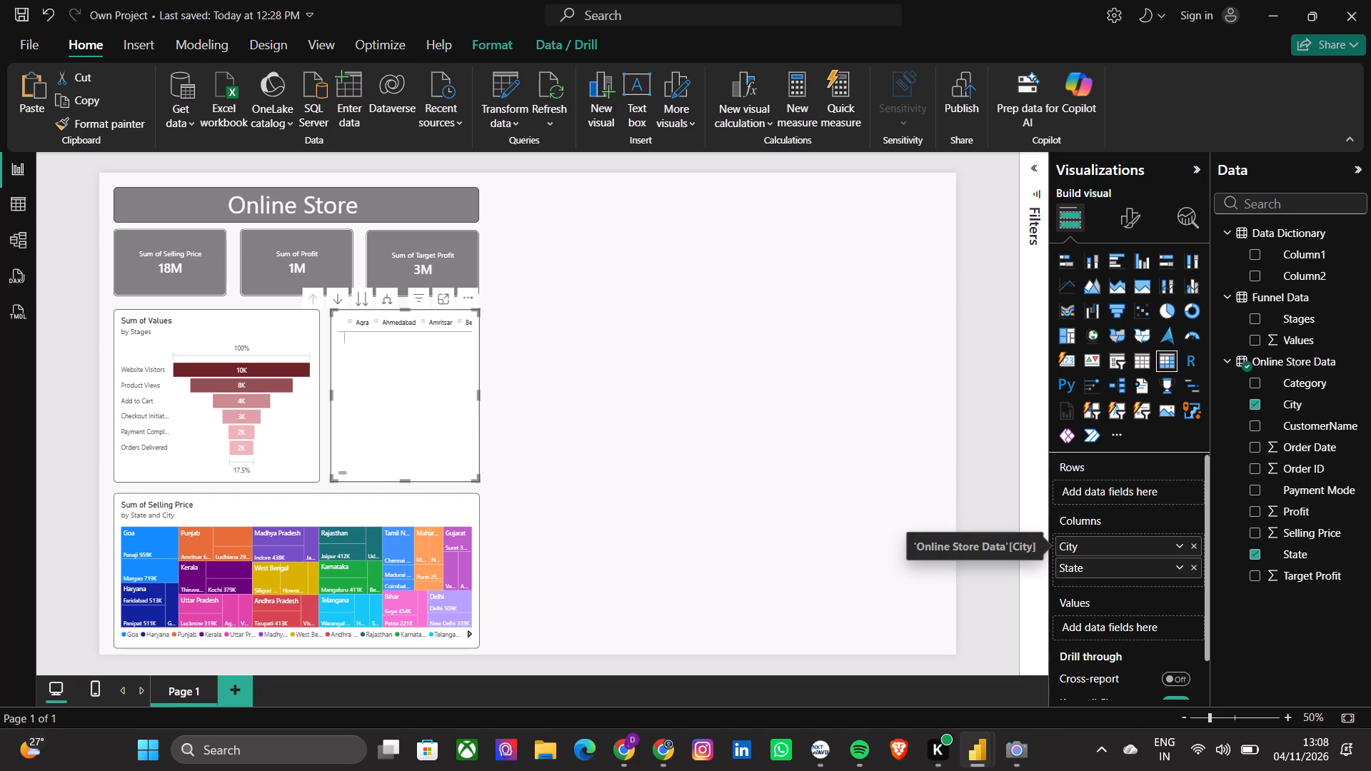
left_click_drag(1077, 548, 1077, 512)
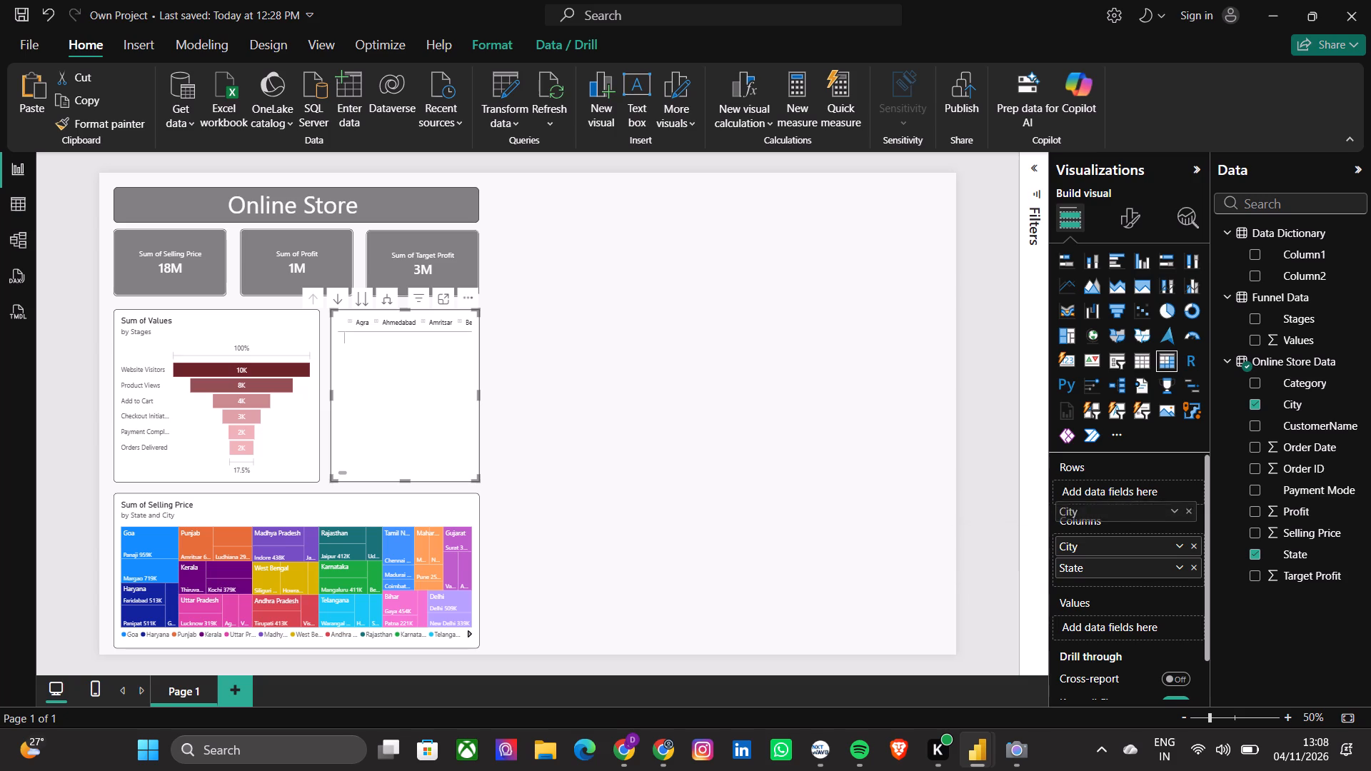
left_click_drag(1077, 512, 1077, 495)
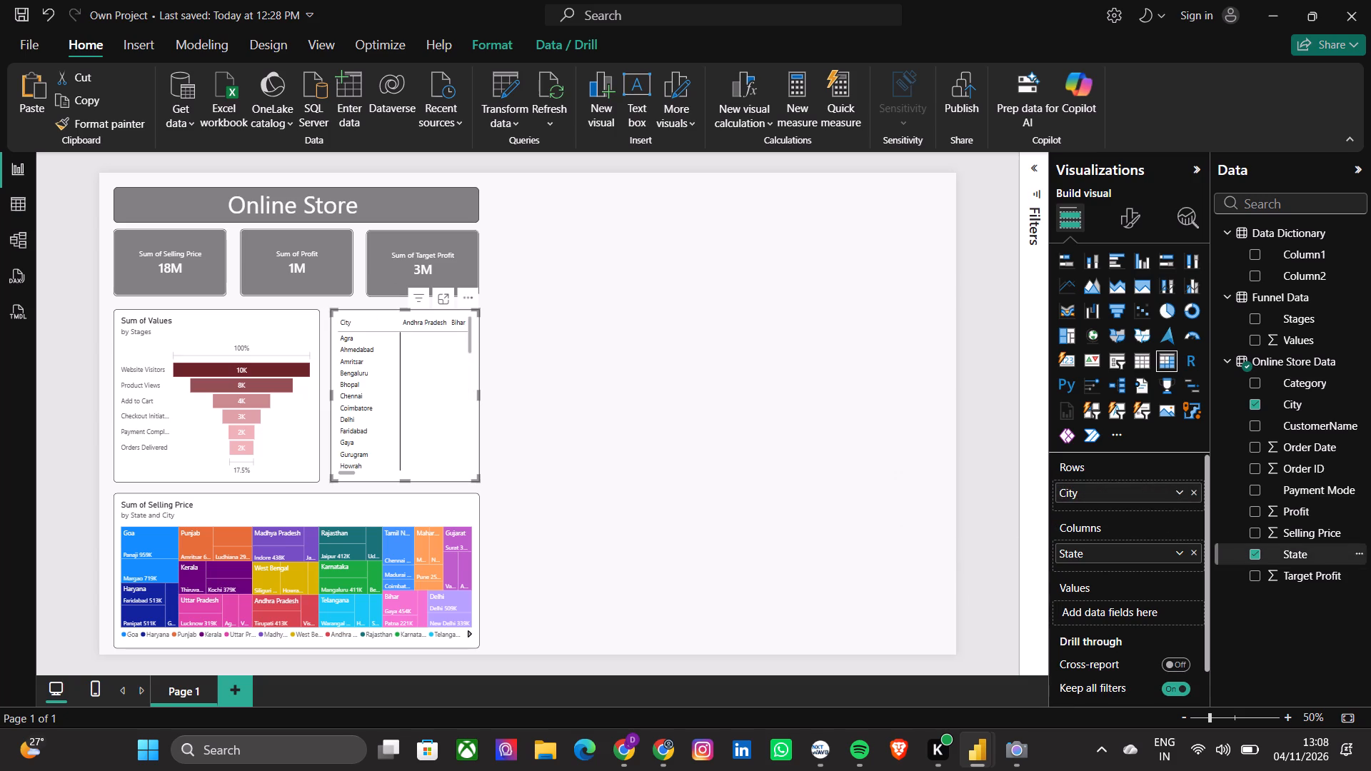
Add Profit from the Online Store Data as the matrix's values.
left_click_drag(1266, 508, 1090, 608)
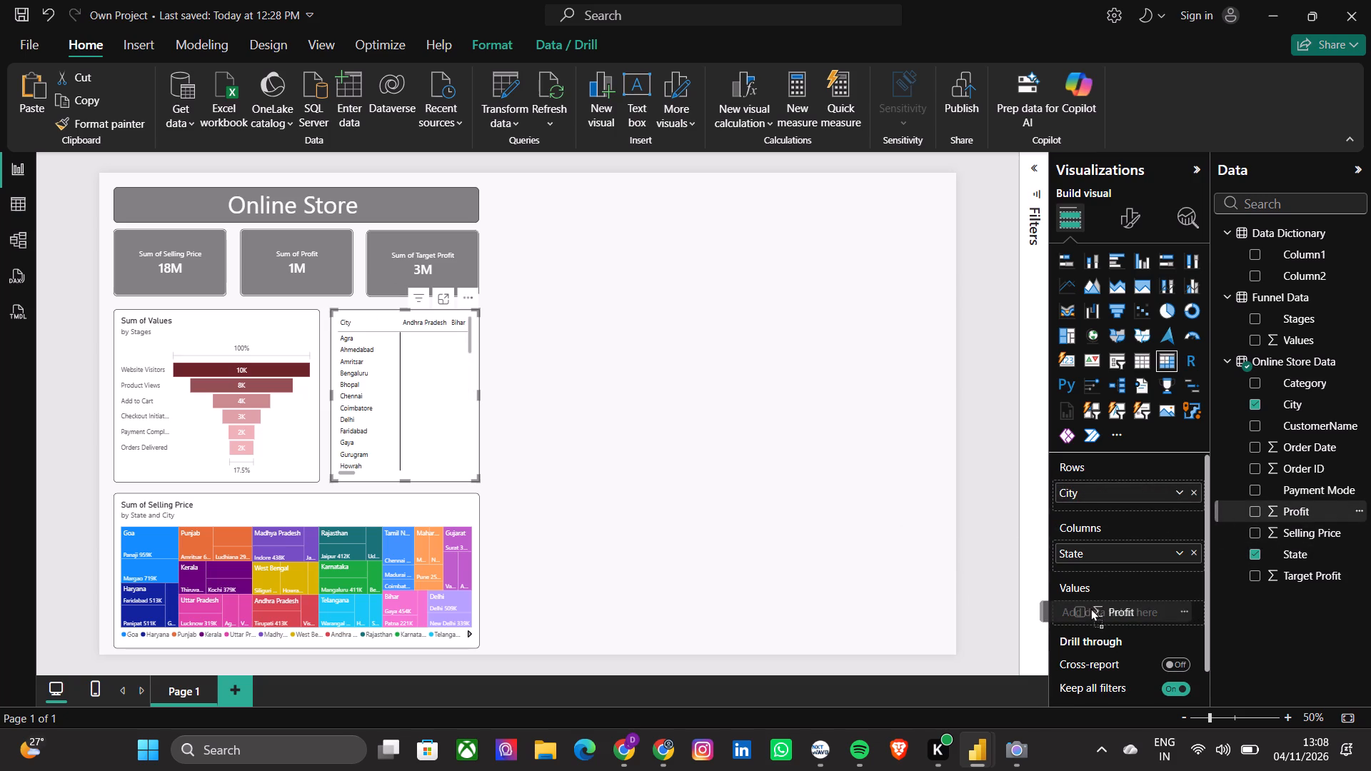
left_click_drag(1090, 608, 1106, 611)
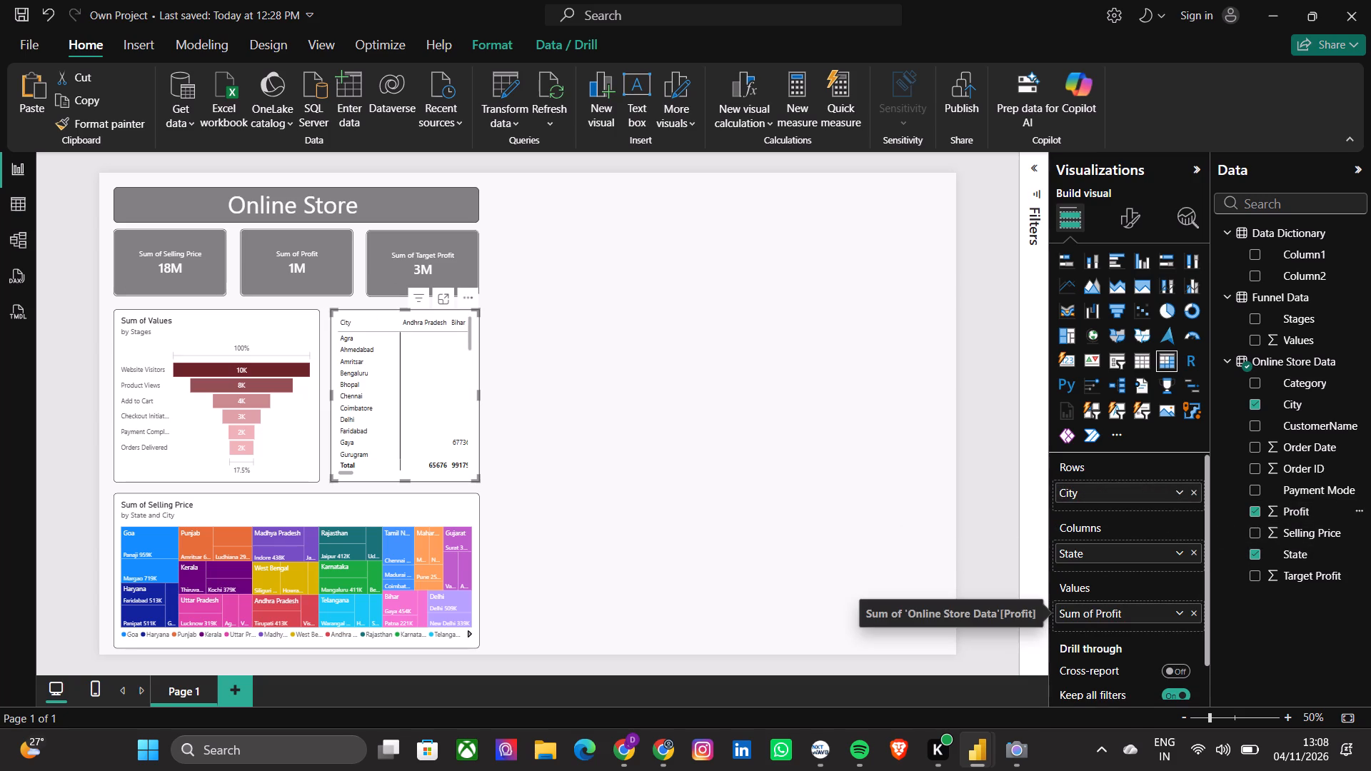
scroll(434, 407, "left", 4)
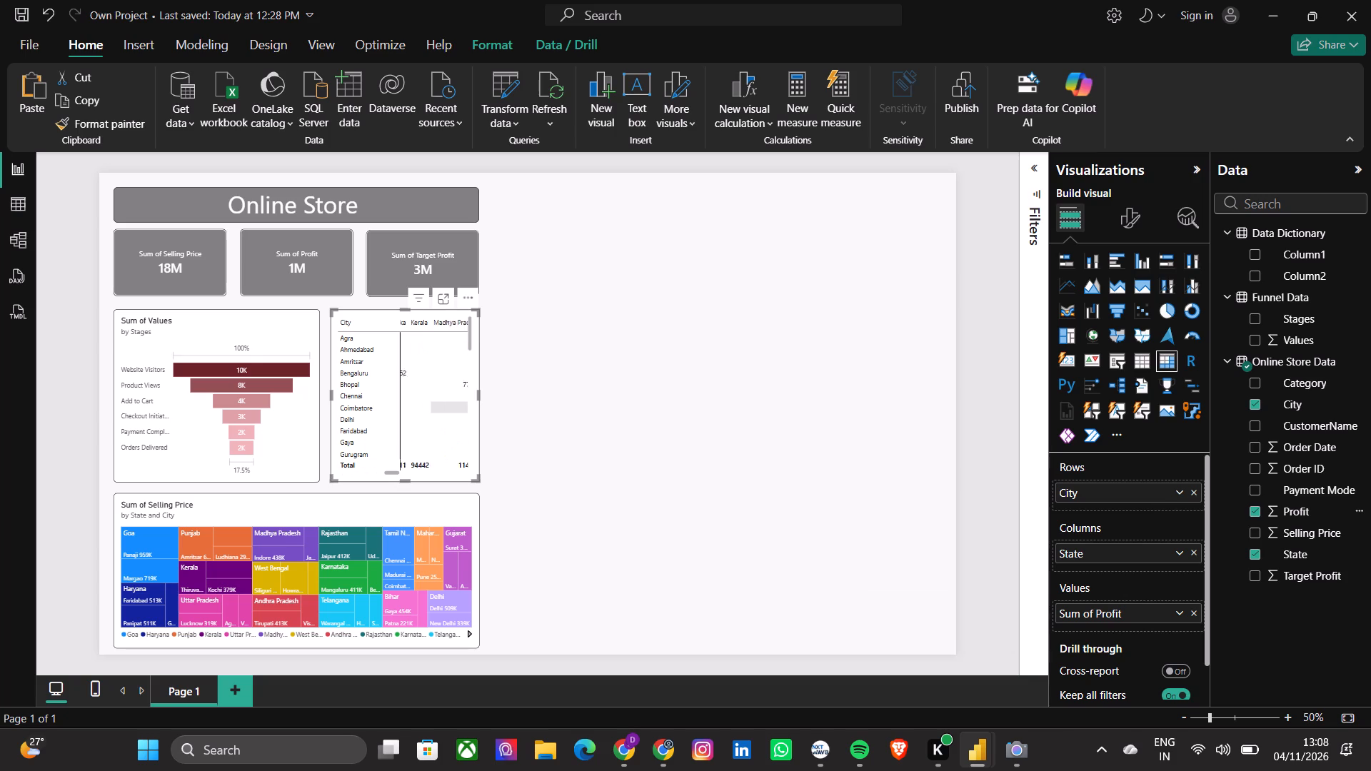
scroll(434, 407, "left", 4)
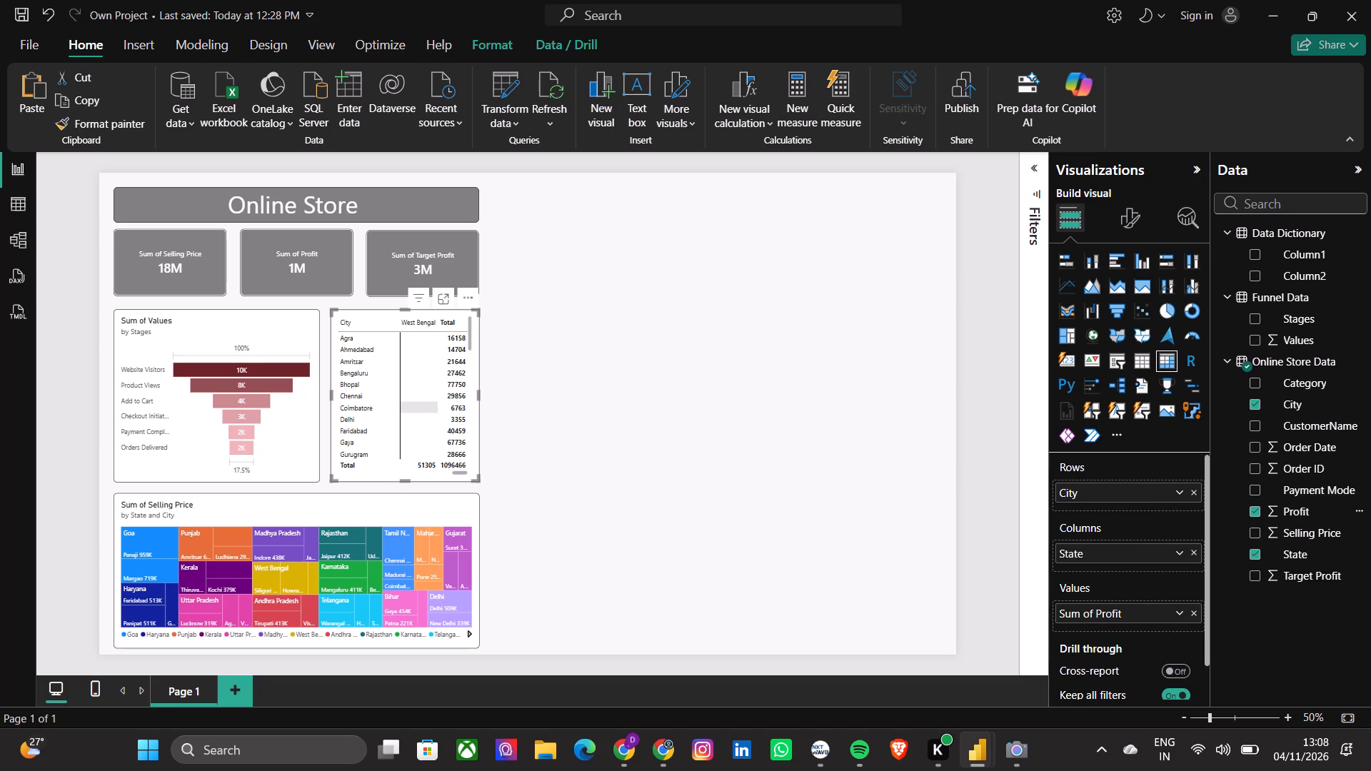
scroll(434, 407, "right", 3)
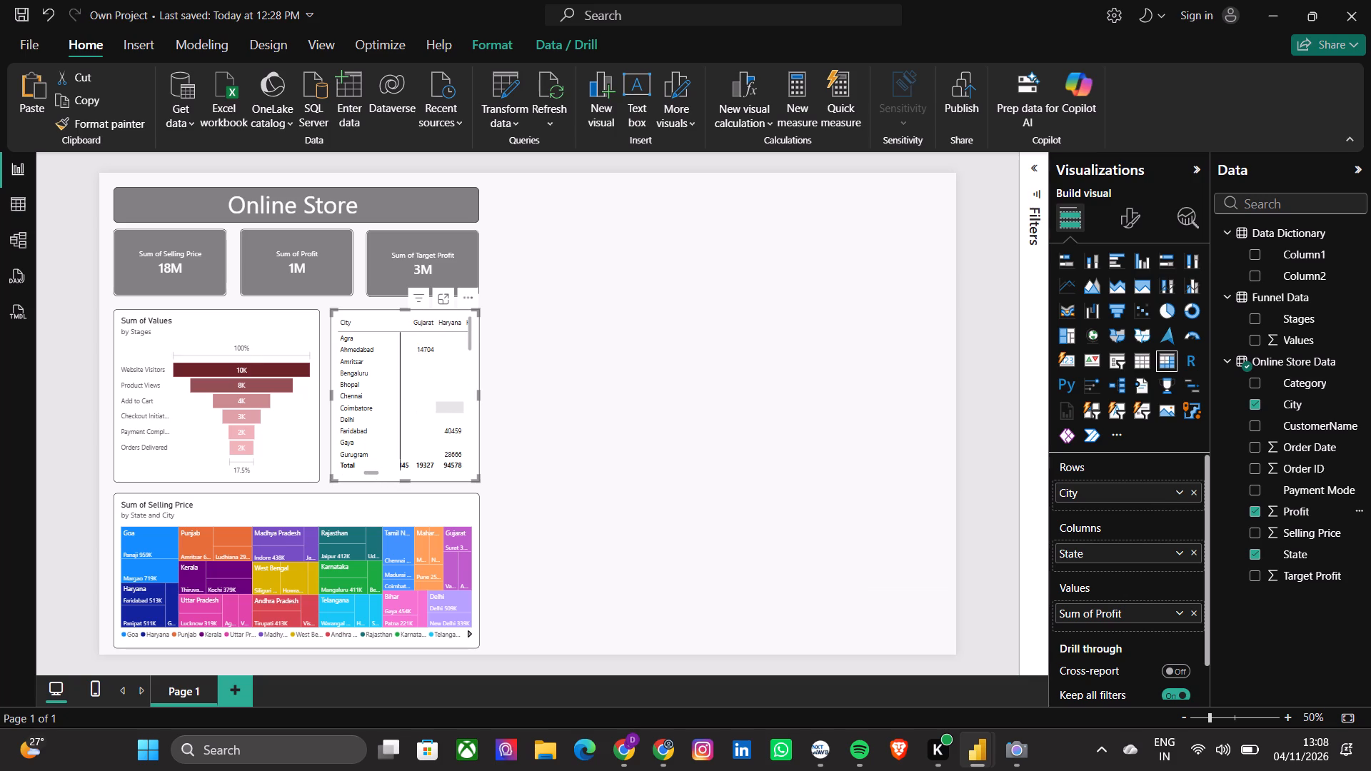
Widen the matrix past the treemap's right edge so more state columns fit.
left_click_drag(478, 394, 579, 394)
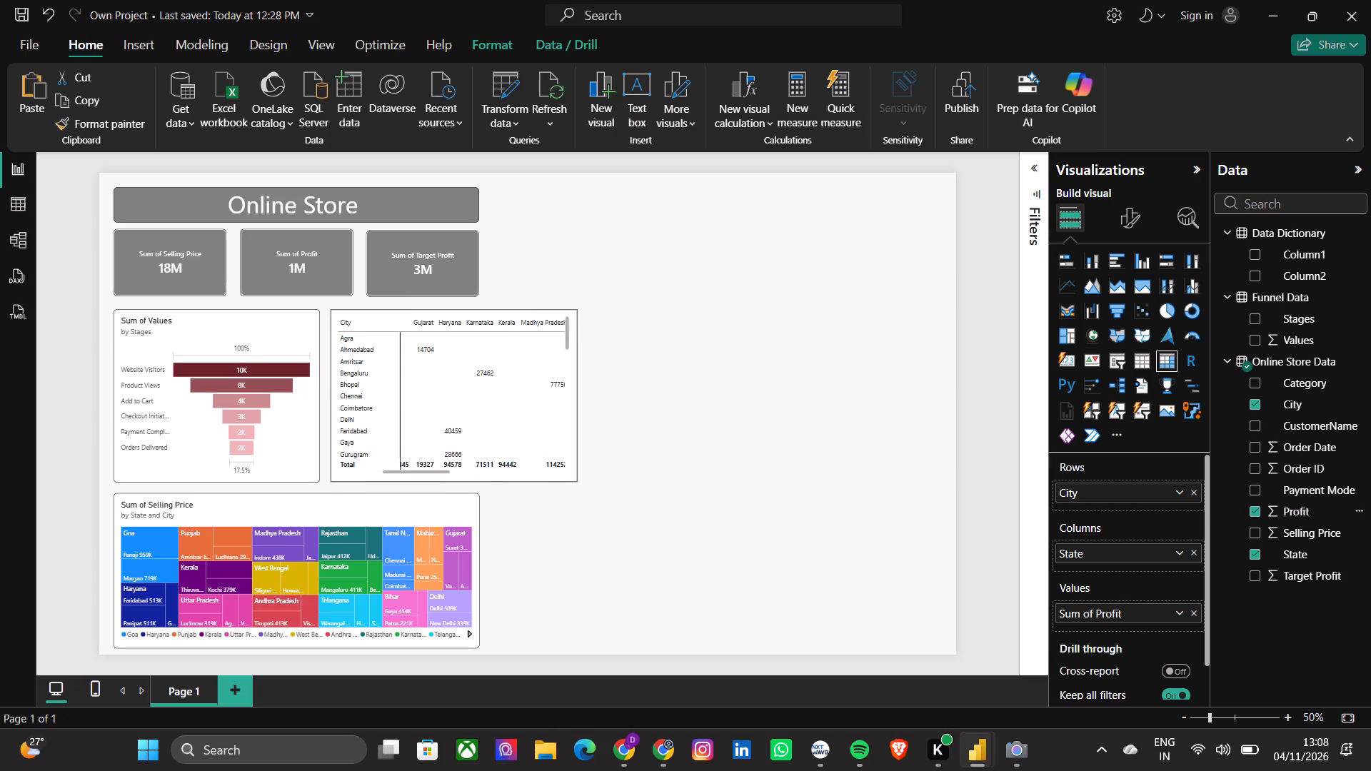
left_click_drag(579, 394, 589, 394)
left_click(503, 420)
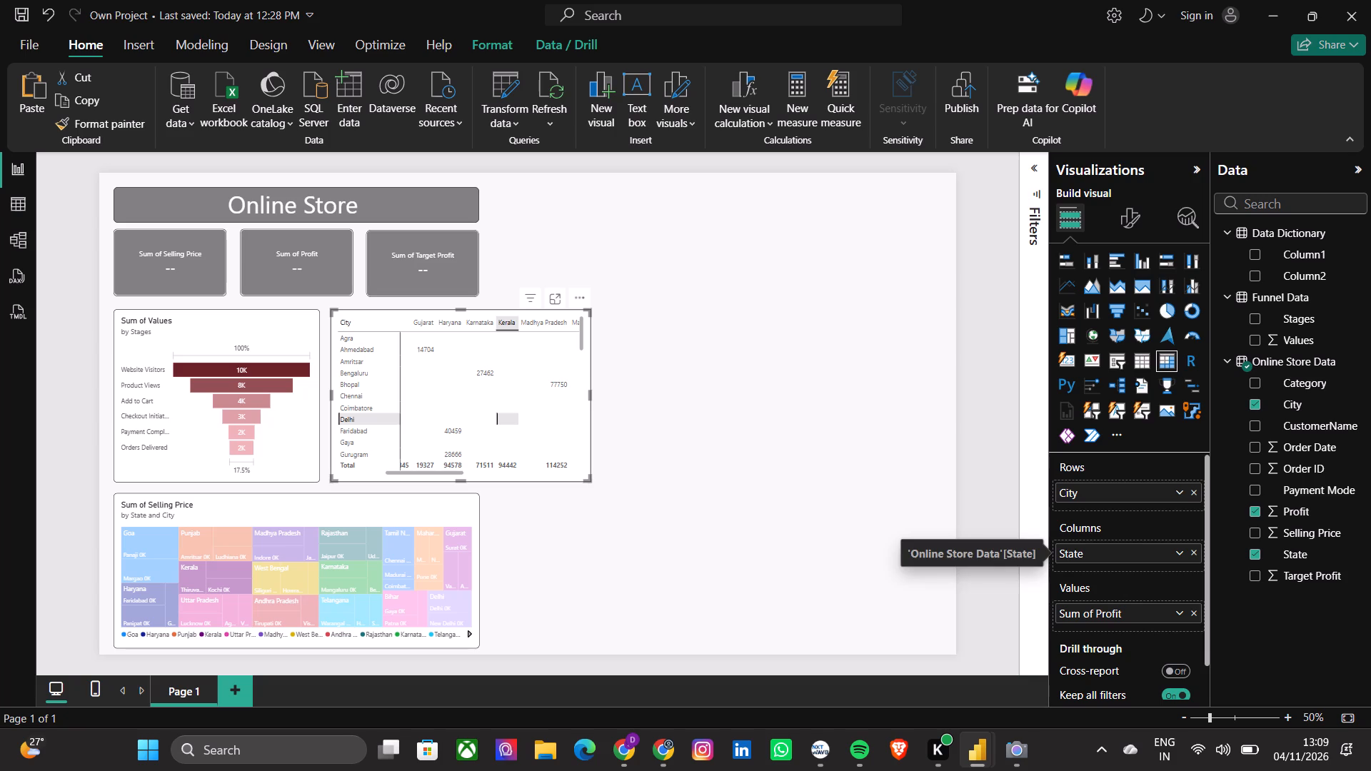
Move City from the matrix's rows into its columns and order State above City.
left_click_drag(1080, 494, 1089, 552)
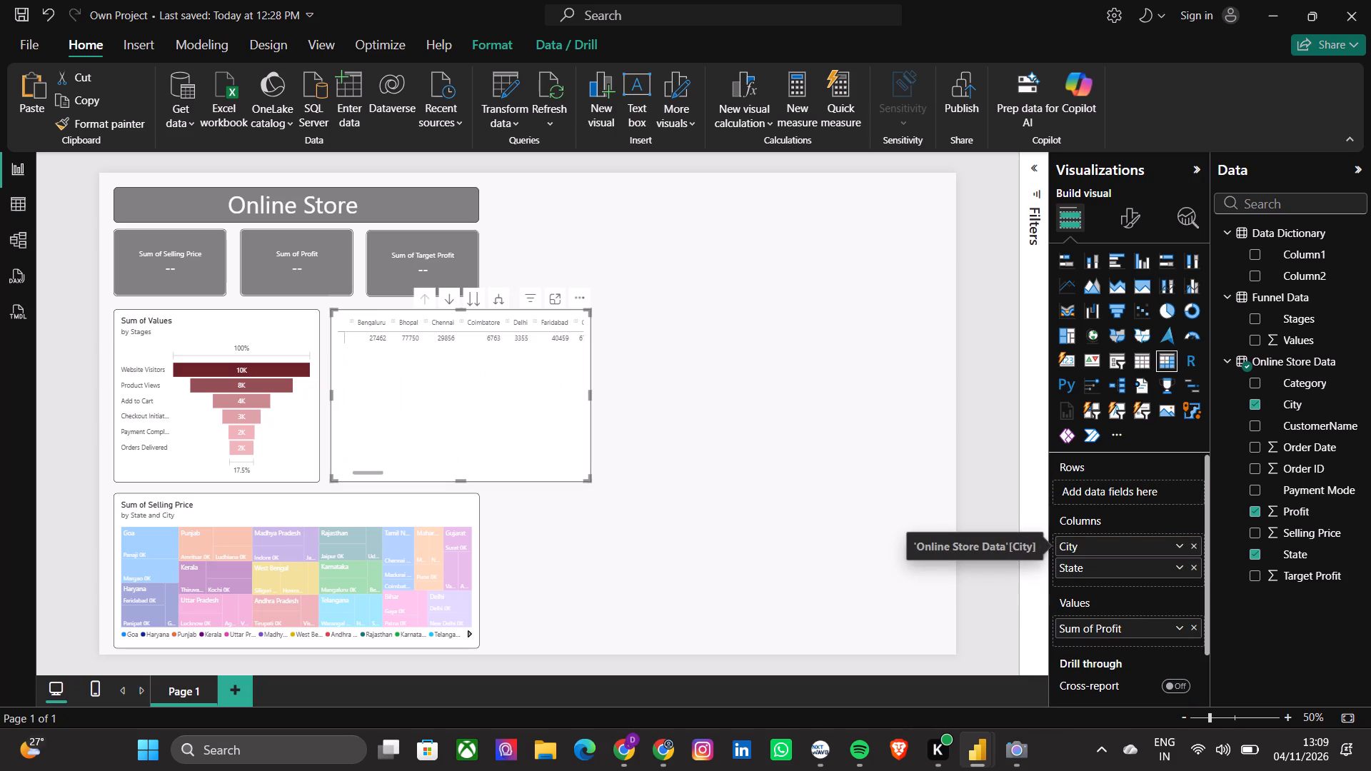
scroll(481, 416, "right", 4)
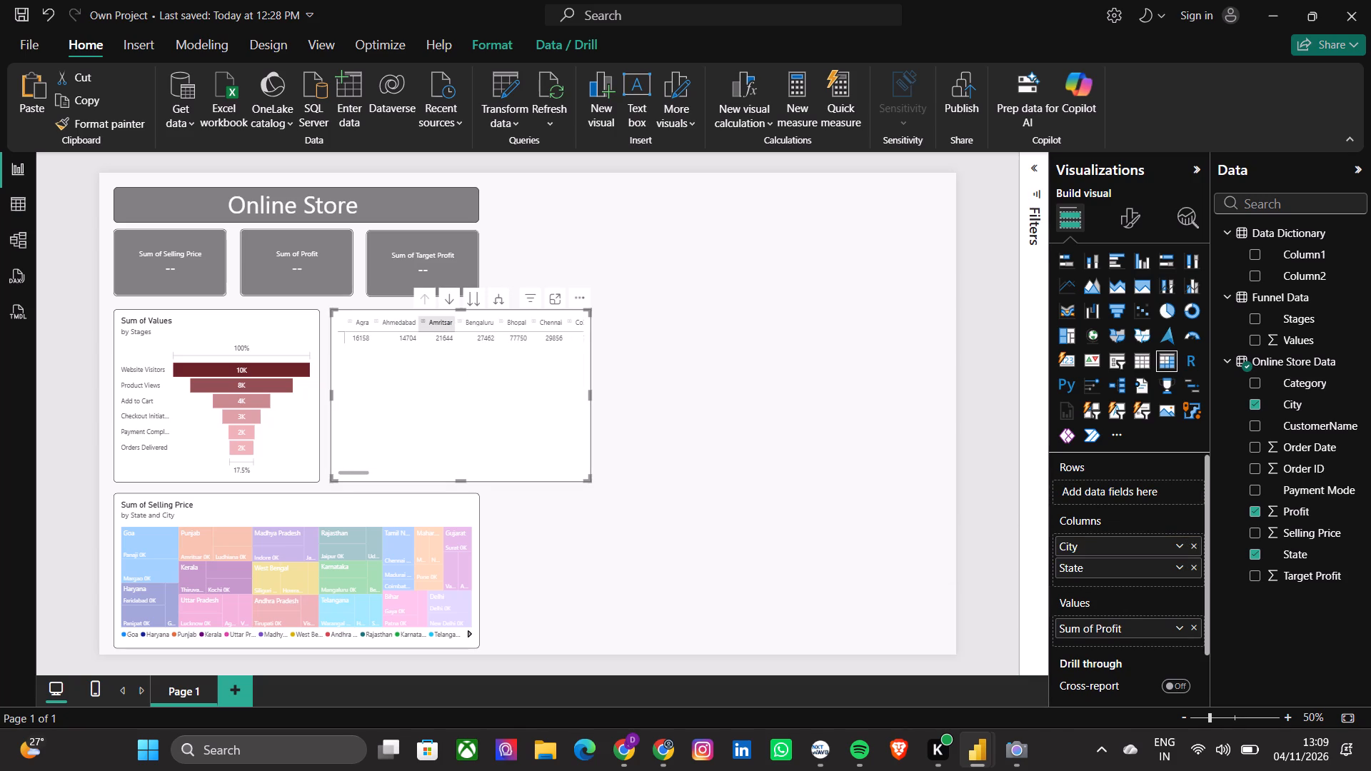
left_click(421, 321)
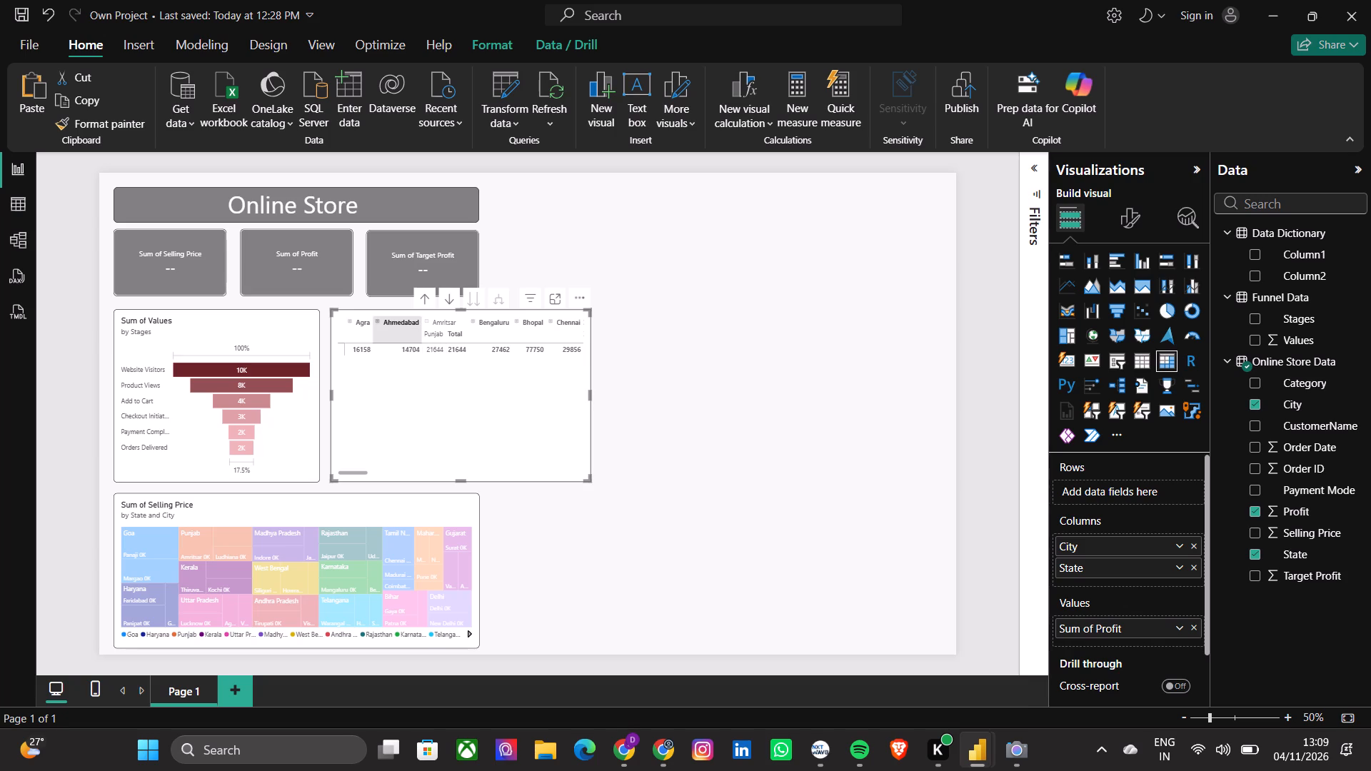
left_click_drag(1078, 561, 1076, 539)
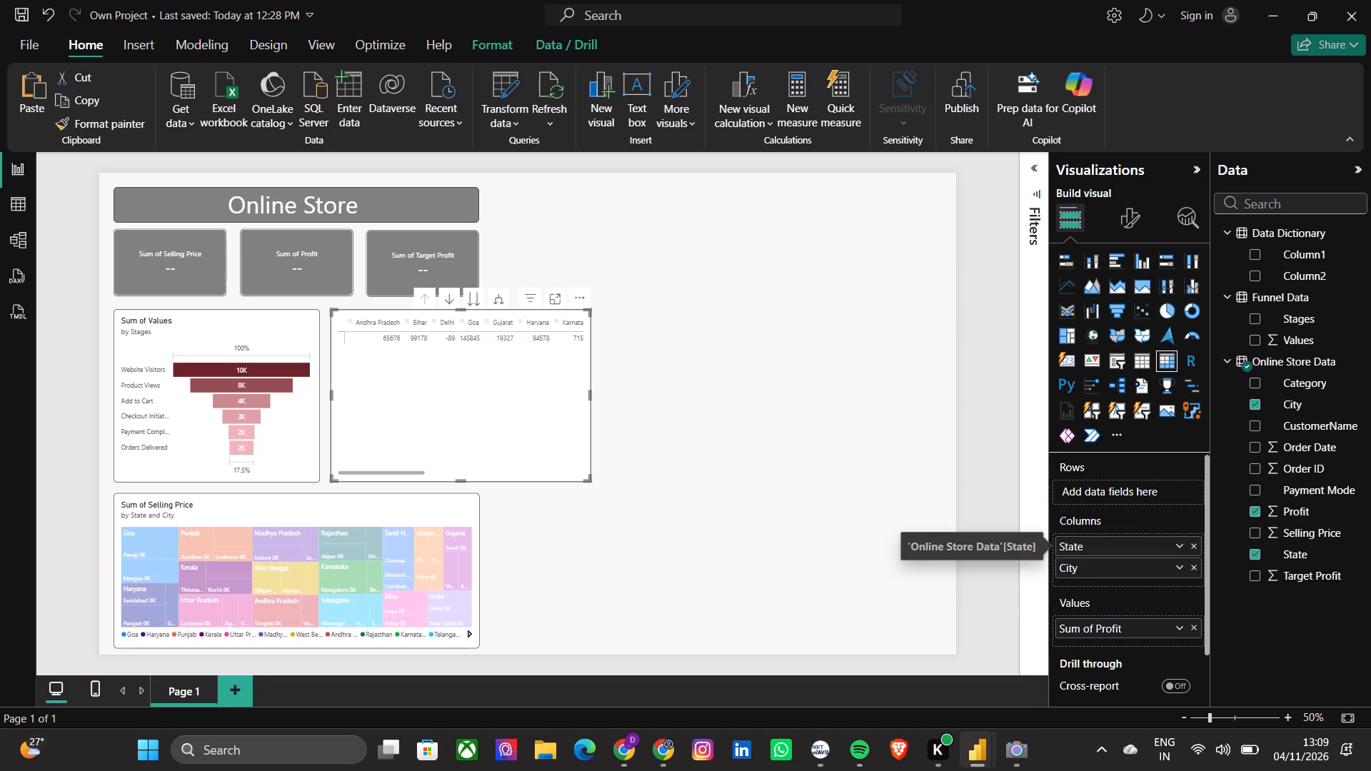
Assign Target Profit from the Online Store Data to the matrix's rows.
scroll(357, 425, "right", 3)
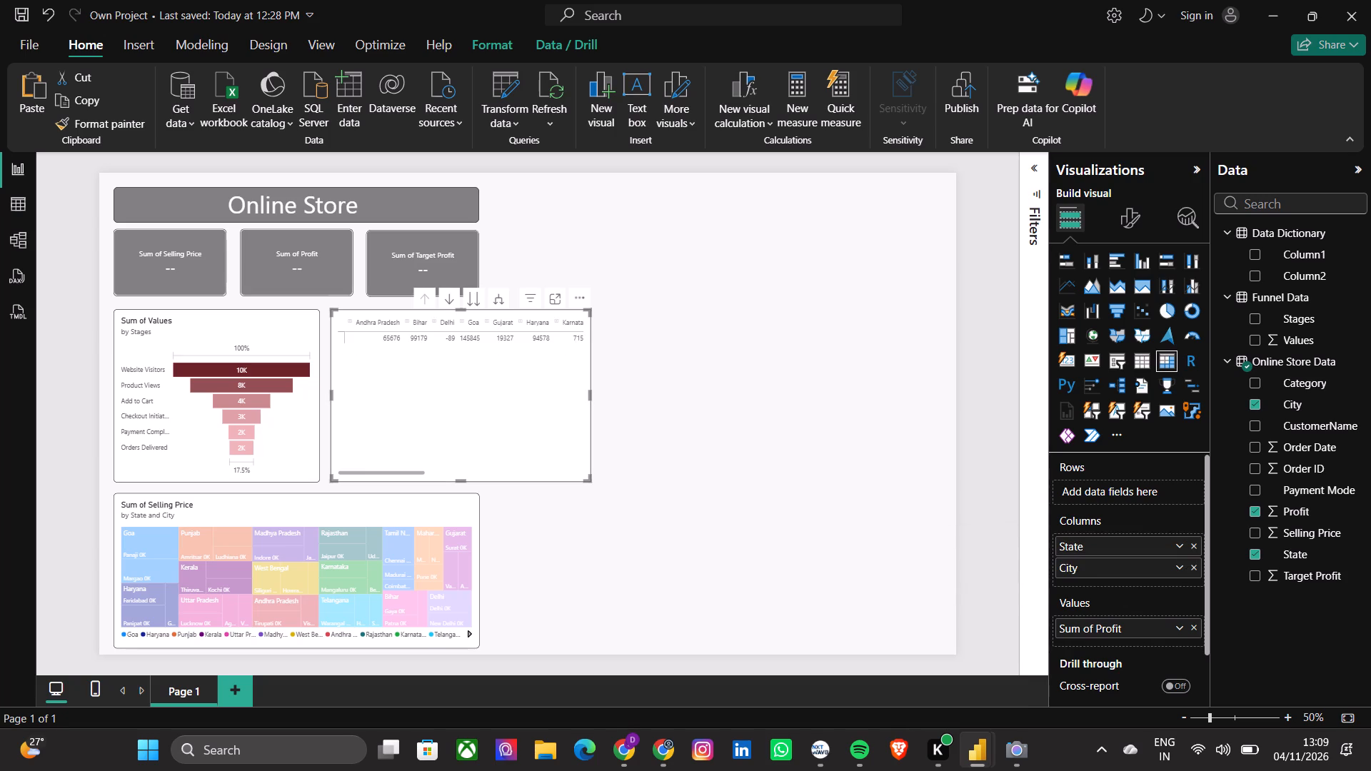
scroll(477, 386, "left", 2)
scroll(477, 386, "right", 6)
scroll(477, 386, "left", 6)
scroll(477, 386, "right", 7)
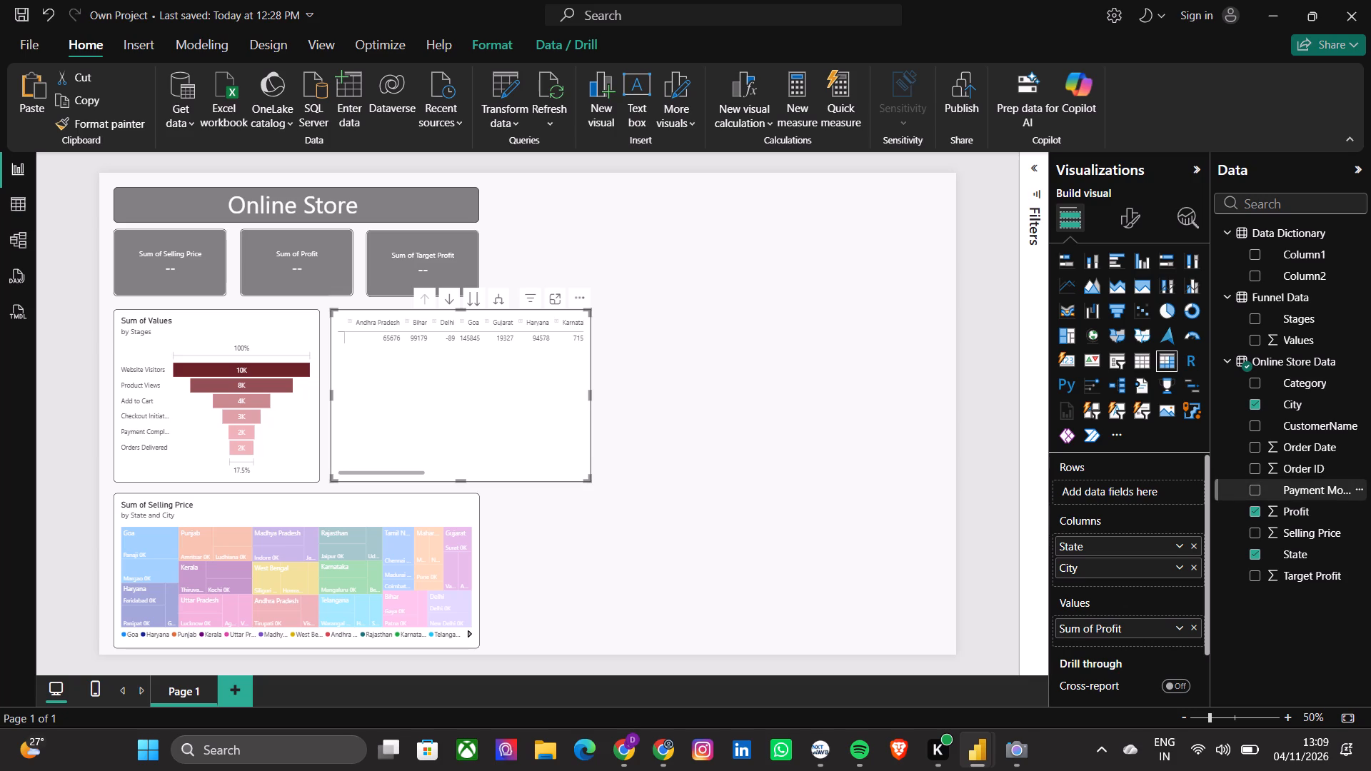
left_click_drag(1290, 573, 1122, 488)
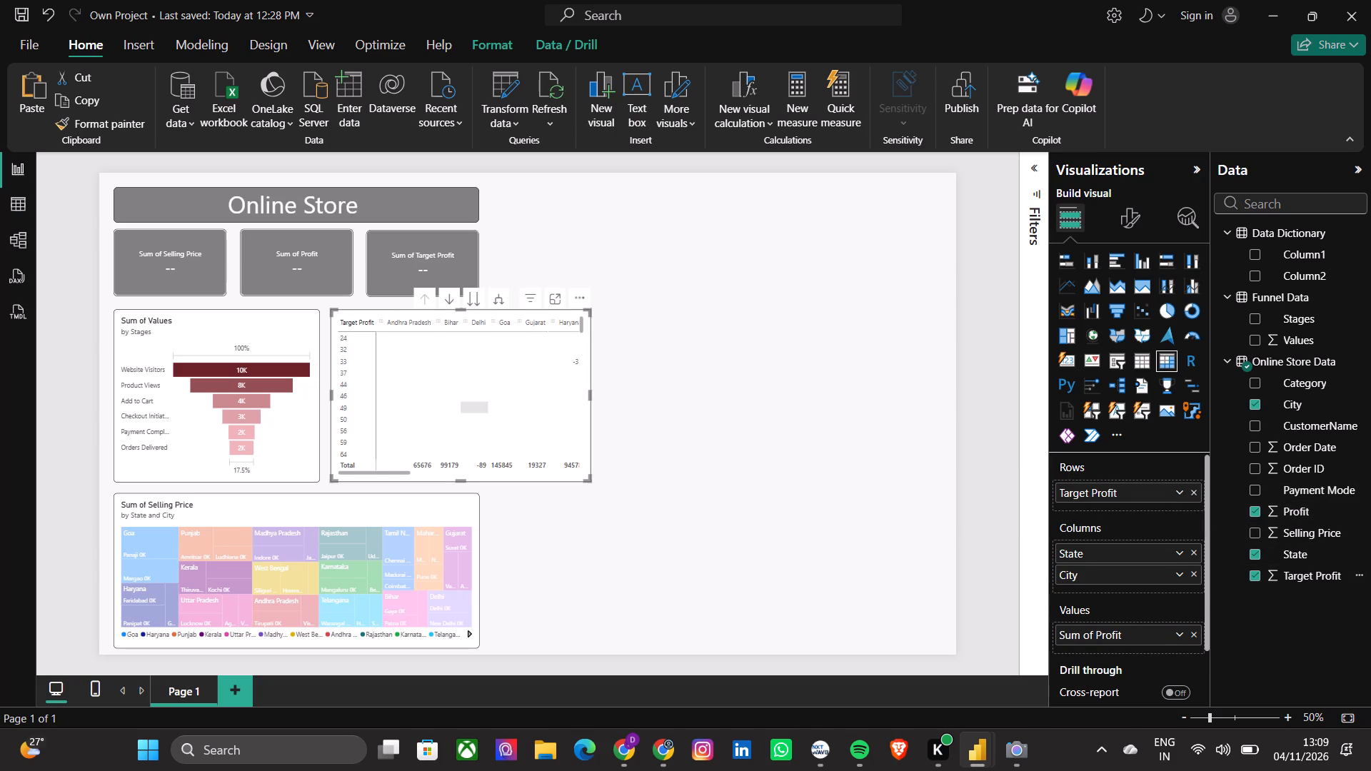
Look through the matrix's state columns, expanding and collapsing Andhra Pradesh to inspect its cities.
scroll(473, 405, "left", 5)
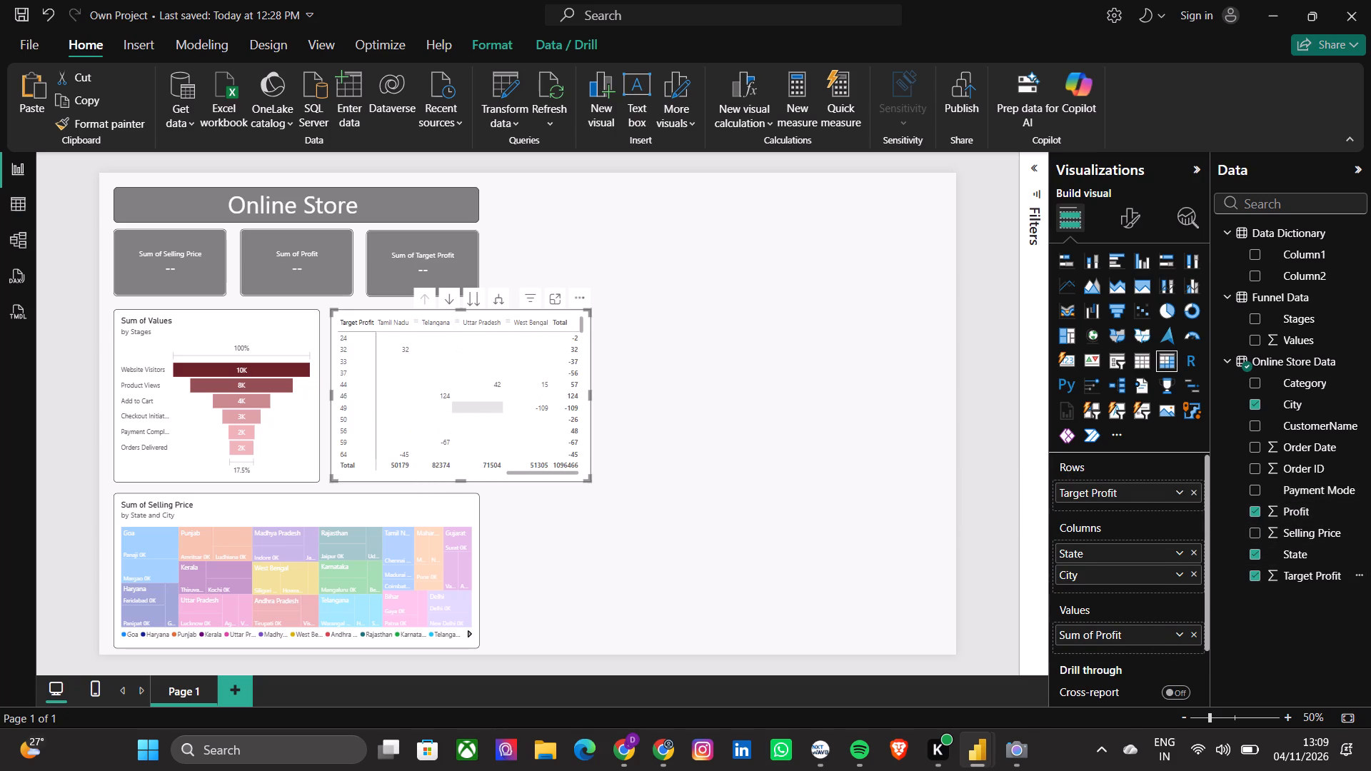
scroll(473, 405, "left", 2)
scroll(473, 405, "right", 7)
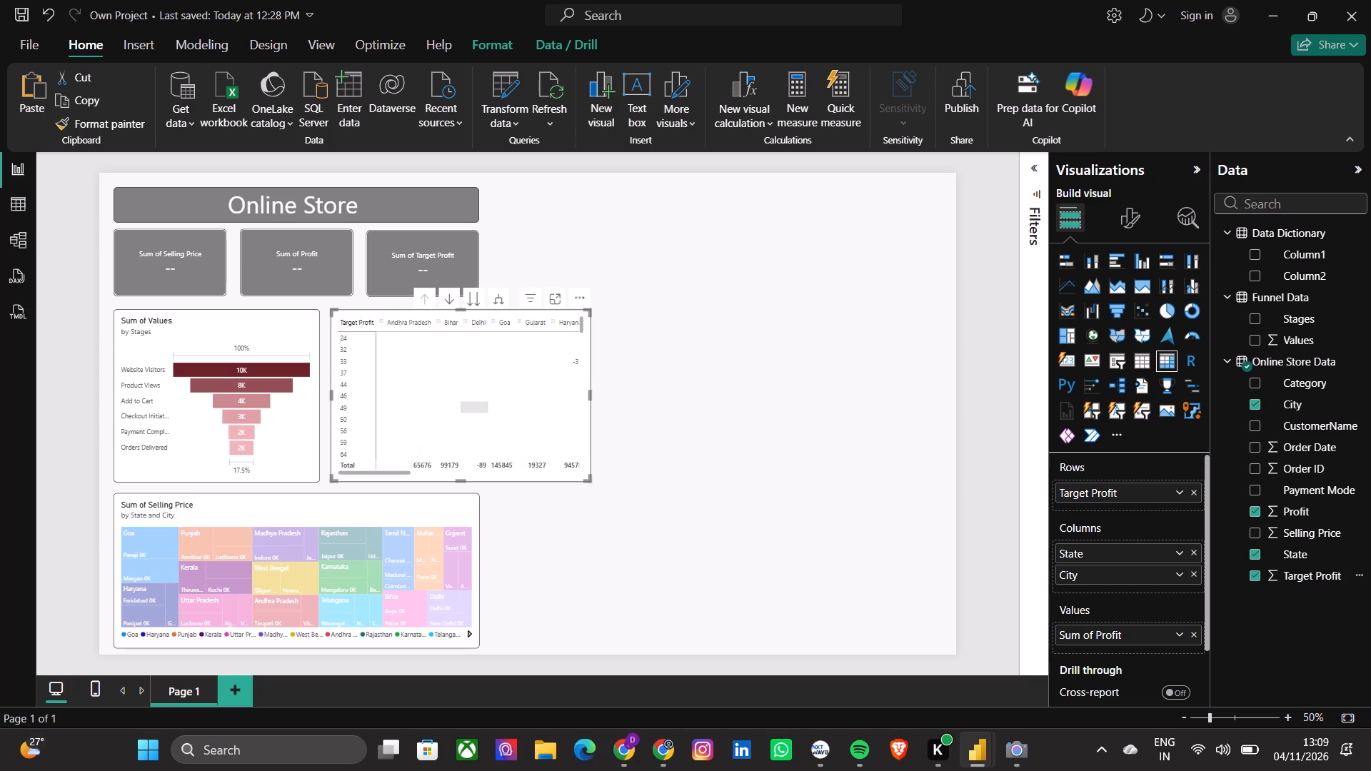
left_click(381, 319)
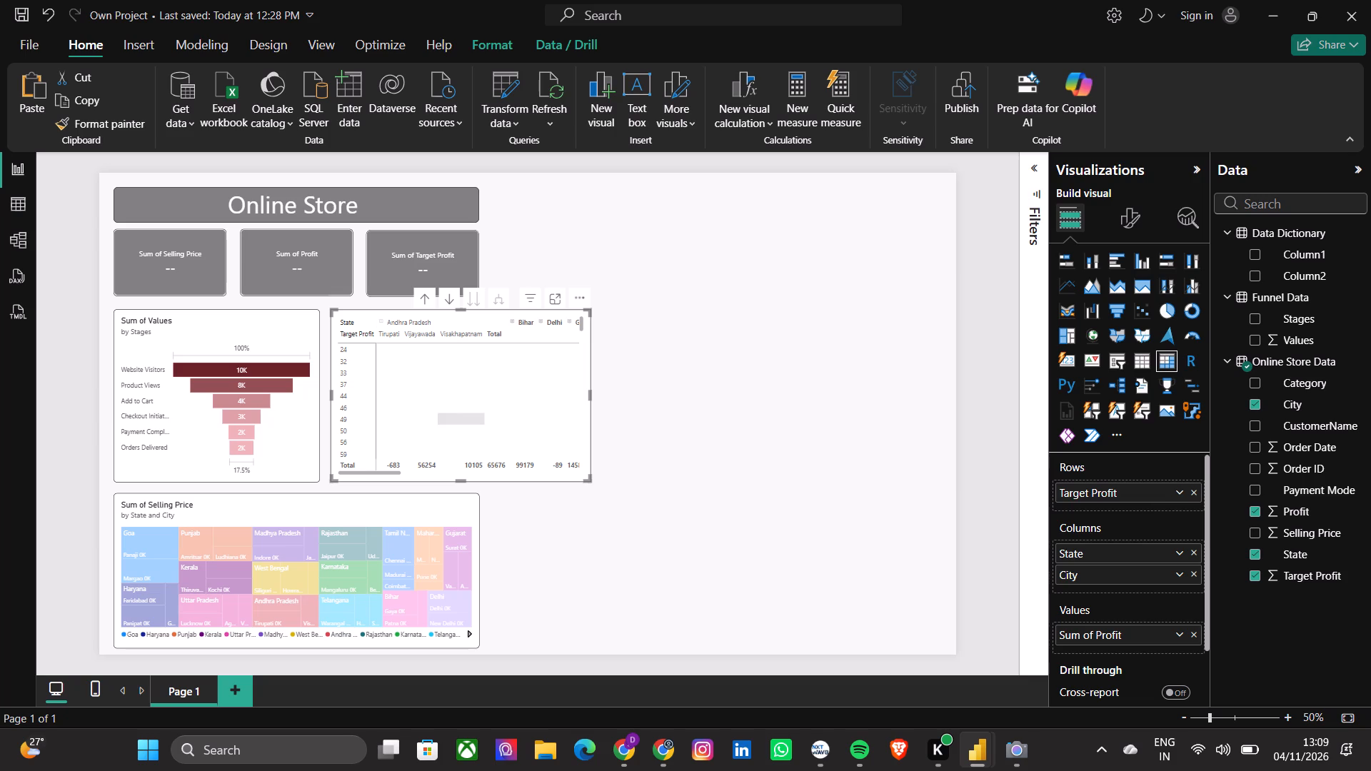
left_click(381, 321)
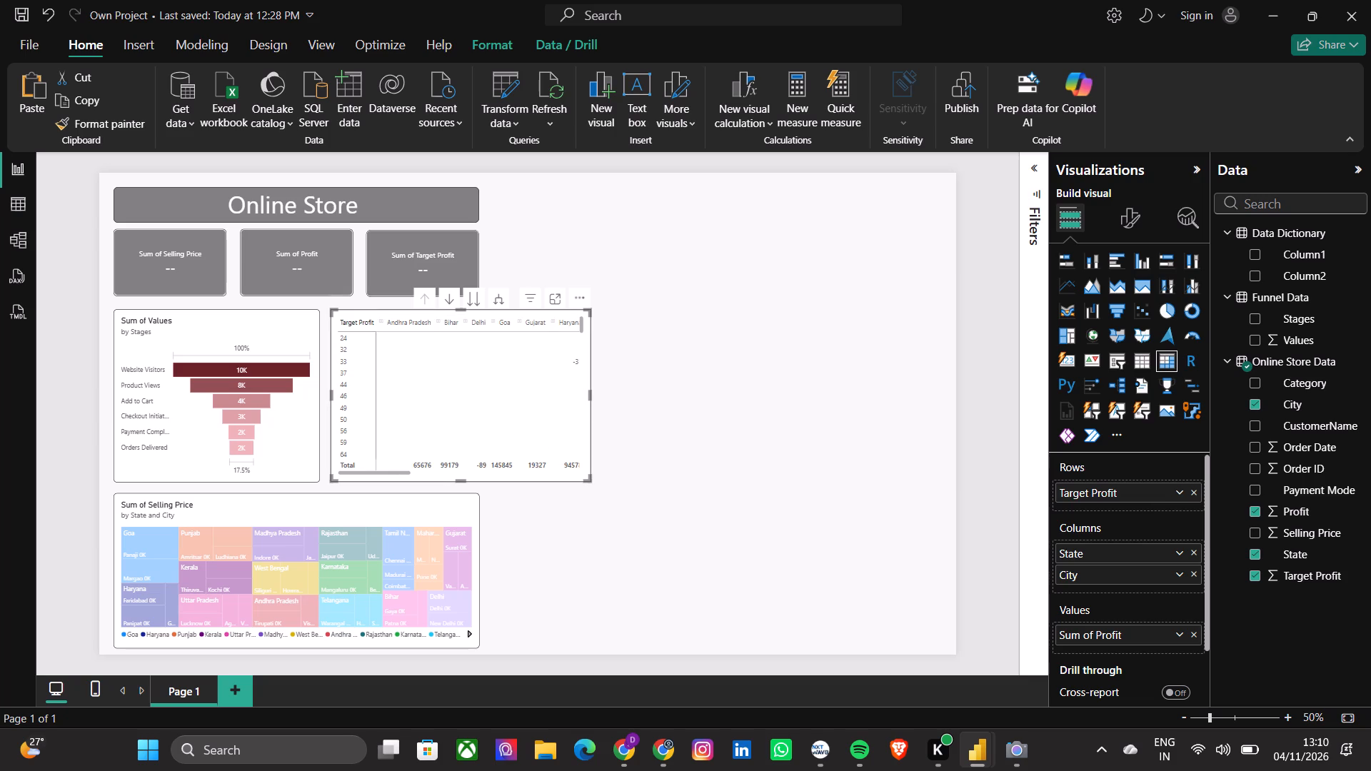
Take the matrix's columns from the state level to the city level of the hierarchy, leaving drill mode off.
left_click(446, 296)
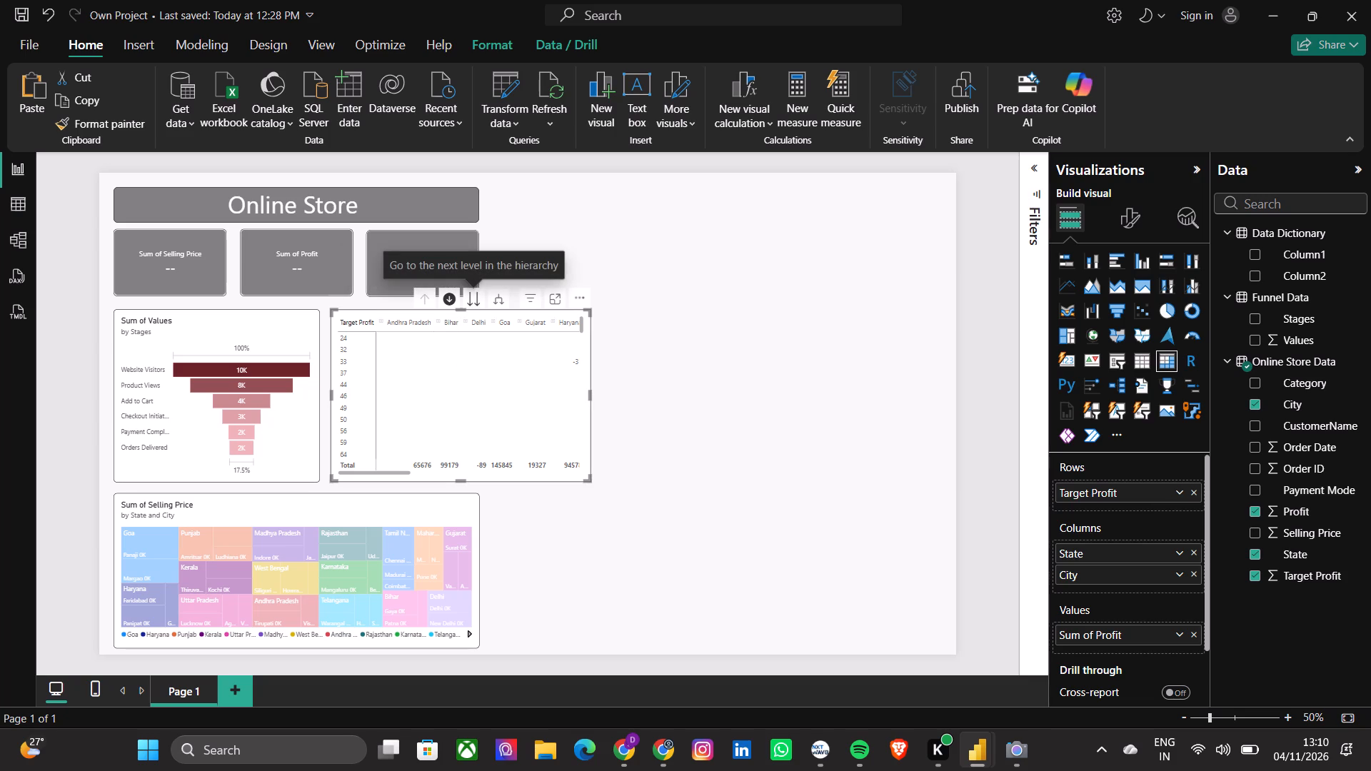
double_click(472, 301)
left_click(441, 301)
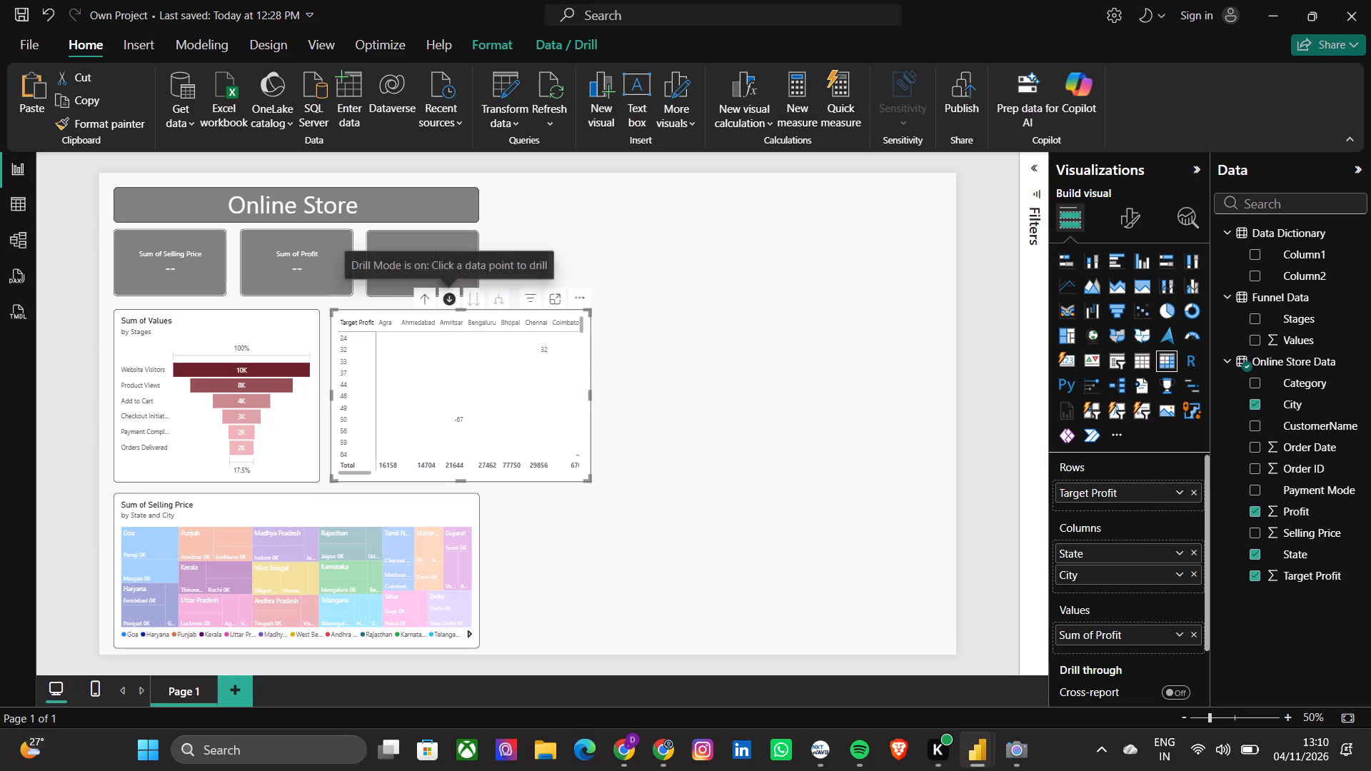
left_click(508, 301)
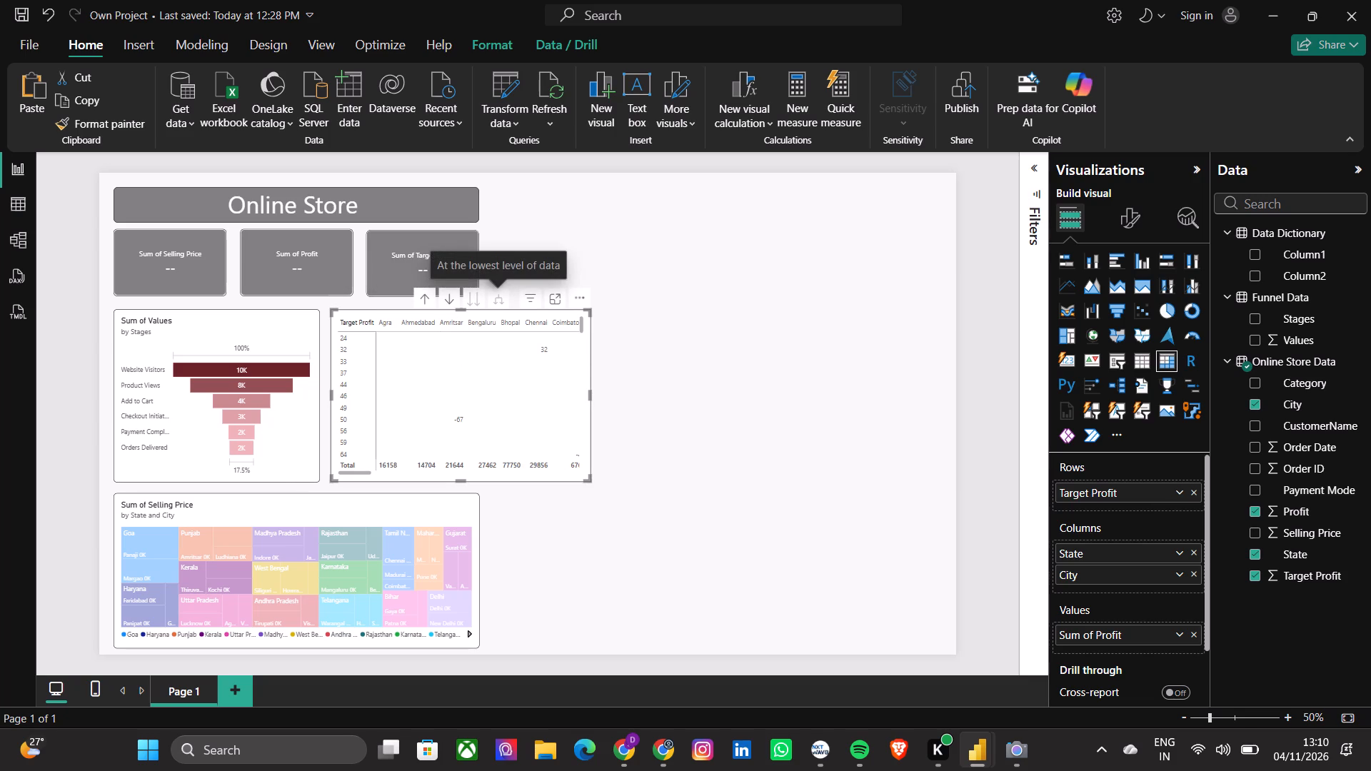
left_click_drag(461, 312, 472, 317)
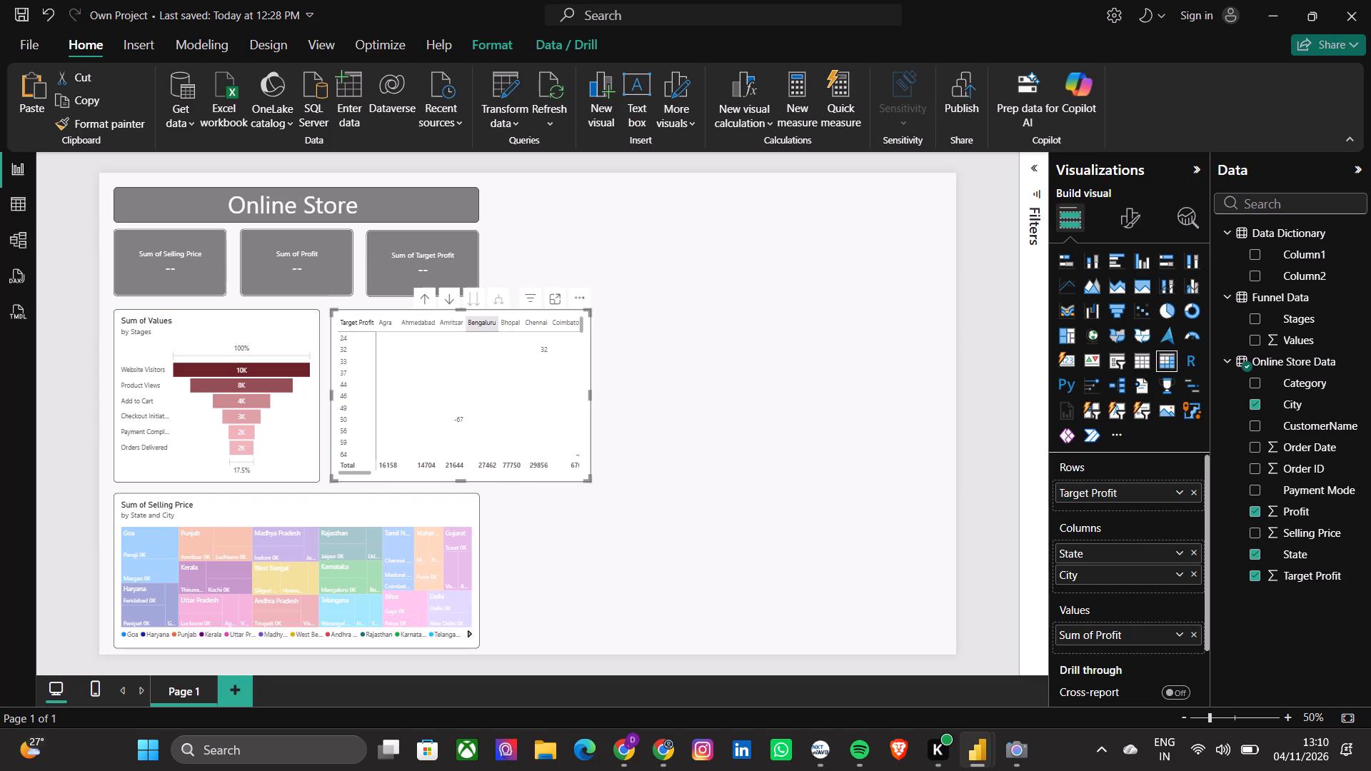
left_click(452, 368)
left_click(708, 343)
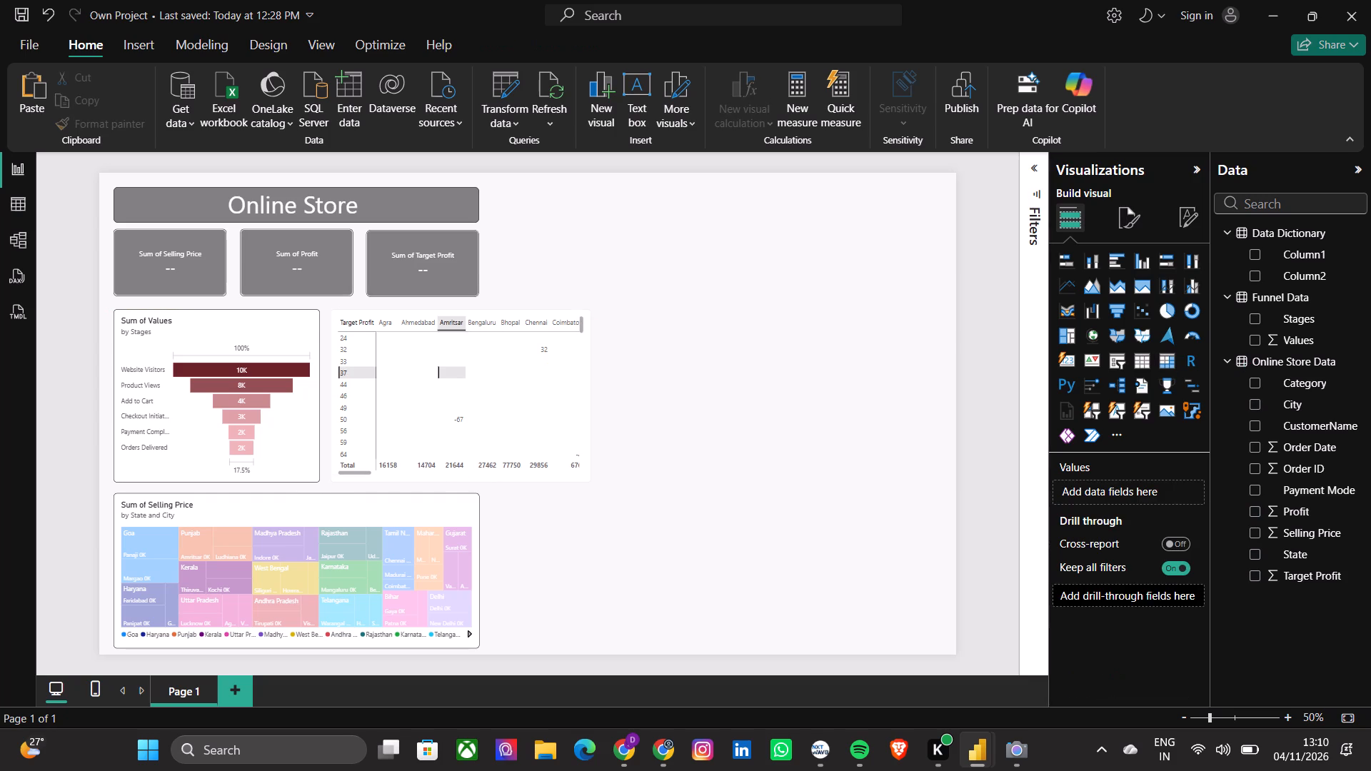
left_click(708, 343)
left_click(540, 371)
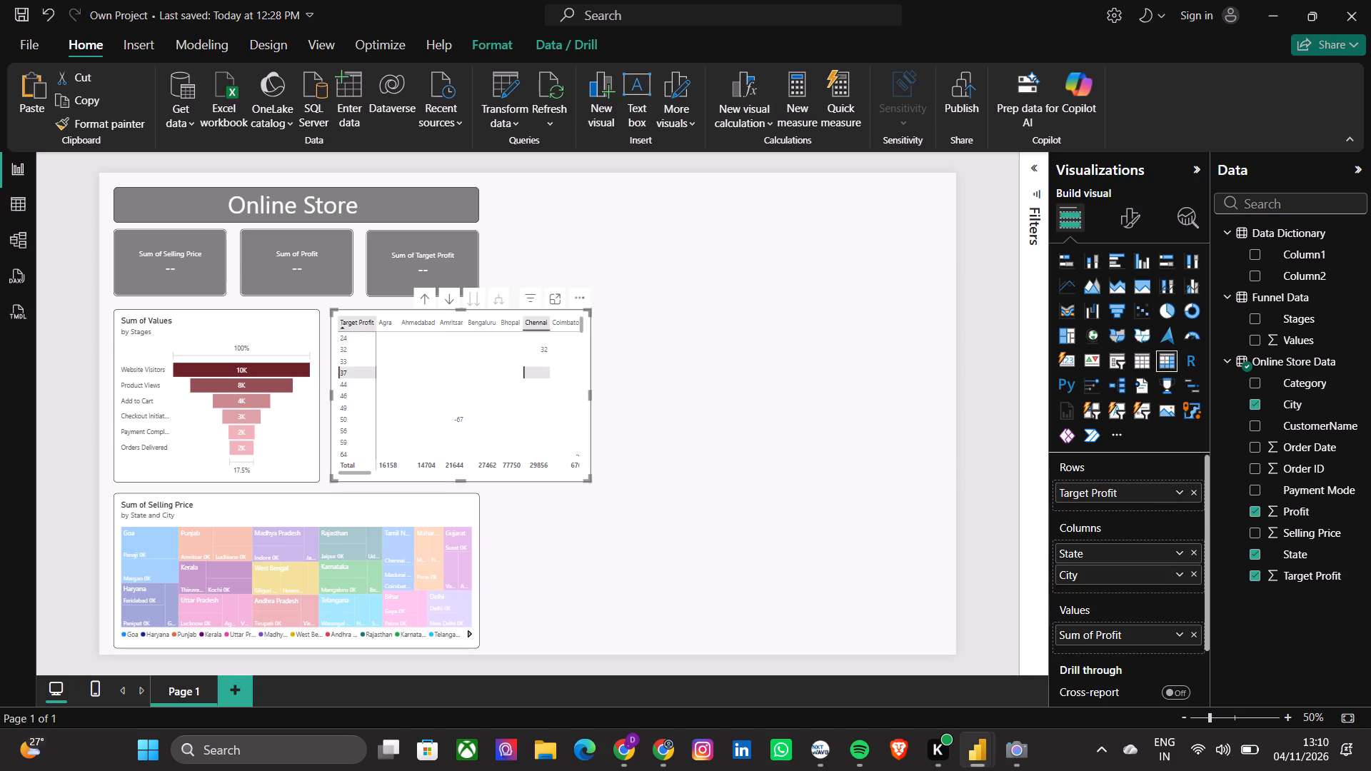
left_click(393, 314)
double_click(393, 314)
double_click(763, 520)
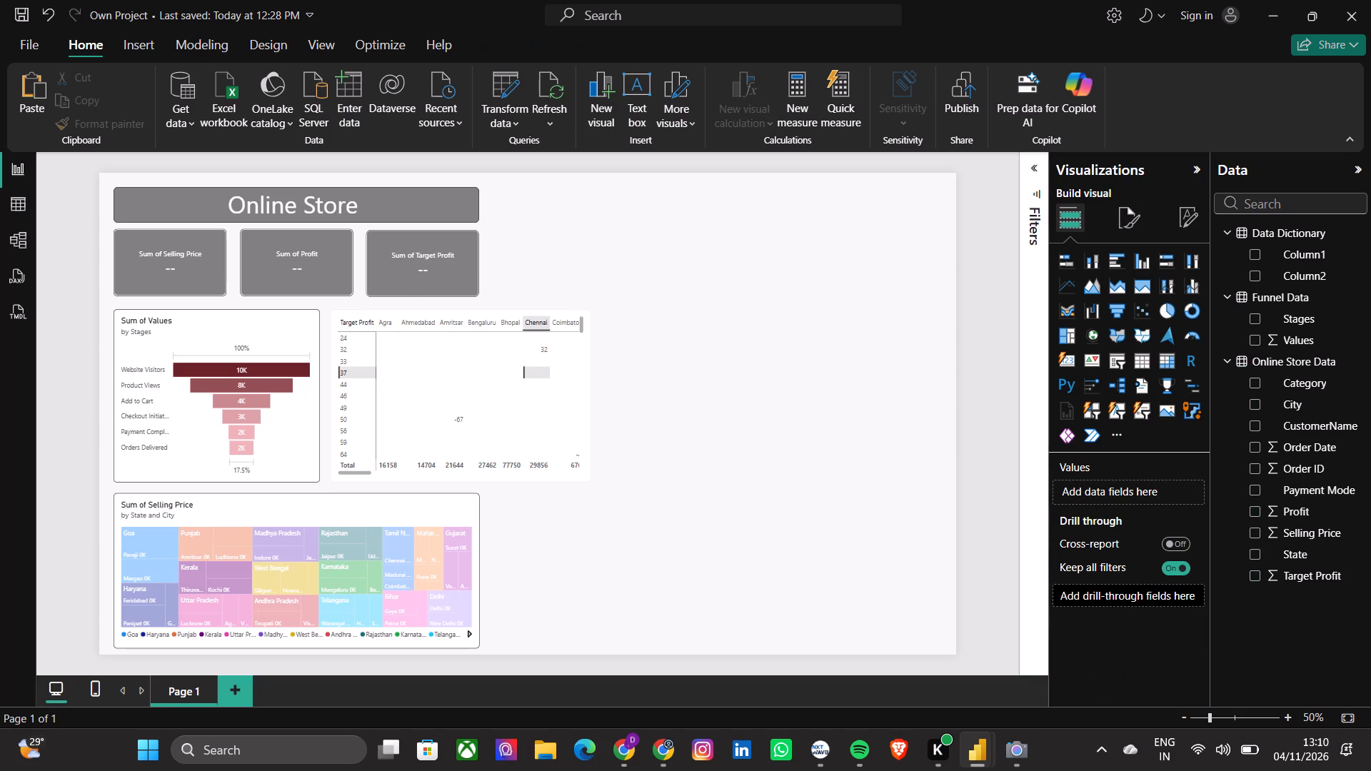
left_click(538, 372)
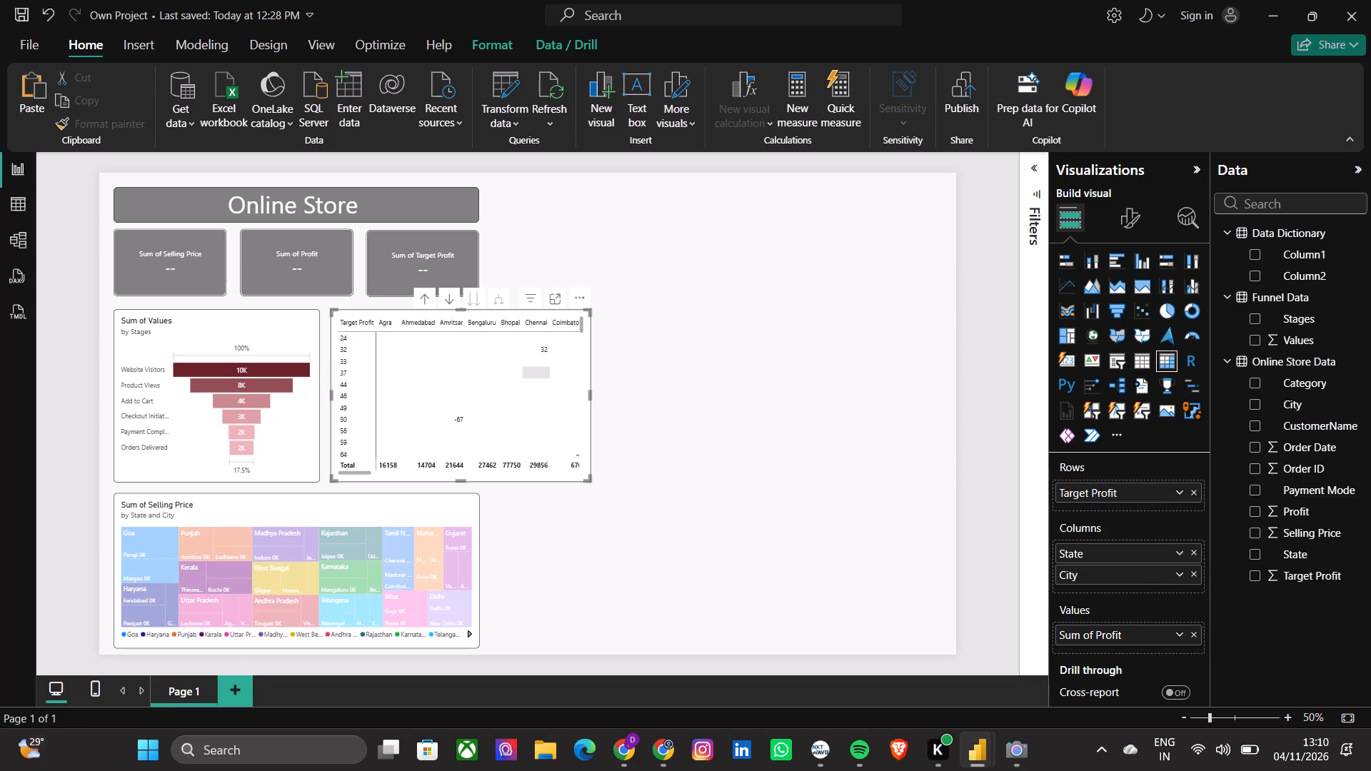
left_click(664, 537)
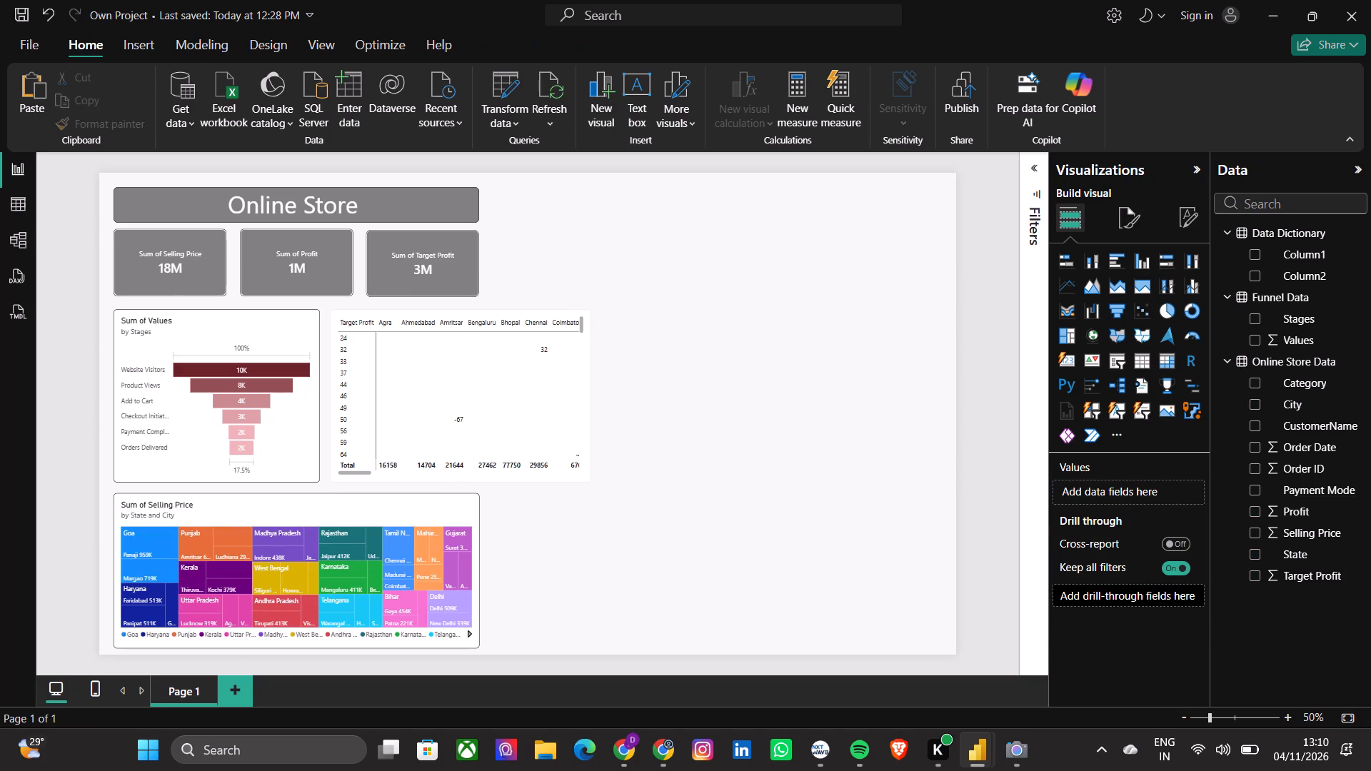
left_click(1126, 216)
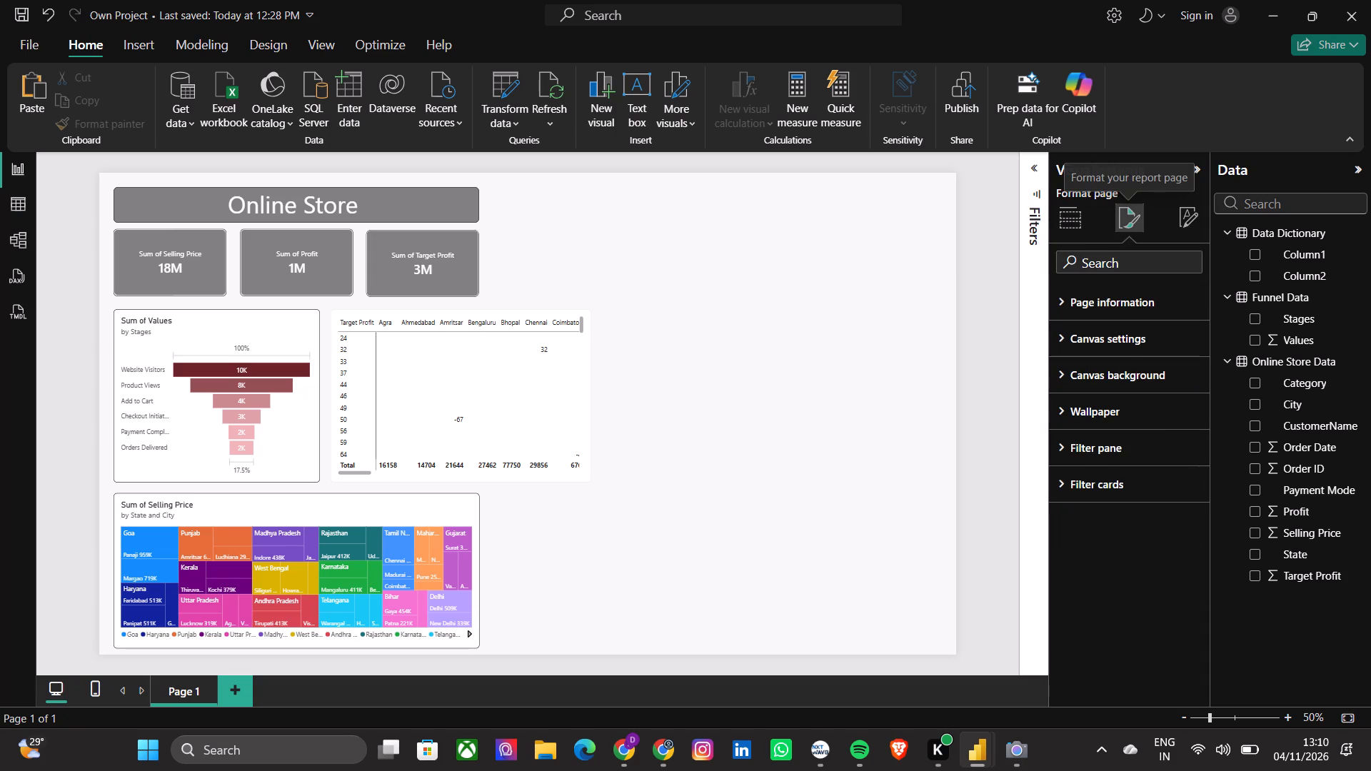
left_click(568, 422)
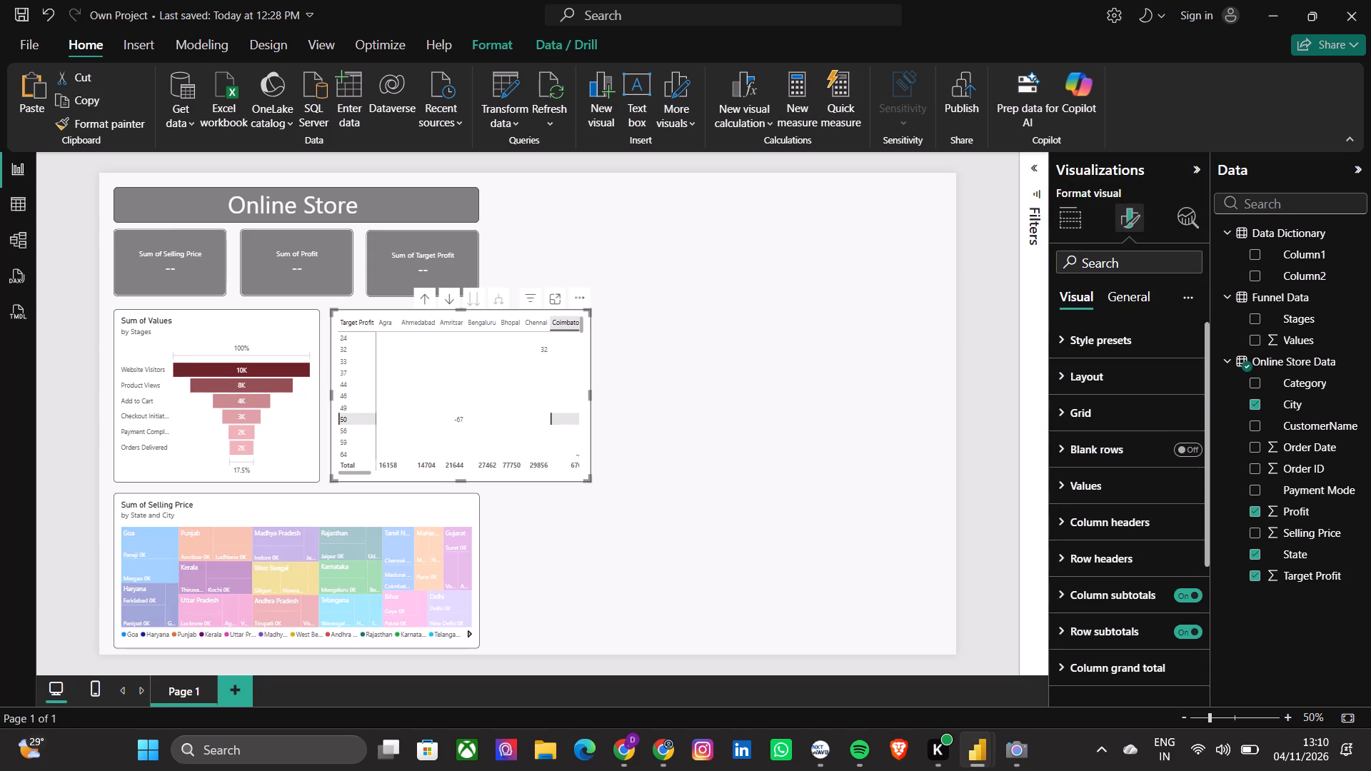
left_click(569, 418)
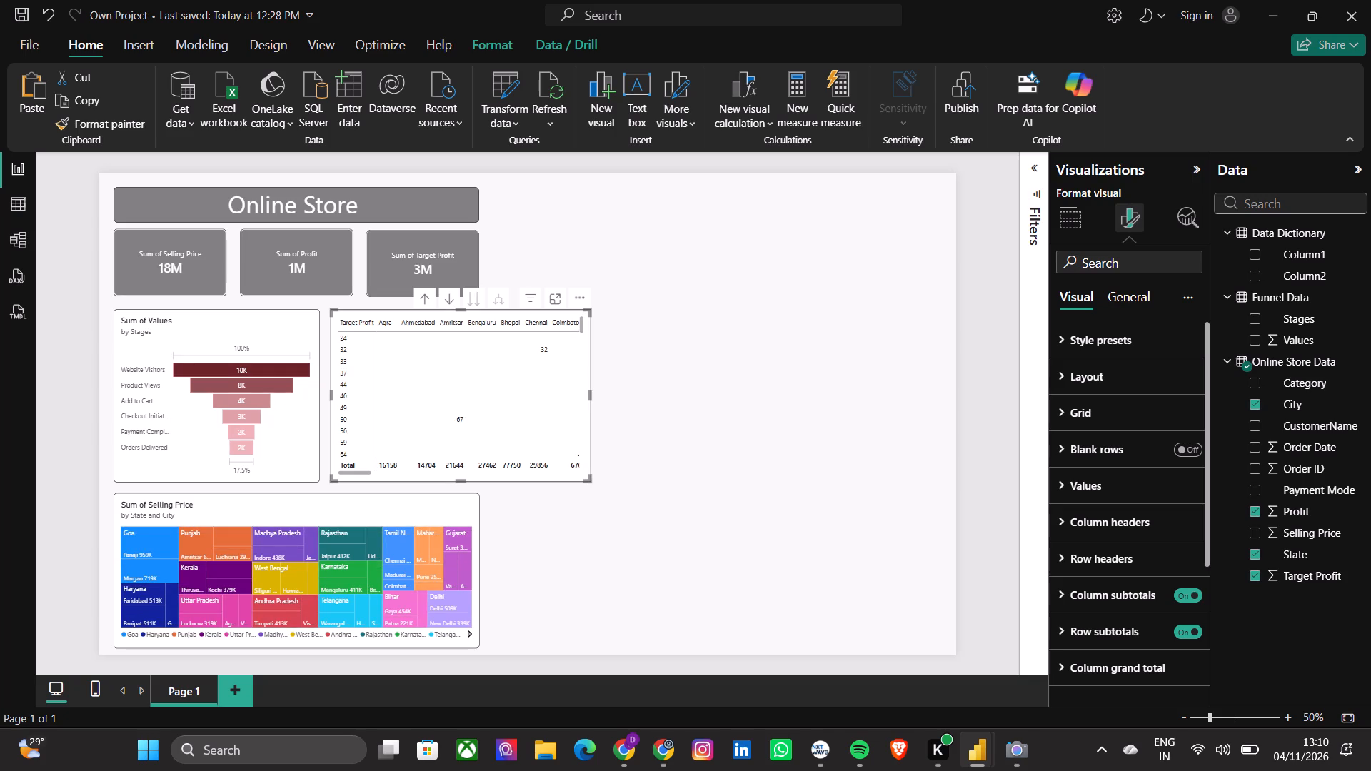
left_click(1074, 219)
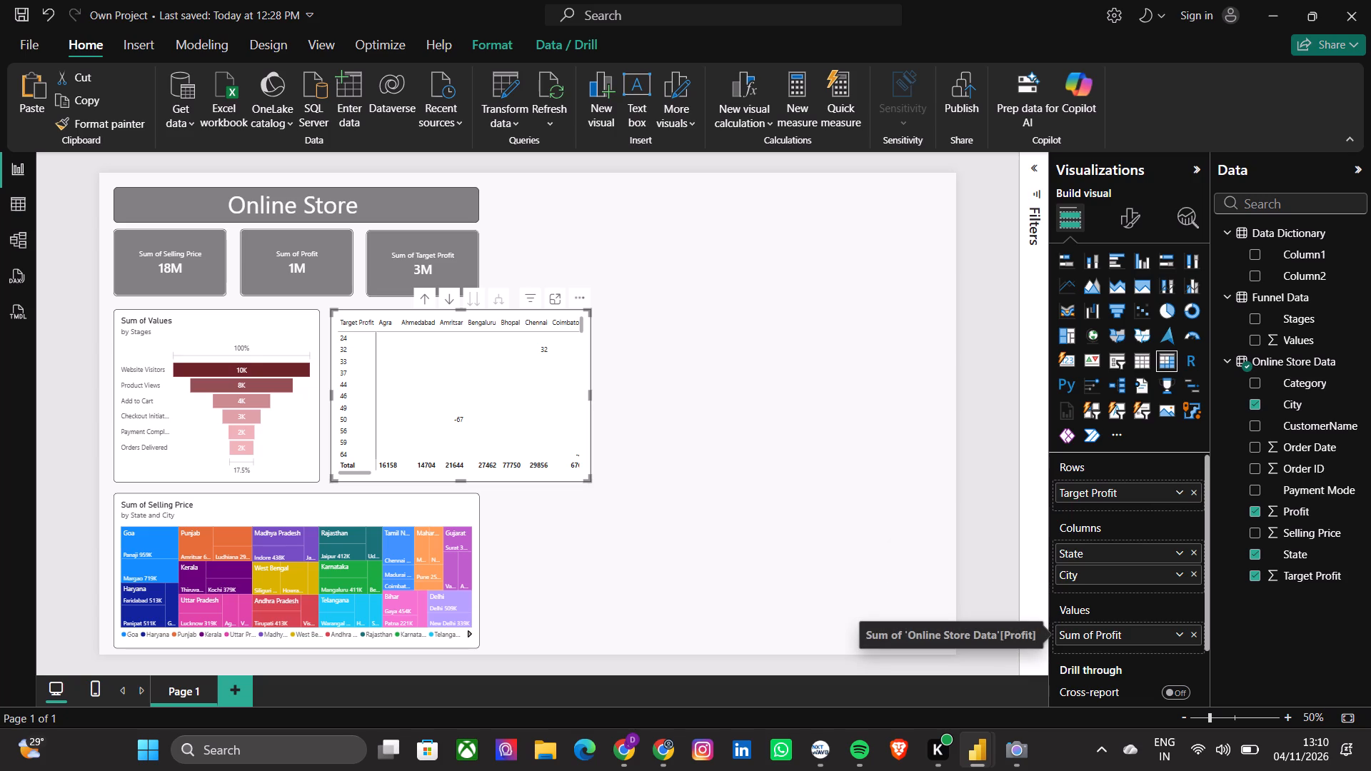
Examine the matrix's city columns through to the Total column and look down its Target Profit rows.
scroll(550, 431, "left", 11)
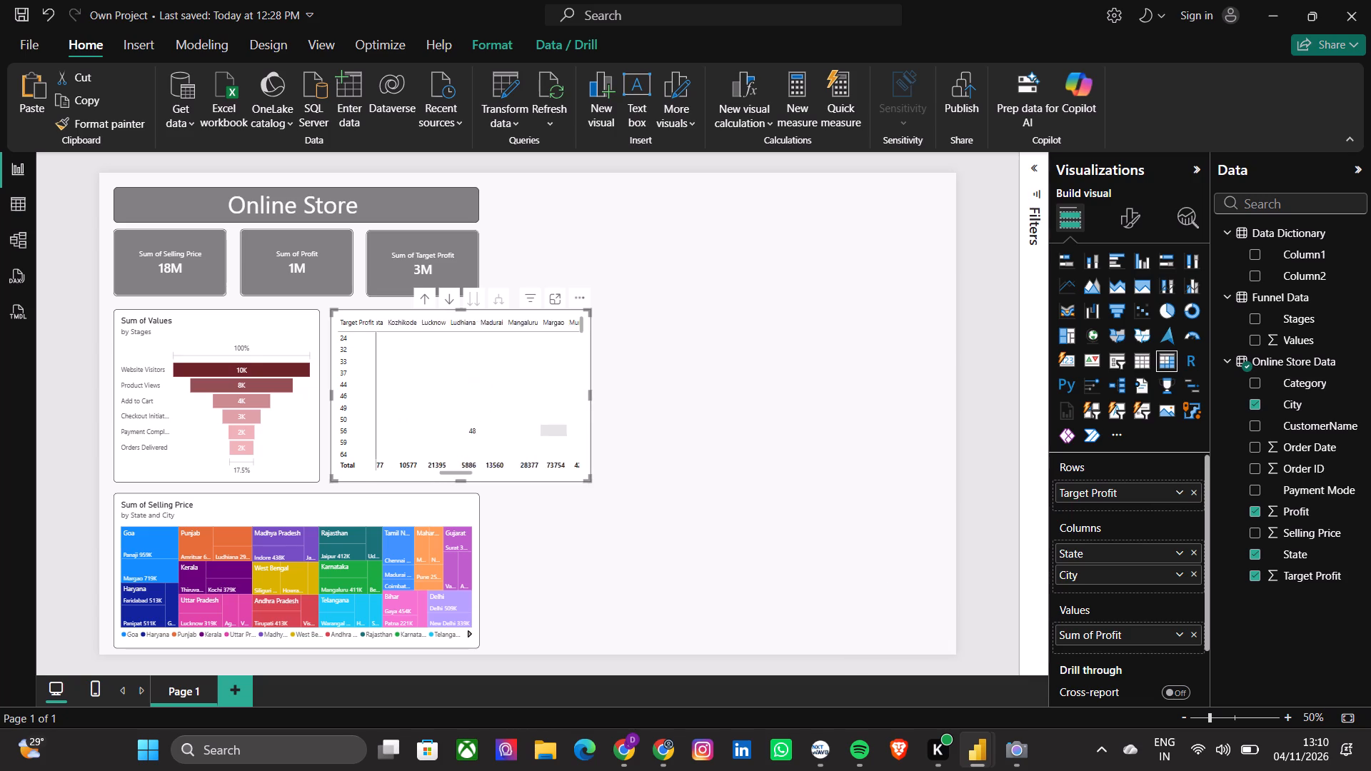
scroll(550, 431, "left", 5)
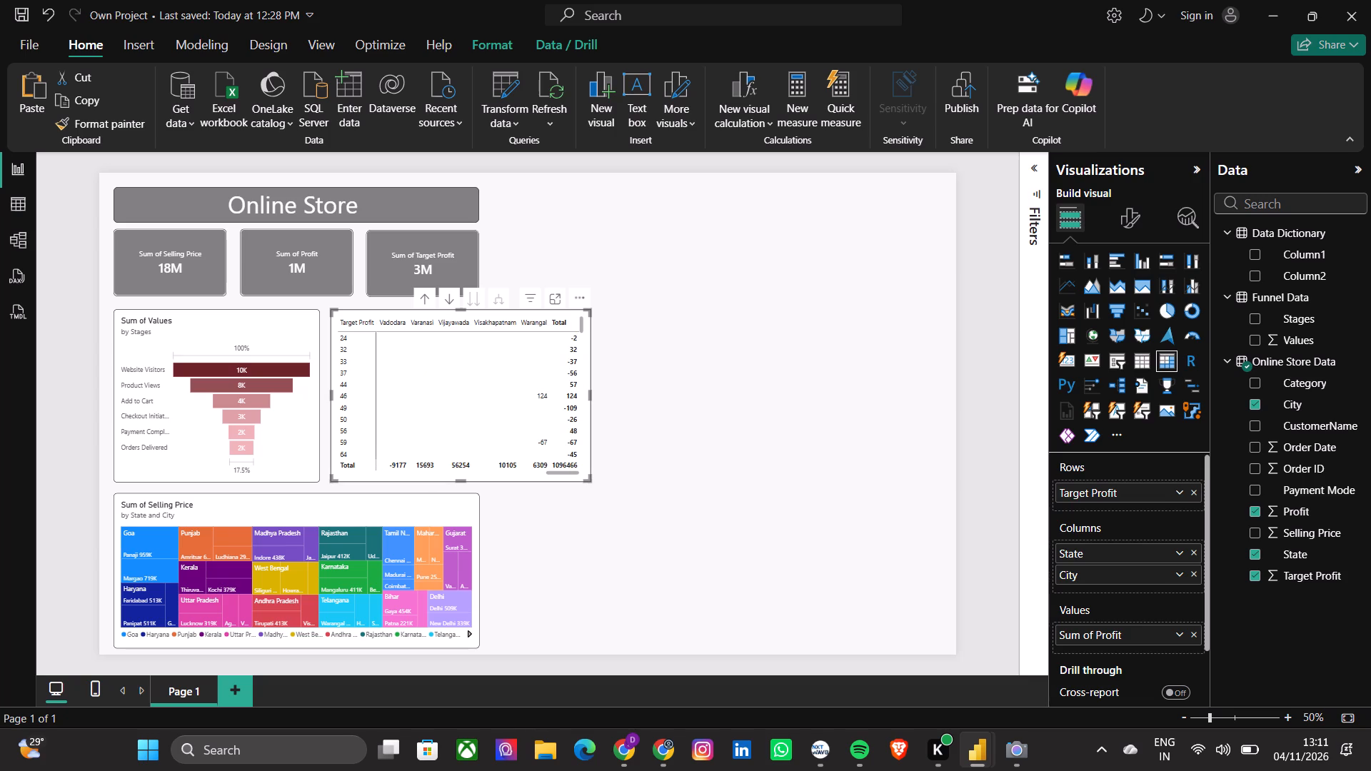
scroll(571, 415, "down", 8)
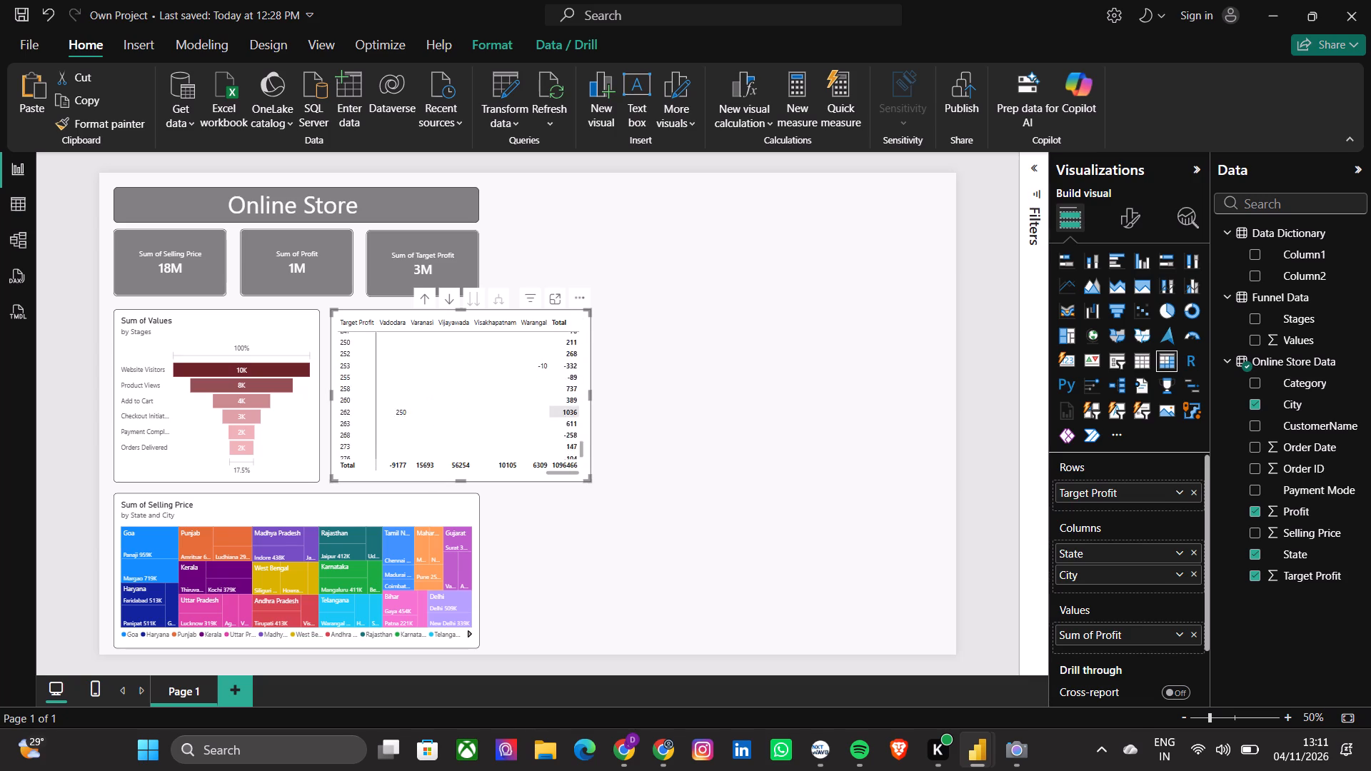
scroll(571, 415, "down", 4)
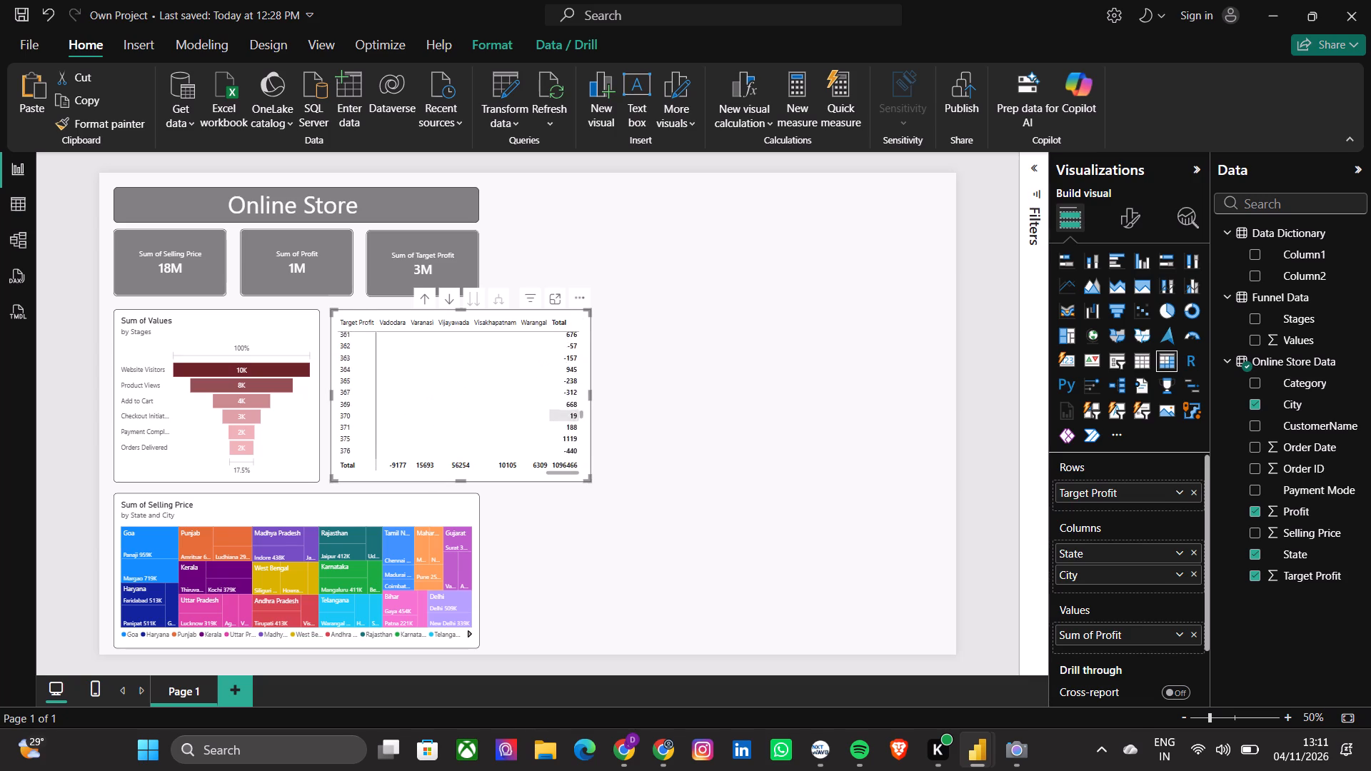
scroll(571, 415, "down", 4)
scroll(571, 415, "up", 4)
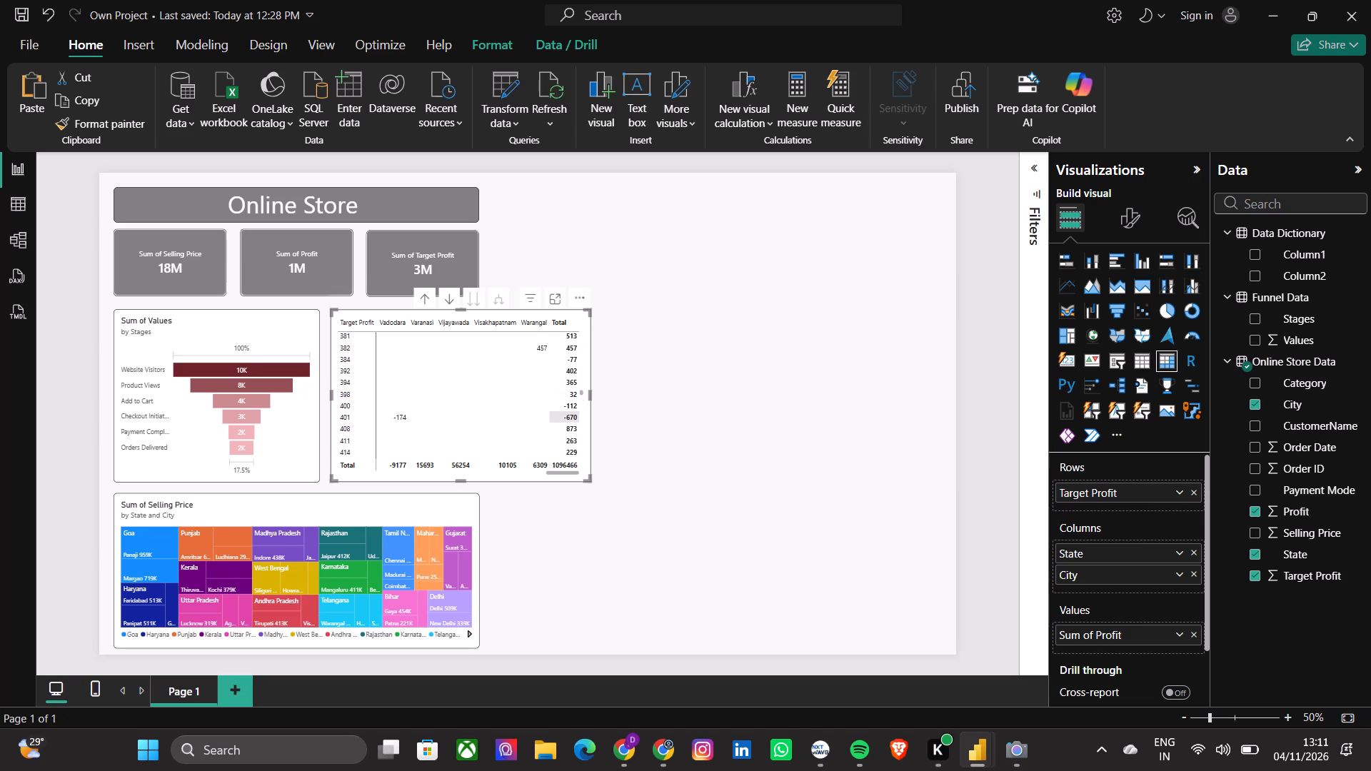
scroll(571, 415, "up", 4)
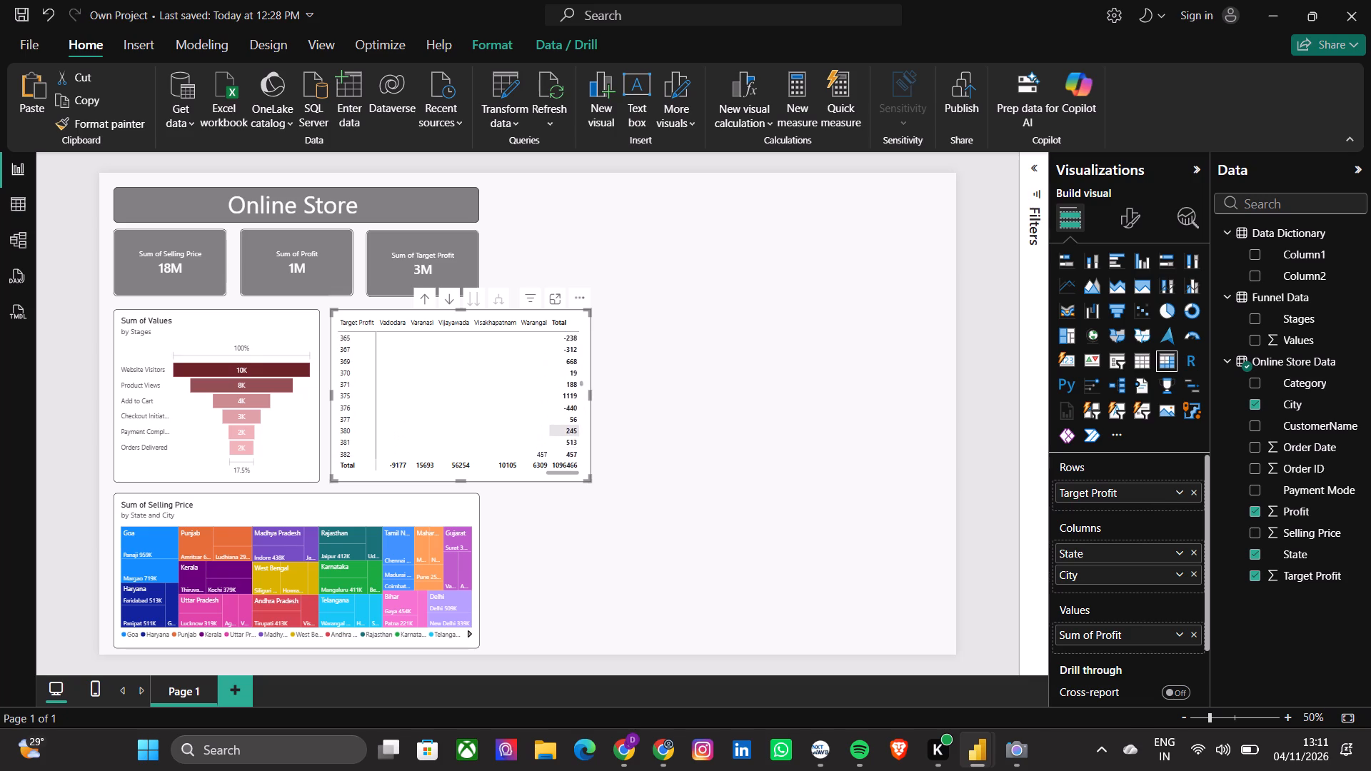
scroll(571, 415, "up", 1)
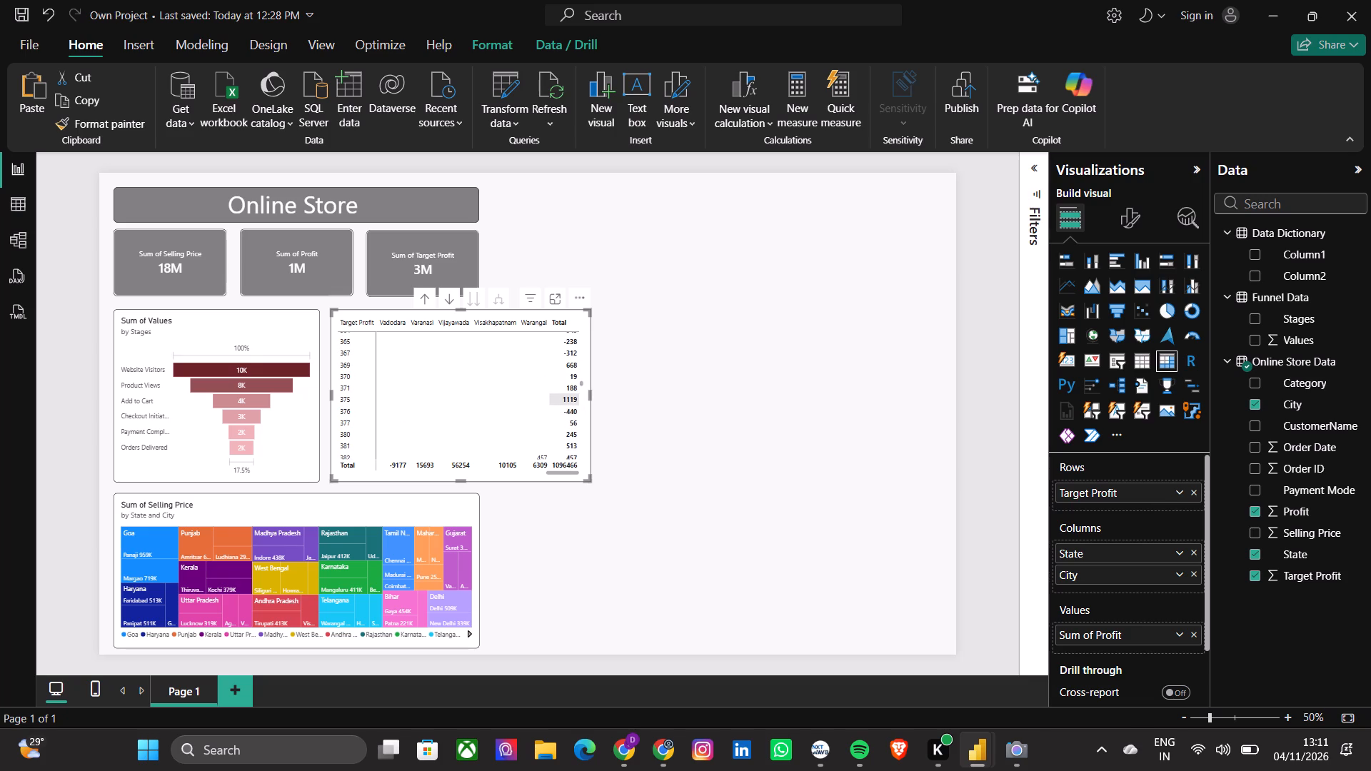
scroll(570, 398, "down", 19)
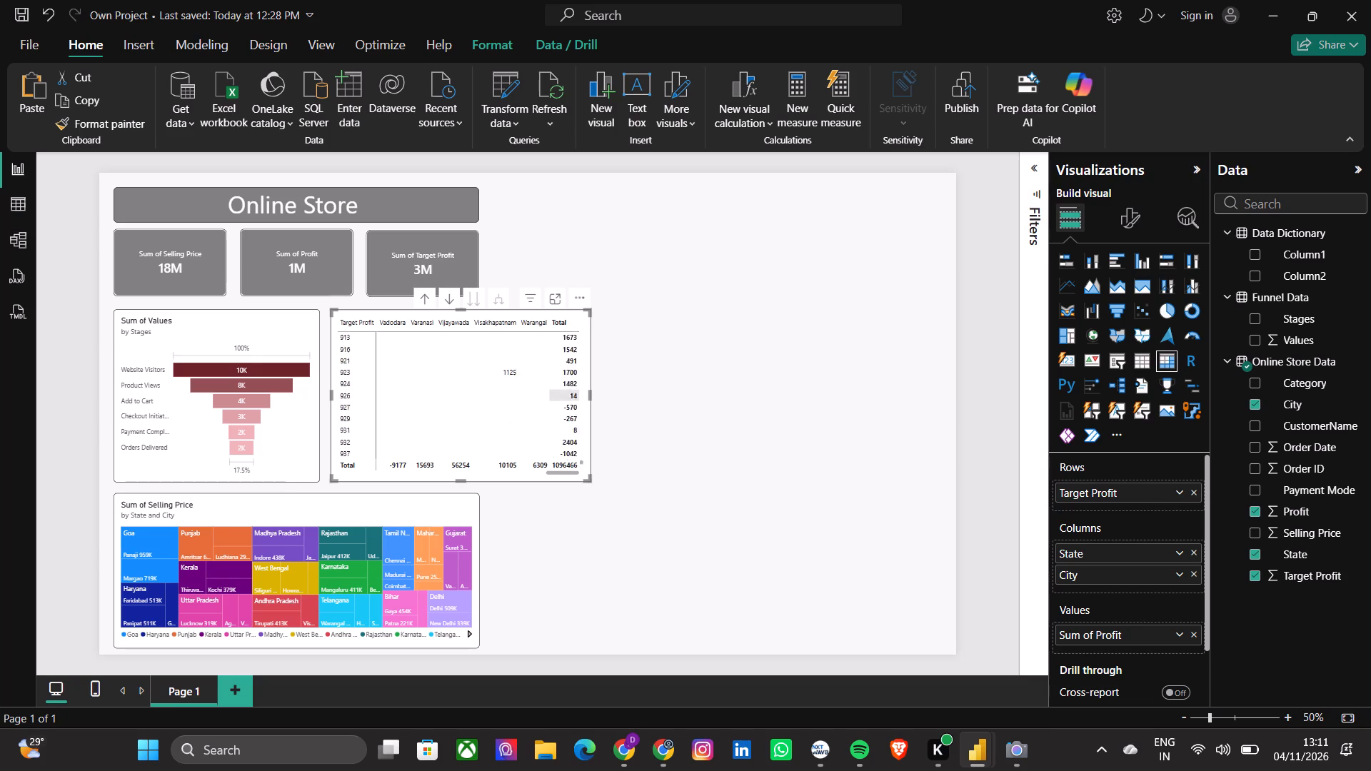
Examine the matrix's further Target Profit rows against the last city columns and Total, and return to the first rows.
scroll(570, 398, "down", 19)
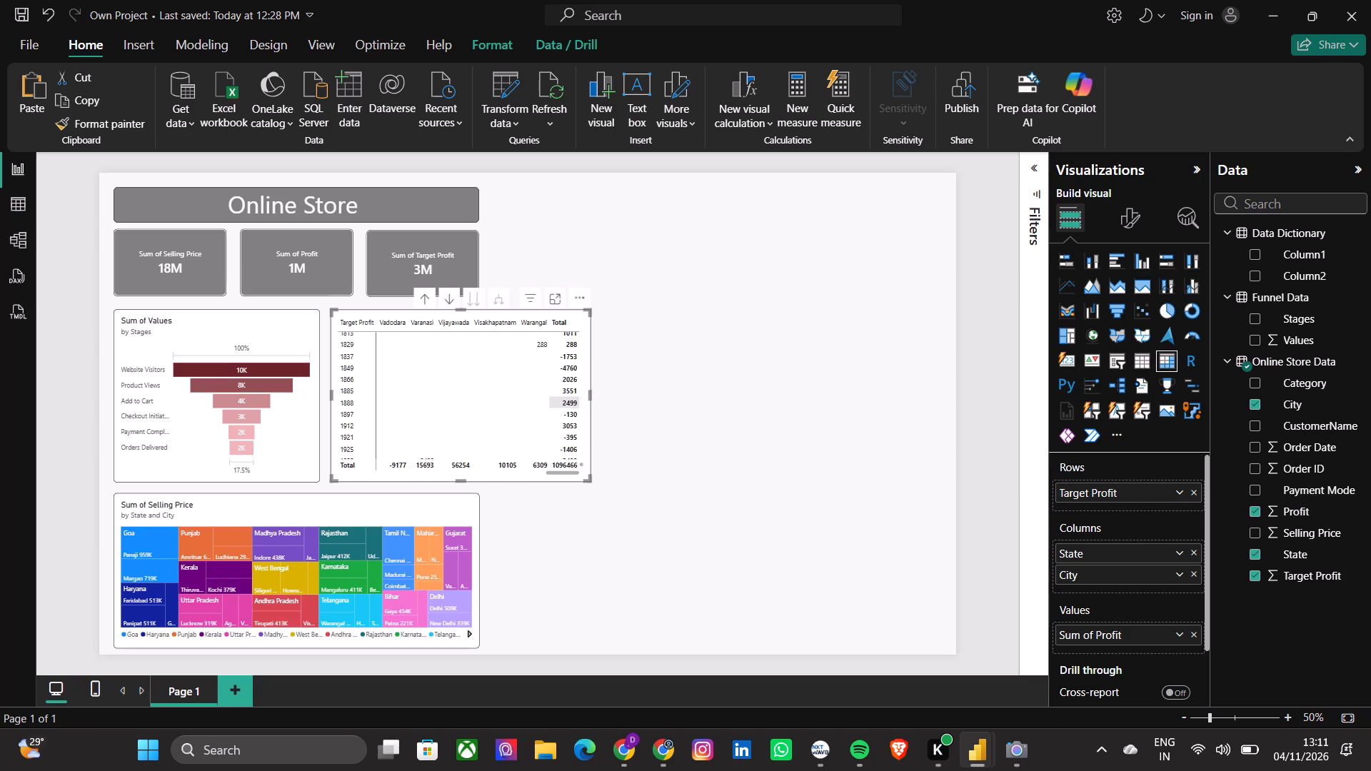
scroll(570, 398, "down", 20)
scroll(570, 398, "down", 10)
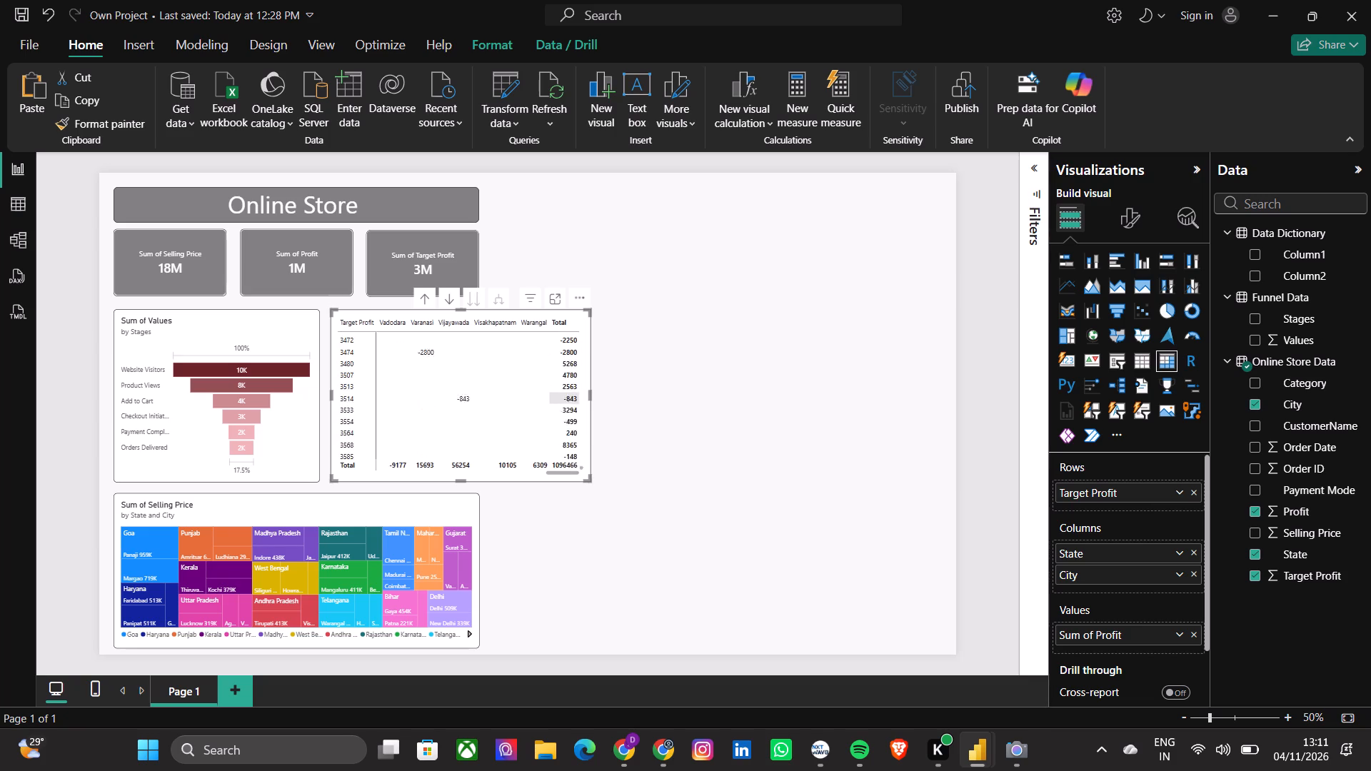
scroll(570, 398, "down", 17)
scroll(570, 398, "down", 14)
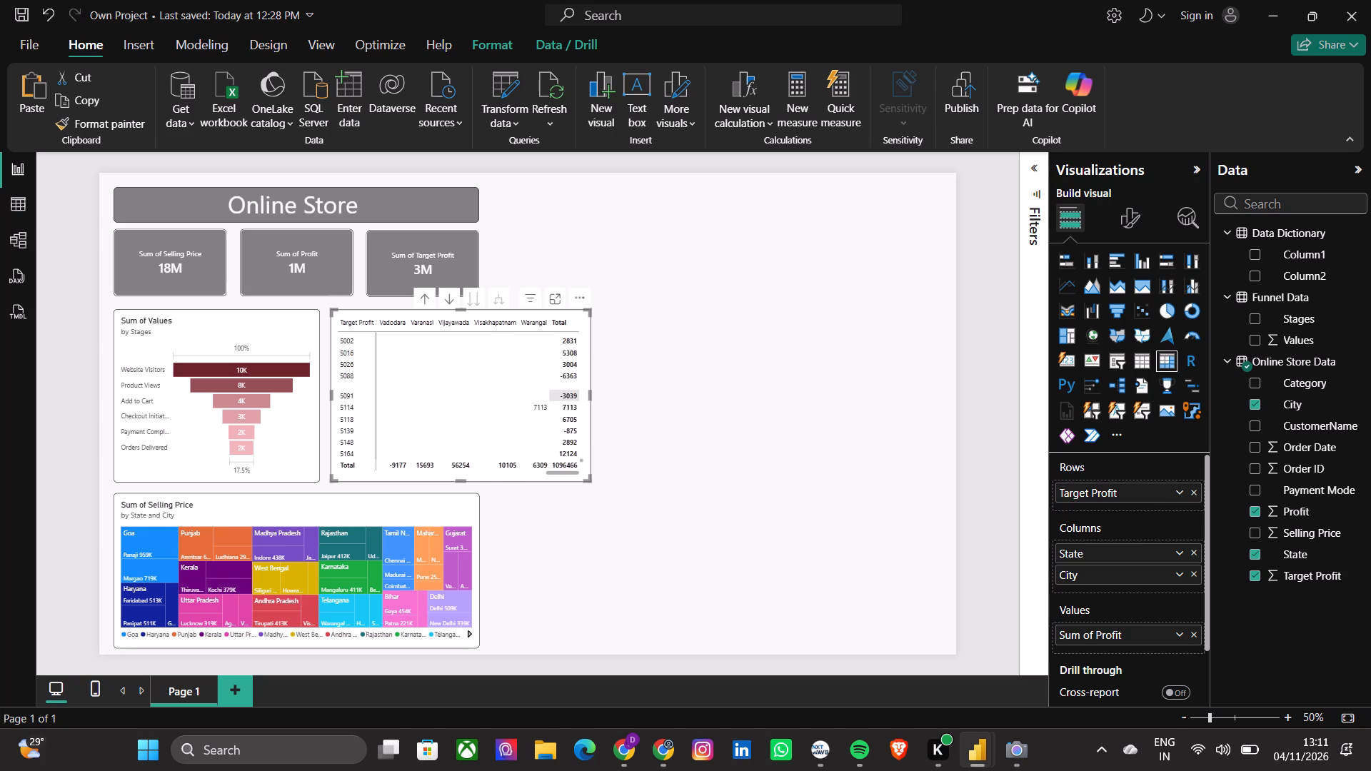
scroll(570, 398, "down", 14)
scroll(570, 398, "up", 18)
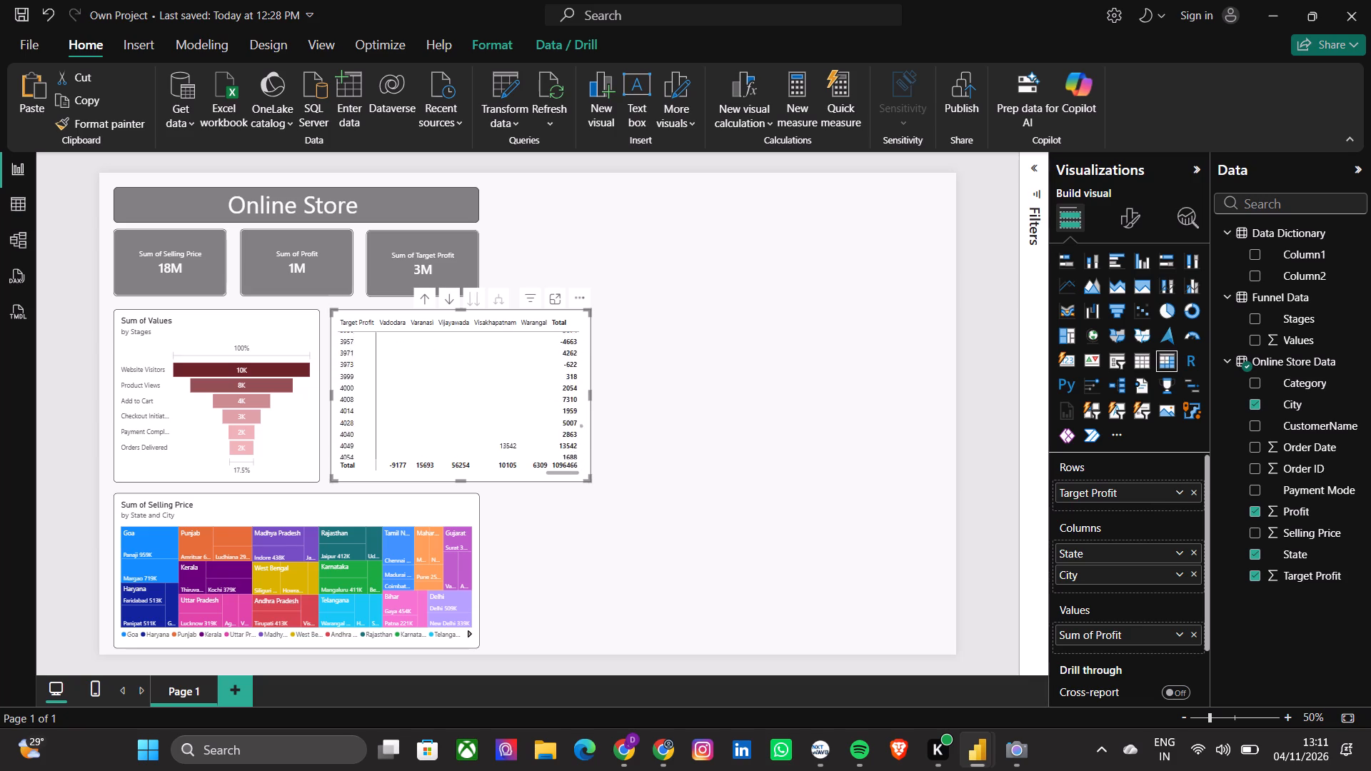
scroll(570, 398, "up", 20)
scroll(570, 398, "up", 14)
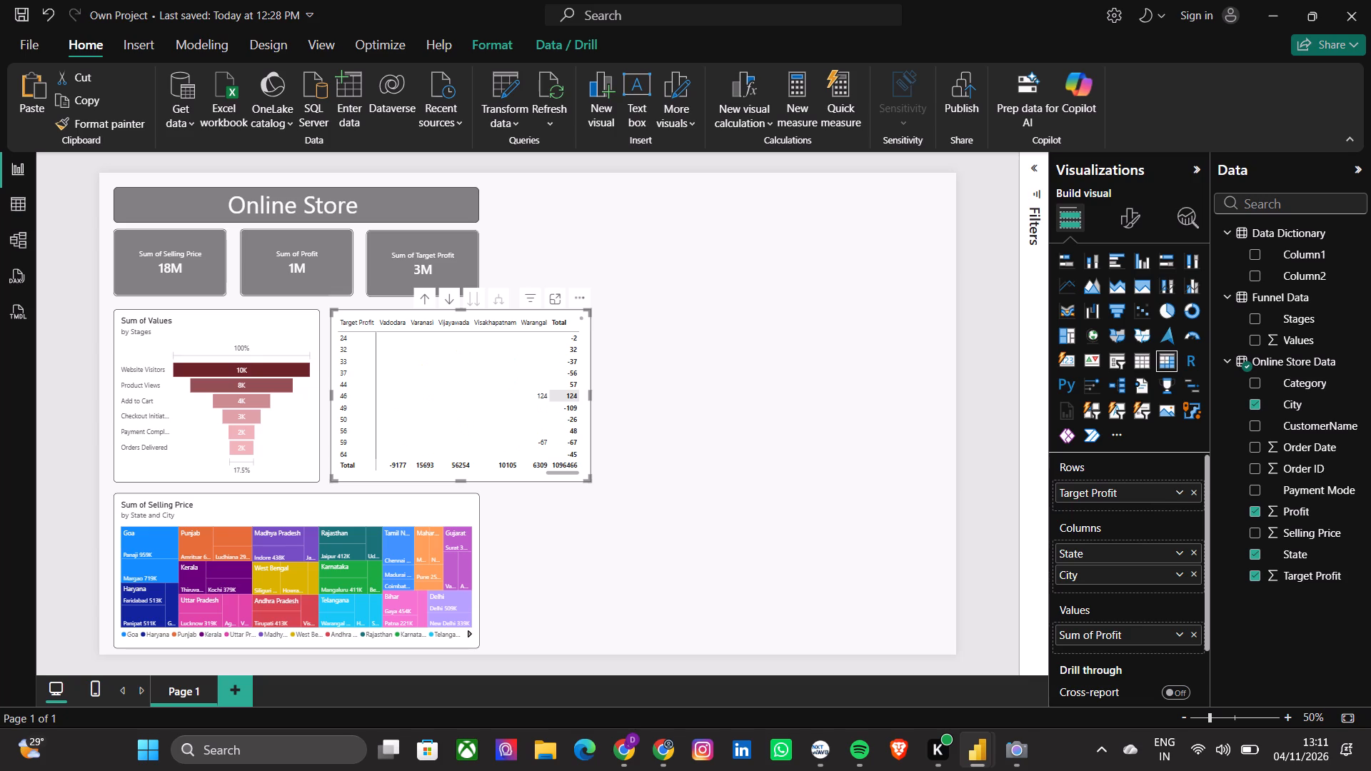
key("ctrl+Down")
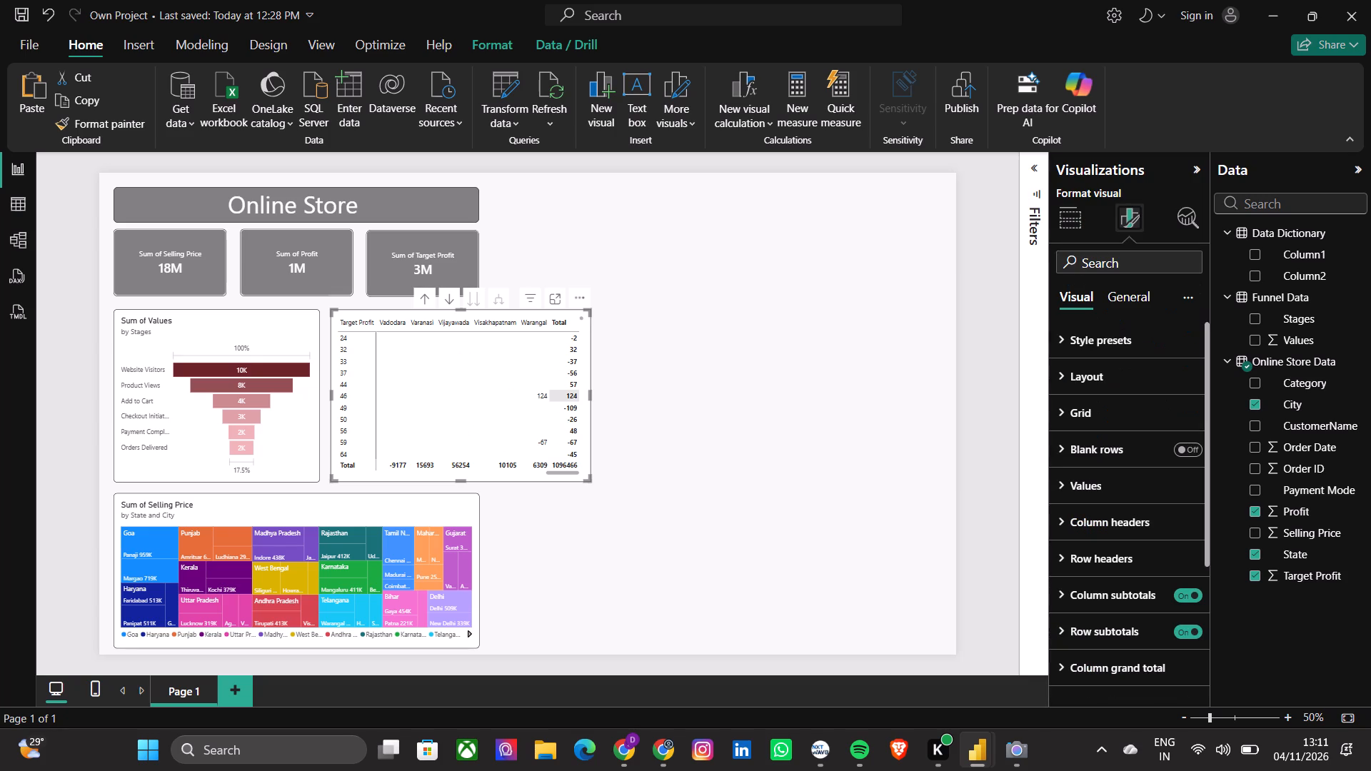
key("ctrl+Down")
key("ctrl+Down")
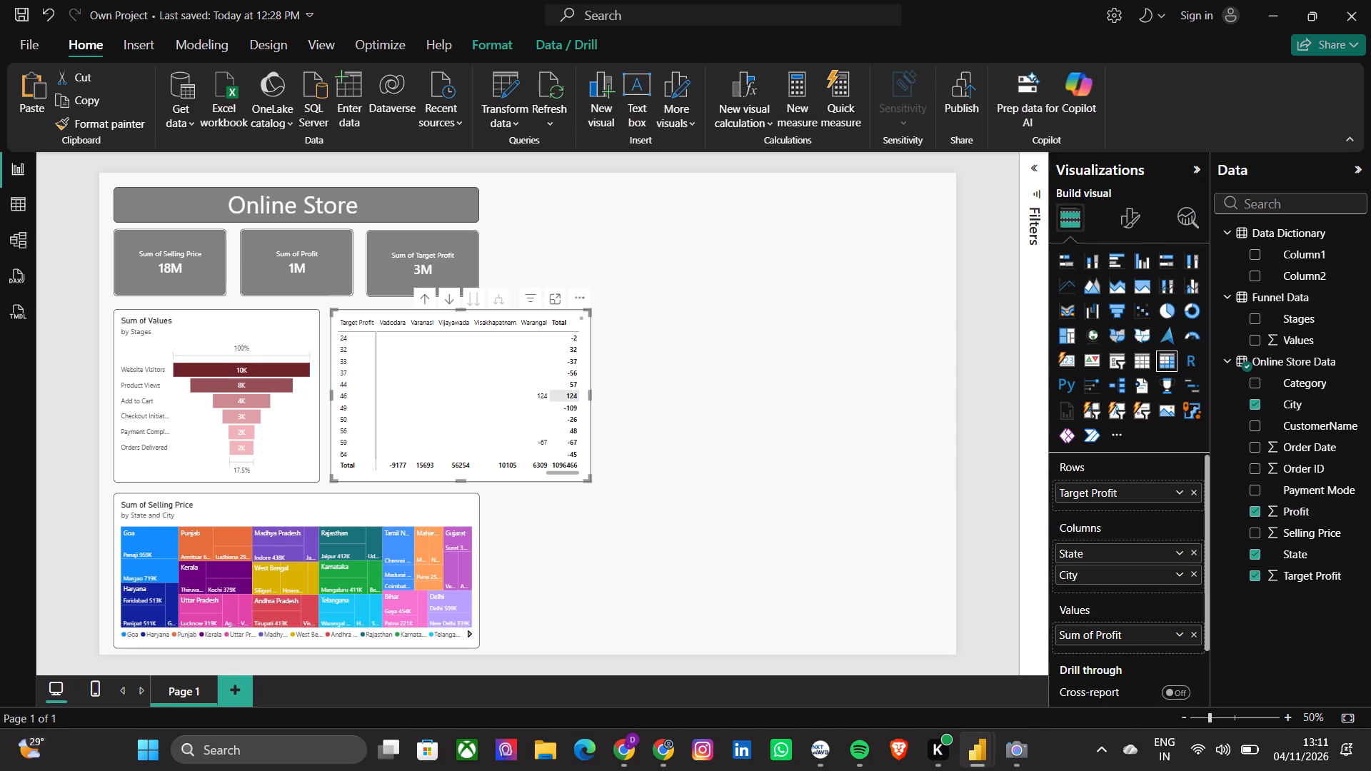
Set the matrix's visual border colour to black and clear the cell selection that cross-filters the other visuals.
left_click(706, 390)
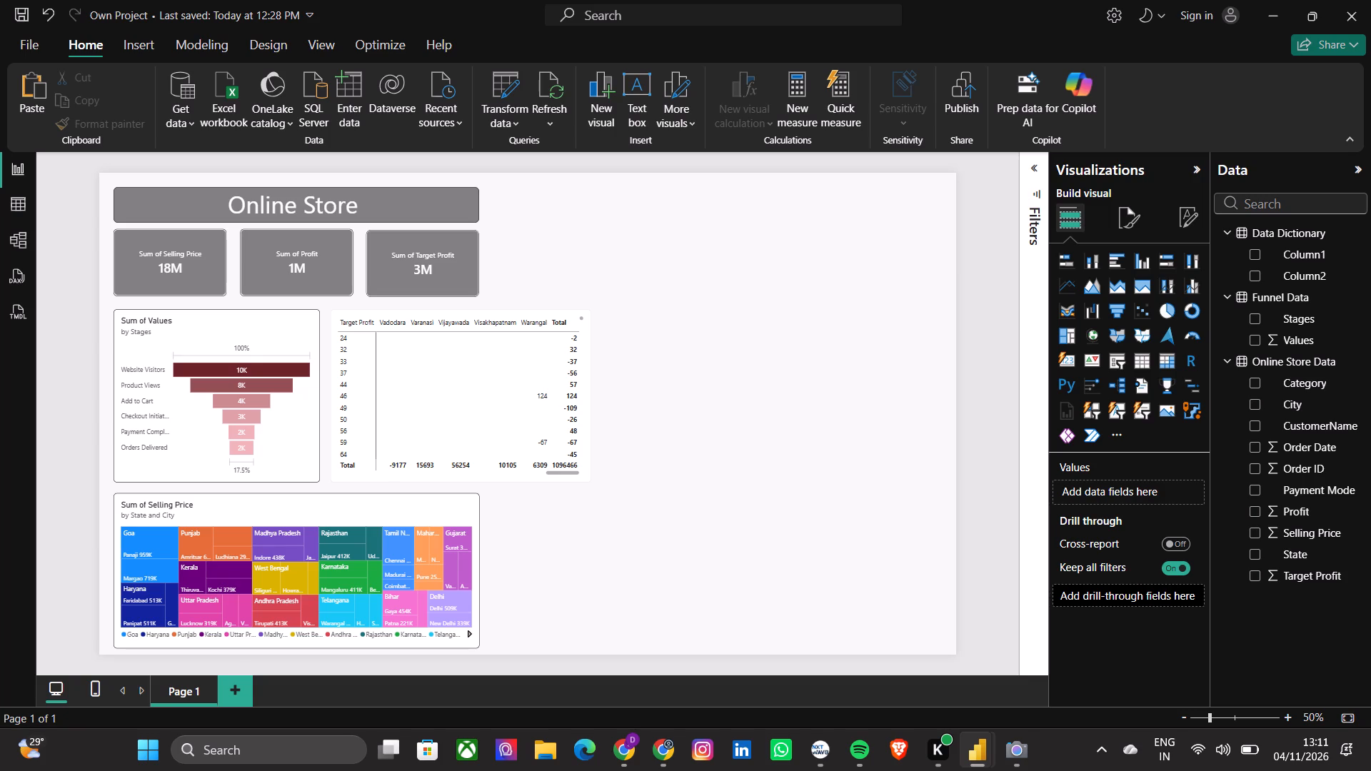
left_click(501, 369)
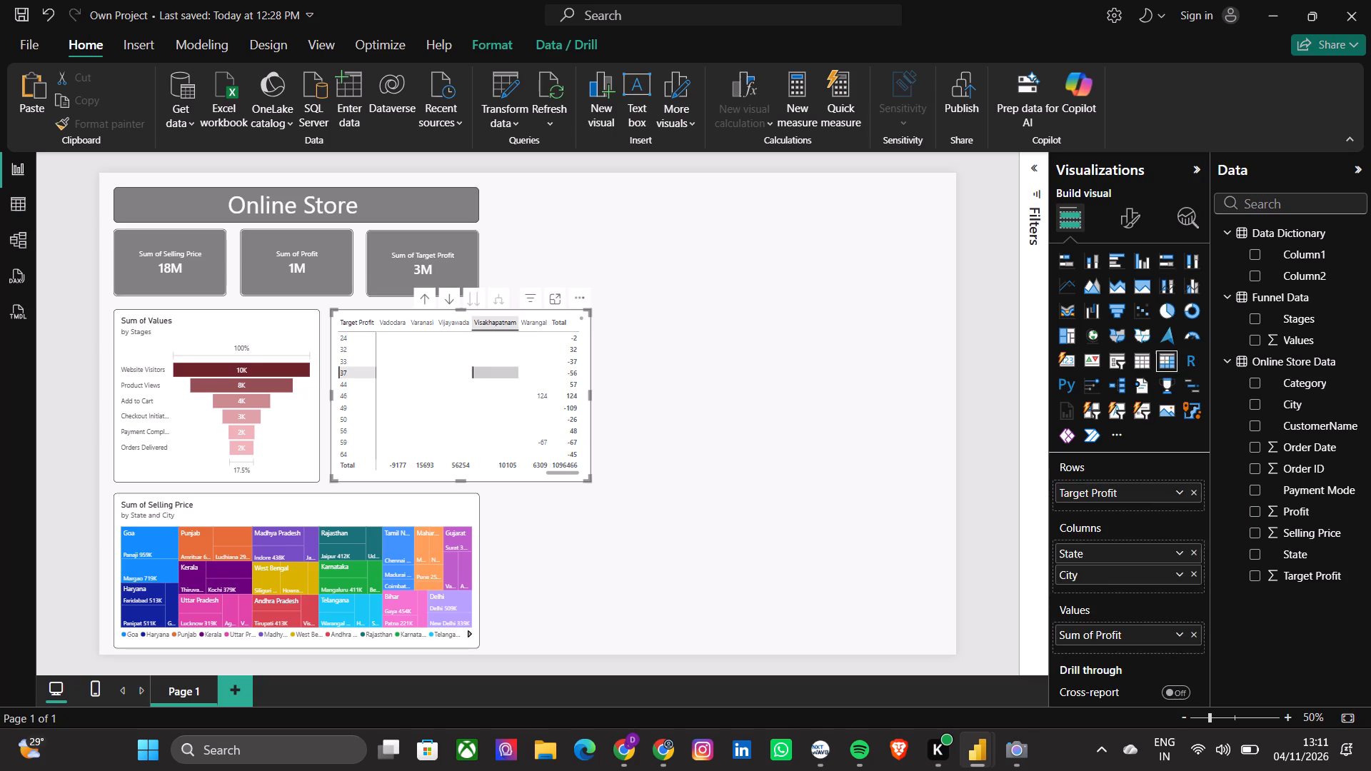
left_click(1130, 218)
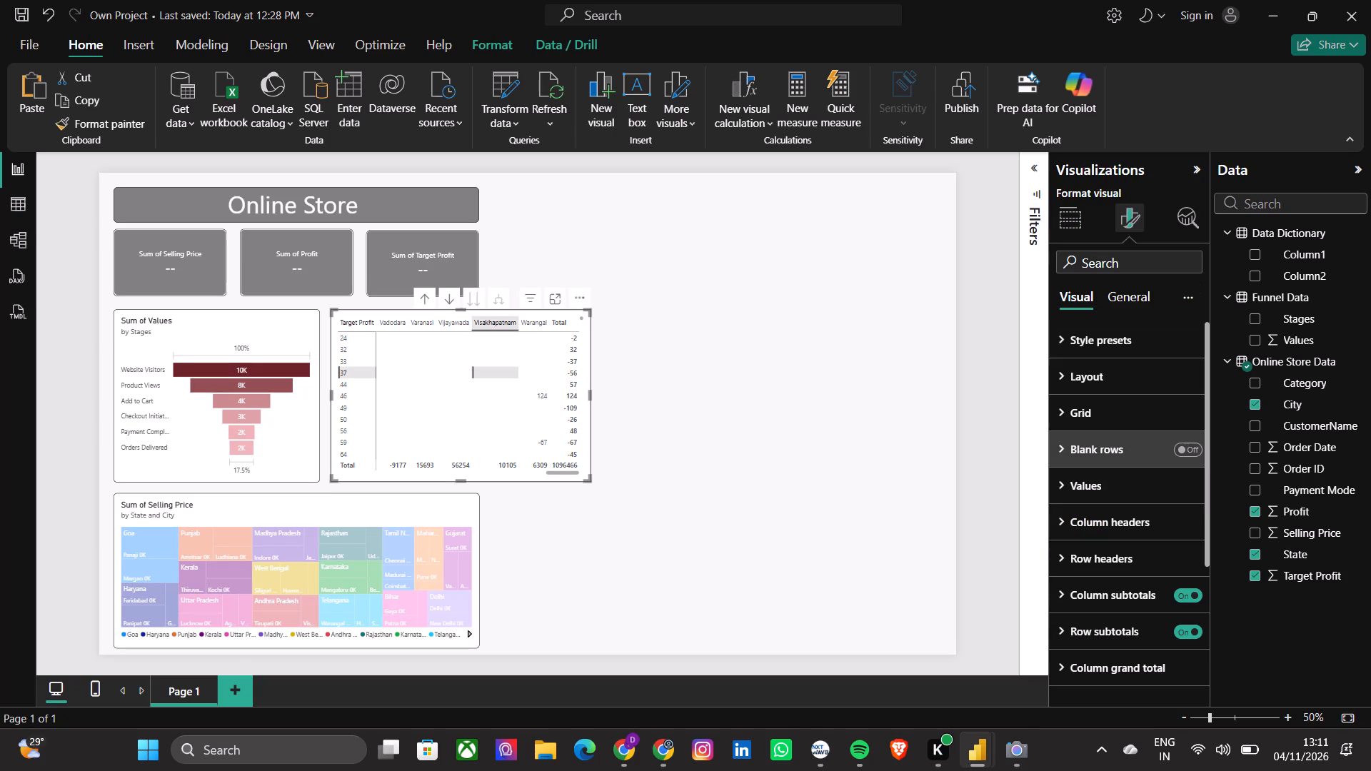
left_click(1130, 293)
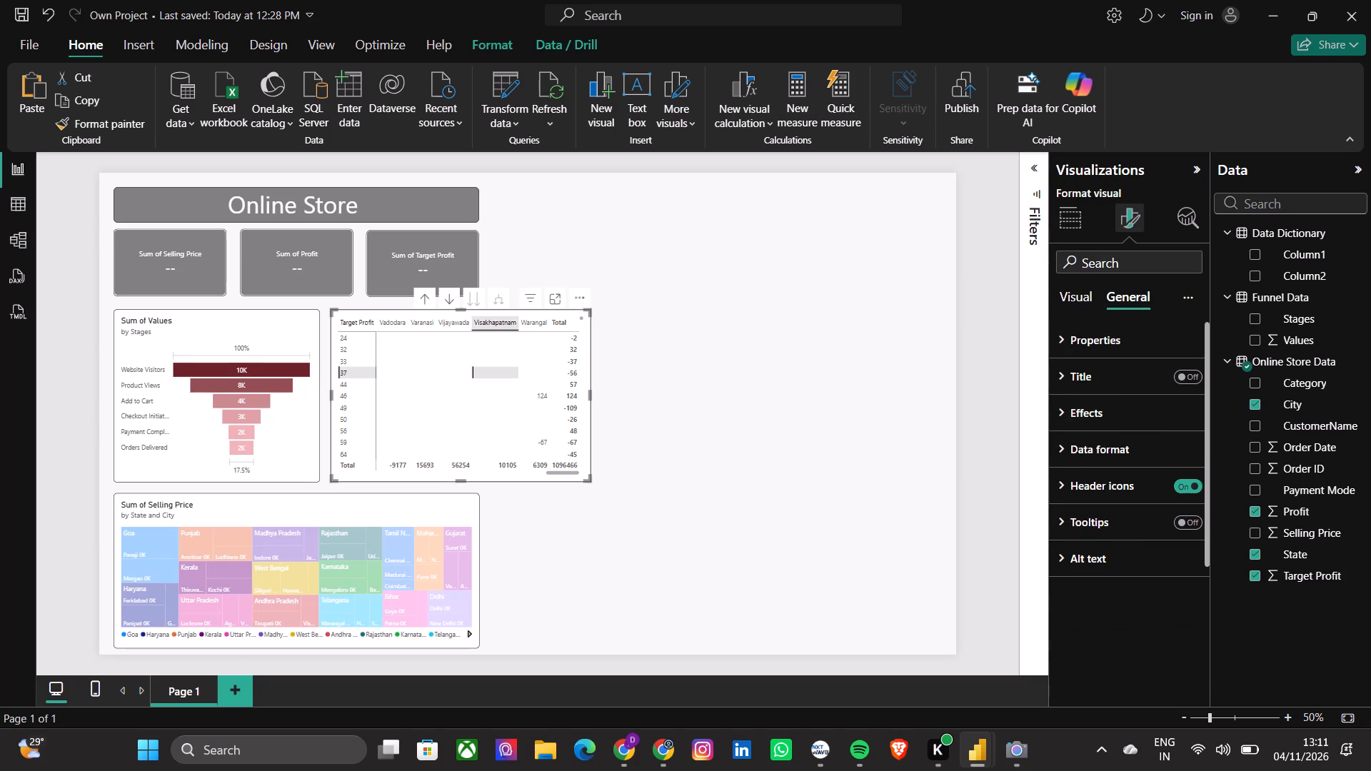
left_click(1118, 403)
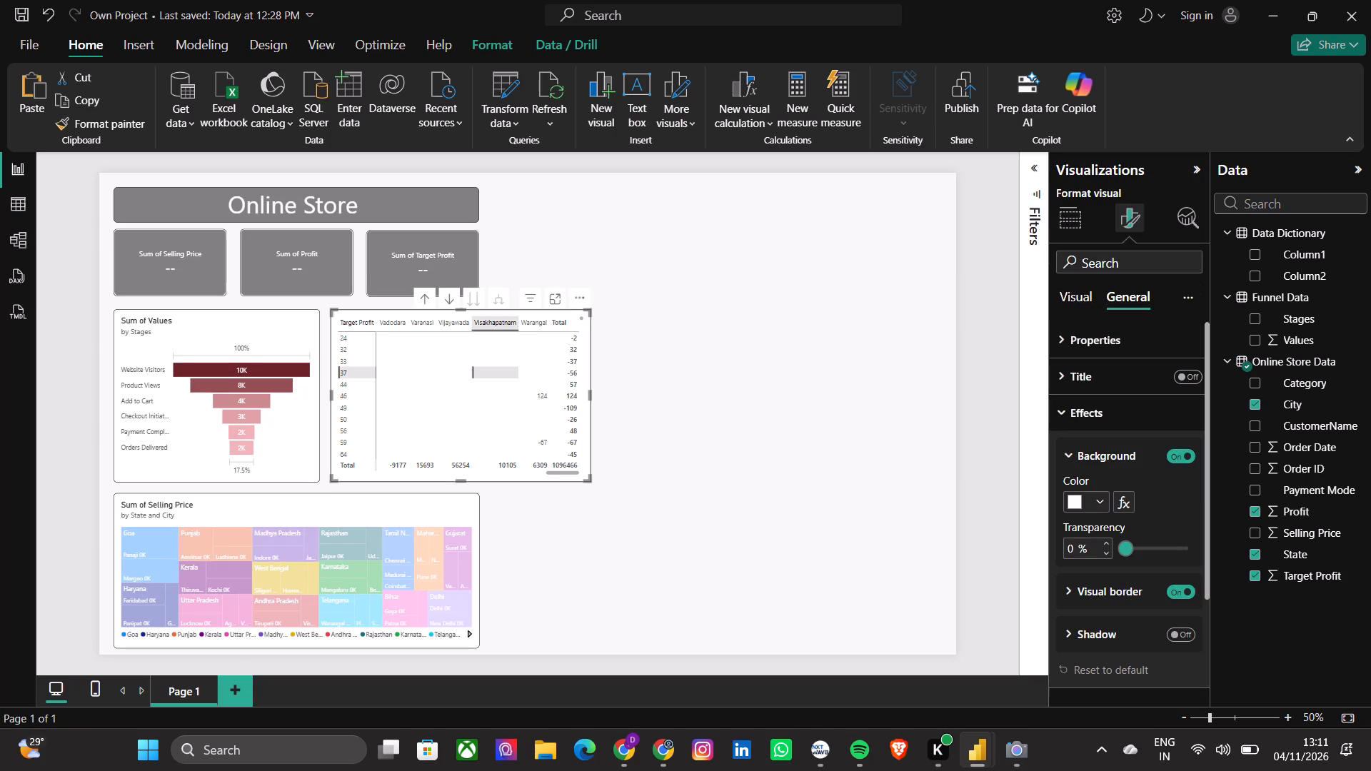
left_click(1098, 590)
left_click(1093, 640)
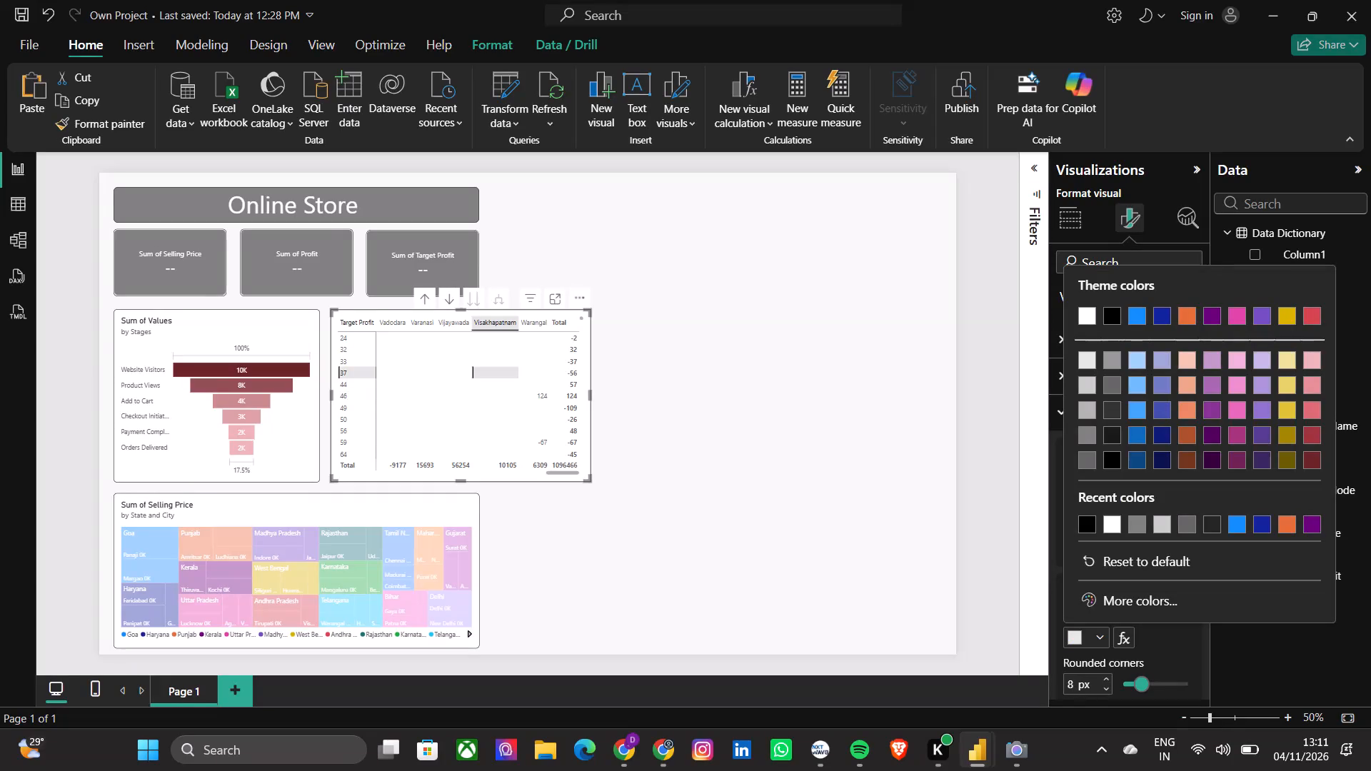
left_click(1090, 524)
left_click(644, 515)
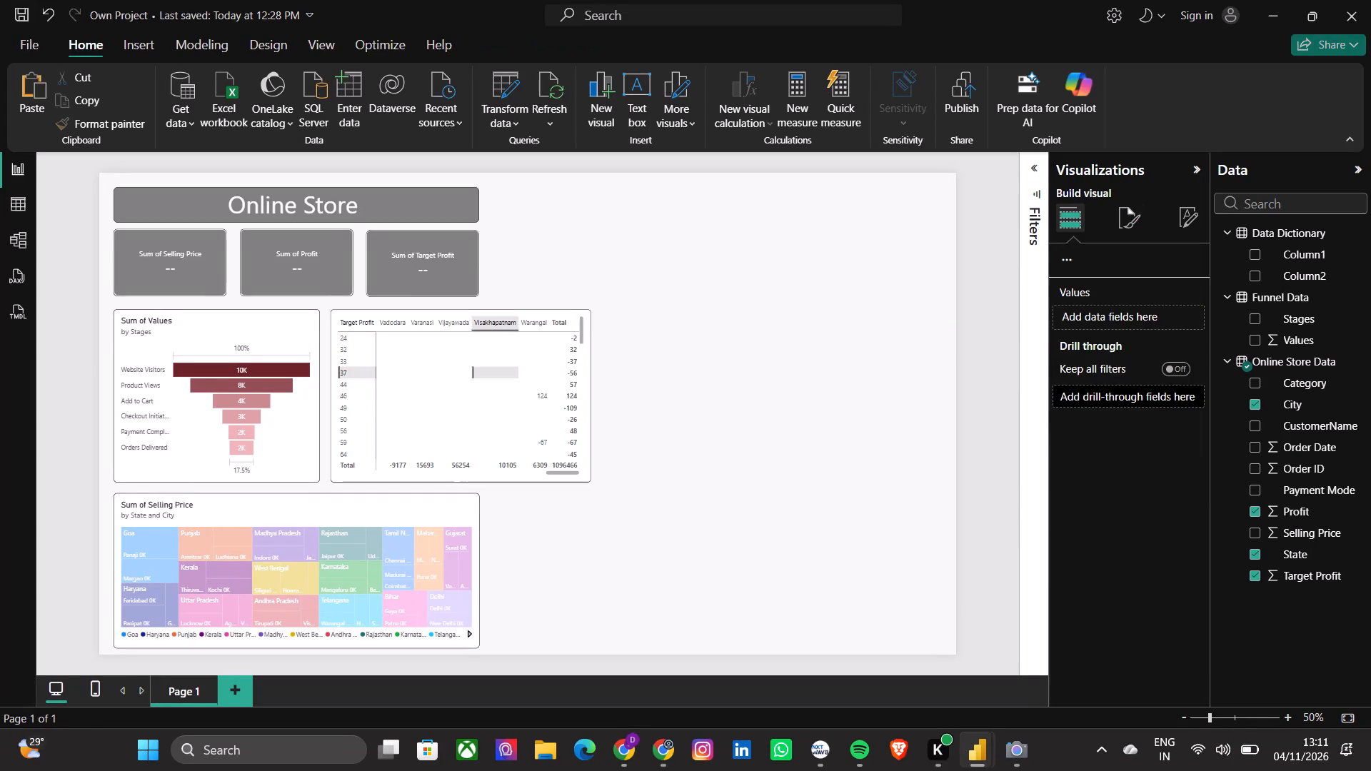
left_click(483, 375)
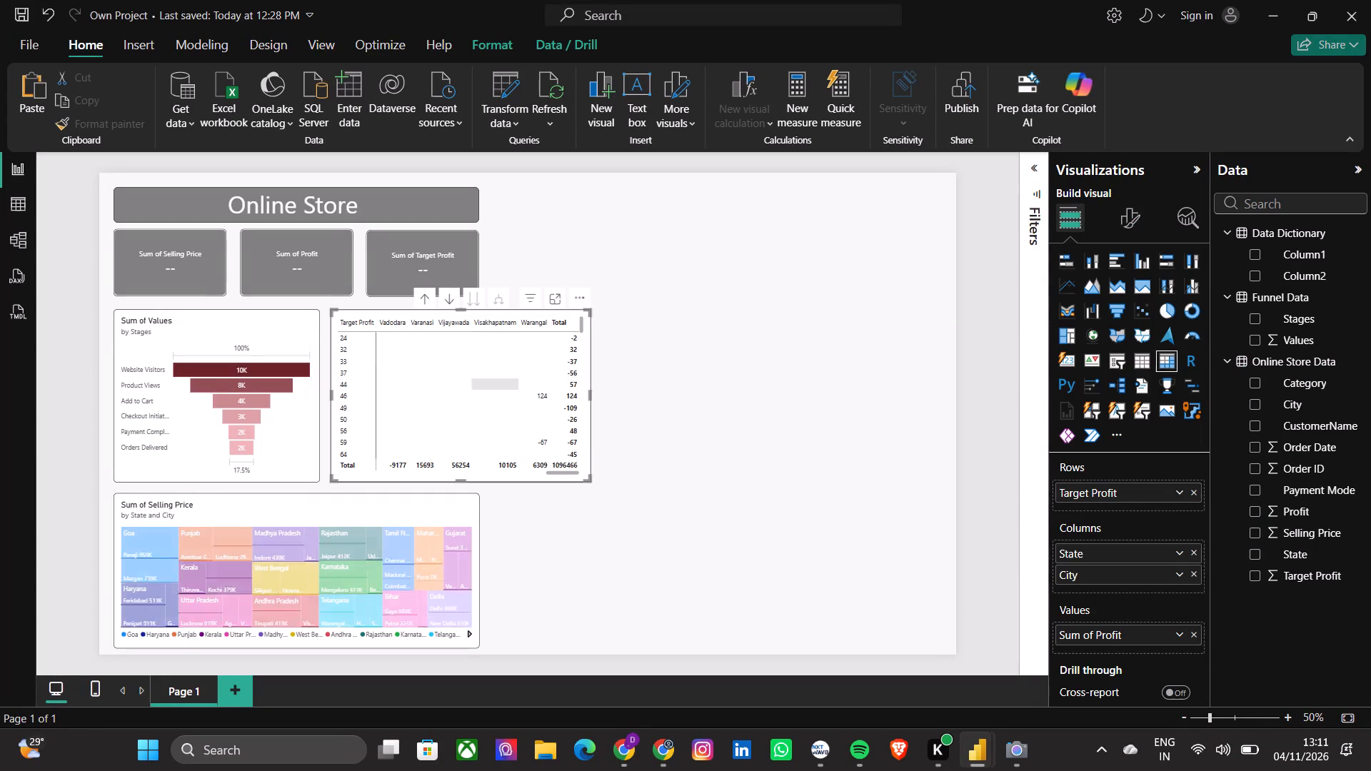
left_click(695, 438)
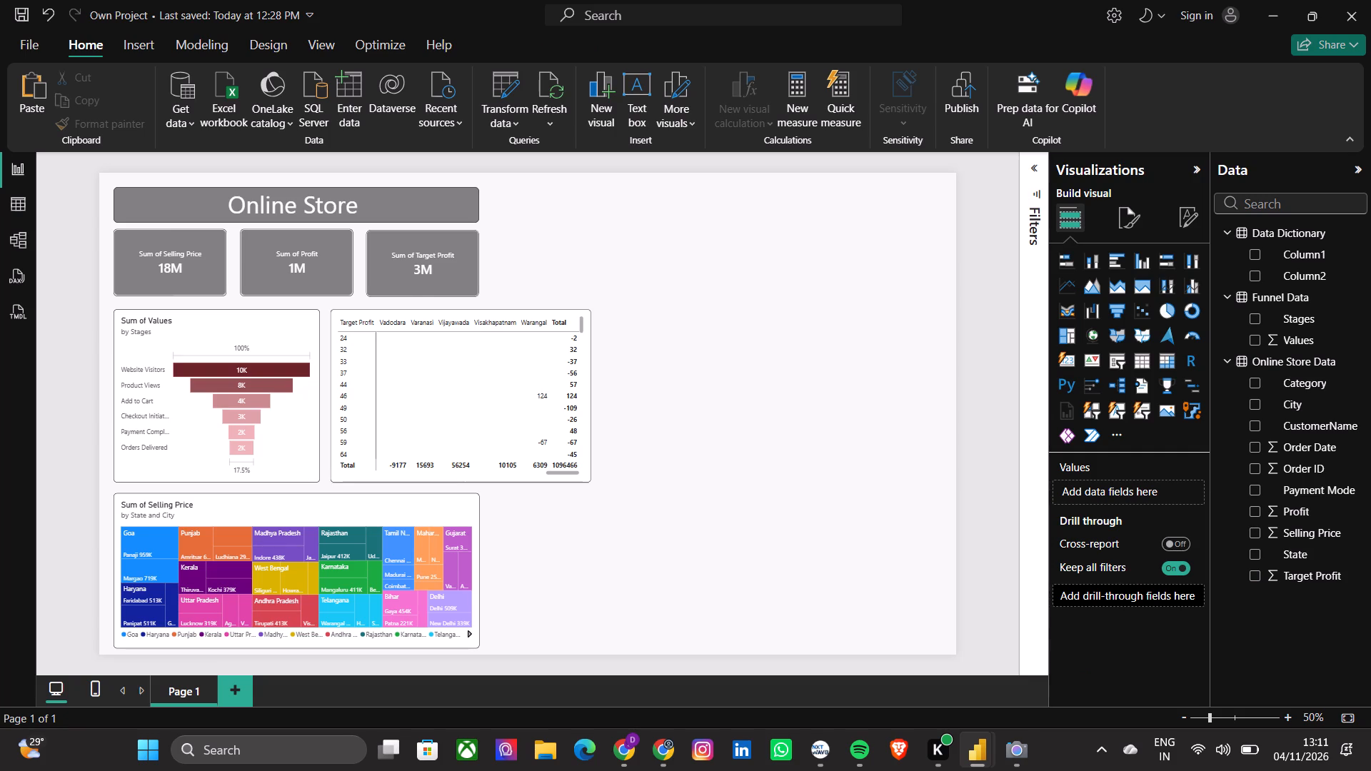
Move the matrix beside the treemap at the bottom of the page and reduce its height to match the treemap's.
left_click_drag(486, 378, 553, 415)
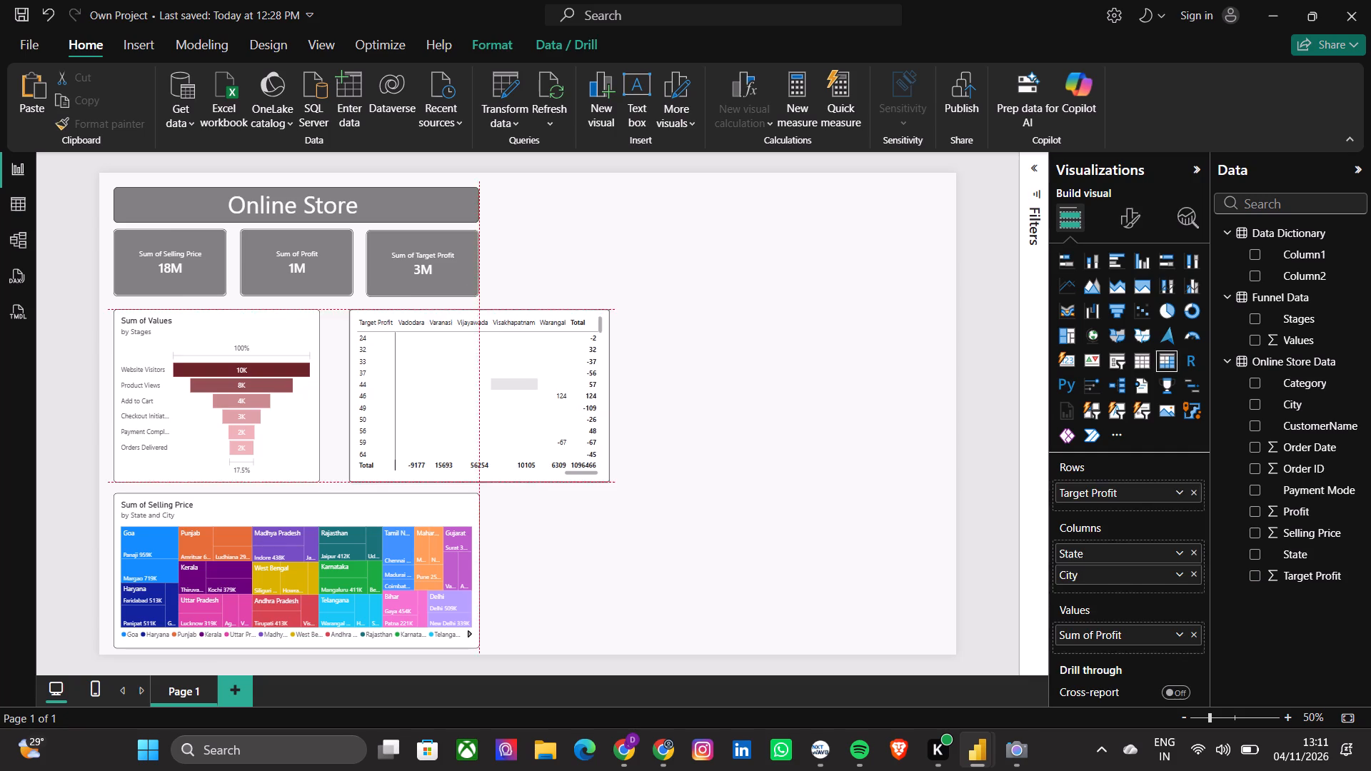
left_click_drag(553, 415, 650, 543)
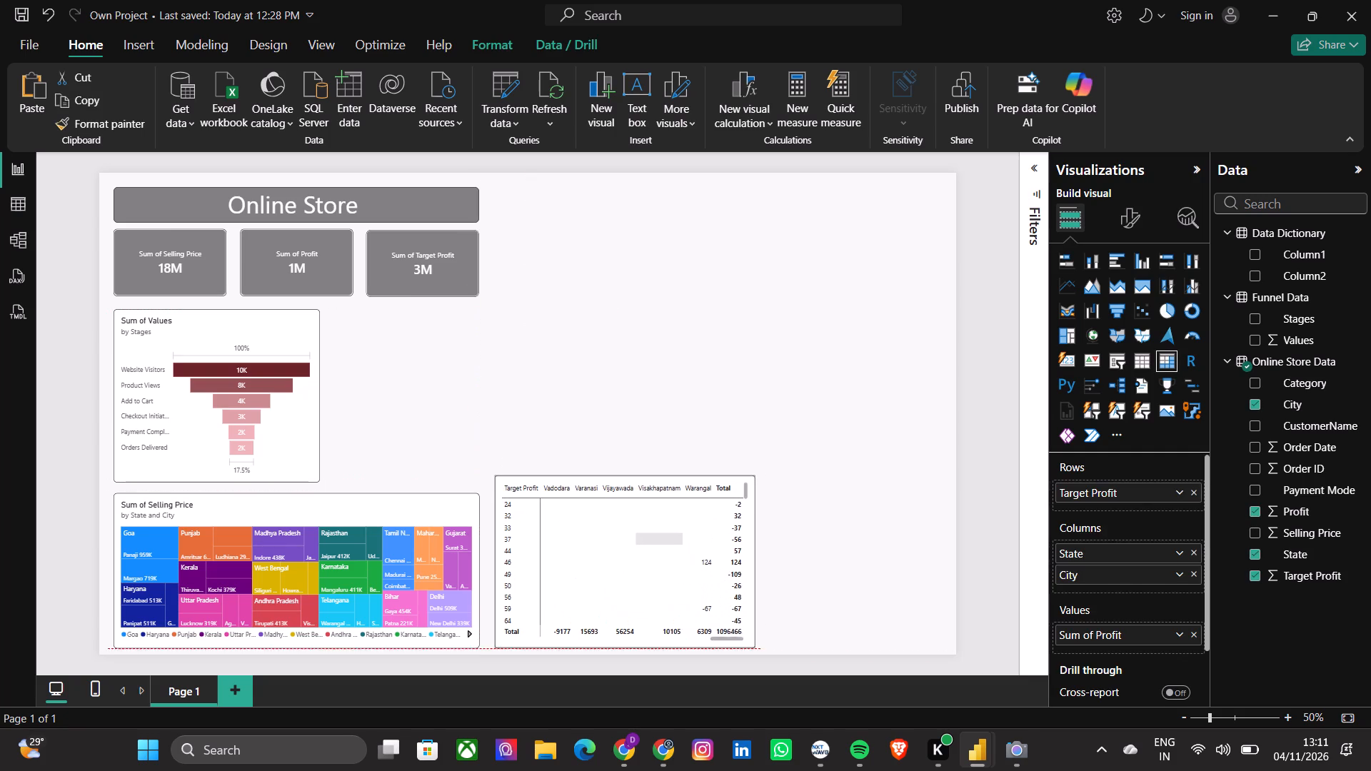
left_click_drag(650, 543, 644, 544)
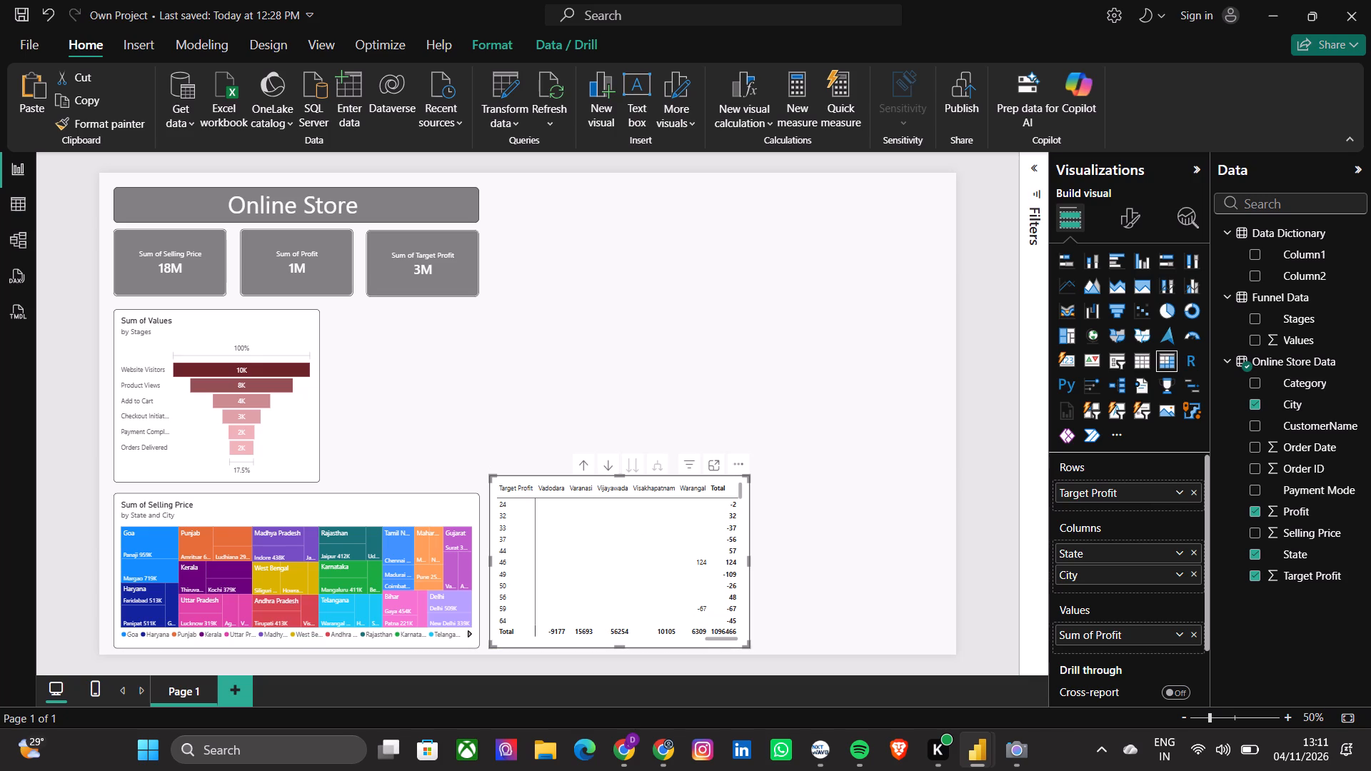
left_click_drag(621, 477, 621, 490)
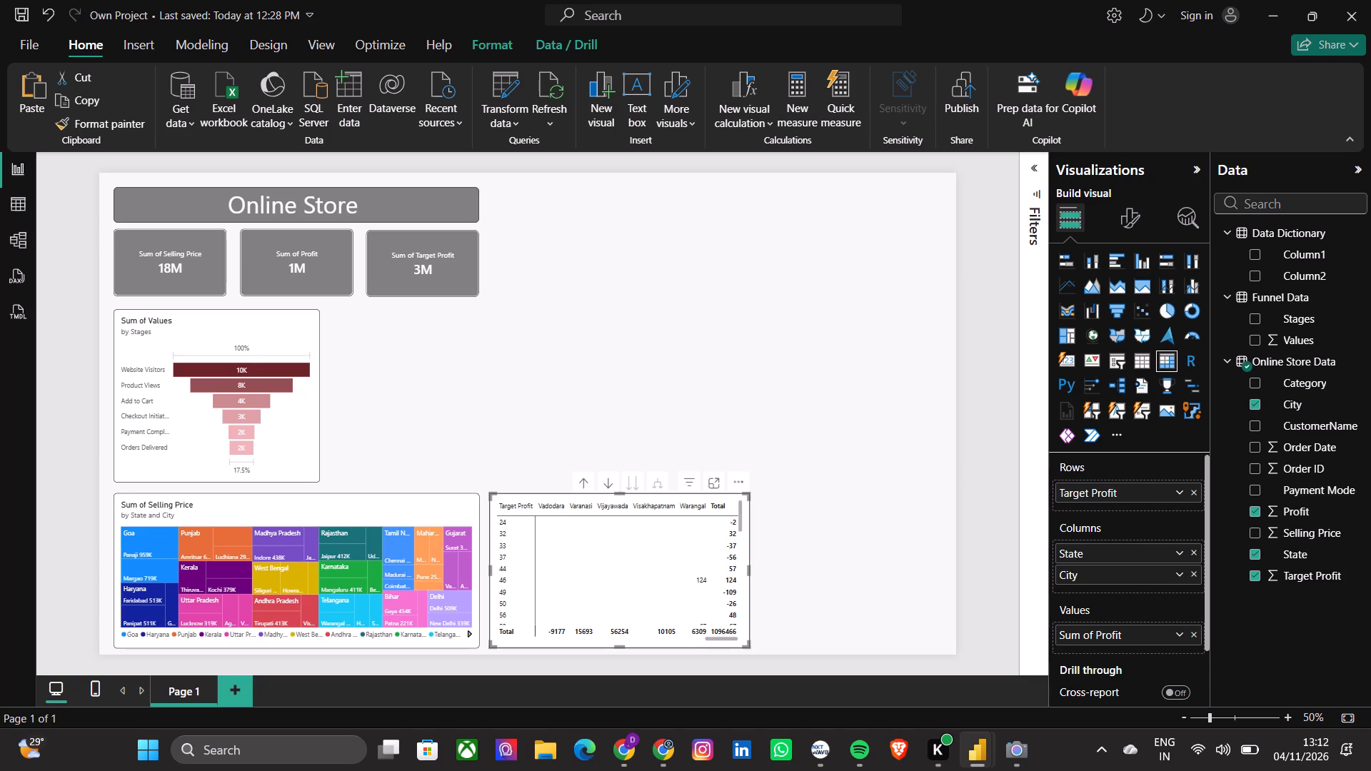
left_click(838, 540)
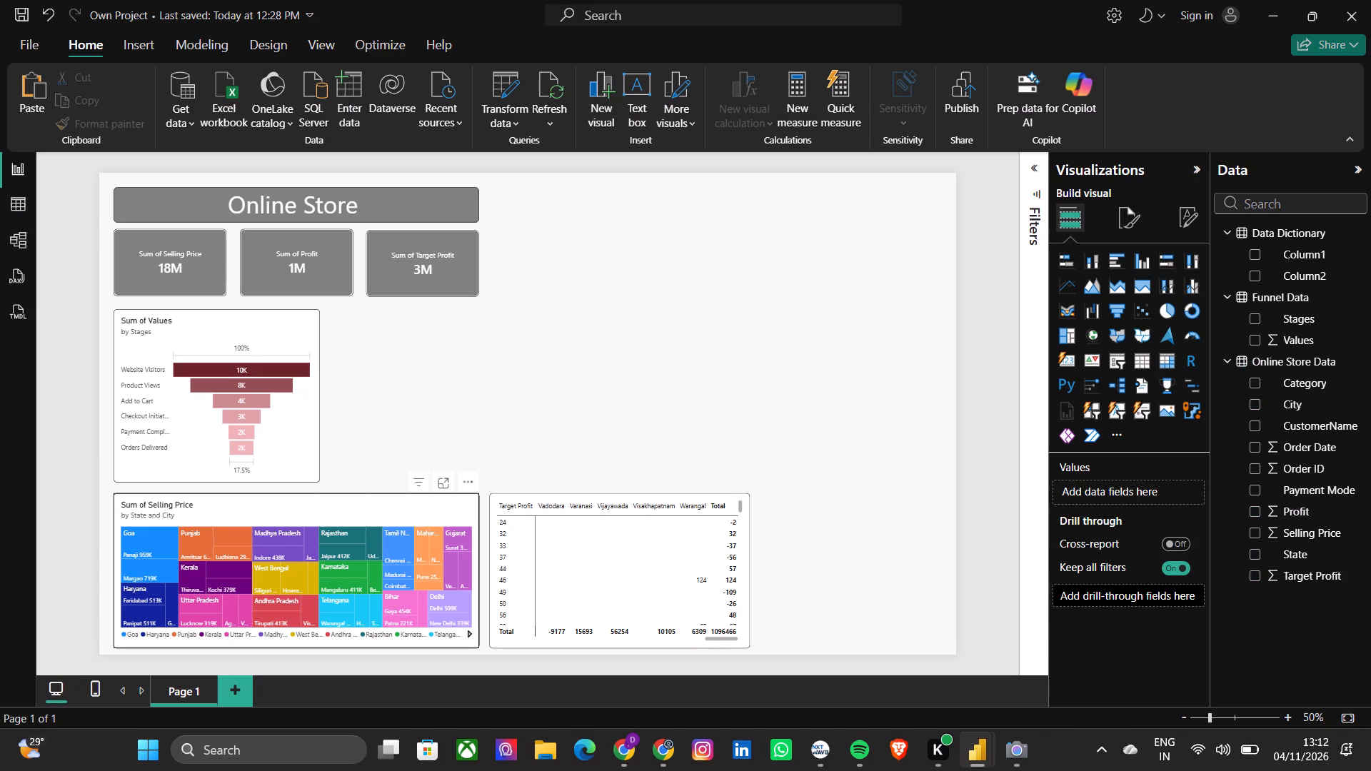
Narrow the Sum of Selling Price treemap by pulling in its right edge, keeping its left edge in place.
left_click(446, 500)
left_click_drag(478, 574, 464, 575)
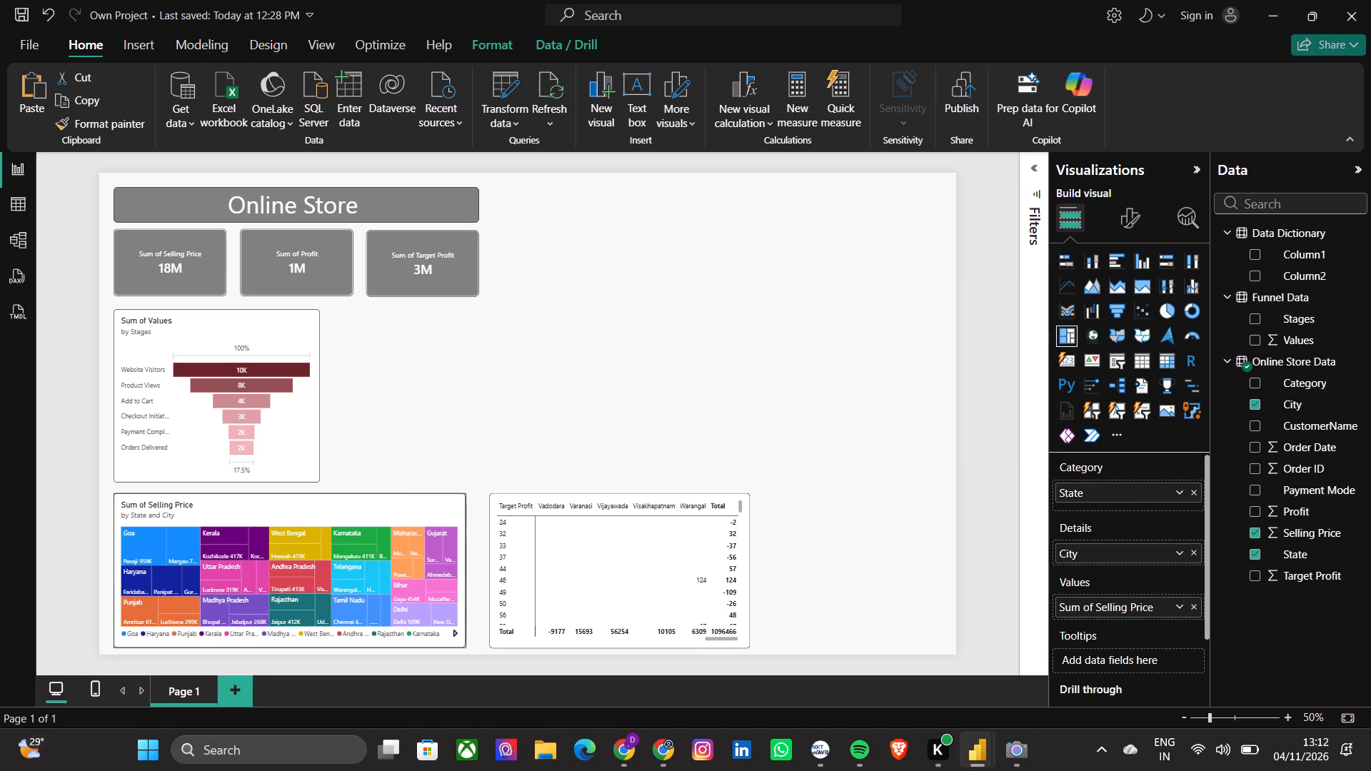
left_click_drag(464, 575, 436, 582)
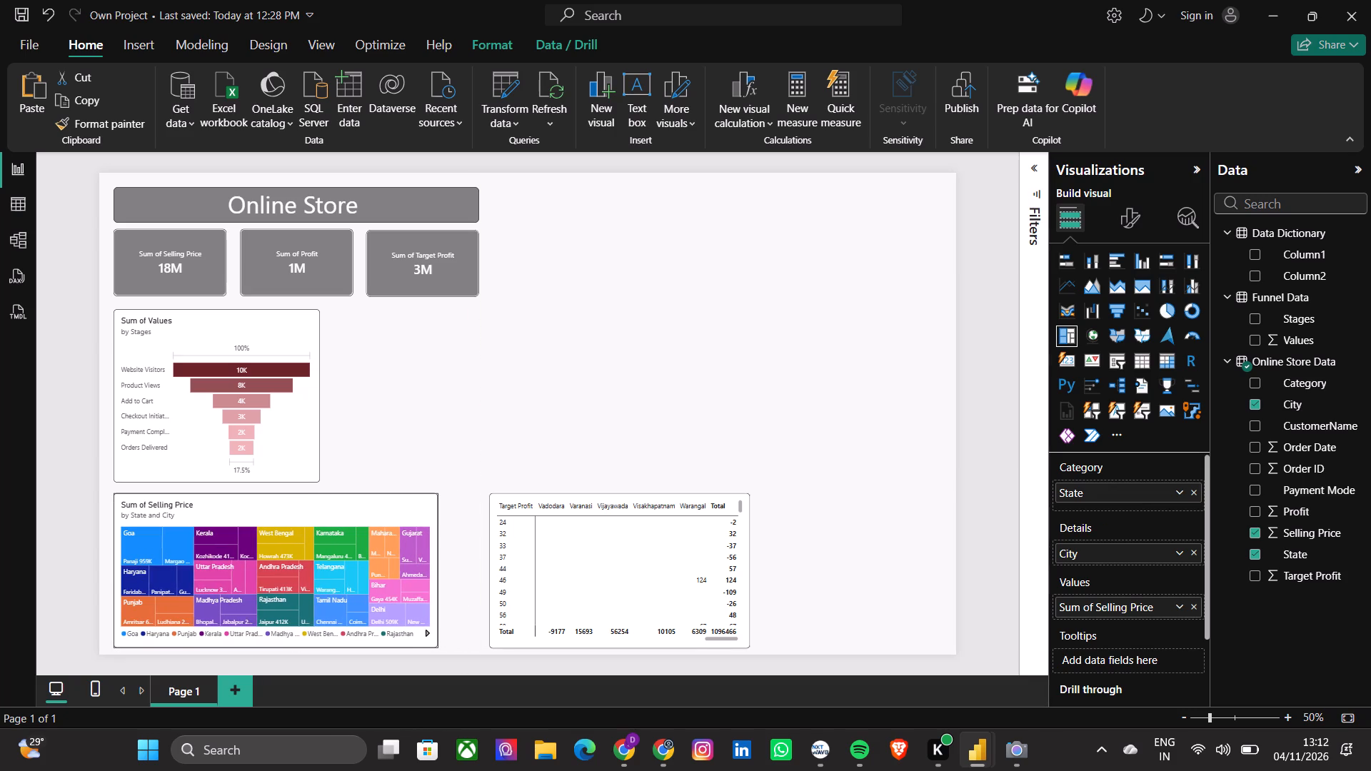
left_click_drag(436, 582, 428, 584)
Place the matrix over the treemap with left edges aligned and widen it to the treemap's full width.
left_click_drag(587, 585, 567, 585)
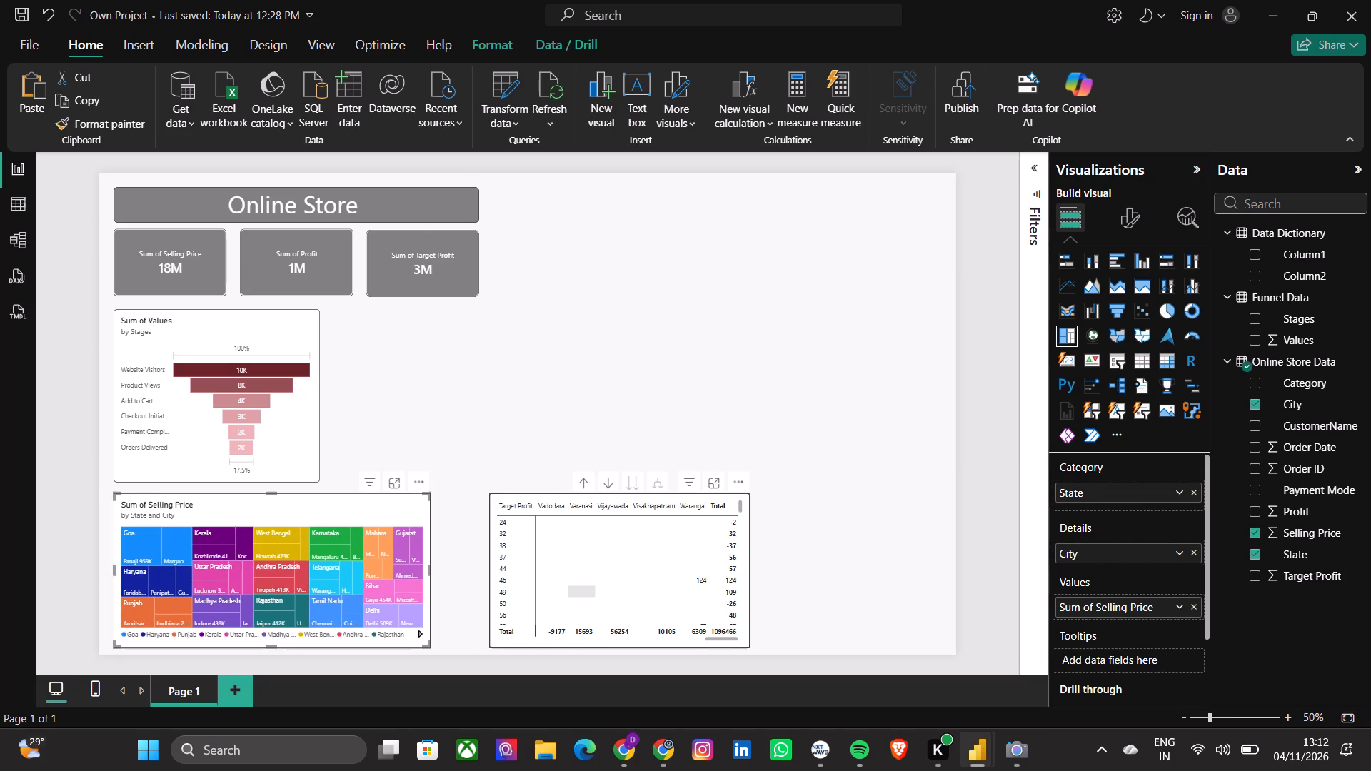
left_click_drag(567, 585, 226, 585)
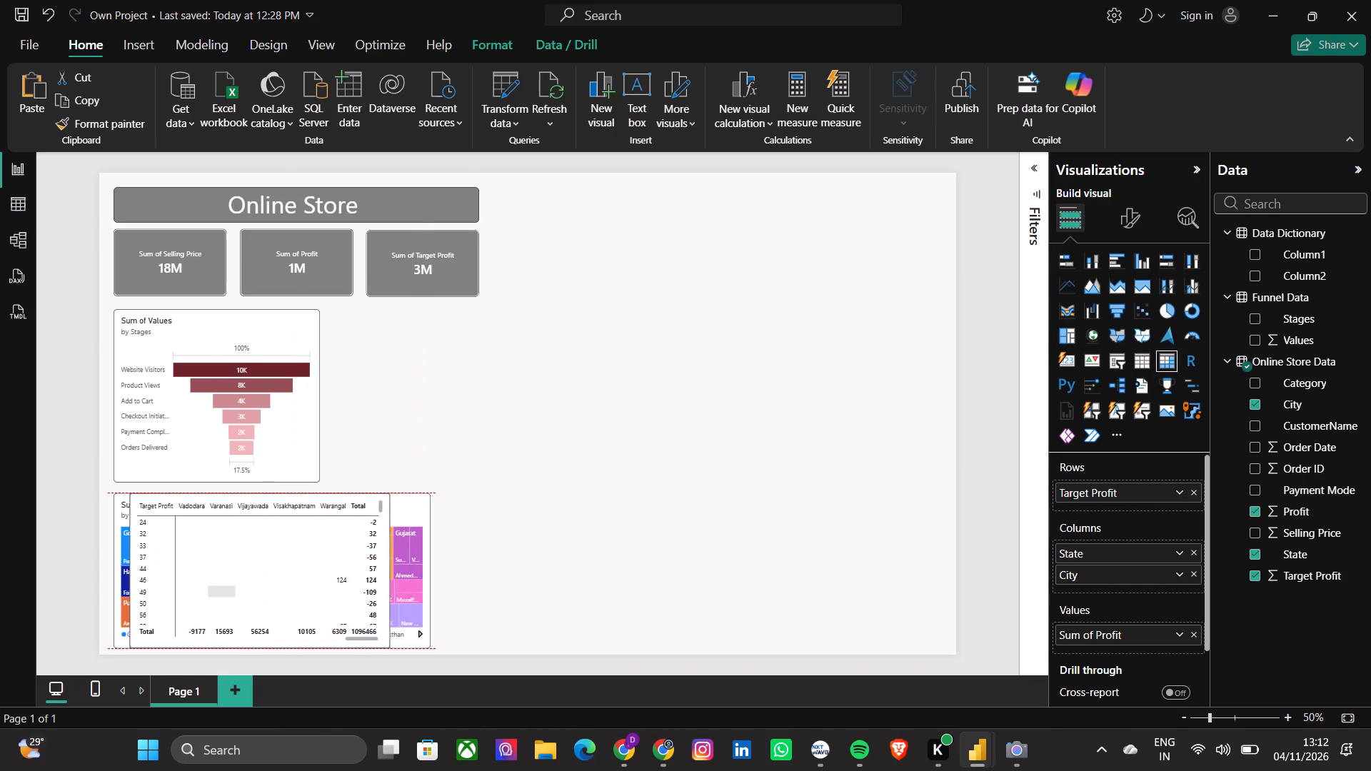
left_click_drag(226, 585, 211, 585)
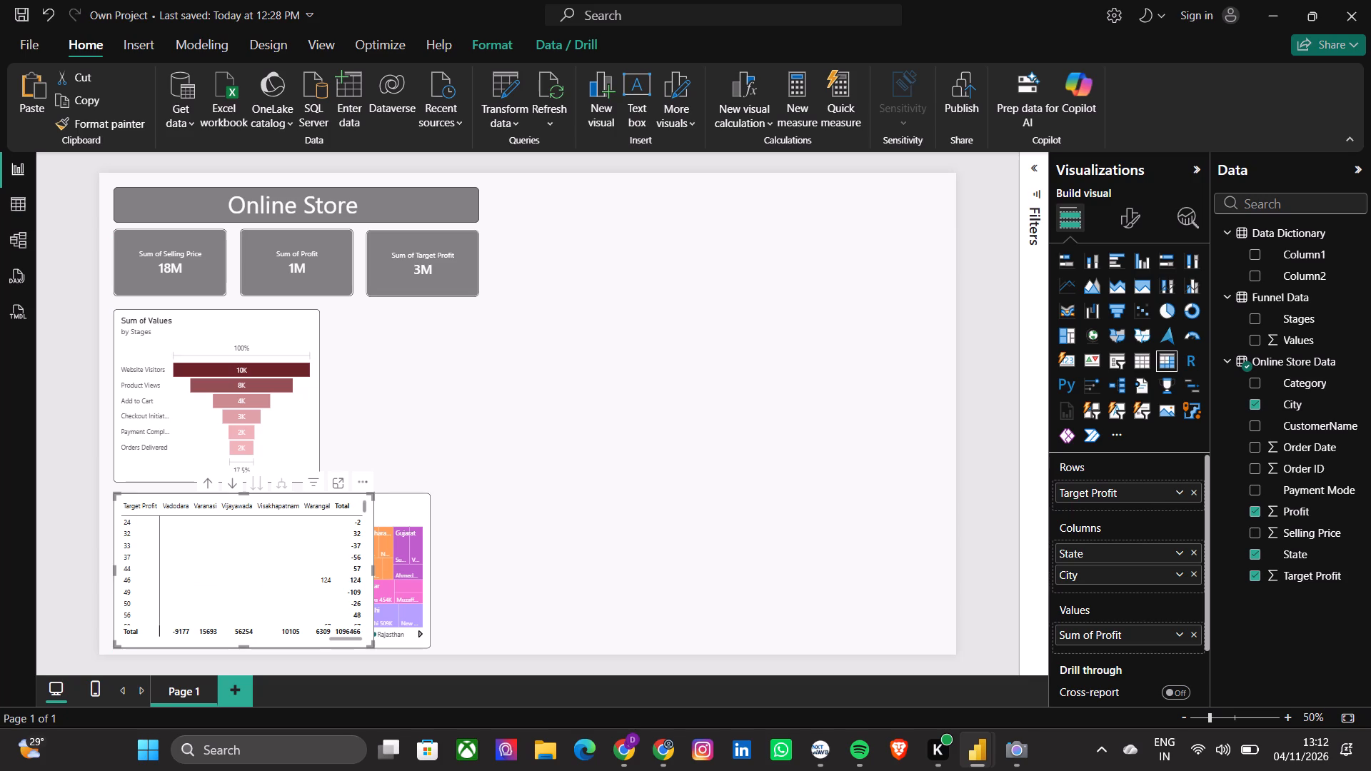
left_click_drag(373, 567, 402, 570)
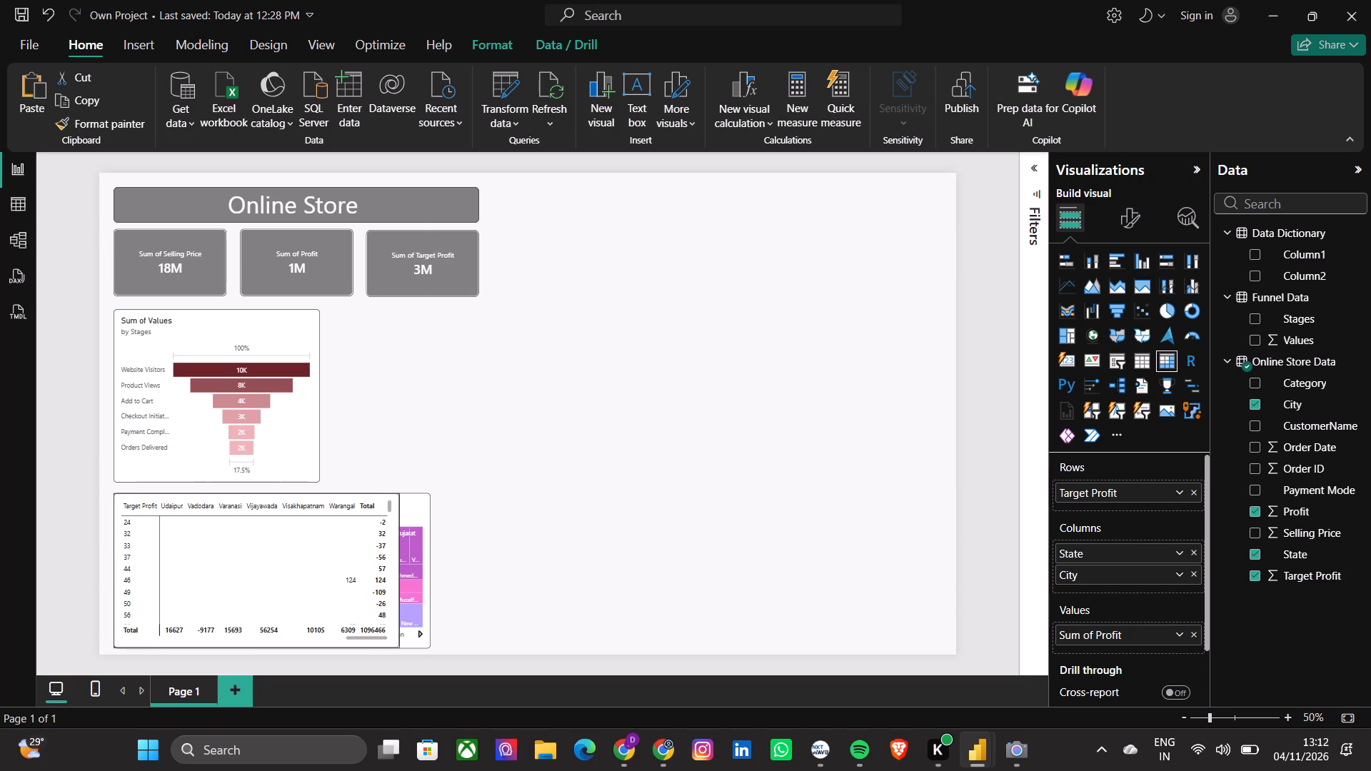
left_click_drag(402, 570, 425, 570)
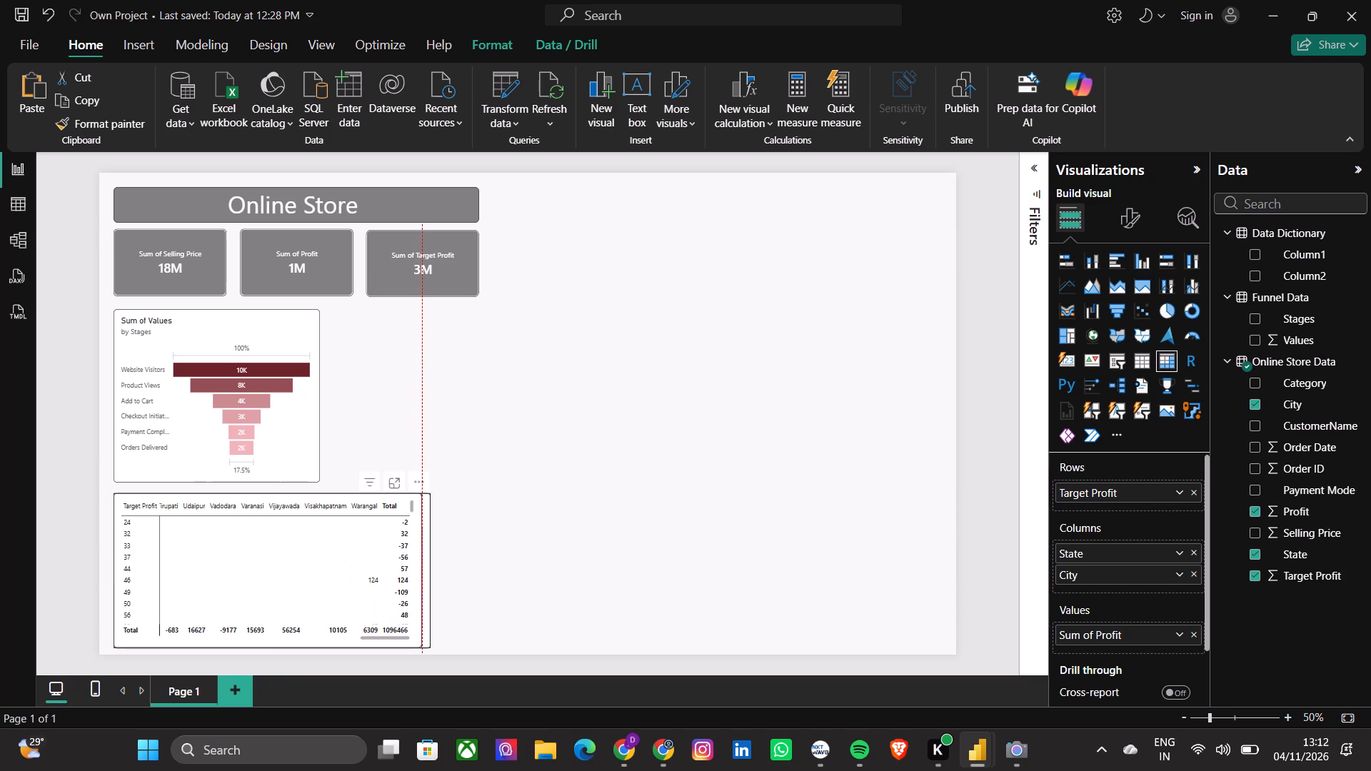
left_click_drag(425, 570, 429, 570)
Move the matrix back beside the treemap, top-aligned with a small gap, and clear its cell selection.
left_click_drag(346, 570, 491, 576)
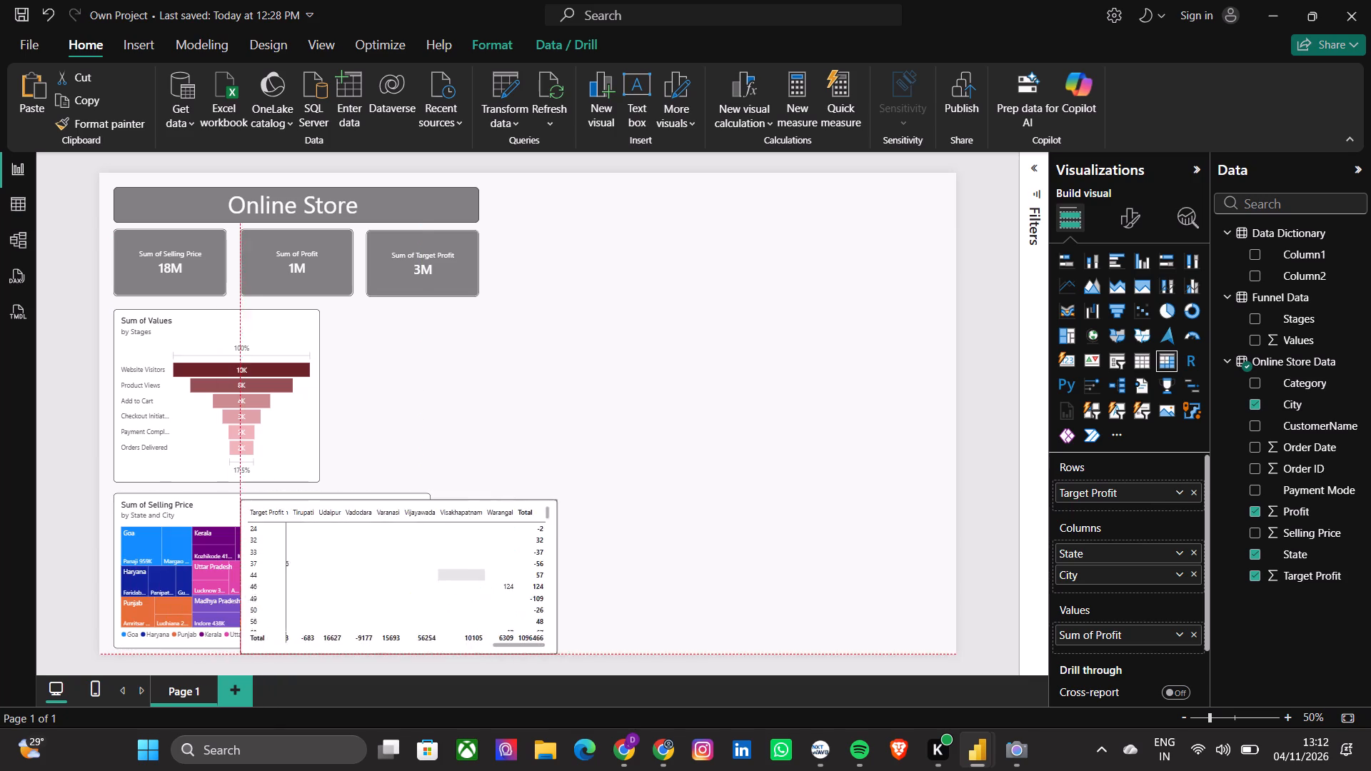
left_click_drag(491, 576, 677, 567)
left_click(868, 539)
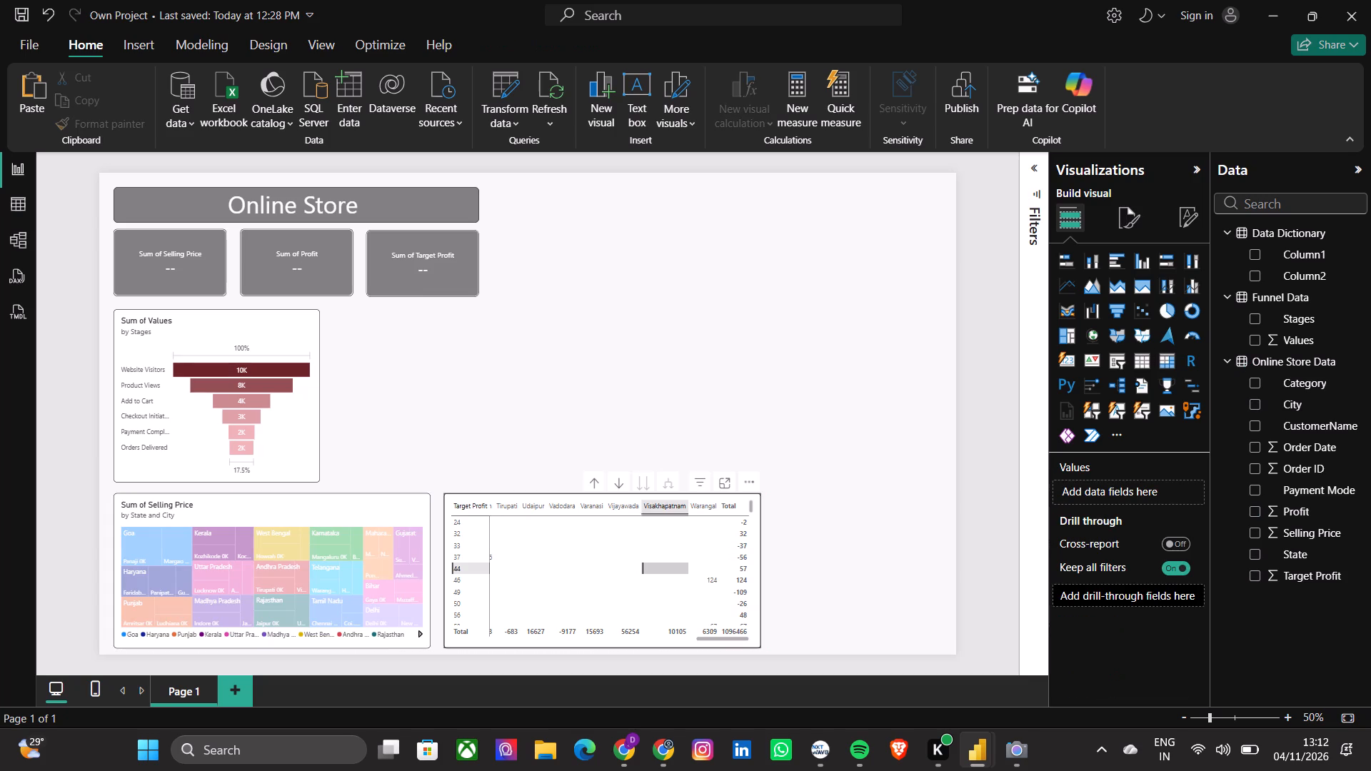
left_click(669, 568)
left_click(884, 538)
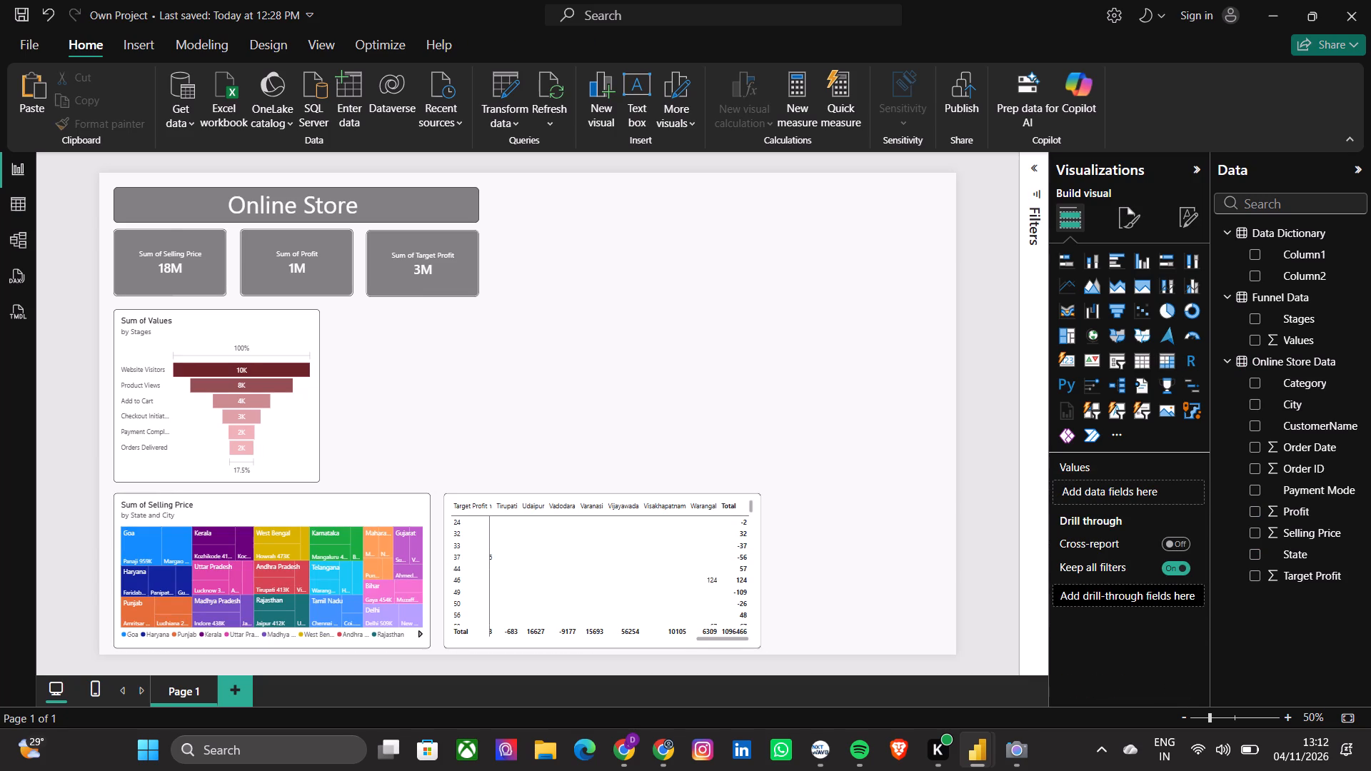
Narrow the Sum of Selling Price treemap further from its right edge.
left_click(411, 511)
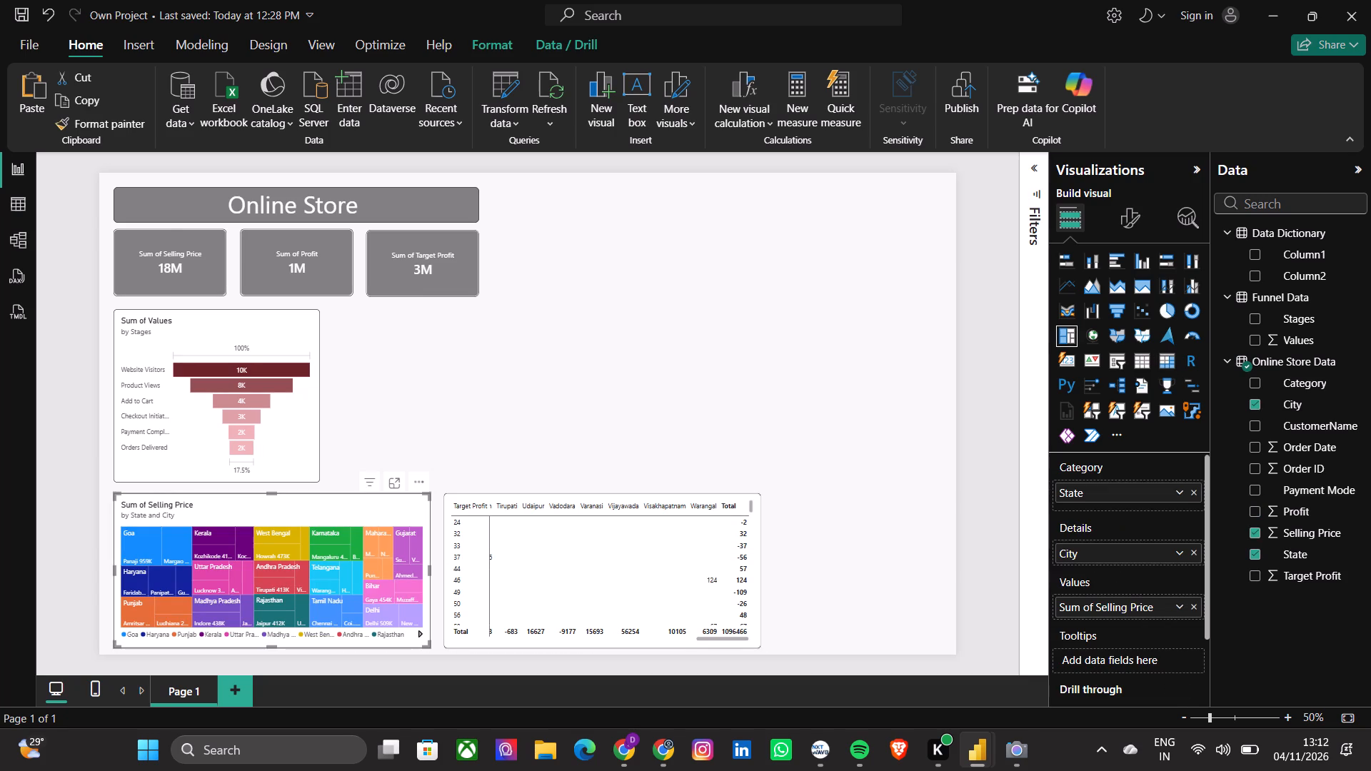
left_click_drag(429, 570, 401, 573)
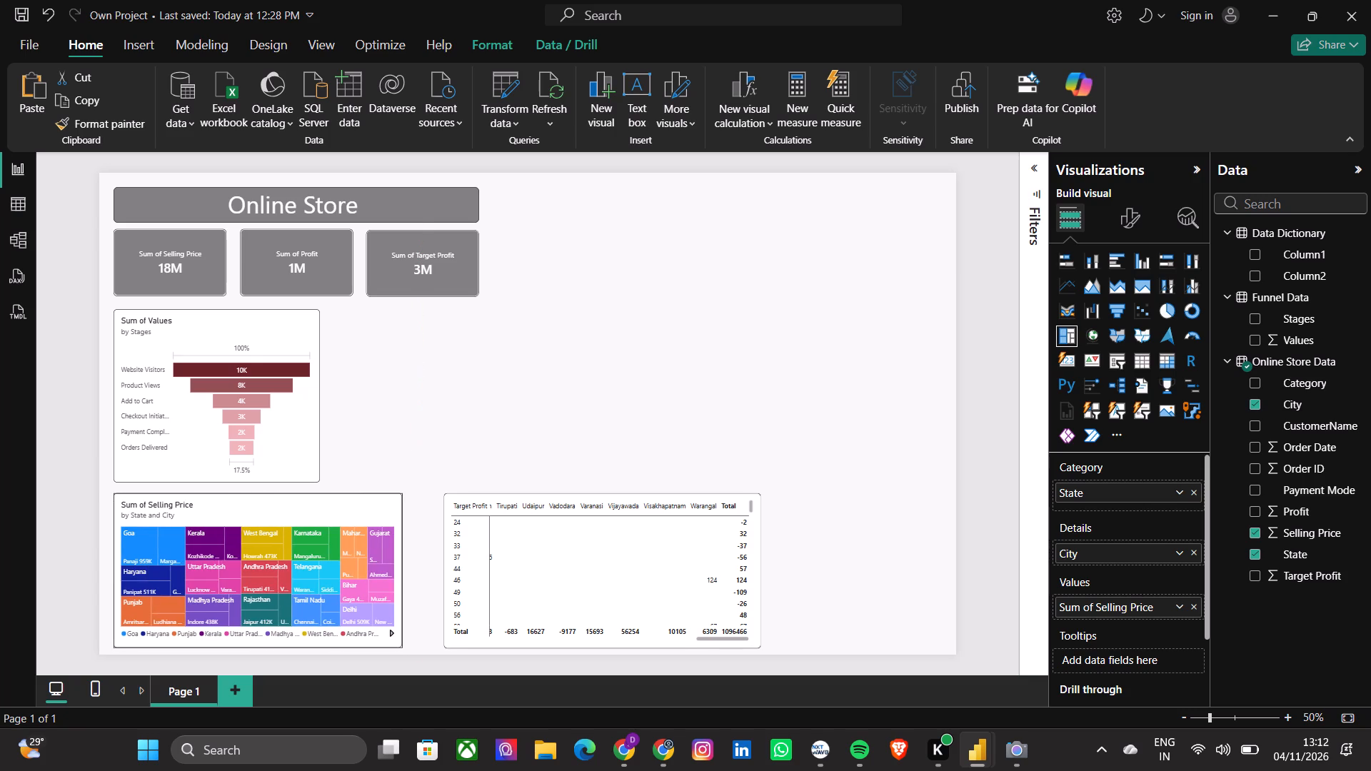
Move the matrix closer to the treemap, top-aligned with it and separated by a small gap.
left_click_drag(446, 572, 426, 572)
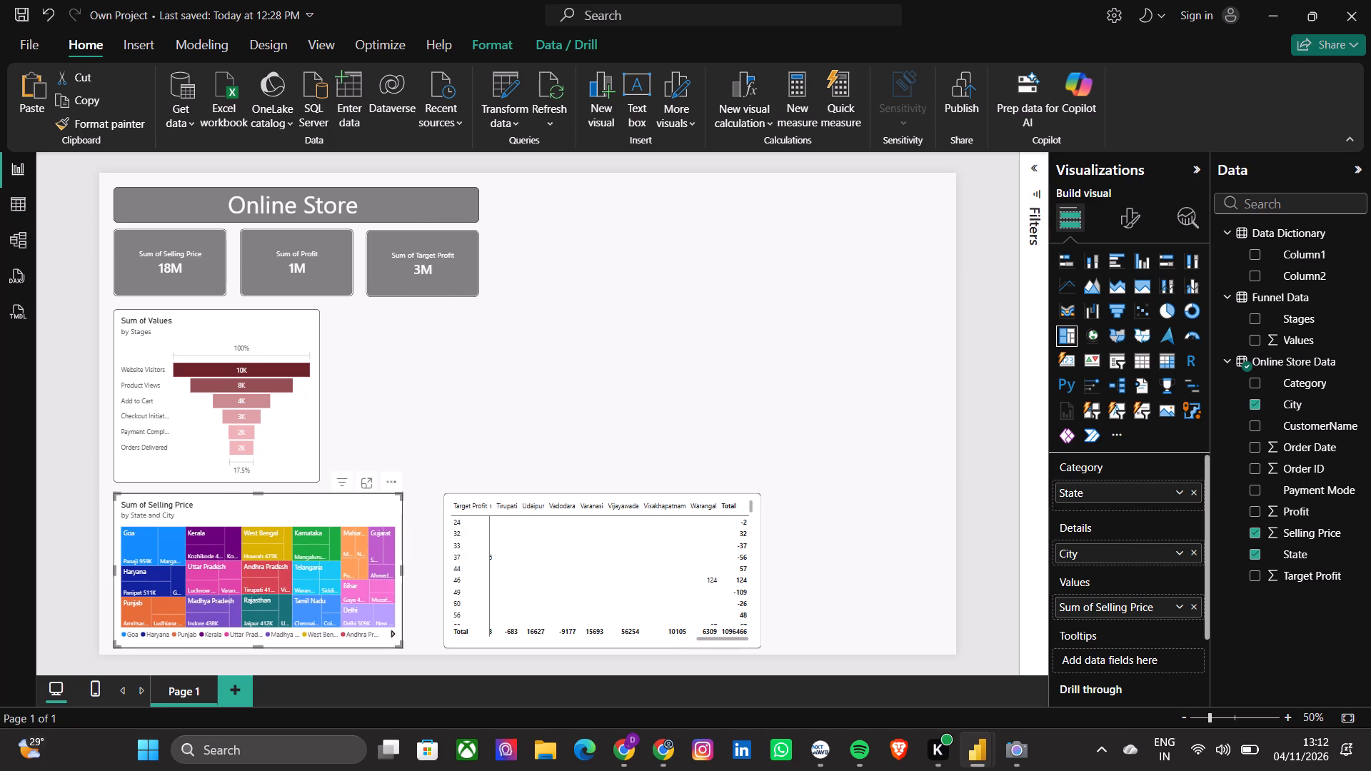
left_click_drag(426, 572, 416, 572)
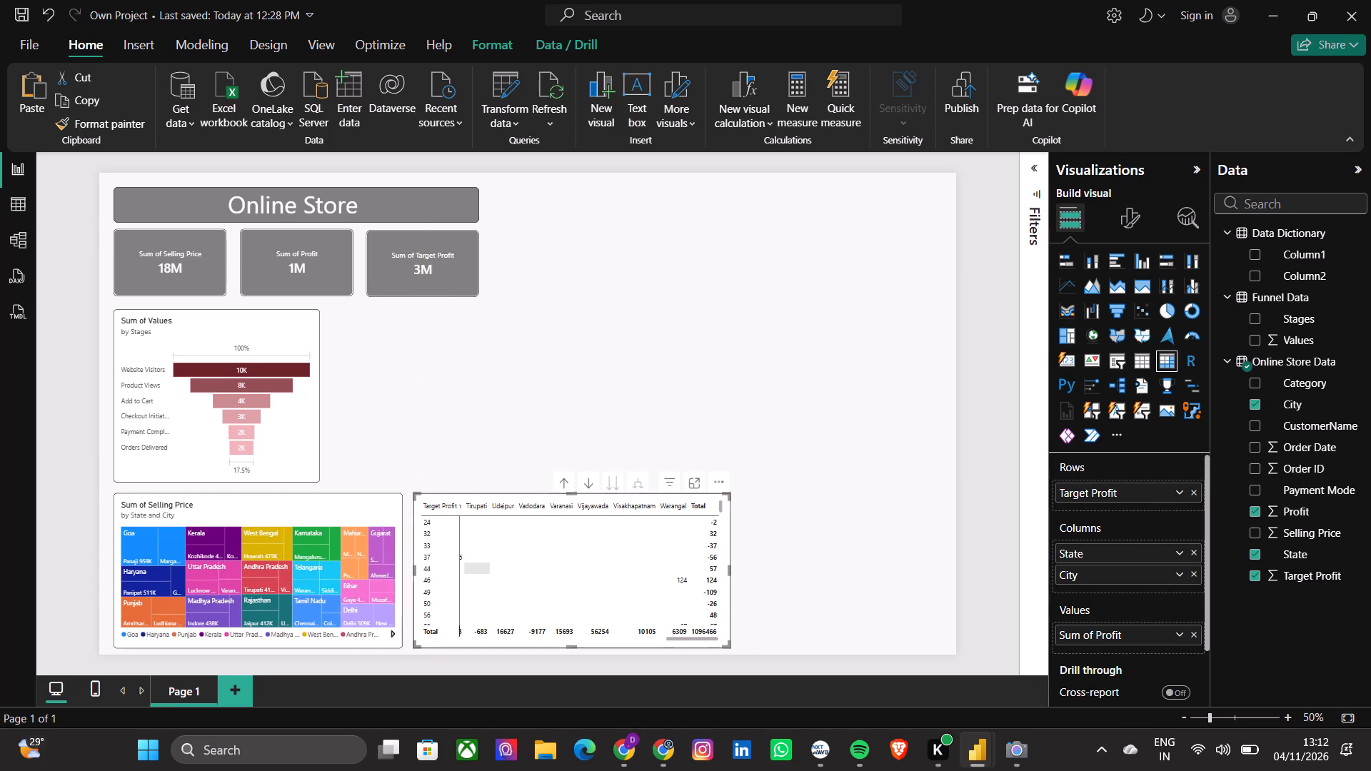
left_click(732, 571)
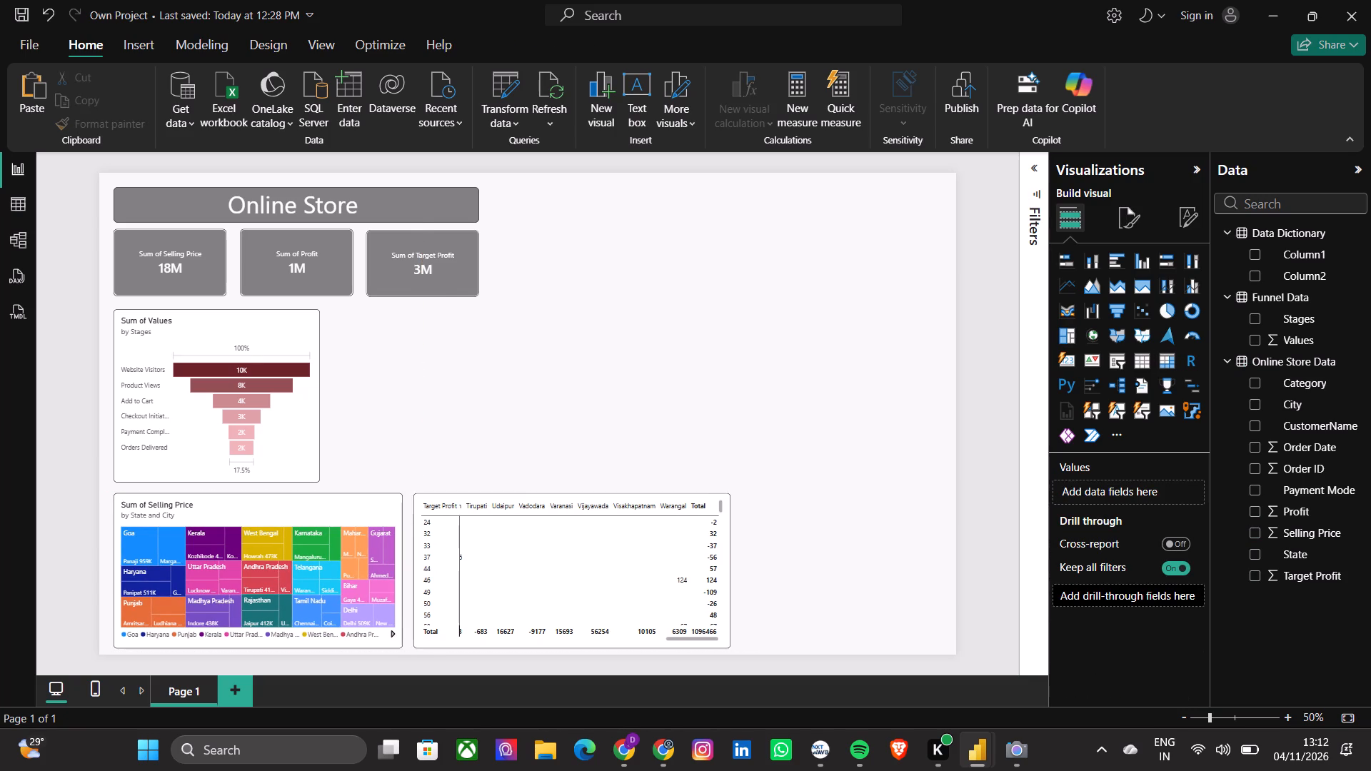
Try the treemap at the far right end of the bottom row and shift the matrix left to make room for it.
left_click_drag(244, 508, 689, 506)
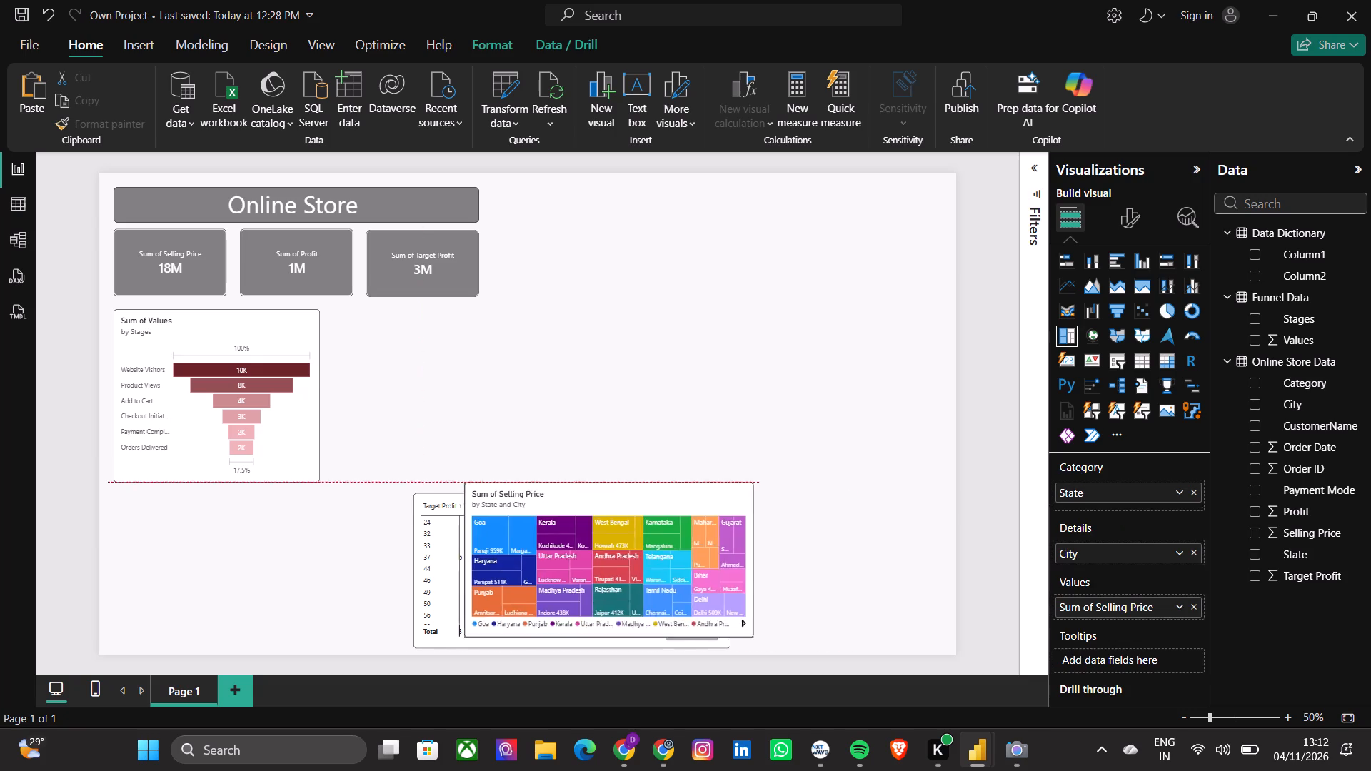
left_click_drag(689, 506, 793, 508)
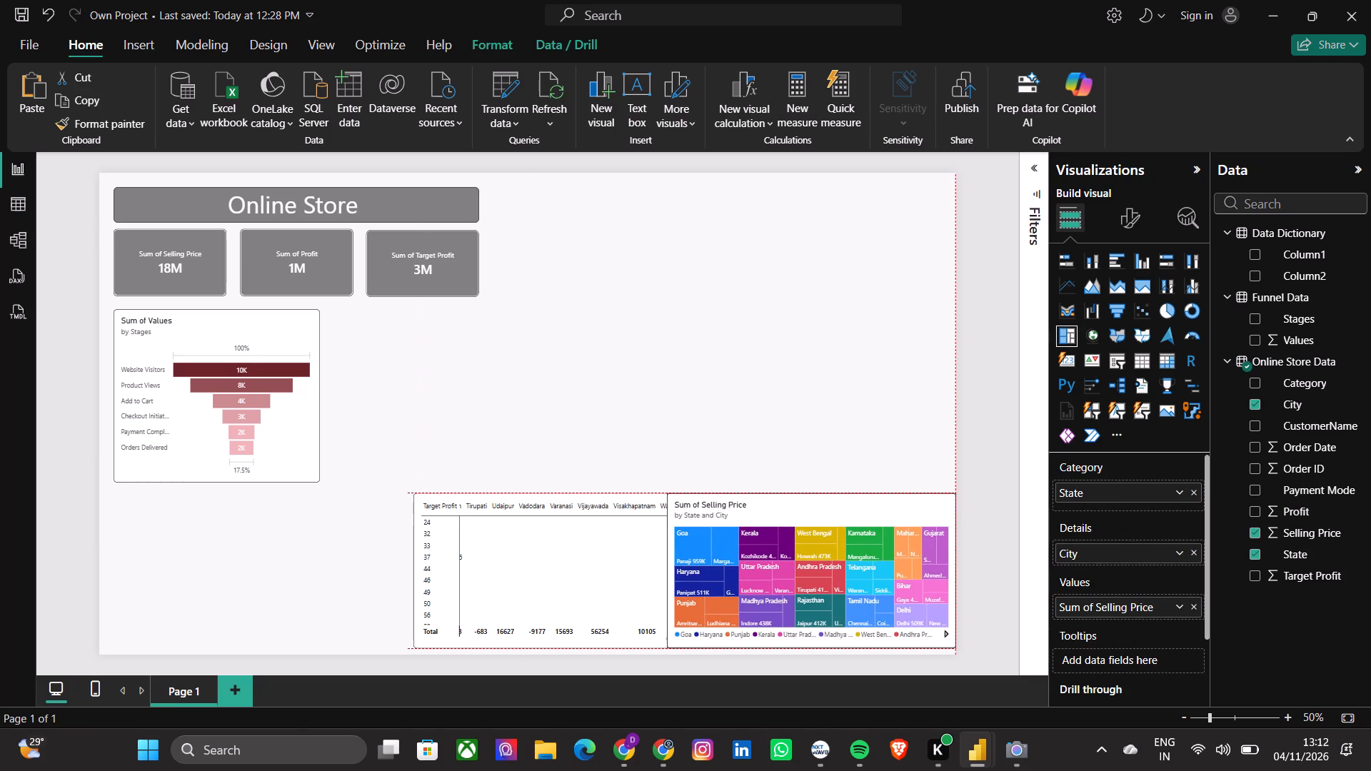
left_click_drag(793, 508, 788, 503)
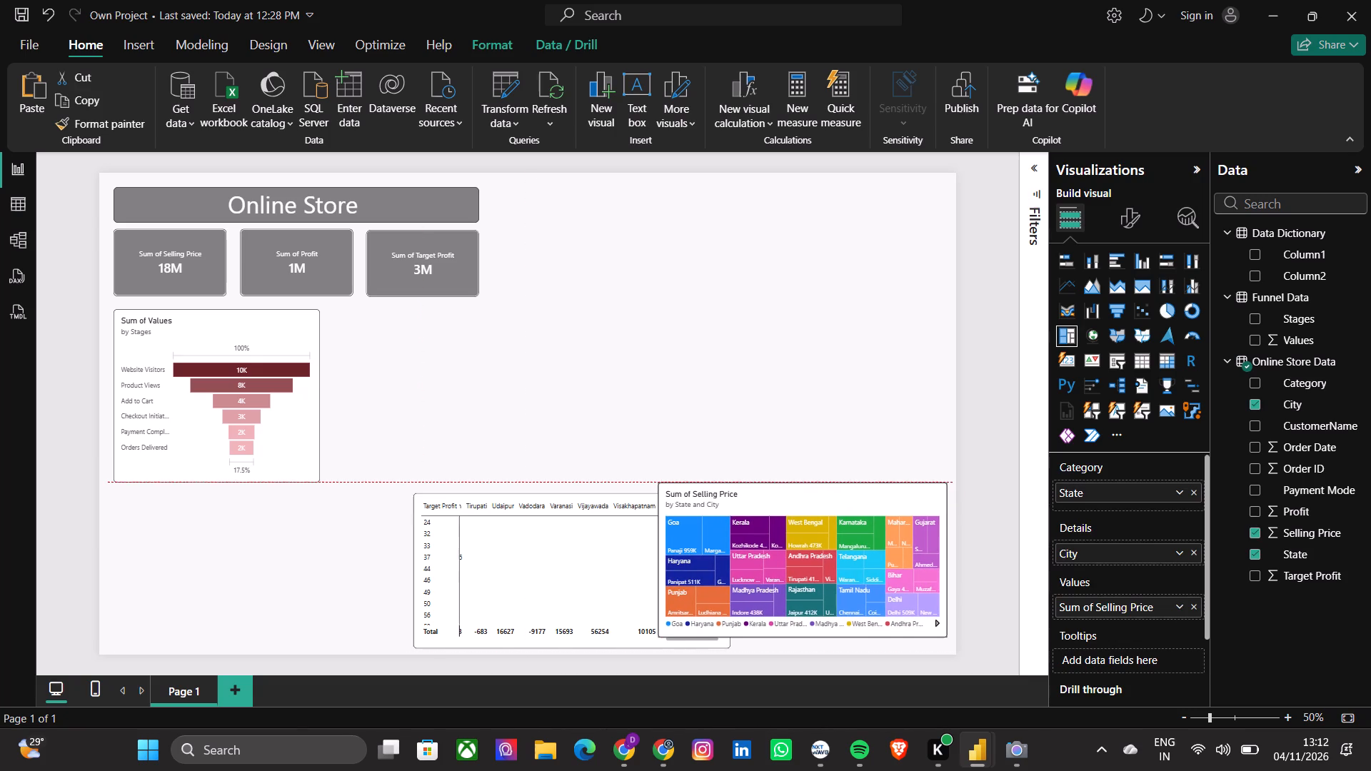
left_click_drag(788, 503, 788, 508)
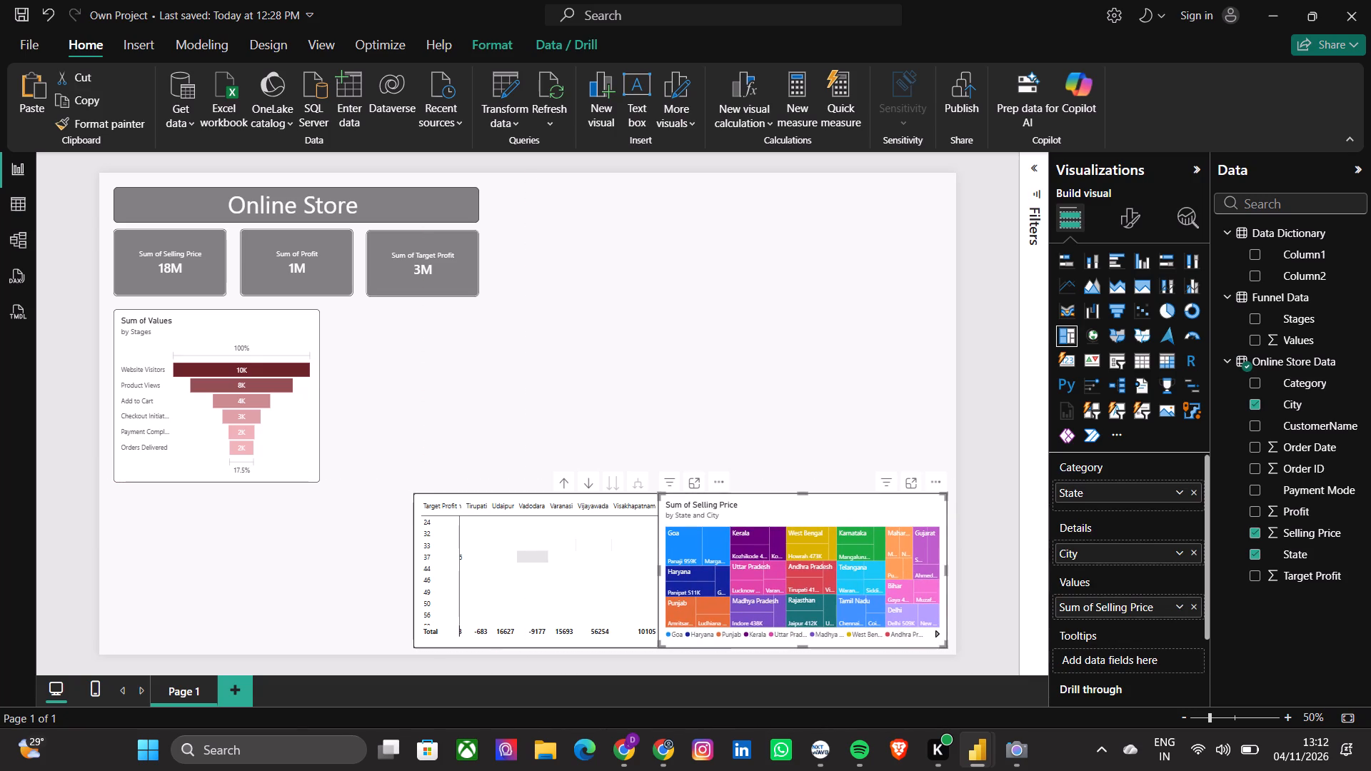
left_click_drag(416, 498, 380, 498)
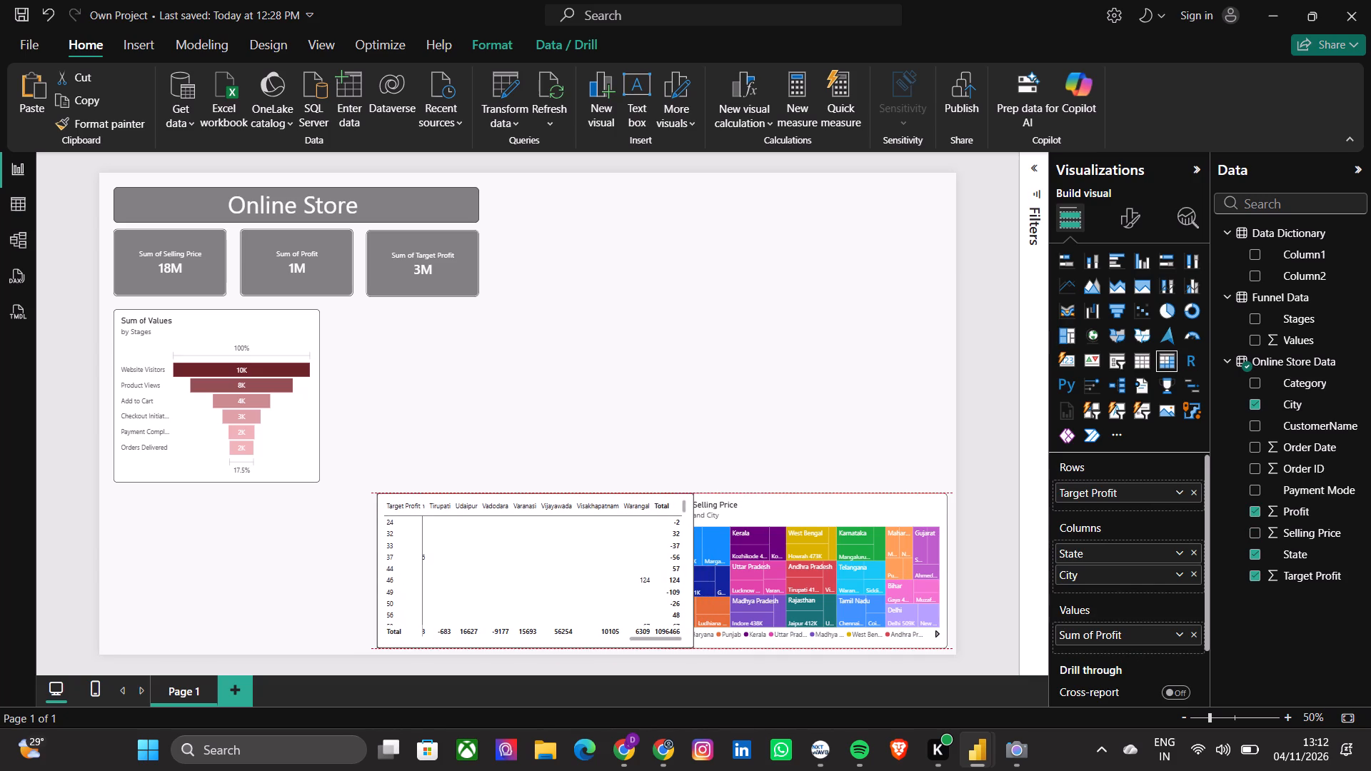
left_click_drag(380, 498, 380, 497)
Return the treemap below the funnel chart, left-aligned with it, and narrow it from its right edge to clear the matrix.
left_click_drag(797, 500, 240, 499)
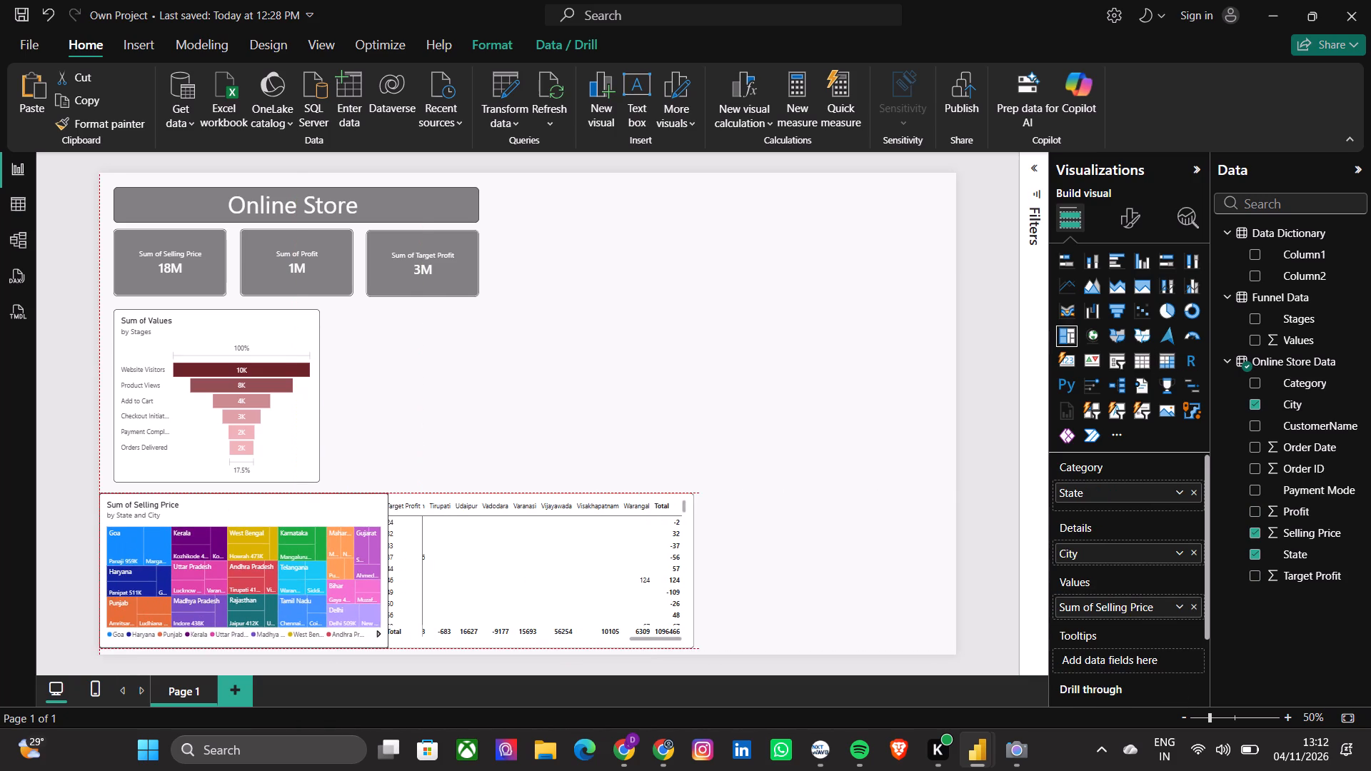
left_click_drag(240, 499, 253, 500)
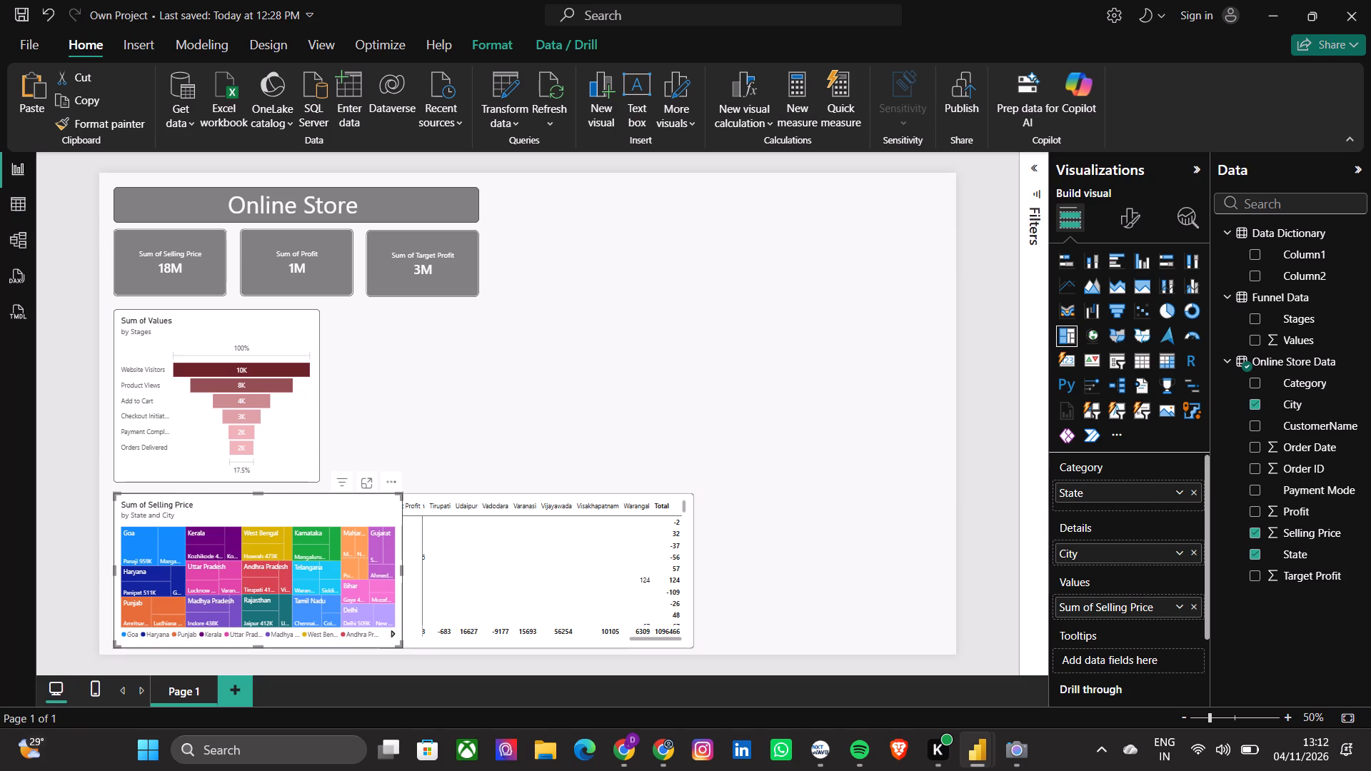
left_click_drag(401, 568, 363, 568)
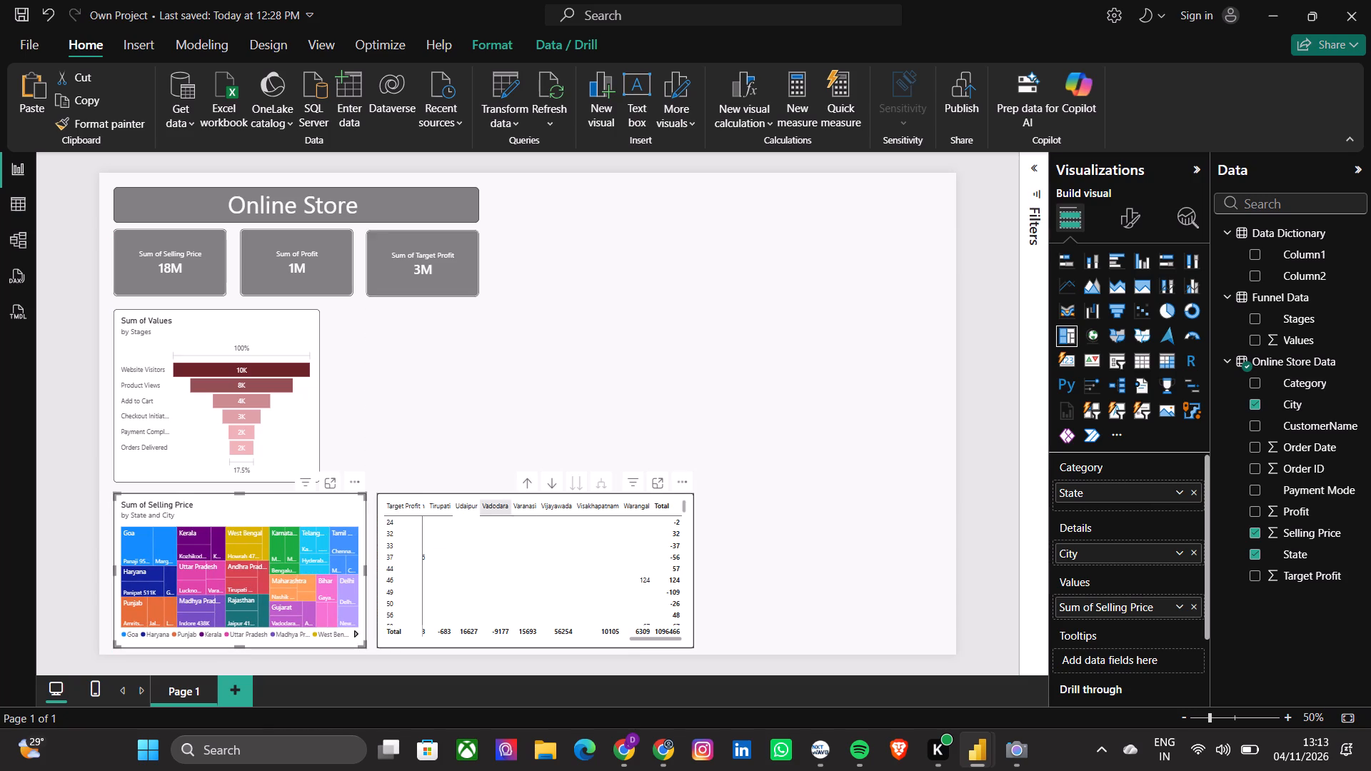
Shift the matrix slightly right and widen the treemap until only a small gap separates them.
left_click_drag(603, 493, 615, 493)
left_click_drag(615, 493, 624, 494)
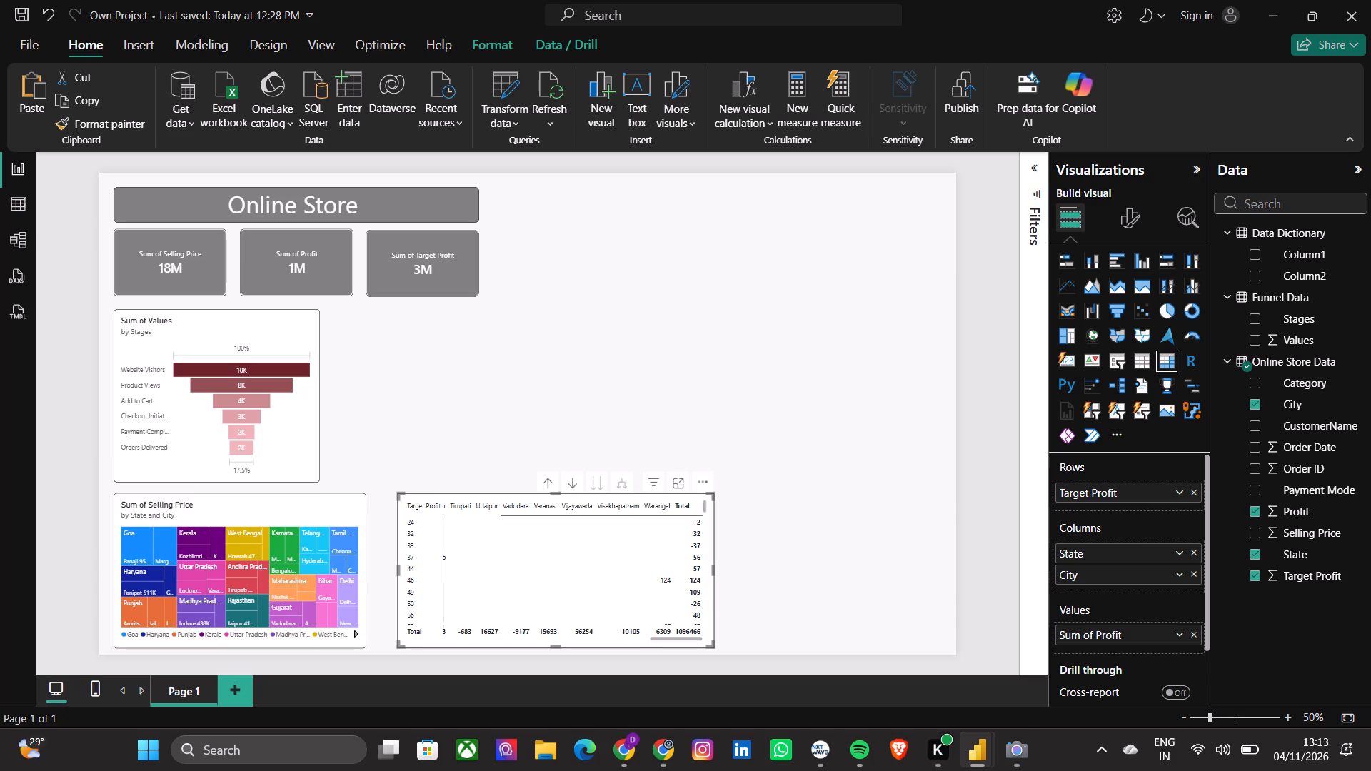
left_click(340, 512)
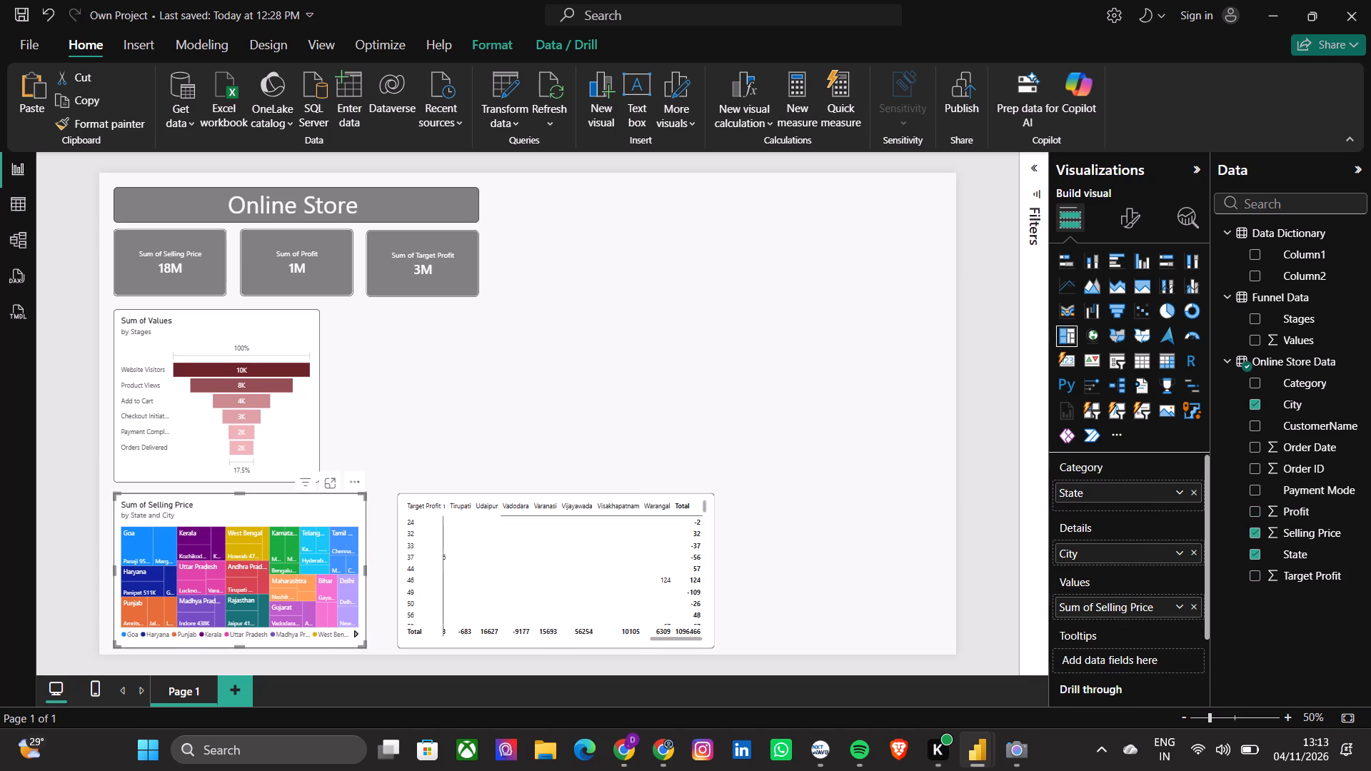
left_click_drag(363, 565, 369, 565)
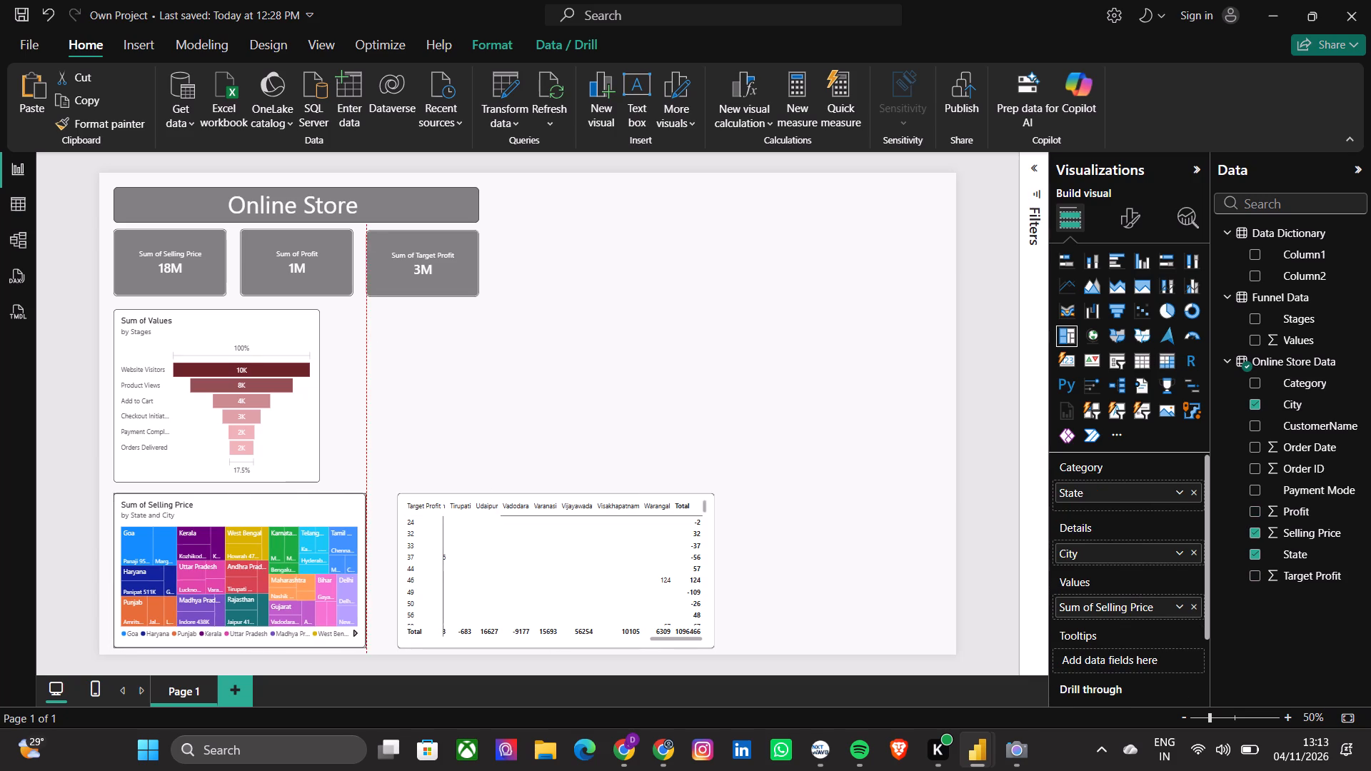
left_click_drag(369, 565, 383, 568)
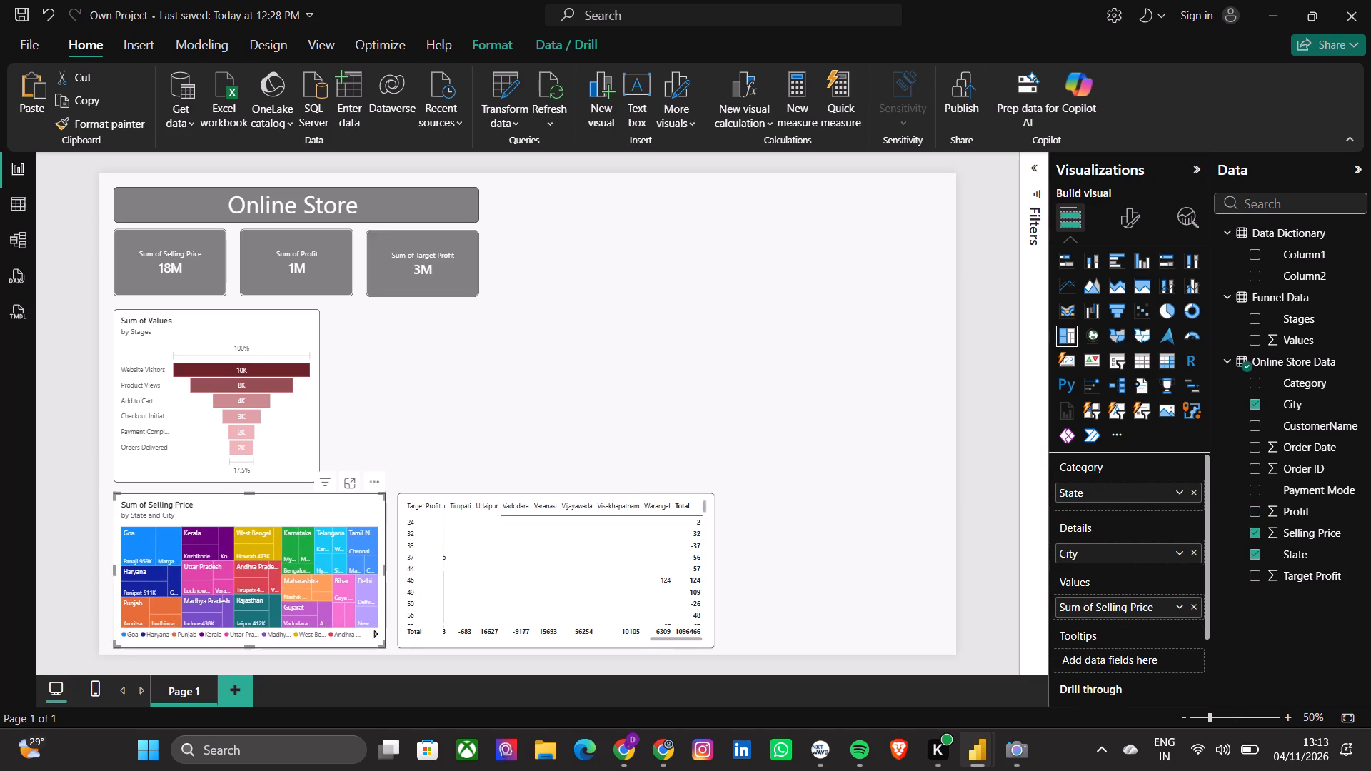
left_click(659, 405)
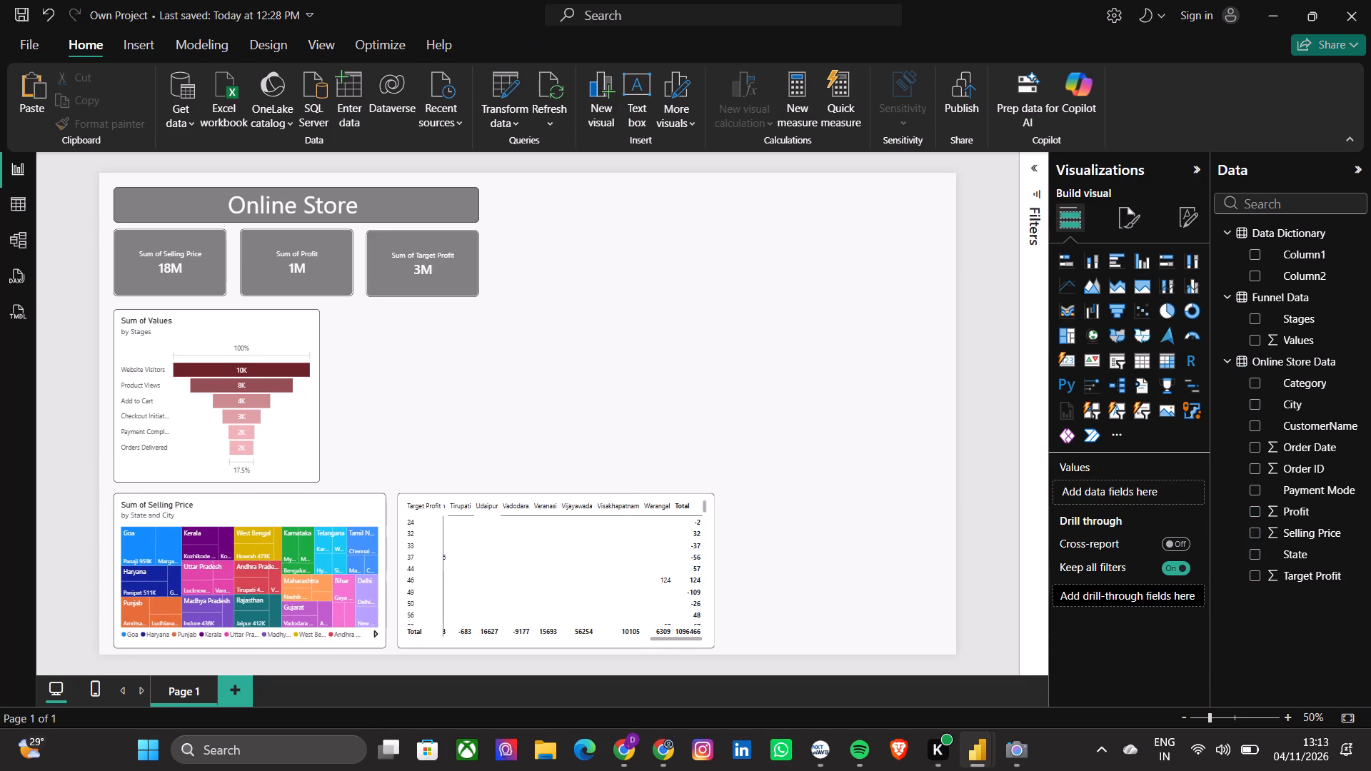
left_click(816, 568)
Add a map visual beside the matrix in the bottom row and enlarge it to fill the remaining page space.
left_click(1090, 334)
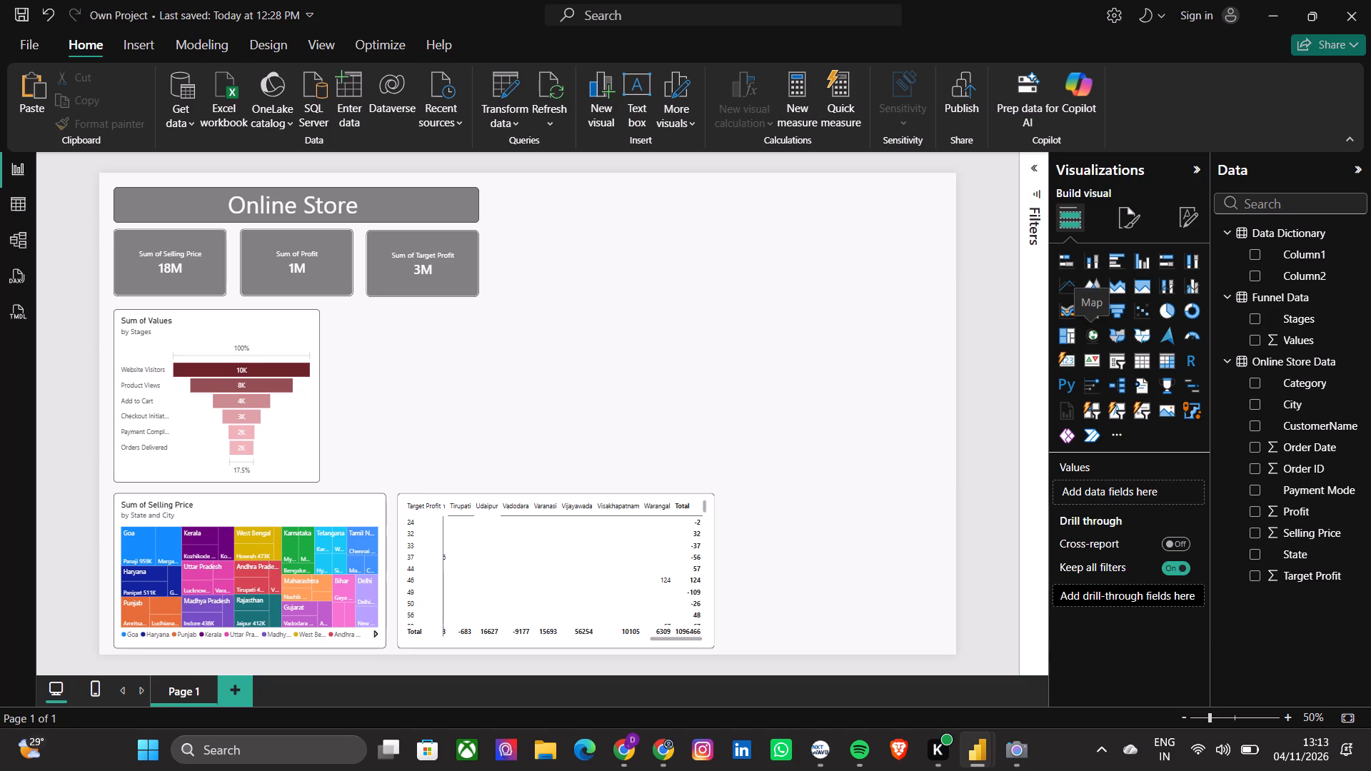
left_click_drag(785, 271, 813, 506)
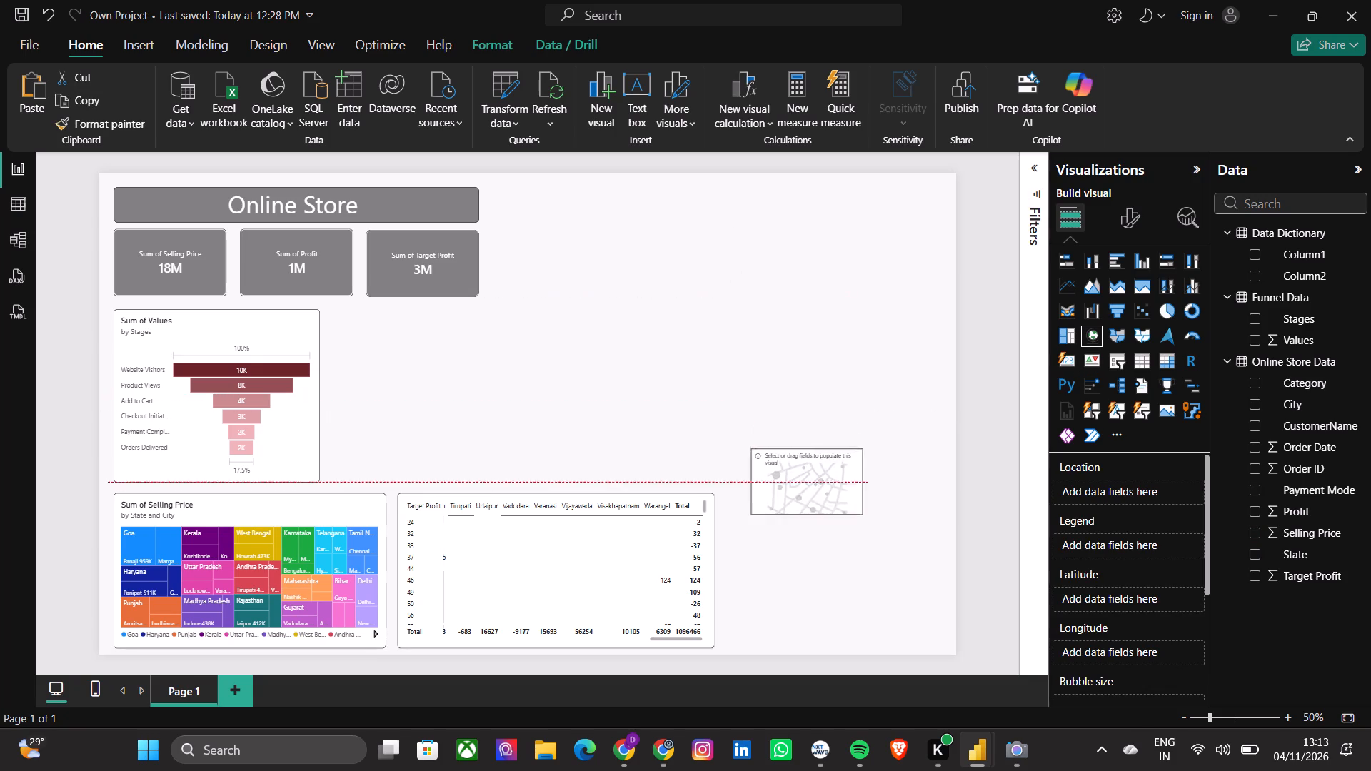
left_click_drag(813, 506, 785, 538)
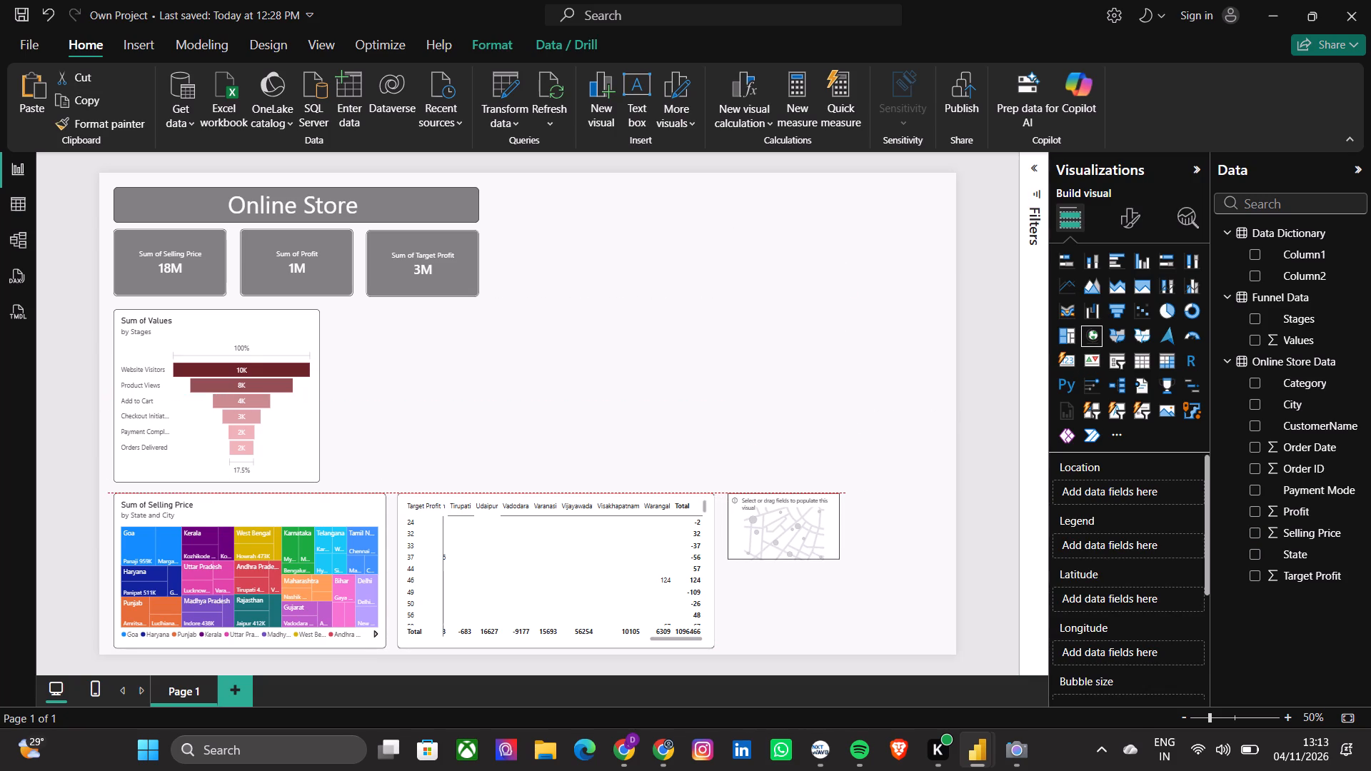
left_click_drag(785, 538, 782, 538)
left_click_drag(836, 559, 889, 596)
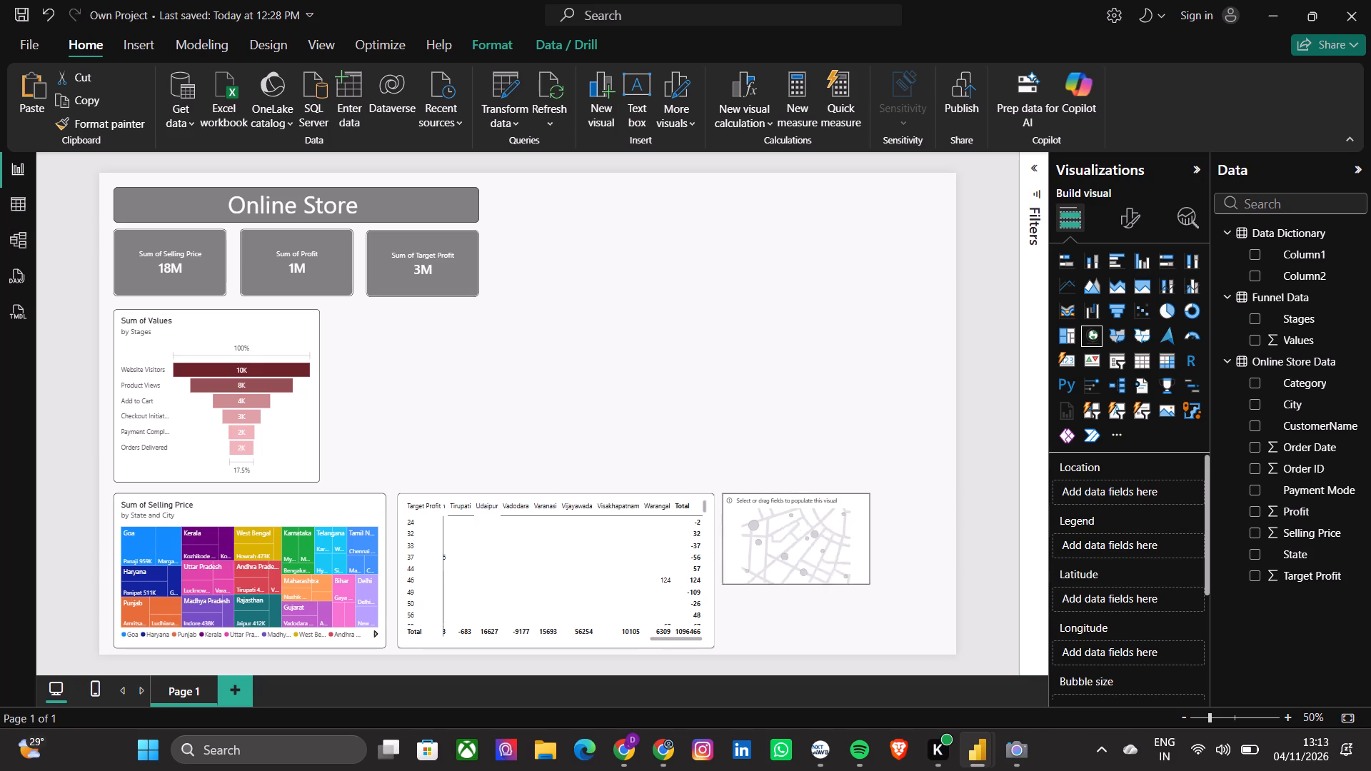
left_click_drag(889, 596, 950, 643)
Place the empty map over the treemap with left edges aligned and widen it to the treemap's full width.
left_click_drag(853, 523, 518, 517)
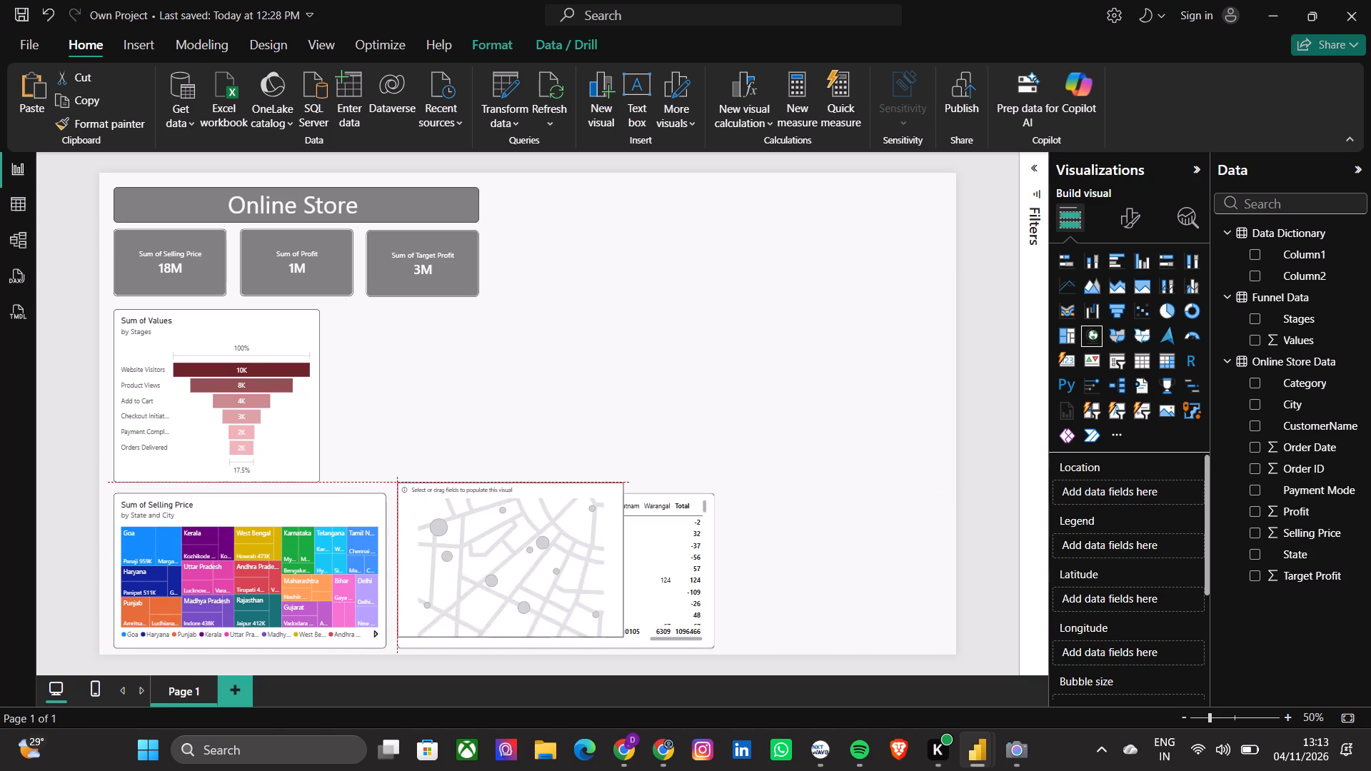
left_click_drag(518, 517, 247, 523)
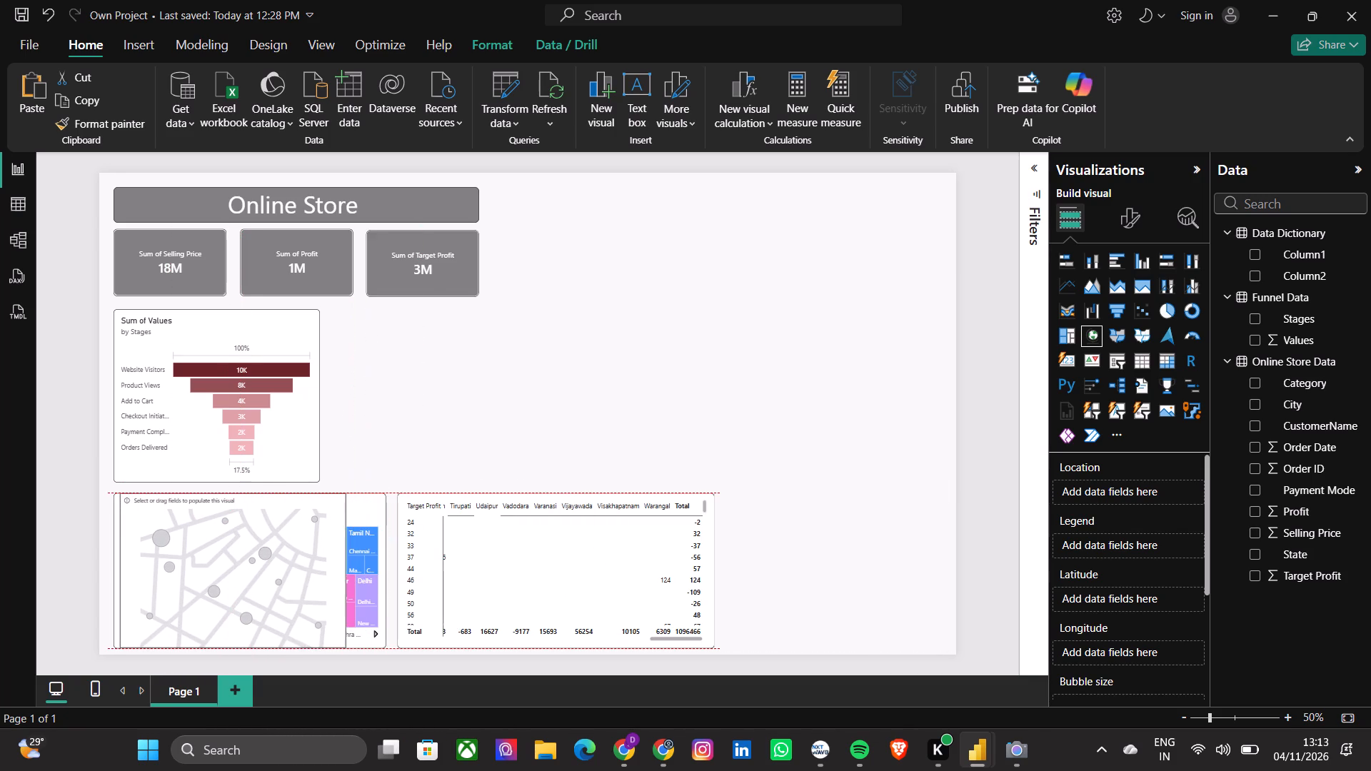
left_click_drag(247, 523, 245, 523)
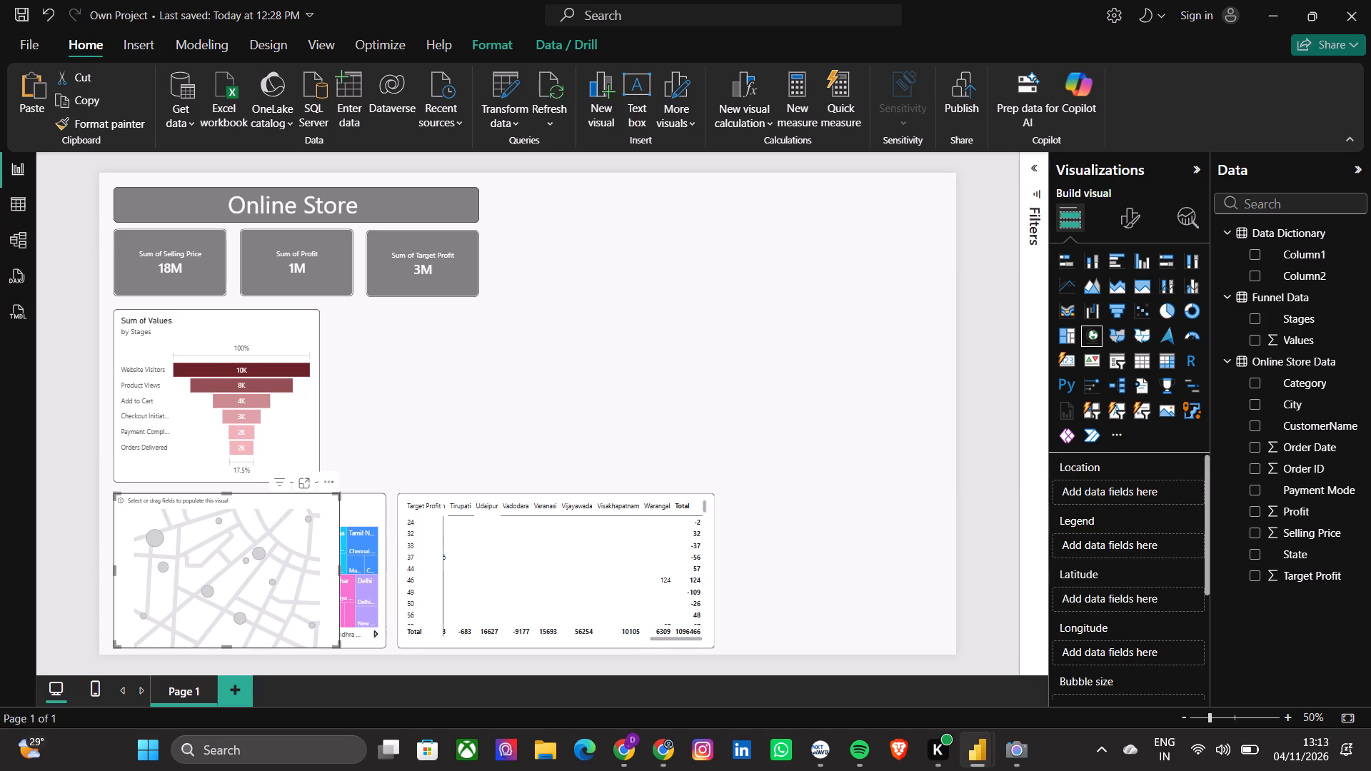
left_click_drag(338, 565, 383, 570)
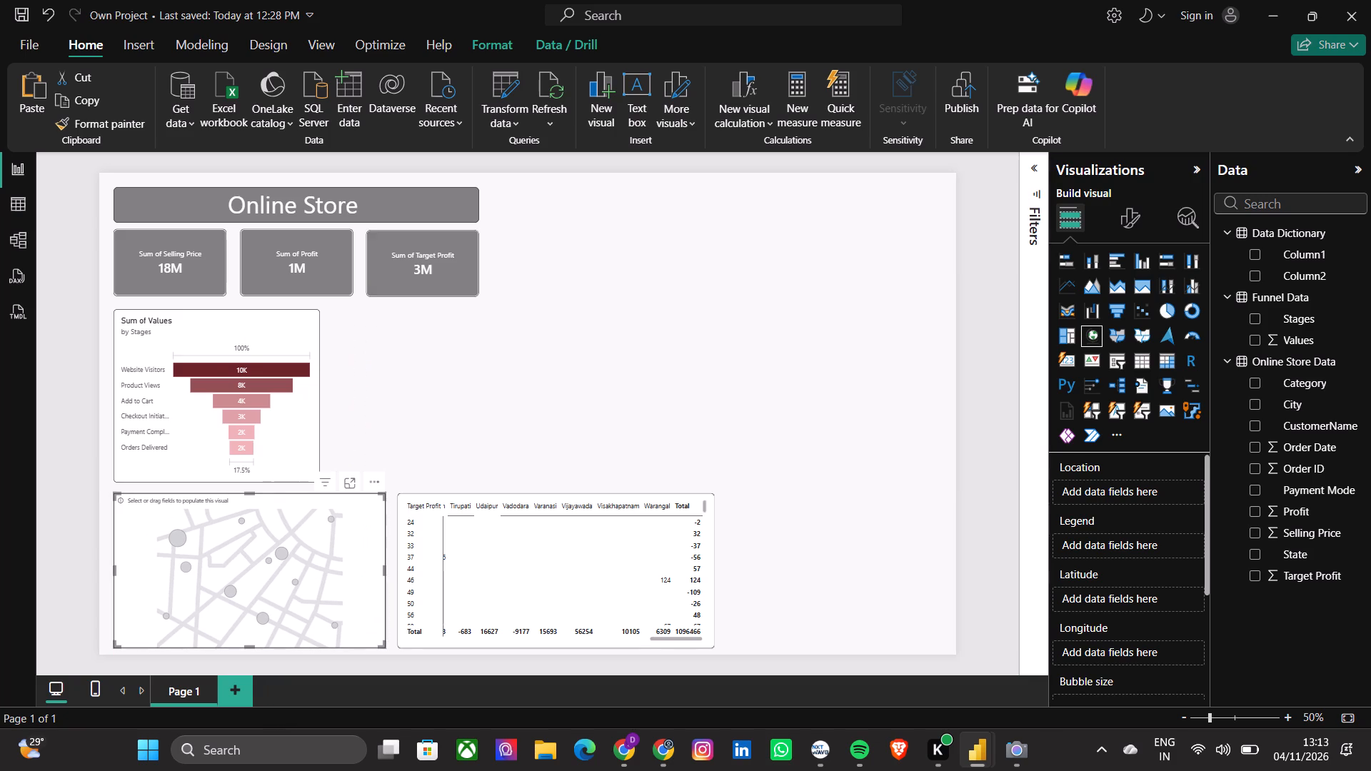
Move the map to the right end of the bottom row, top-aligned with the matrix and just inside the page edge.
left_click_drag(298, 563, 869, 570)
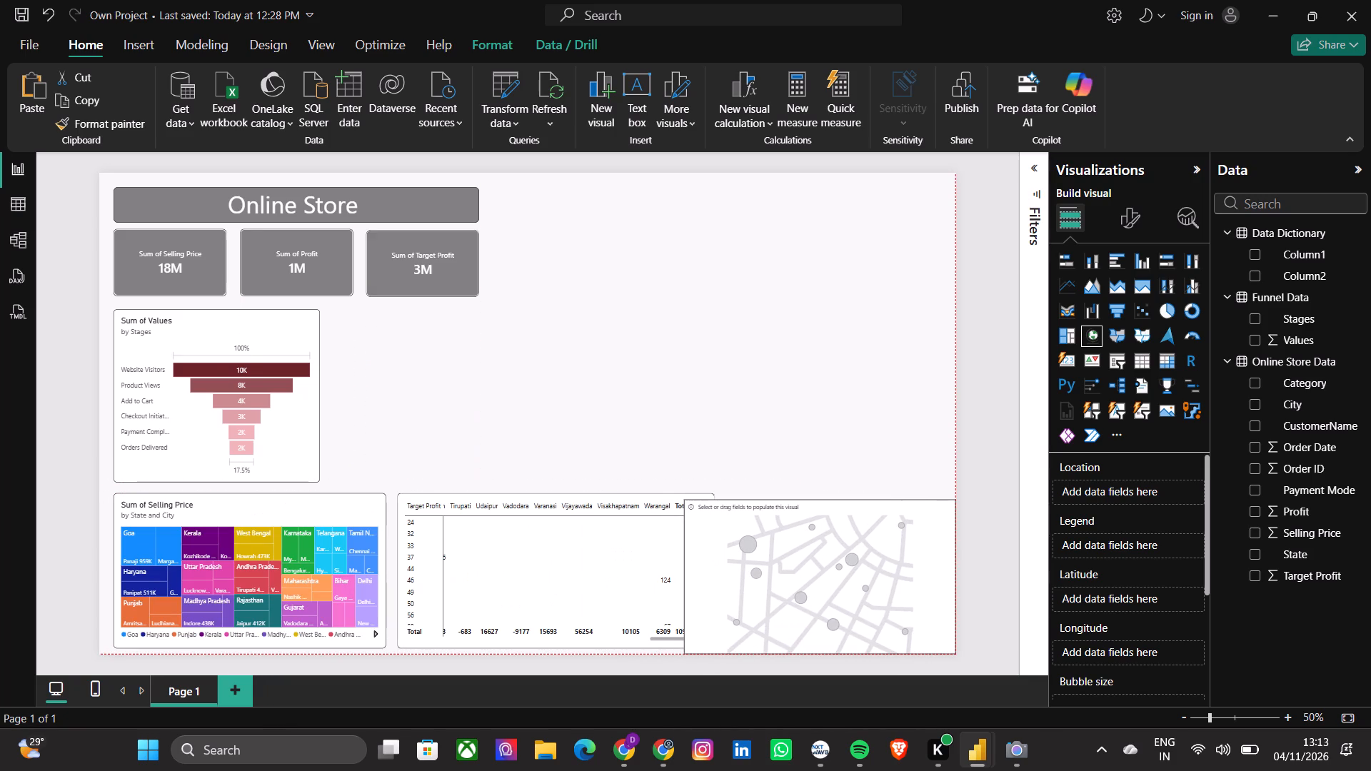
left_click_drag(869, 570, 860, 560)
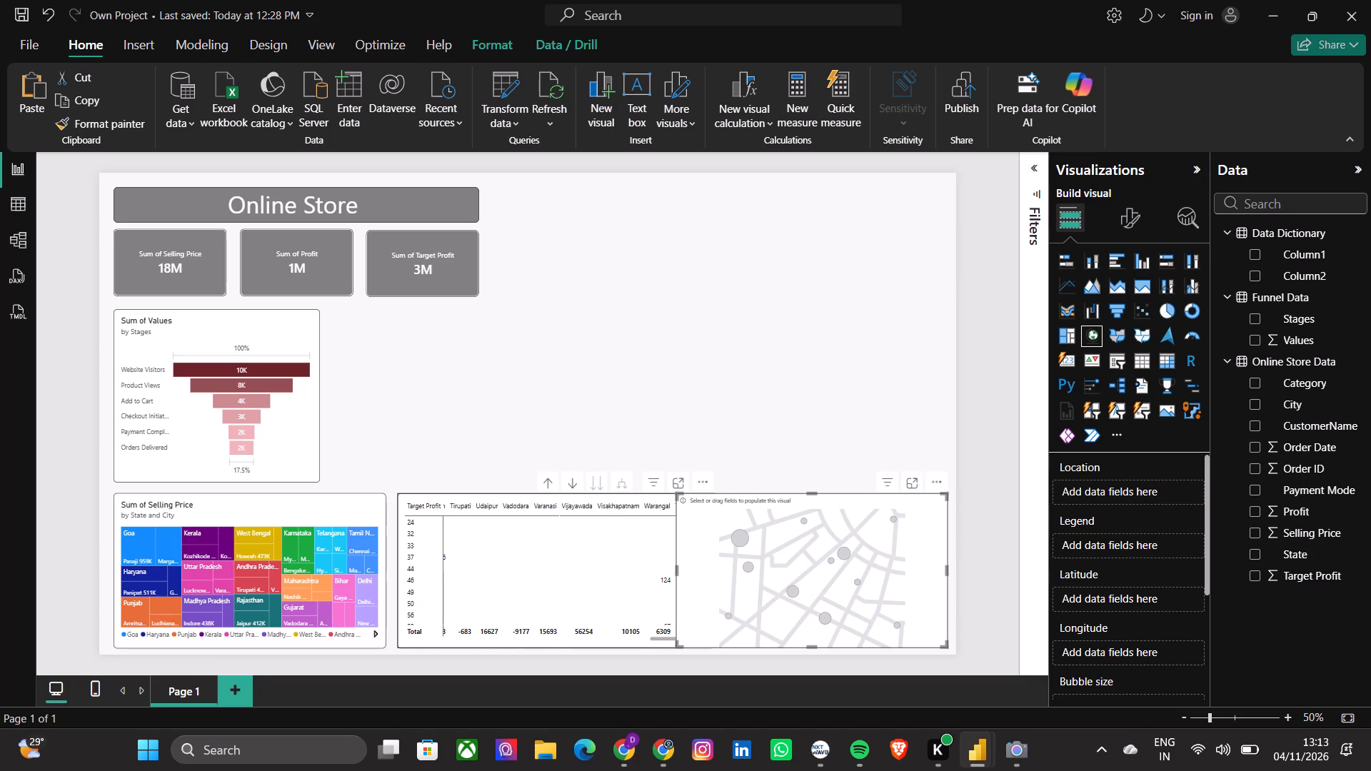
Narrow the matrix from its right edge to leave a small gap before the map.
left_click(590, 495)
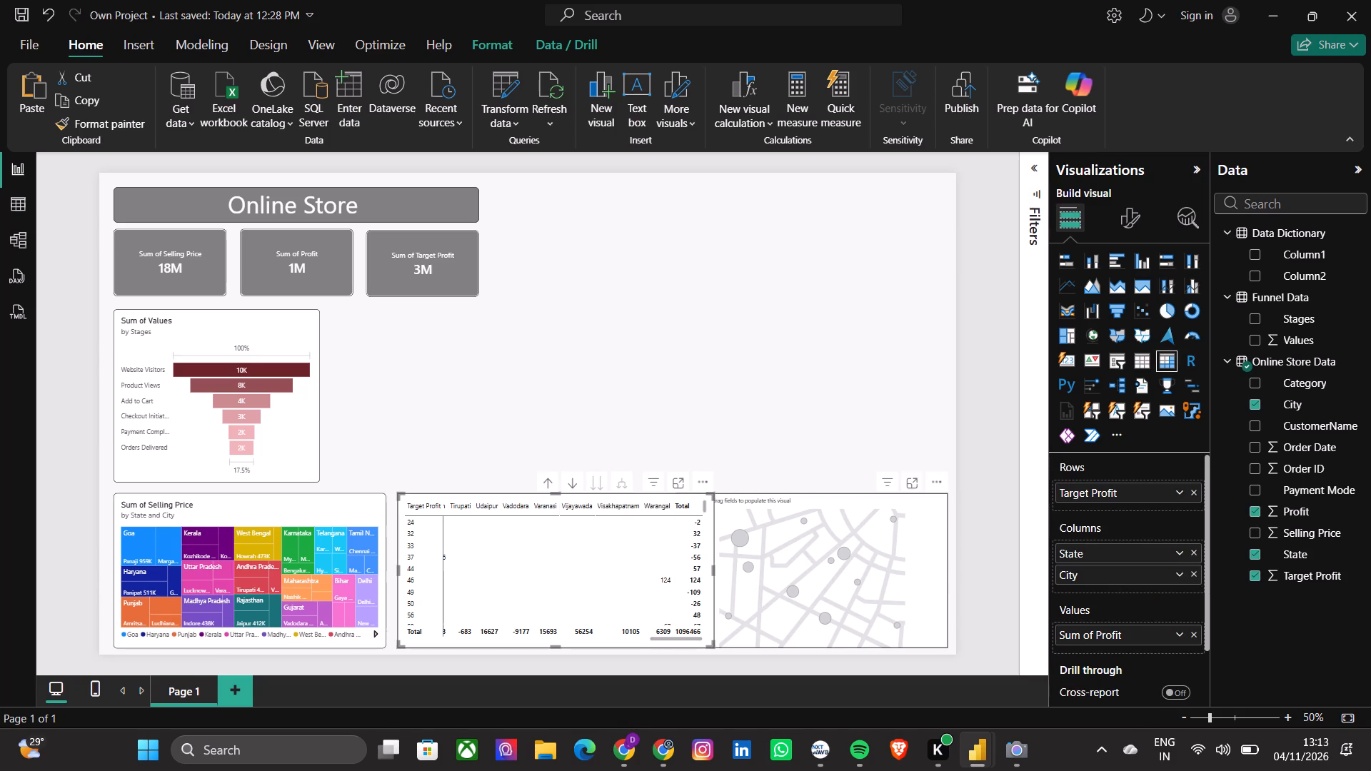
left_click_drag(713, 568, 666, 573)
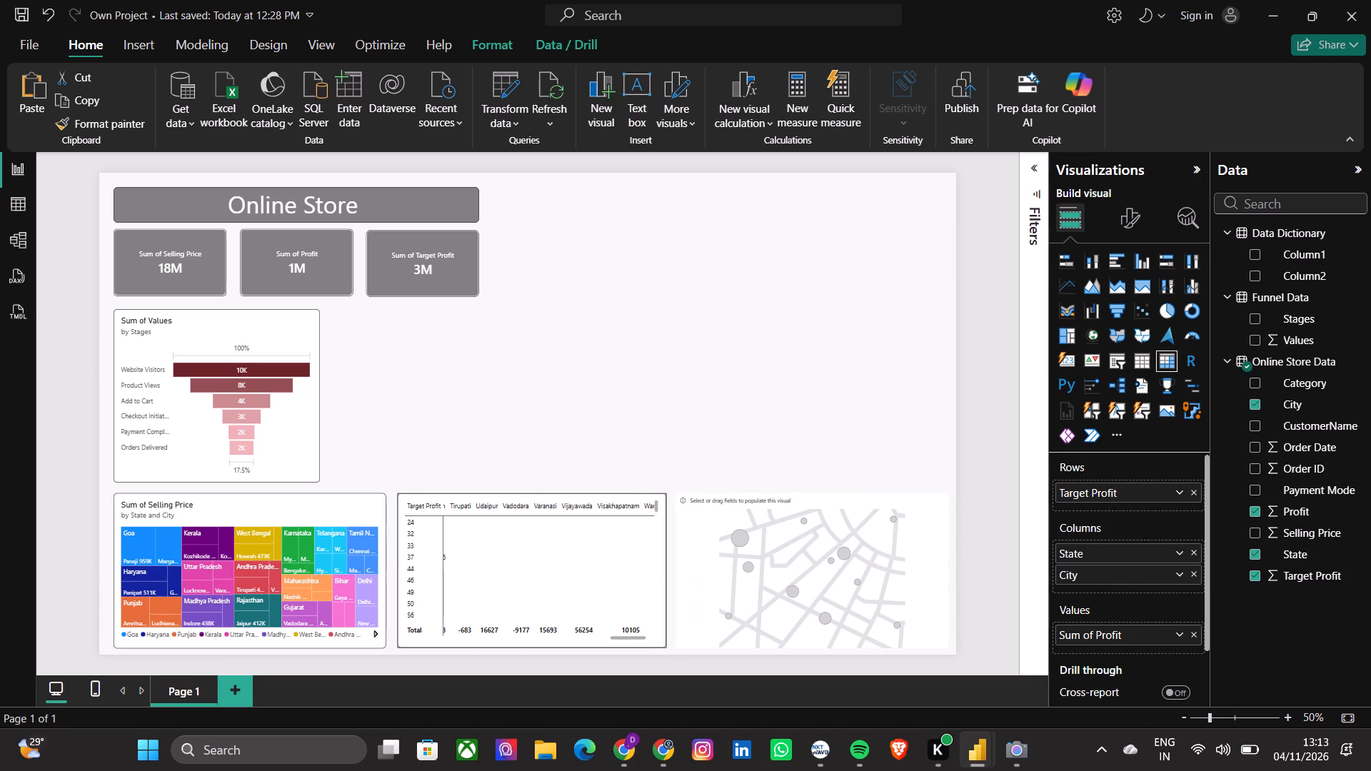
left_click_drag(666, 573, 665, 573)
left_click(695, 409)
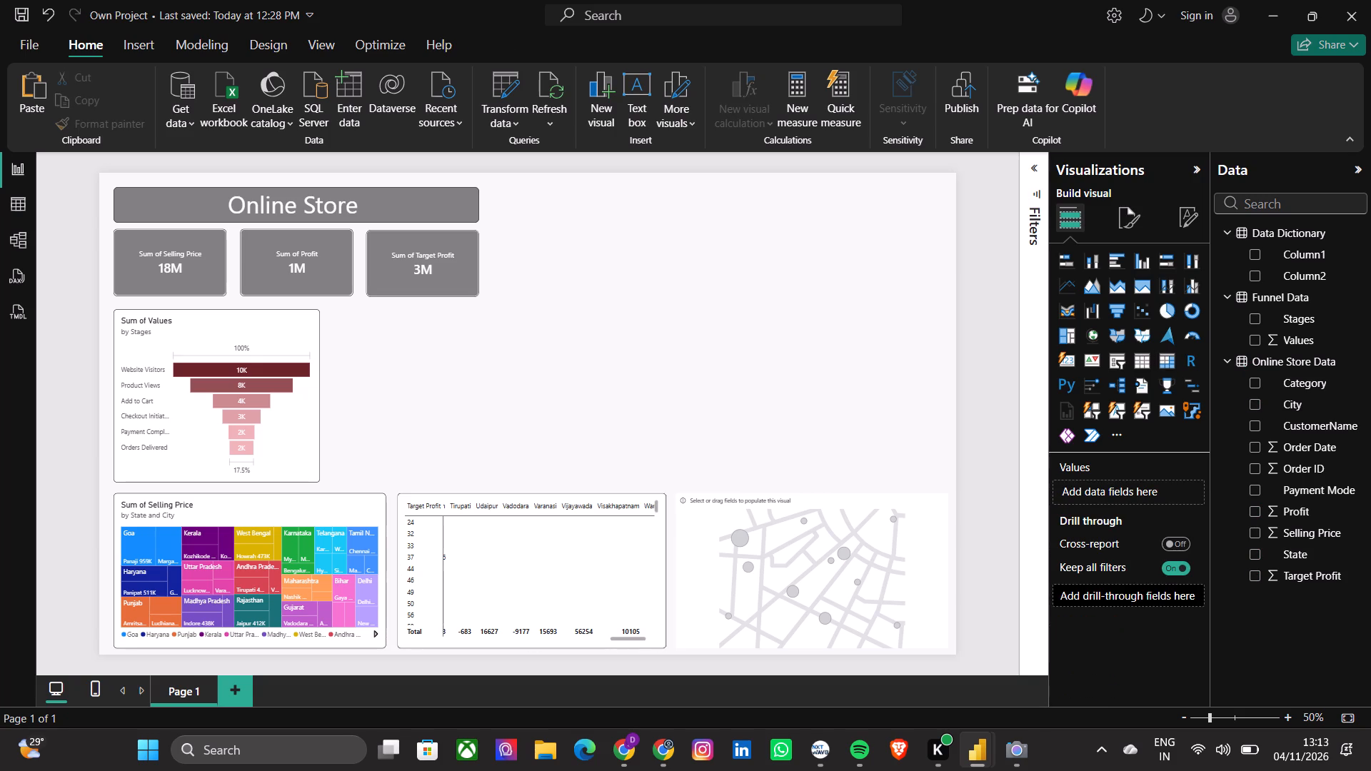
Check the fields of the finished online store dashboard's map and assign State as the location of the Own Project map.
left_click(788, 563)
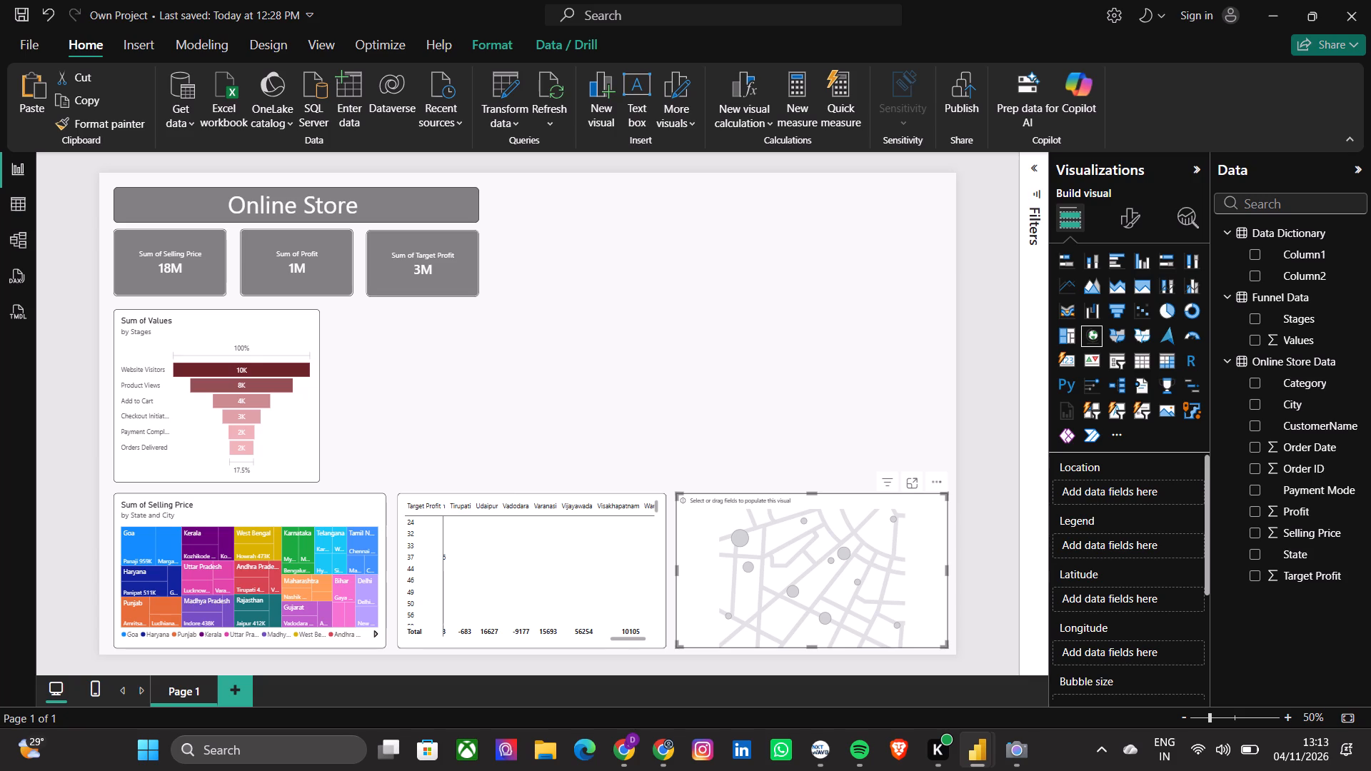
left_click(1118, 497)
key("alt+Tab")
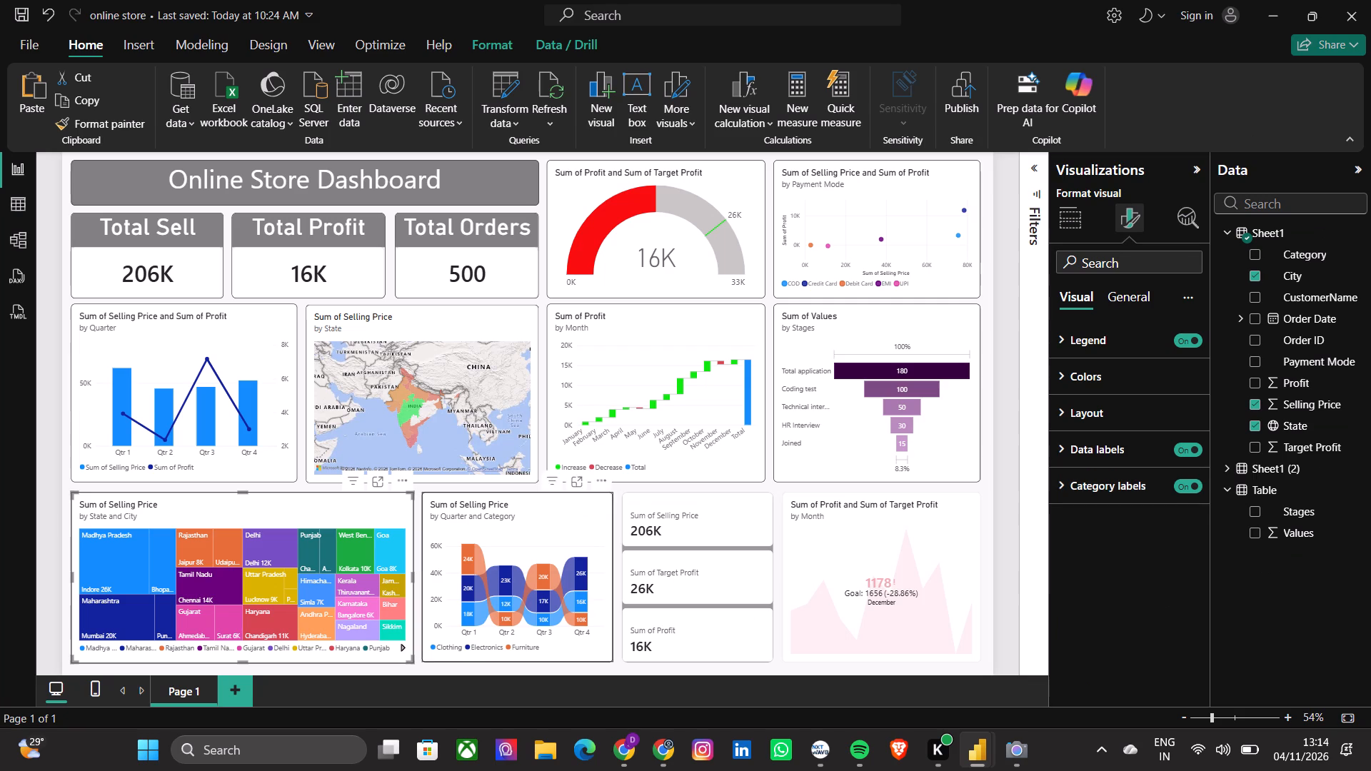
left_click(423, 420)
left_click(506, 433)
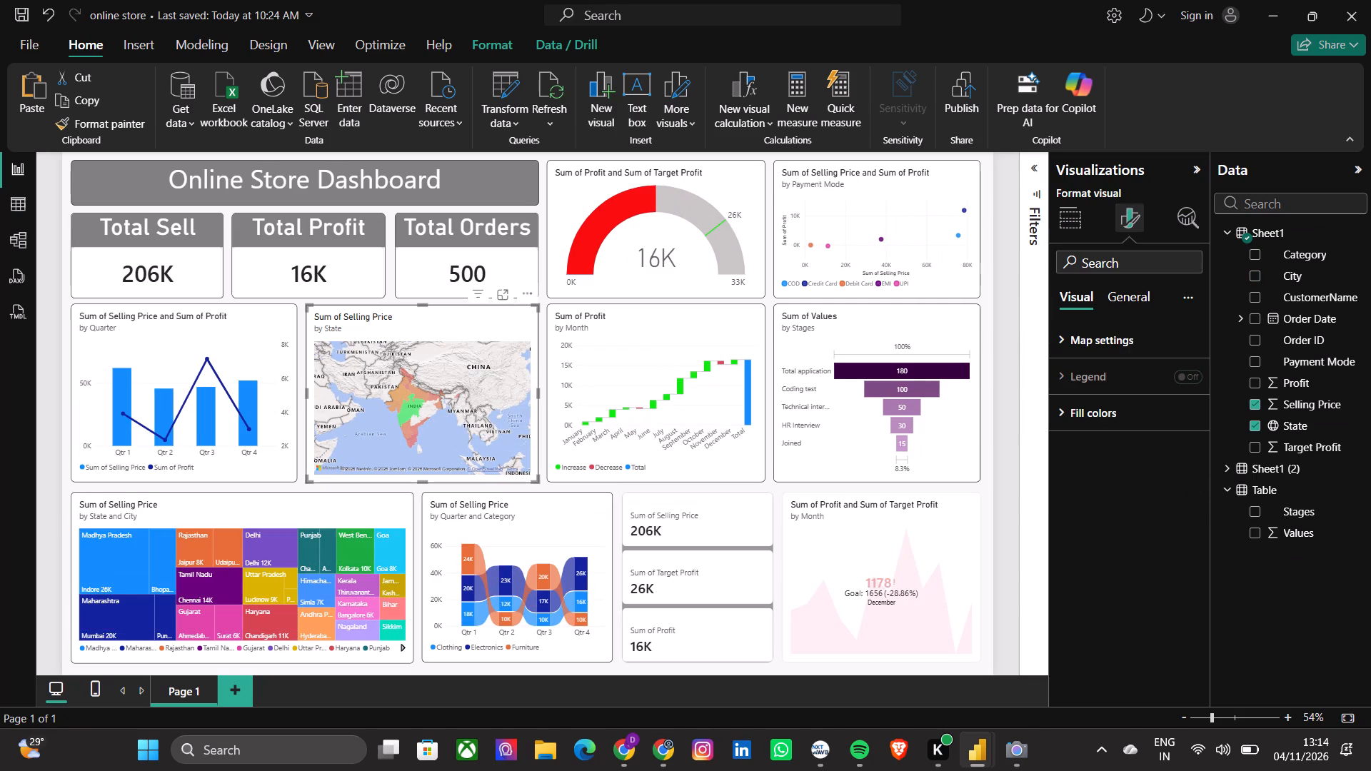
left_click(1060, 211)
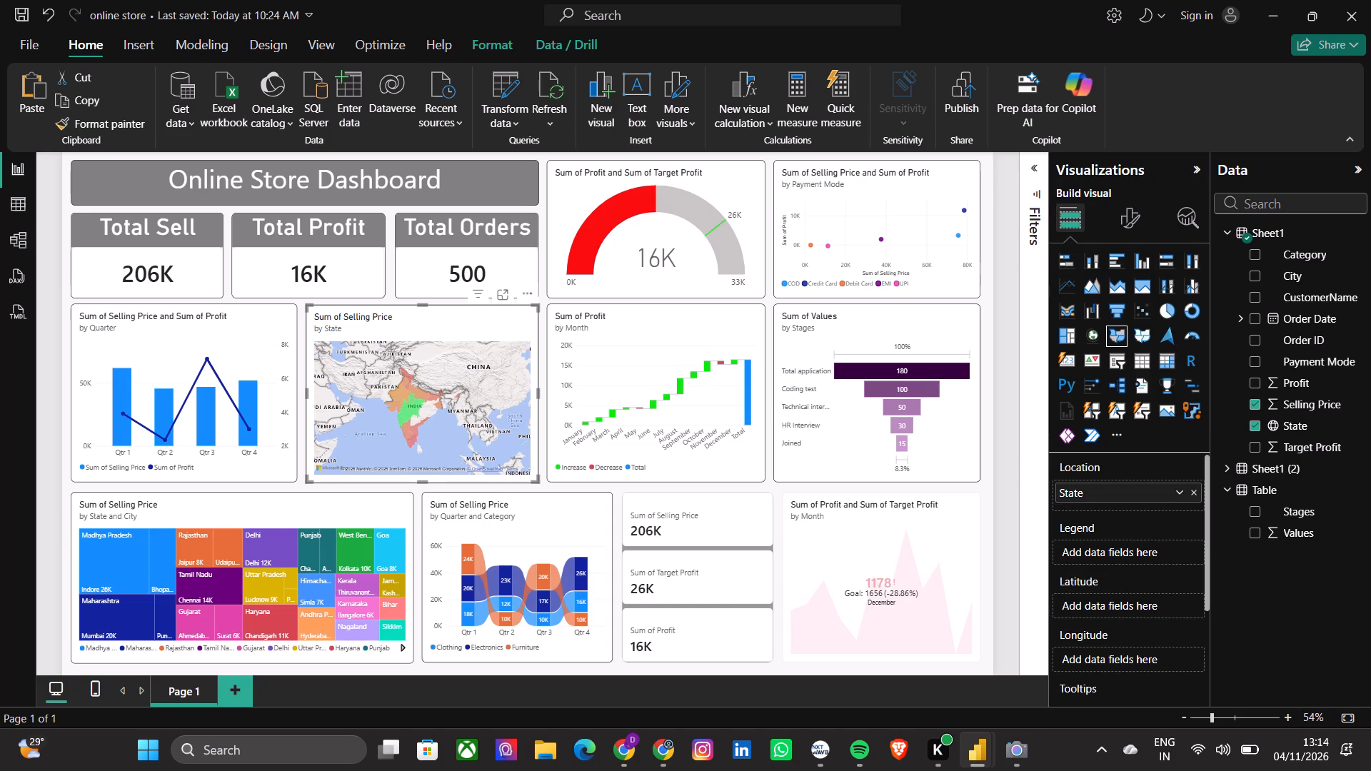
key("alt+Tab")
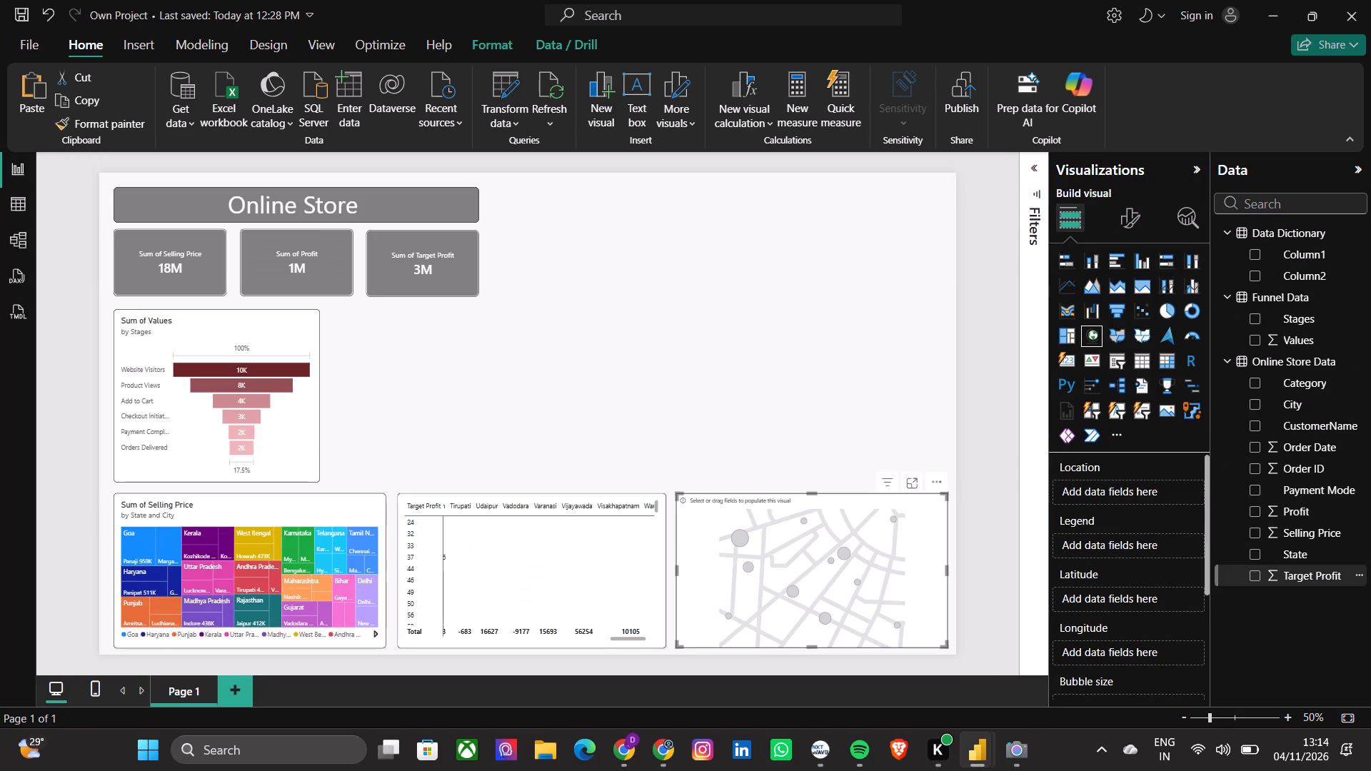
left_click(844, 569)
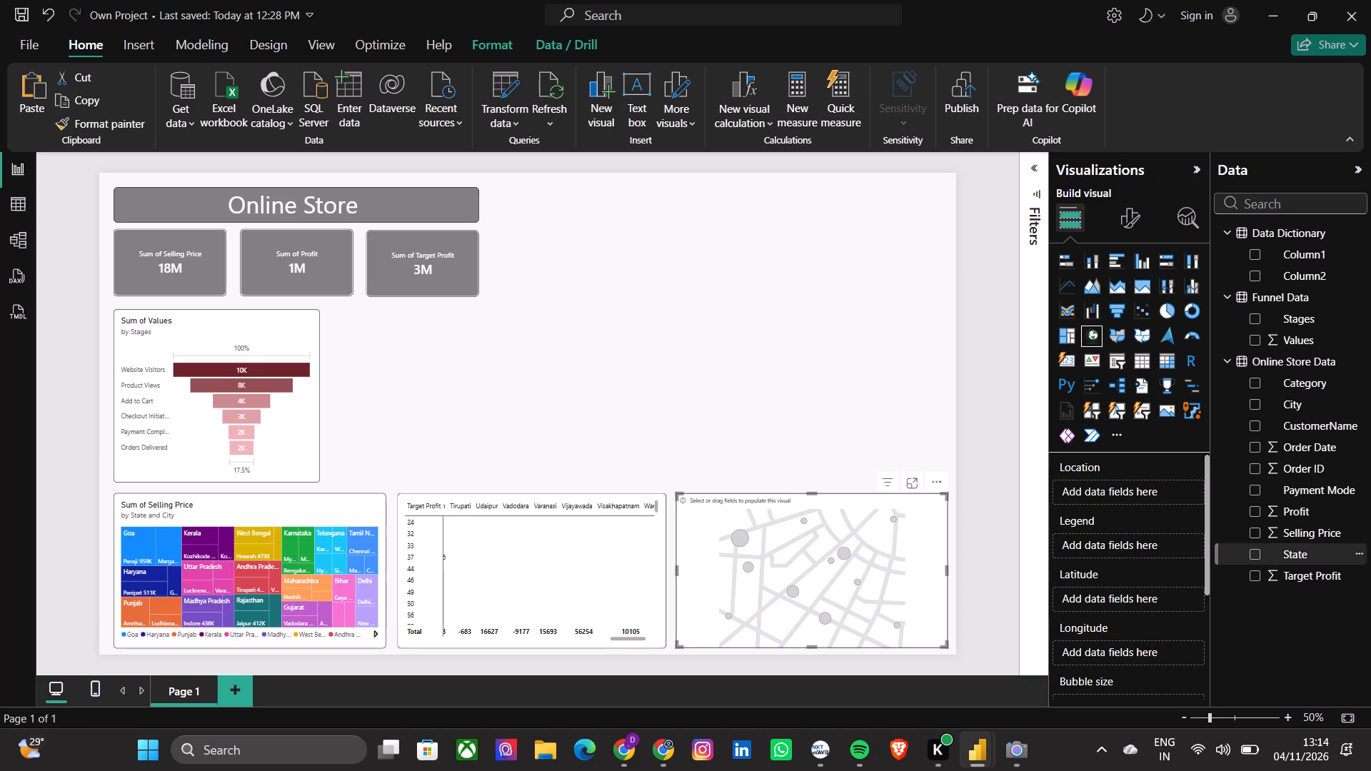
left_click_drag(1296, 561, 1130, 497)
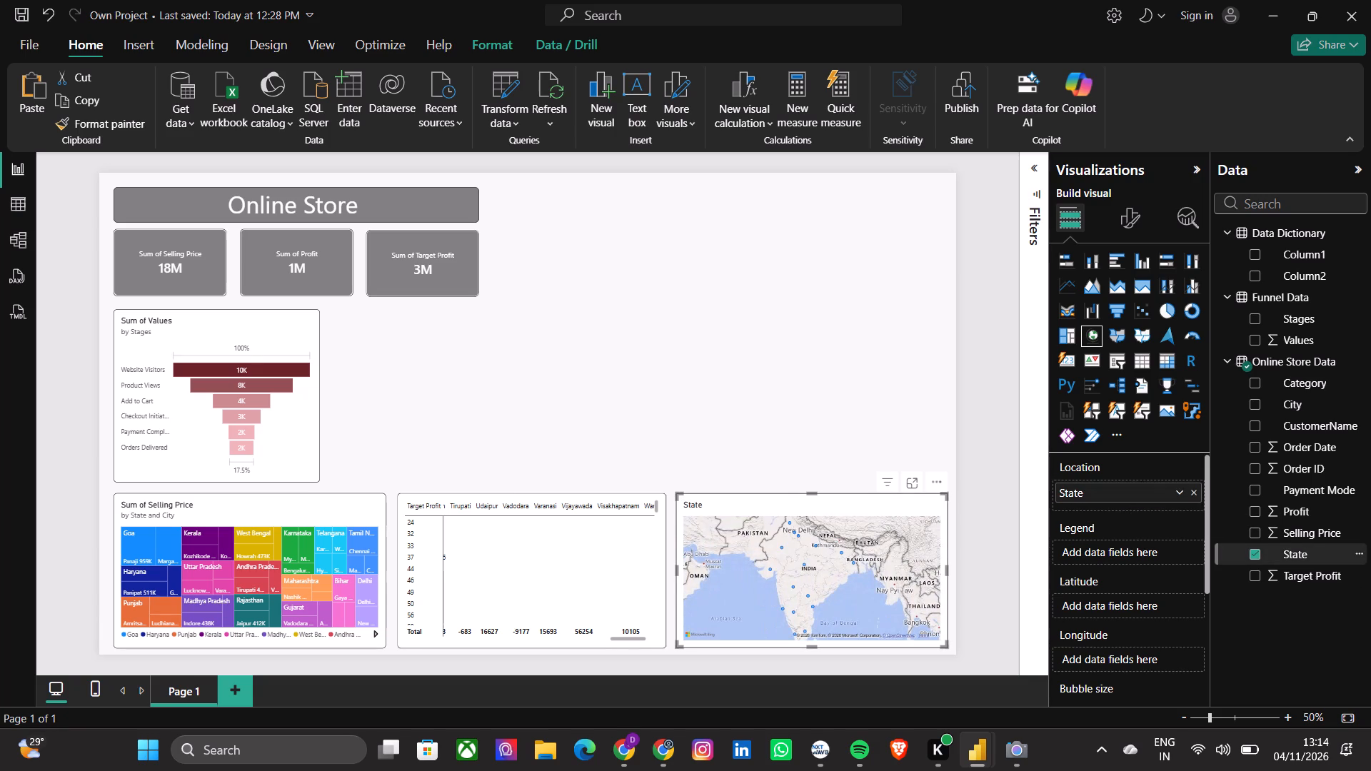
left_click(801, 565)
Compare the general format options of the finished dashboard's state map with those of the Own Project map.
key("alt+Tab")
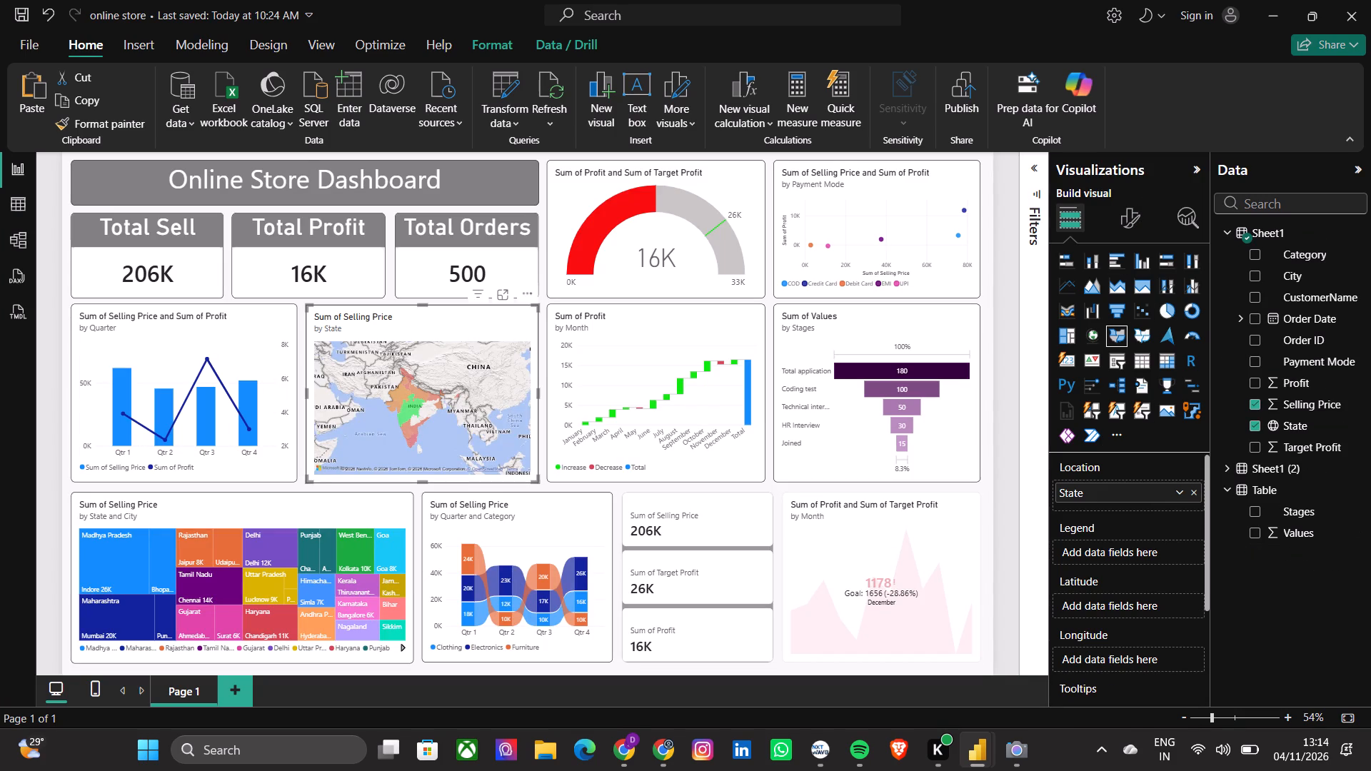
left_click(1130, 224)
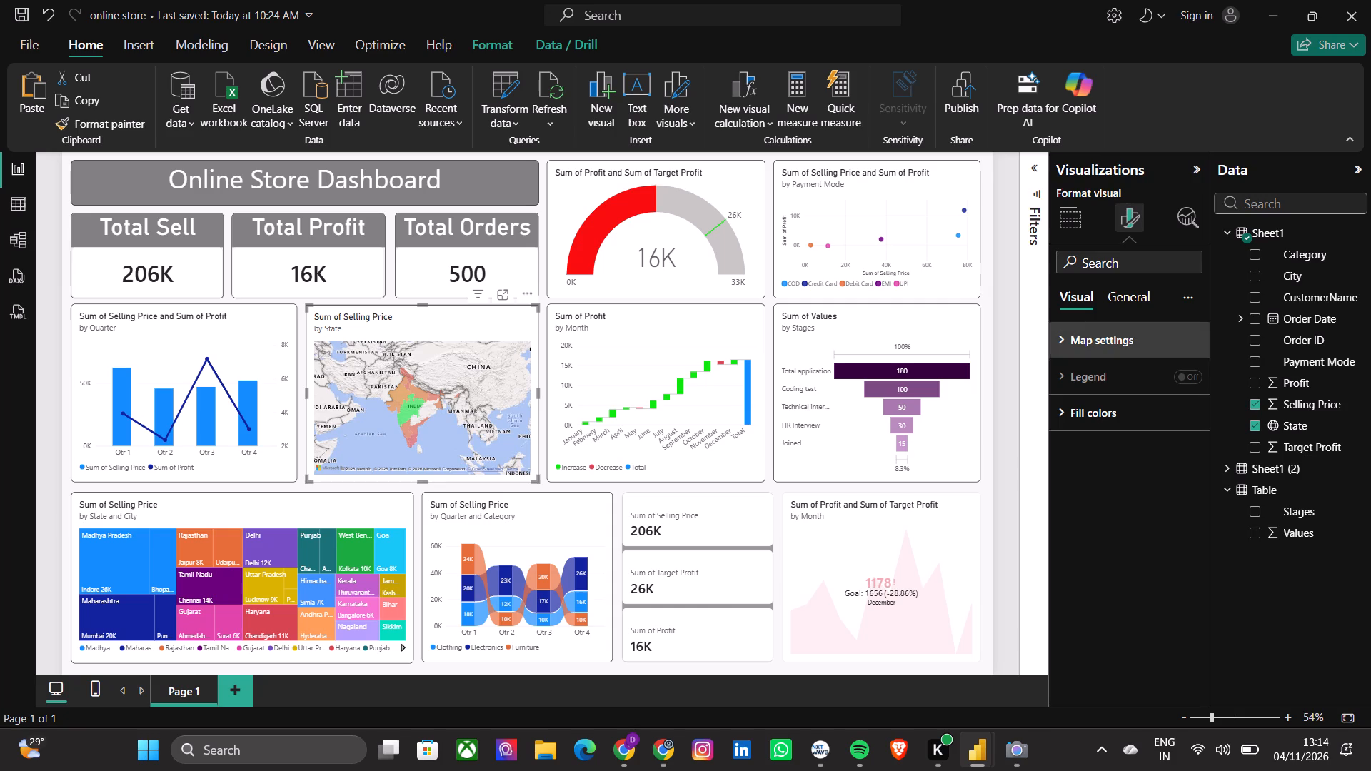
left_click(1126, 297)
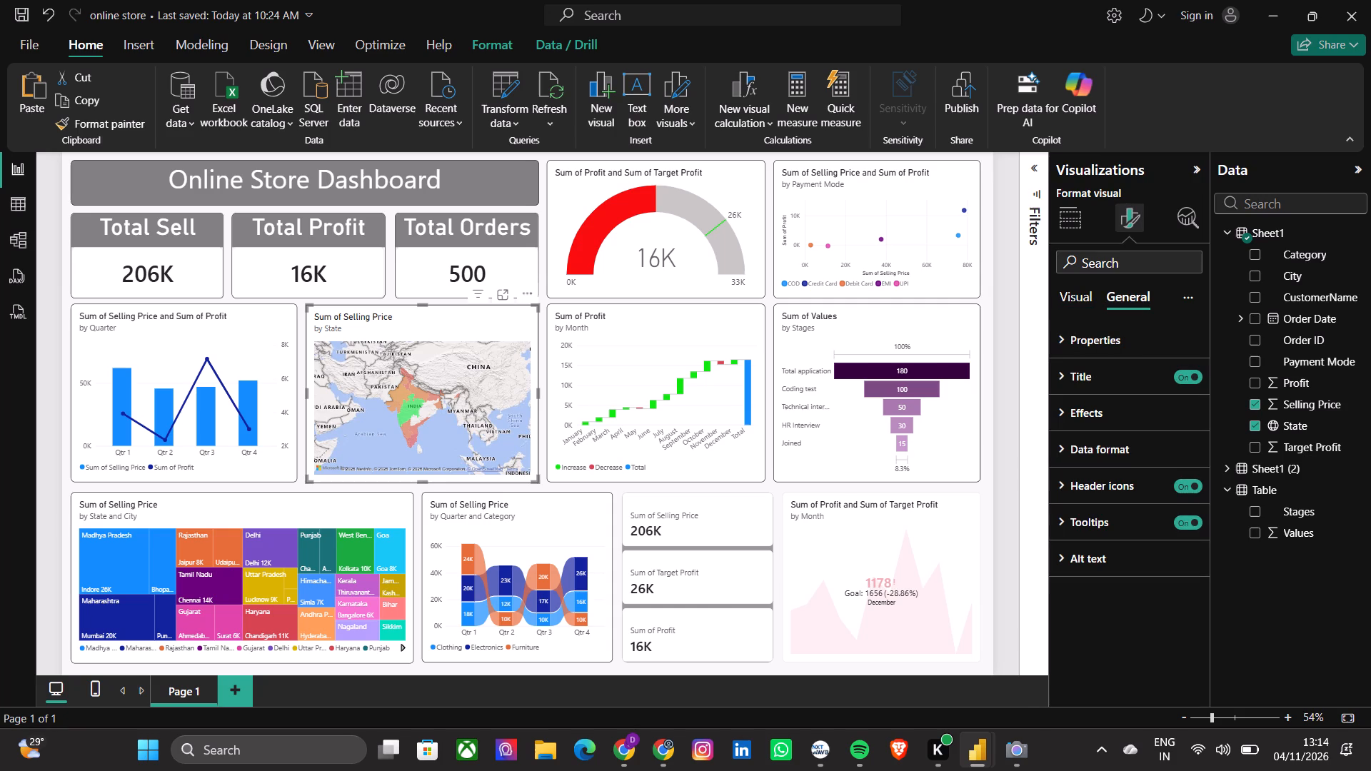
key("alt+Tab")
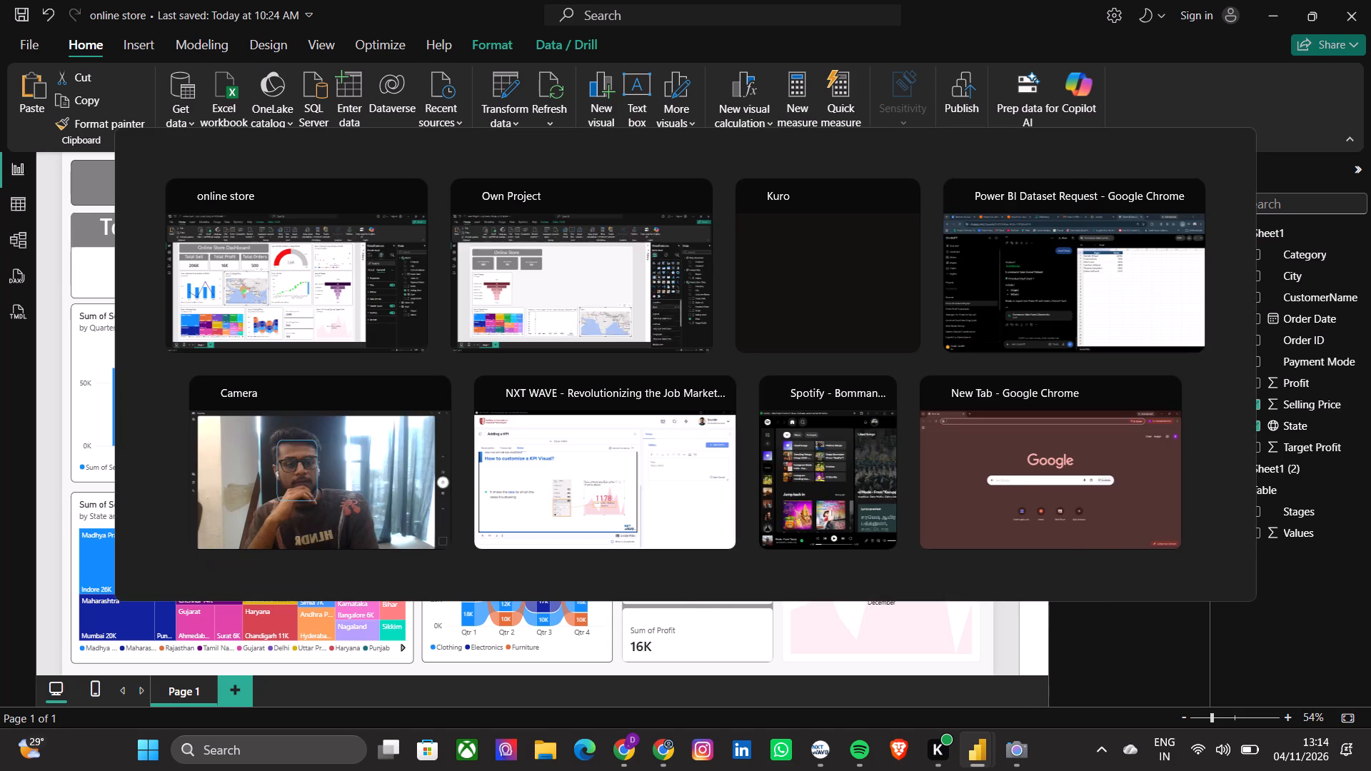
left_click(1132, 226)
left_click(1120, 305)
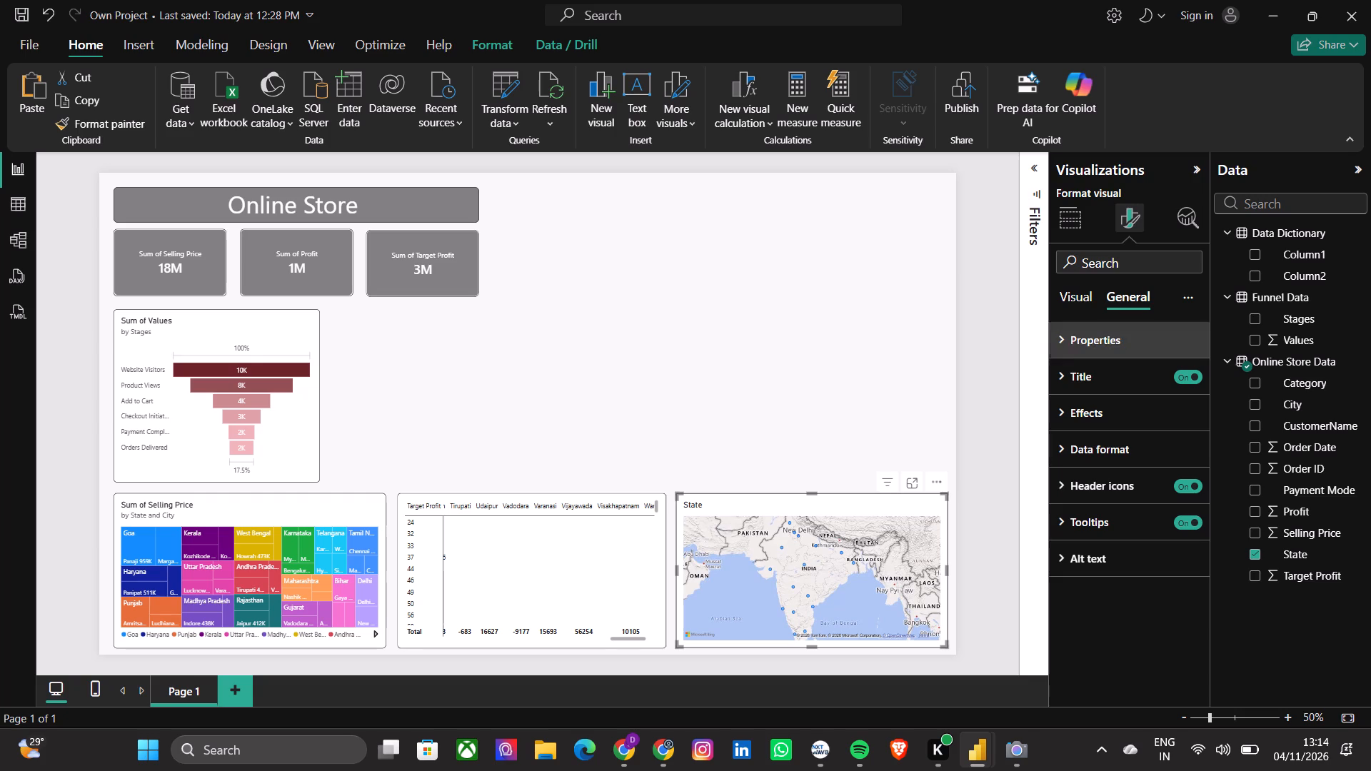
Add Selling Price to the Own Project map's tooltips, following the field setup of the finished dashboard's map.
left_click(1073, 217)
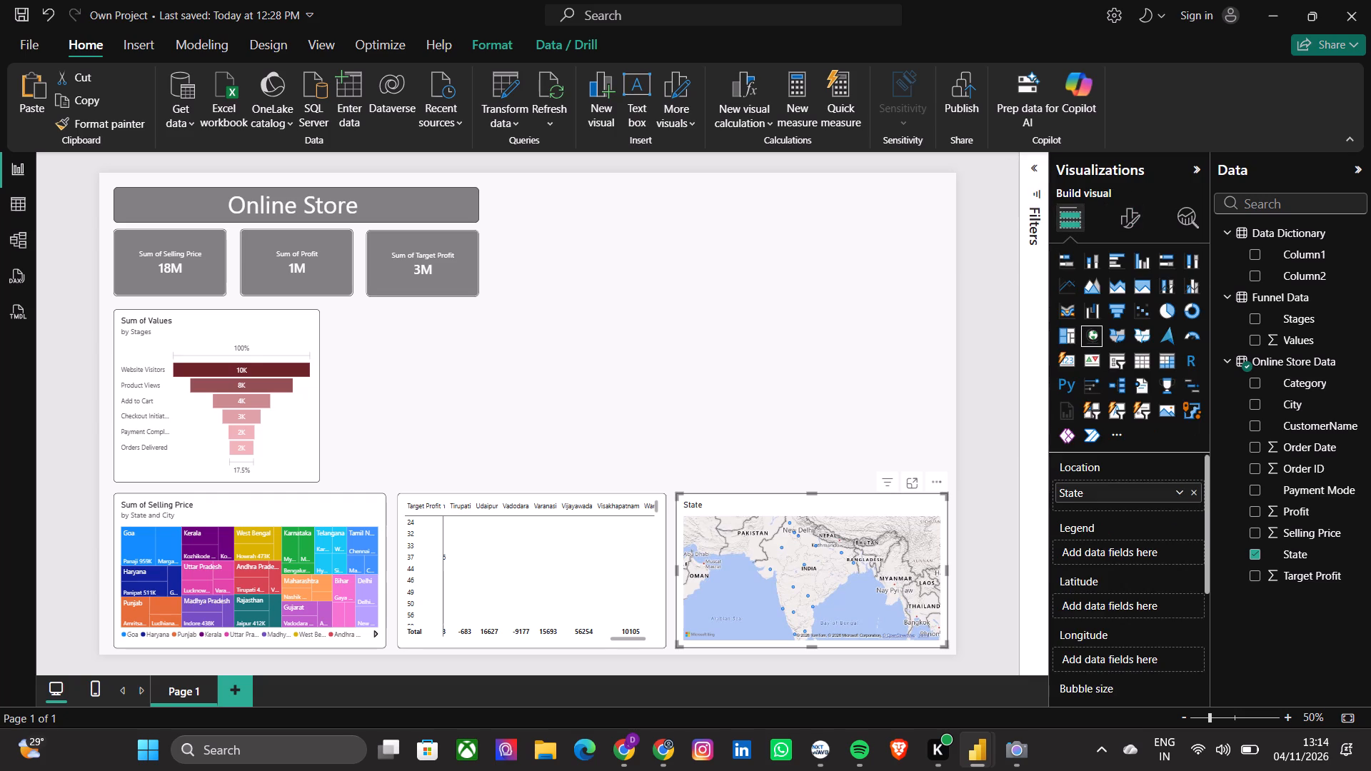
scroll(1157, 655, "down", 1)
key("alt+Tab")
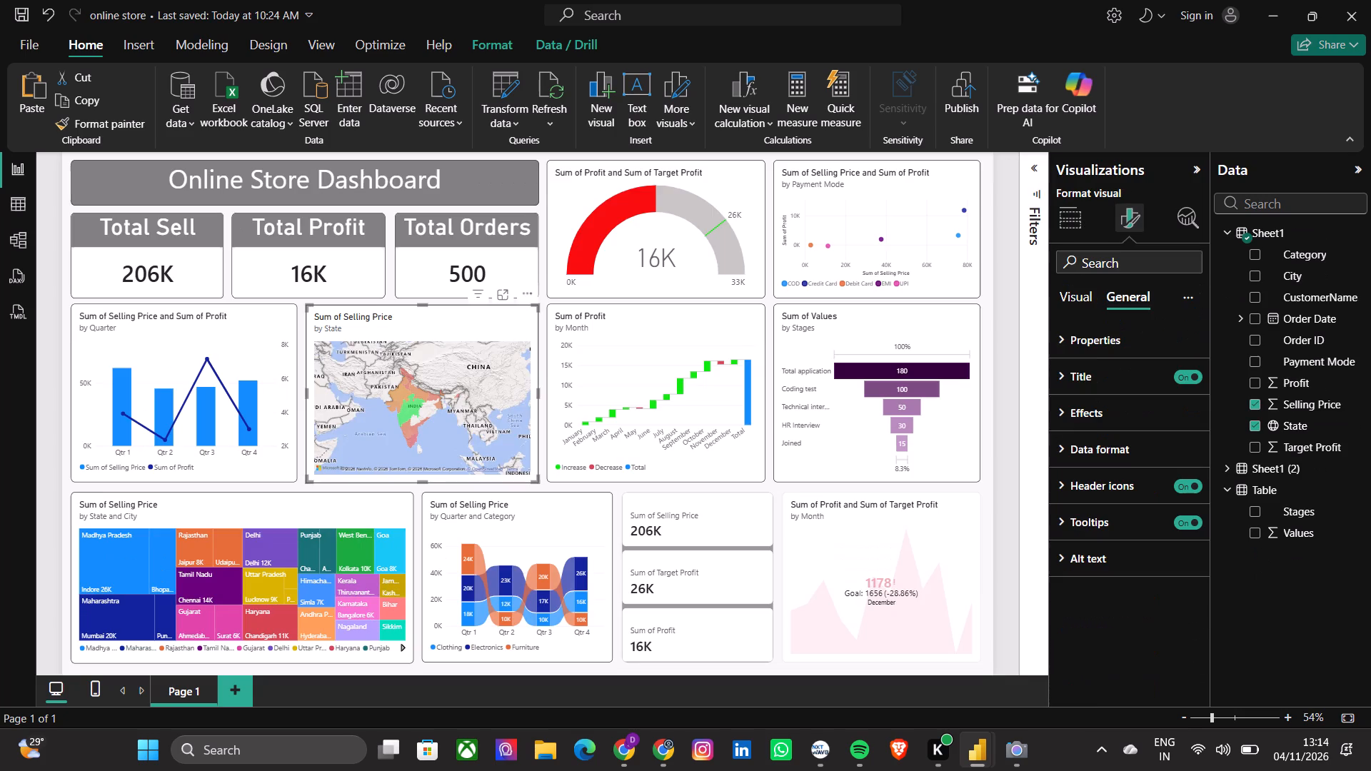
left_click(1075, 229)
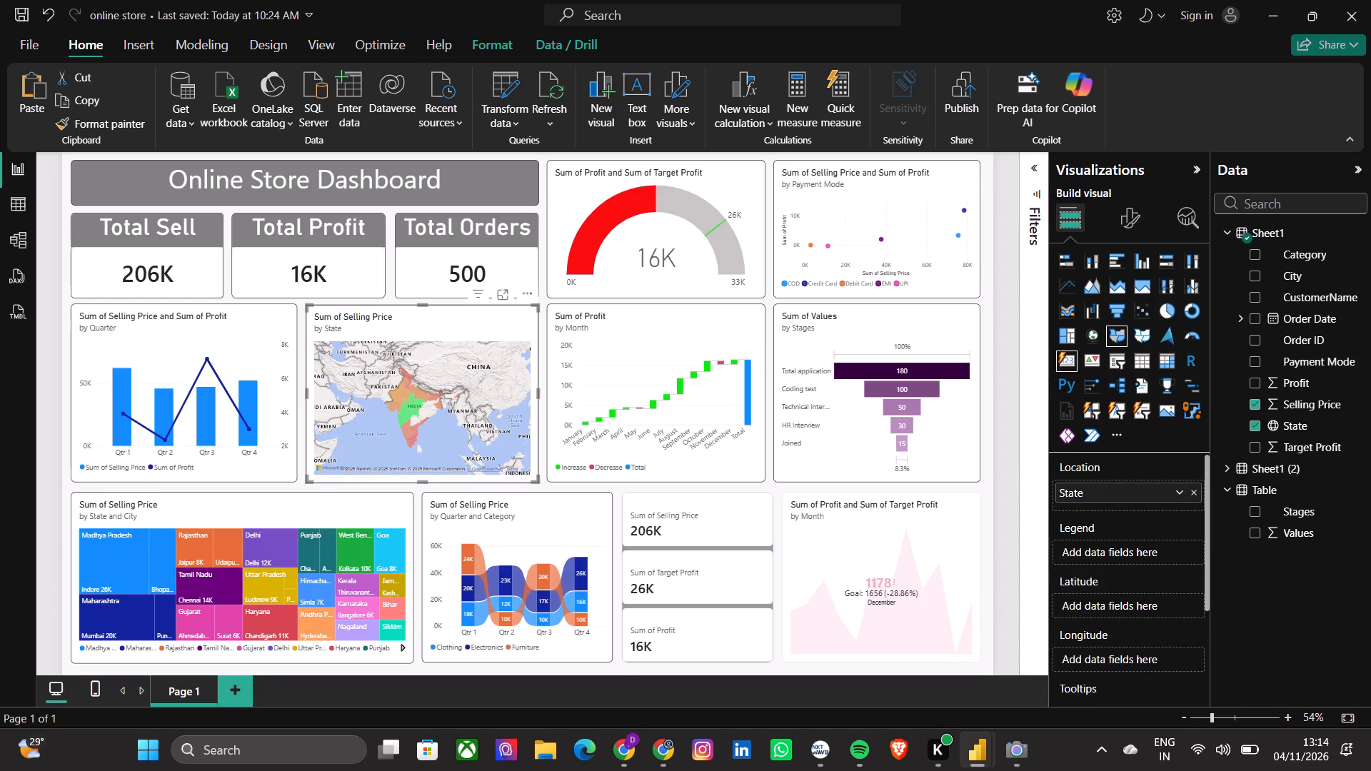
scroll(1101, 585, "down", 2)
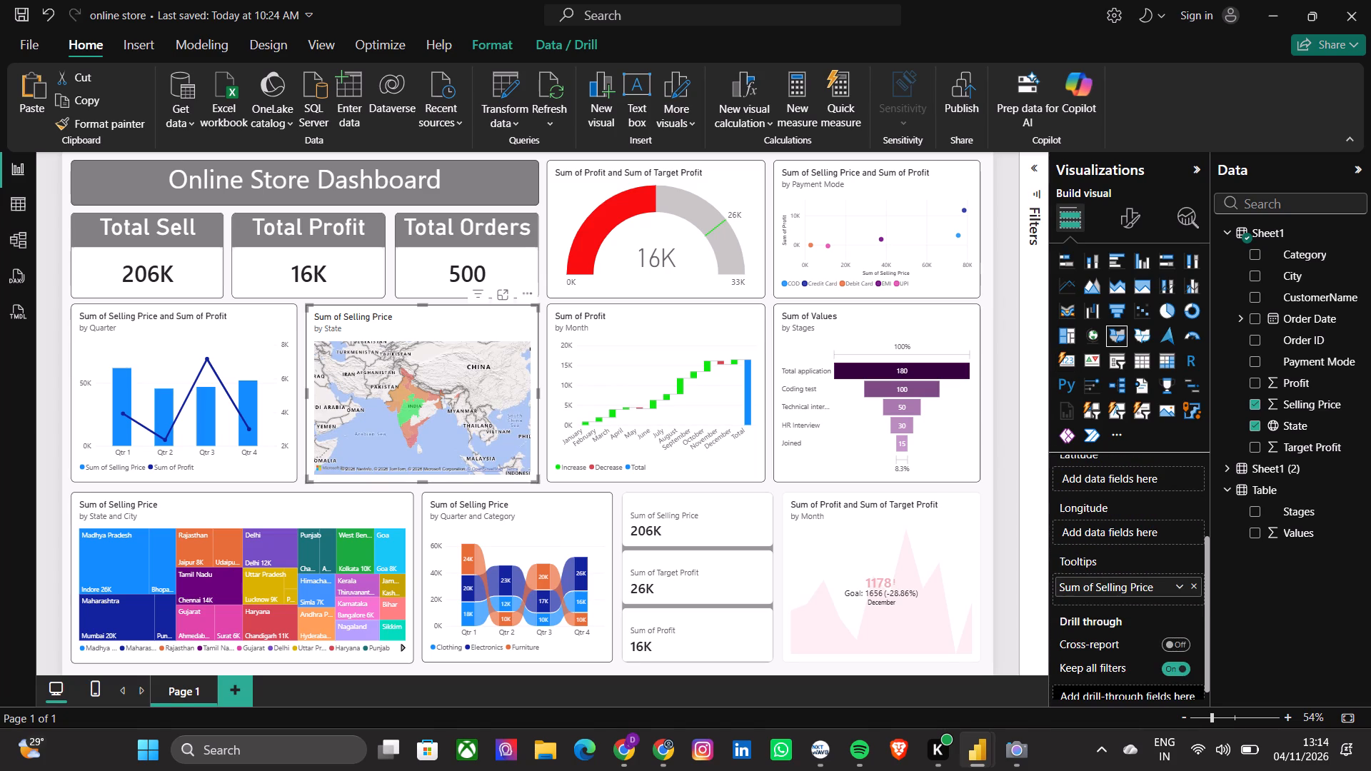
scroll(1101, 585, "down", 1)
key("alt+Tab")
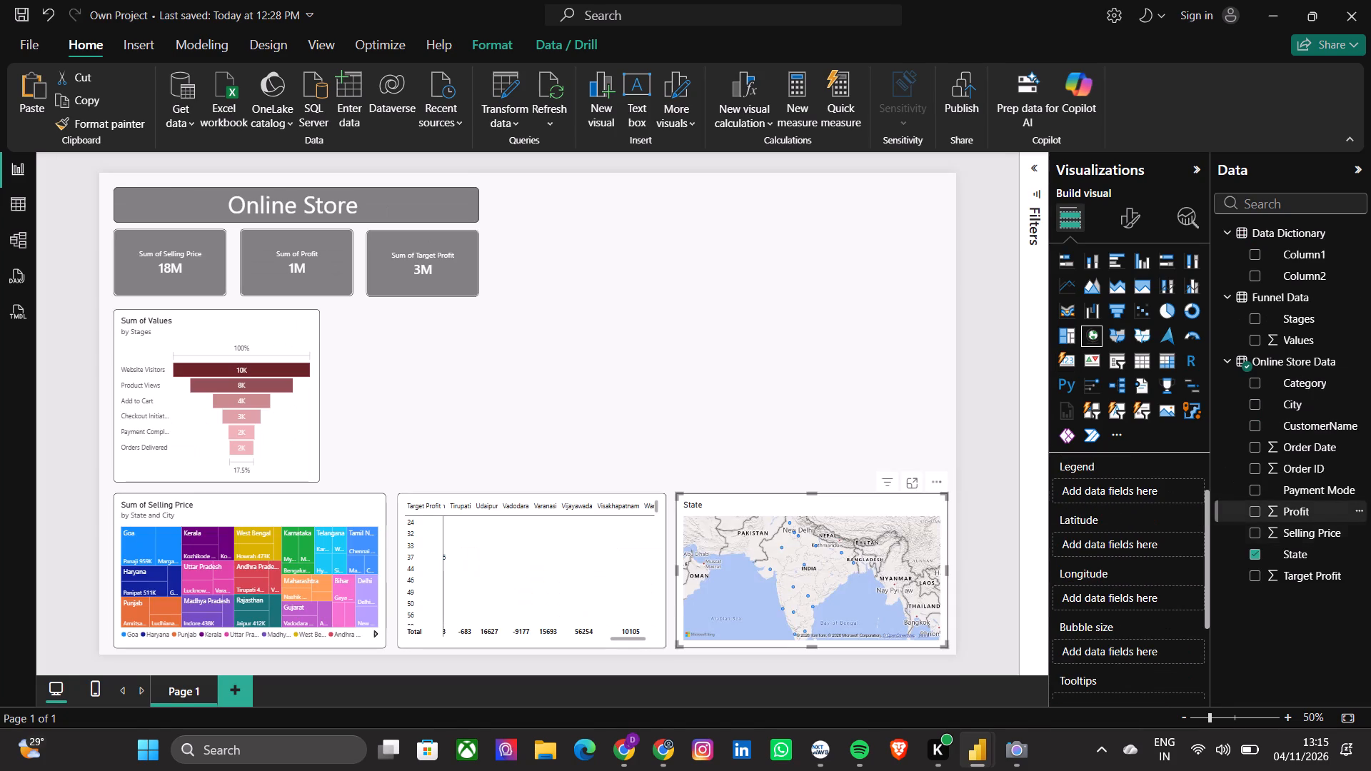
left_click_drag(1307, 532, 1161, 697)
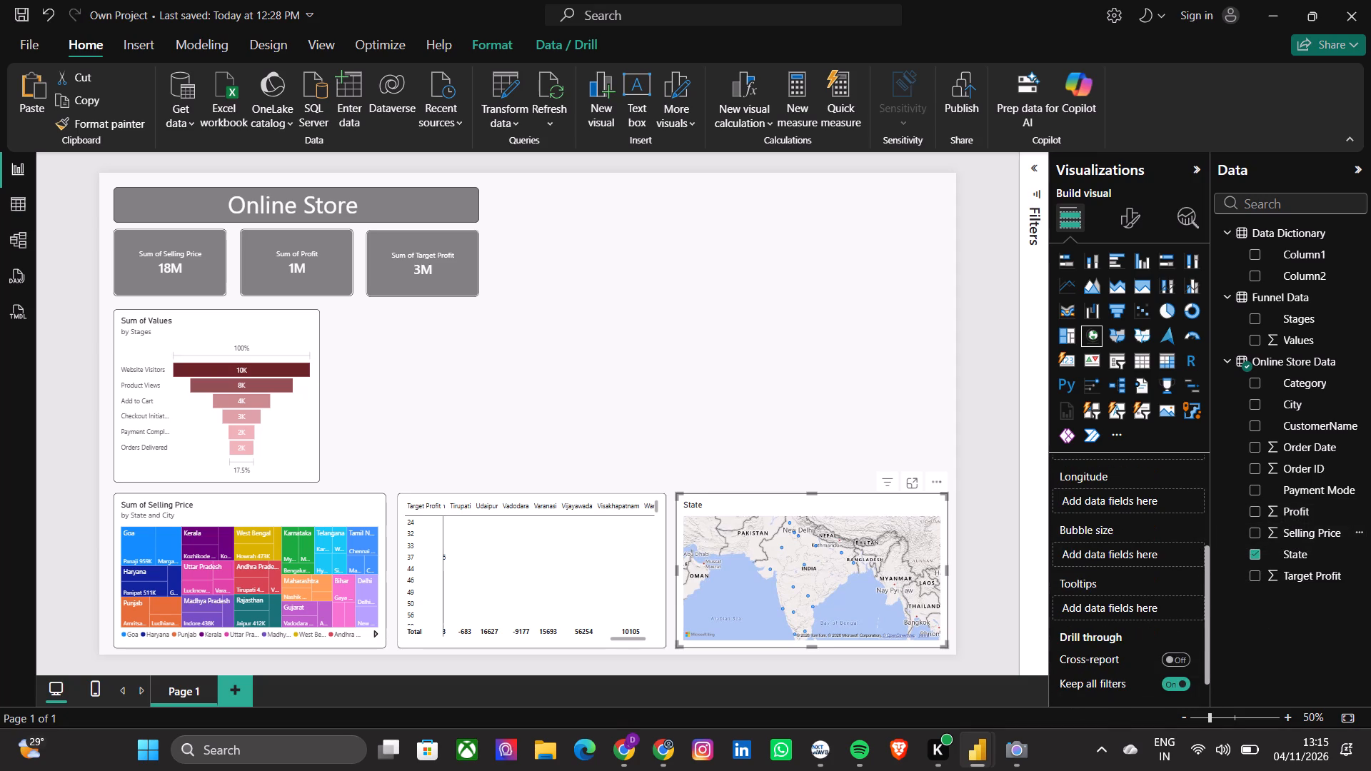
left_click_drag(1280, 528, 1131, 600)
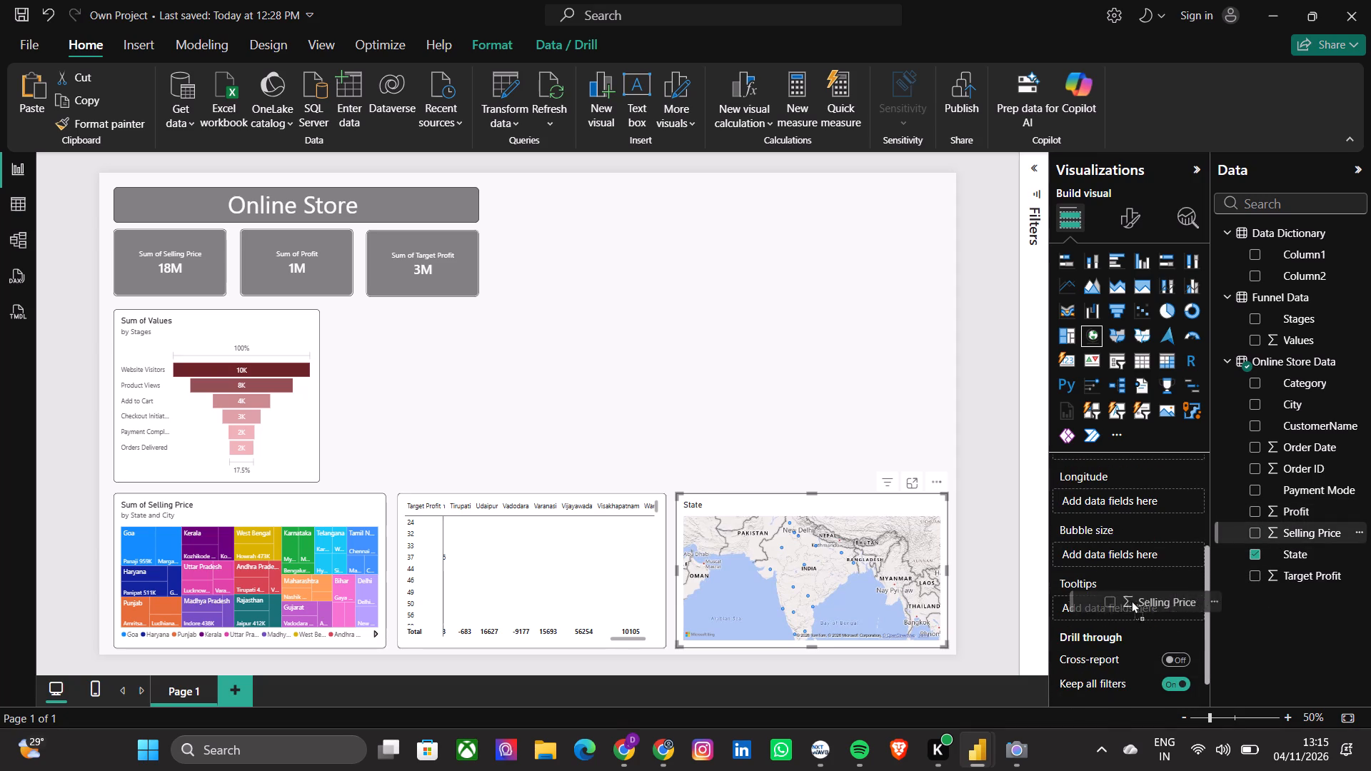
left_click_drag(1131, 600, 1120, 609)
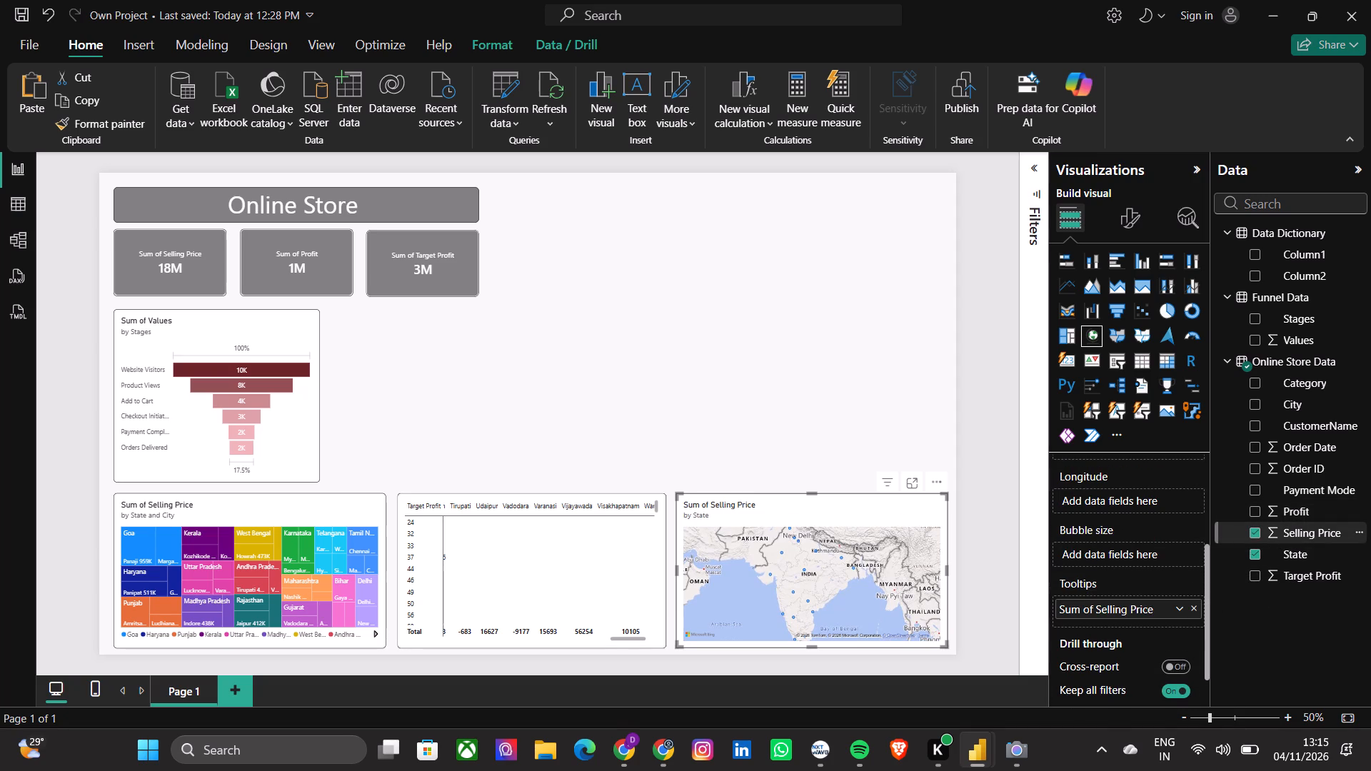
left_click(800, 573)
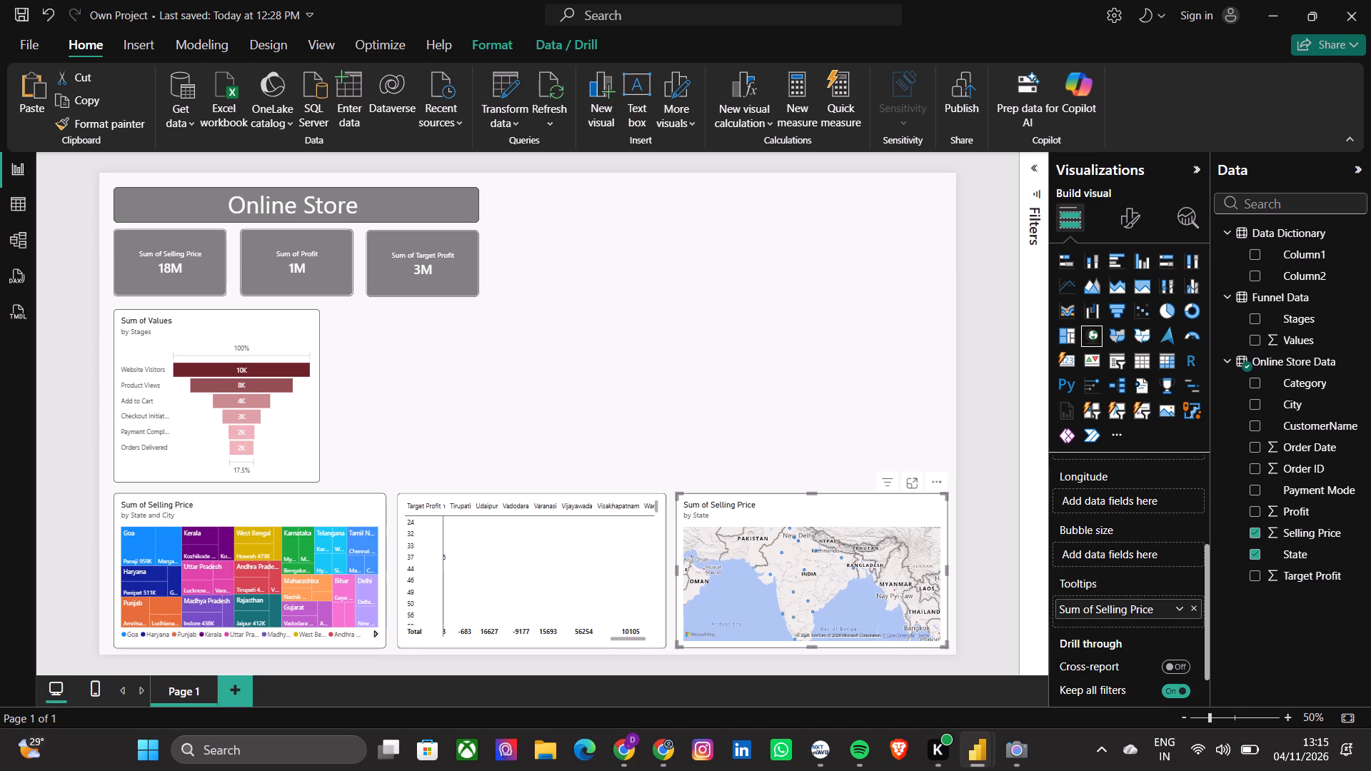
Compare the map style settings of the finished dashboard's state map with those of the Own Project map.
key("alt+Tab")
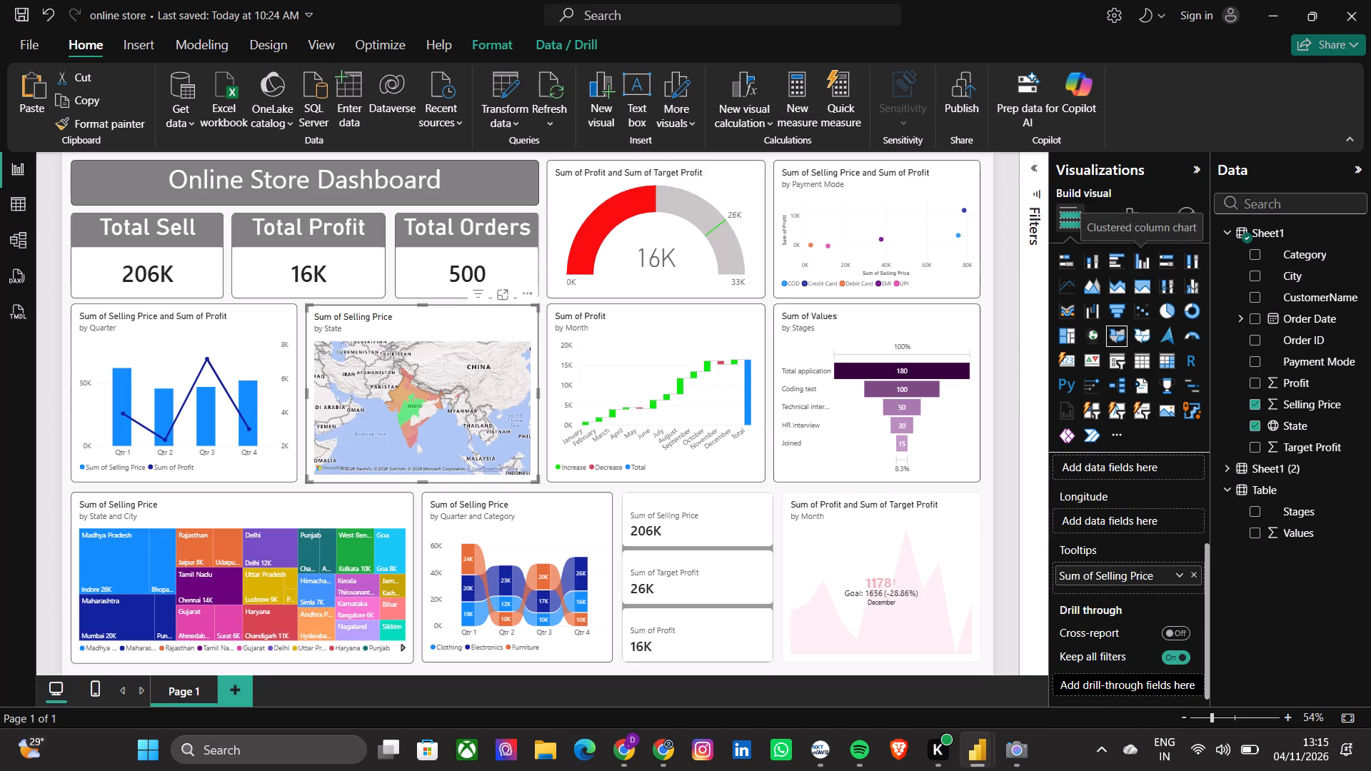
left_click(1128, 218)
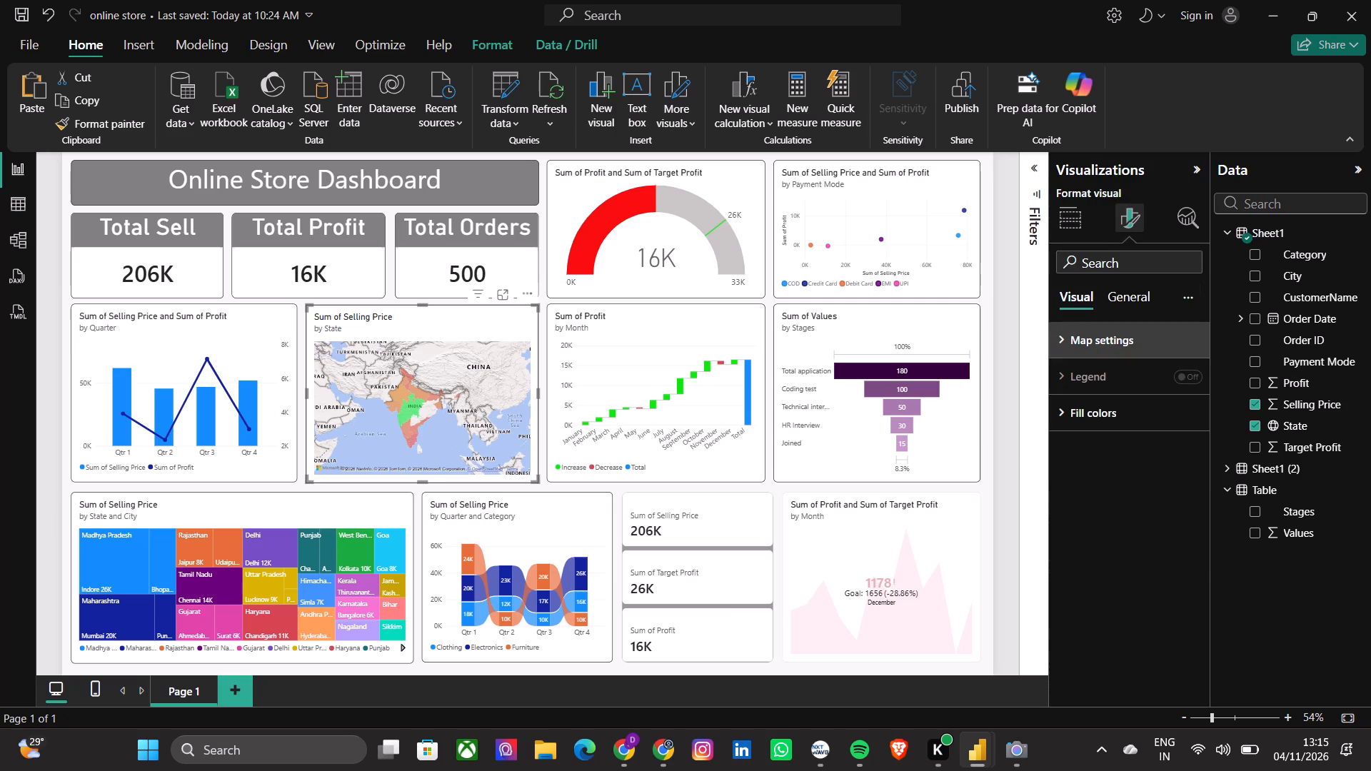
left_click(1111, 338)
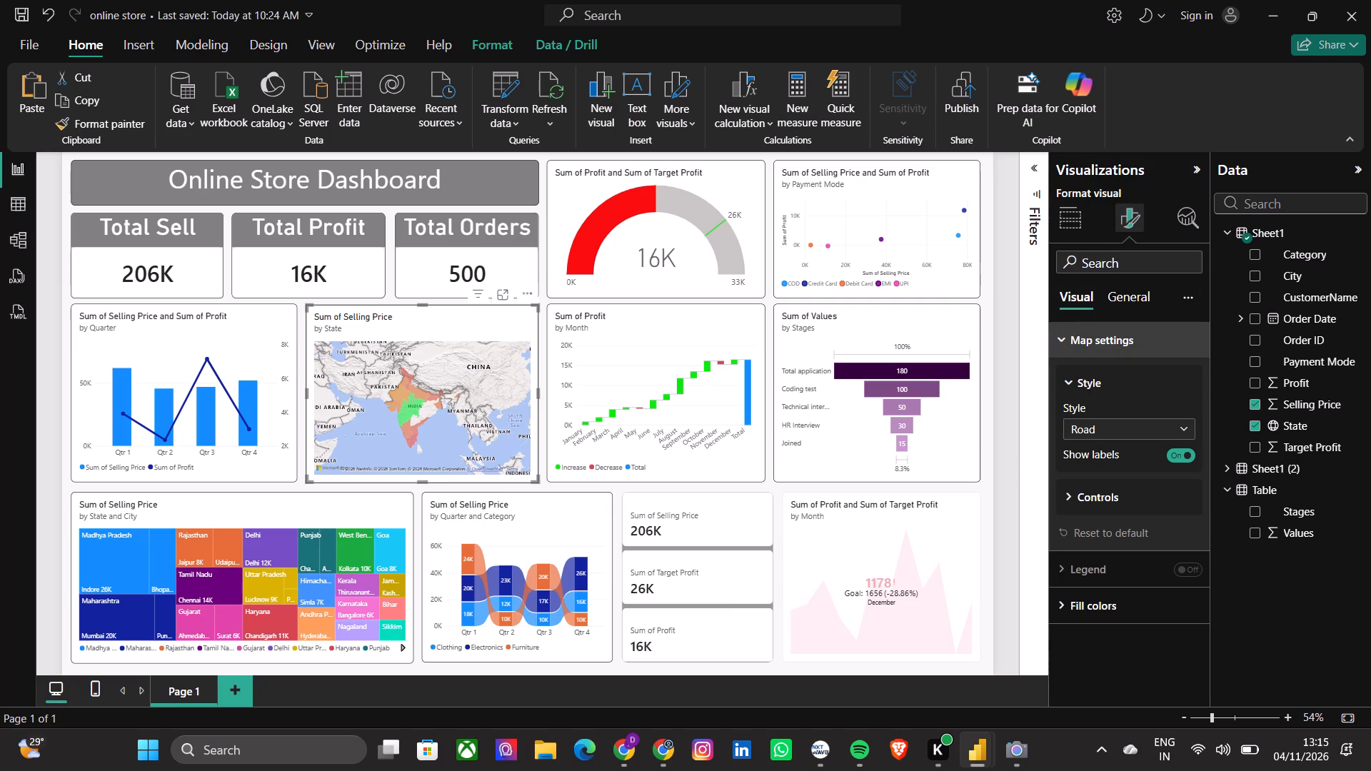
key("alt+Tab")
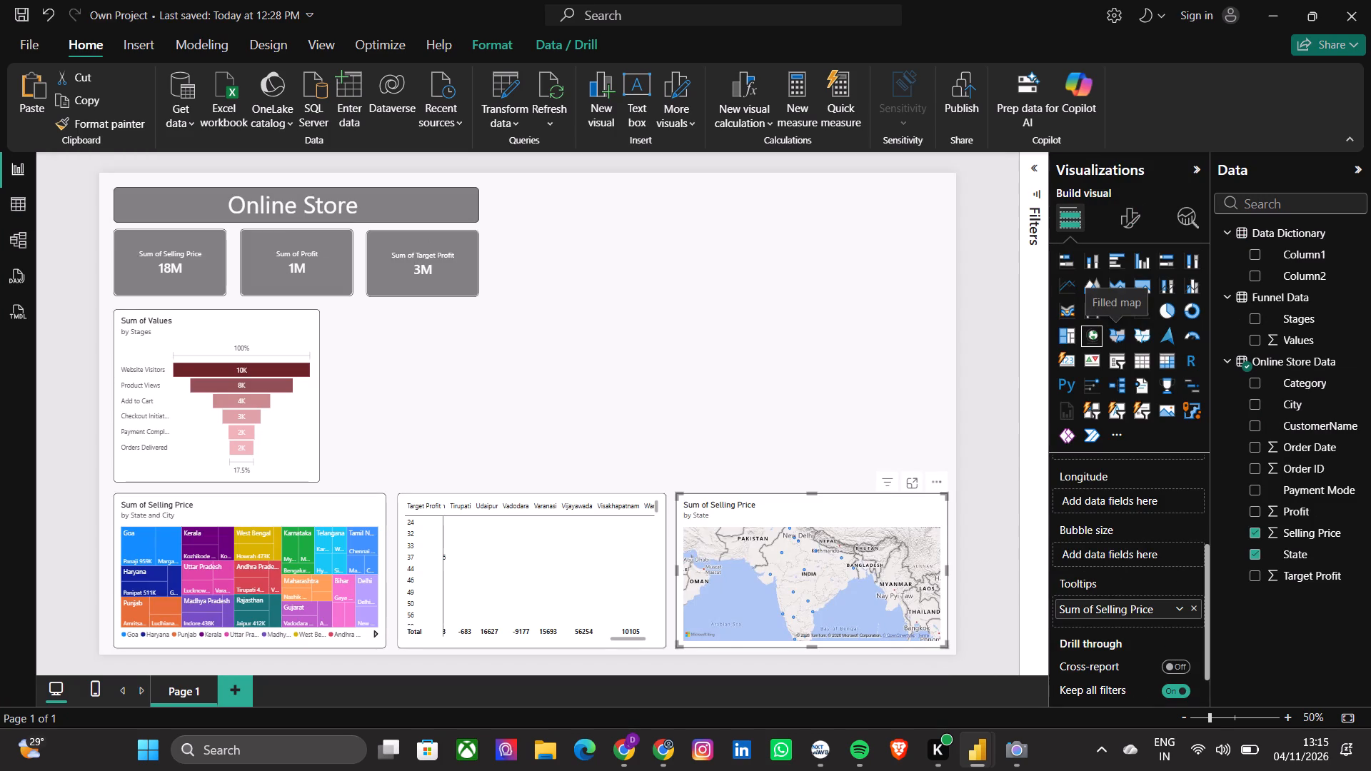
left_click(1131, 232)
left_click(1131, 213)
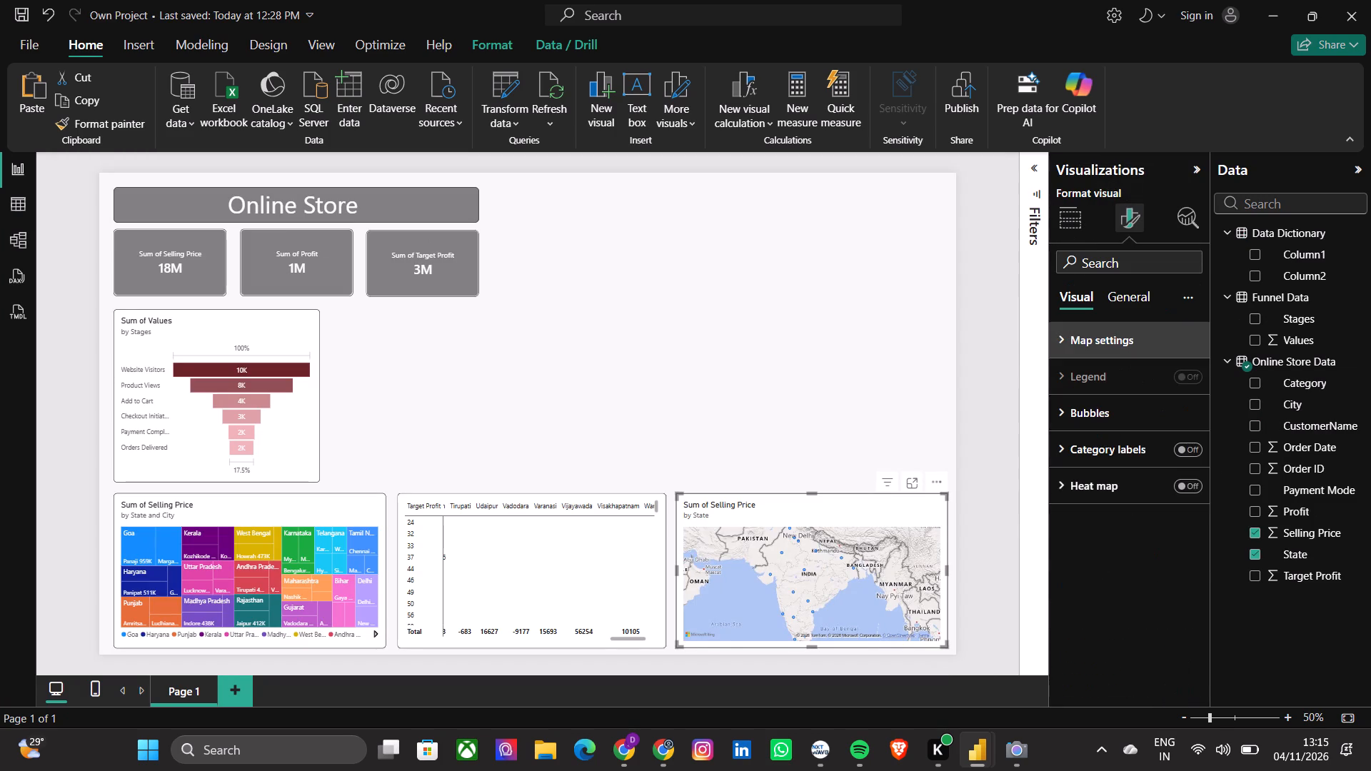
left_click(1091, 331)
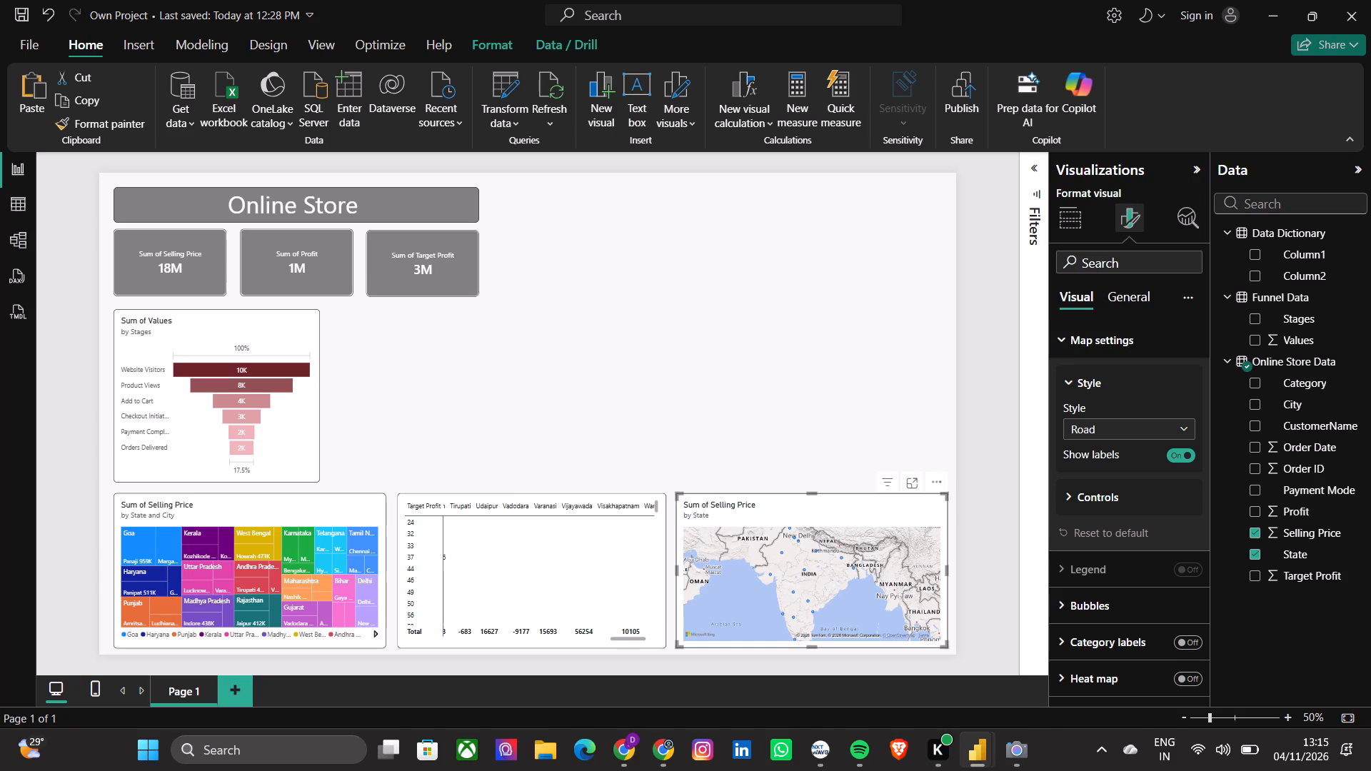
Compare the header icon and tooltip format options of the Own Project map with the tooltip options of the finished dashboard's map.
left_click(1126, 286)
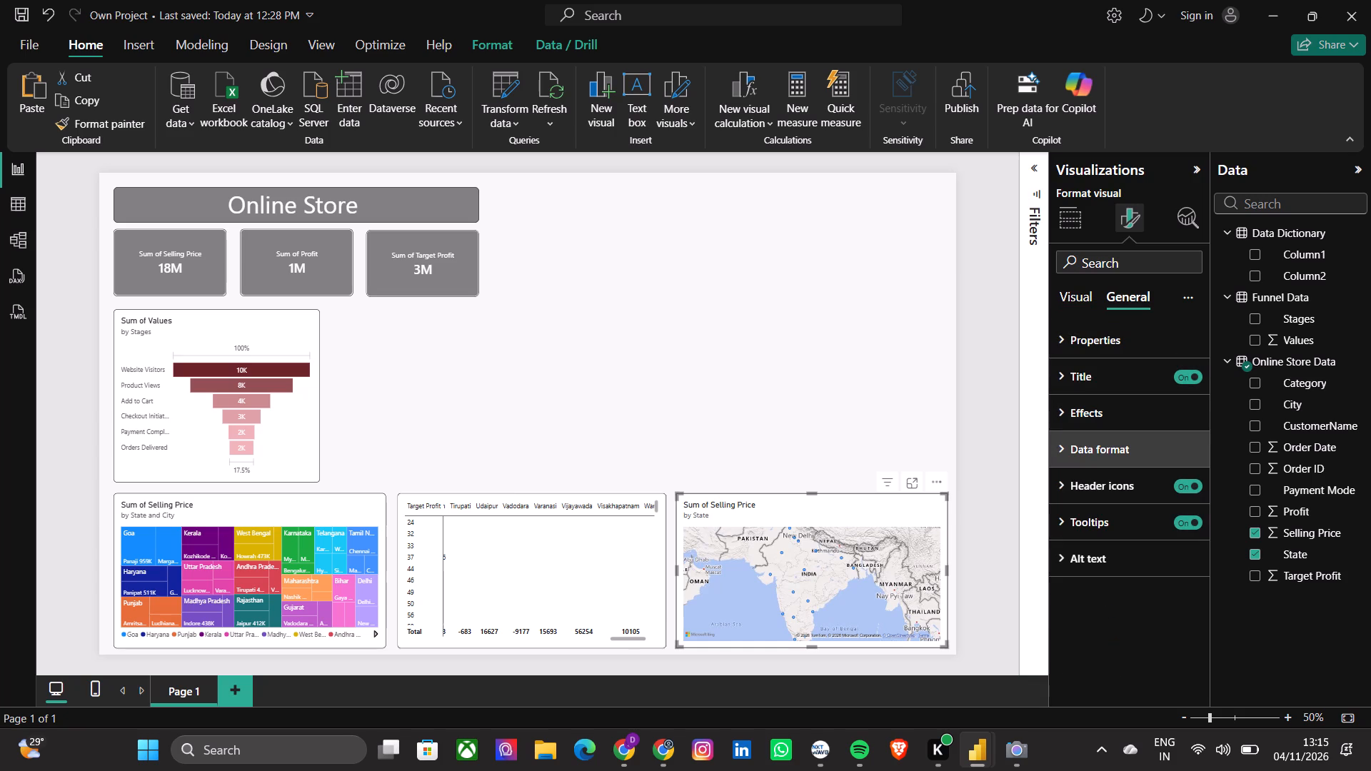
left_click(1123, 491)
left_click(1123, 491)
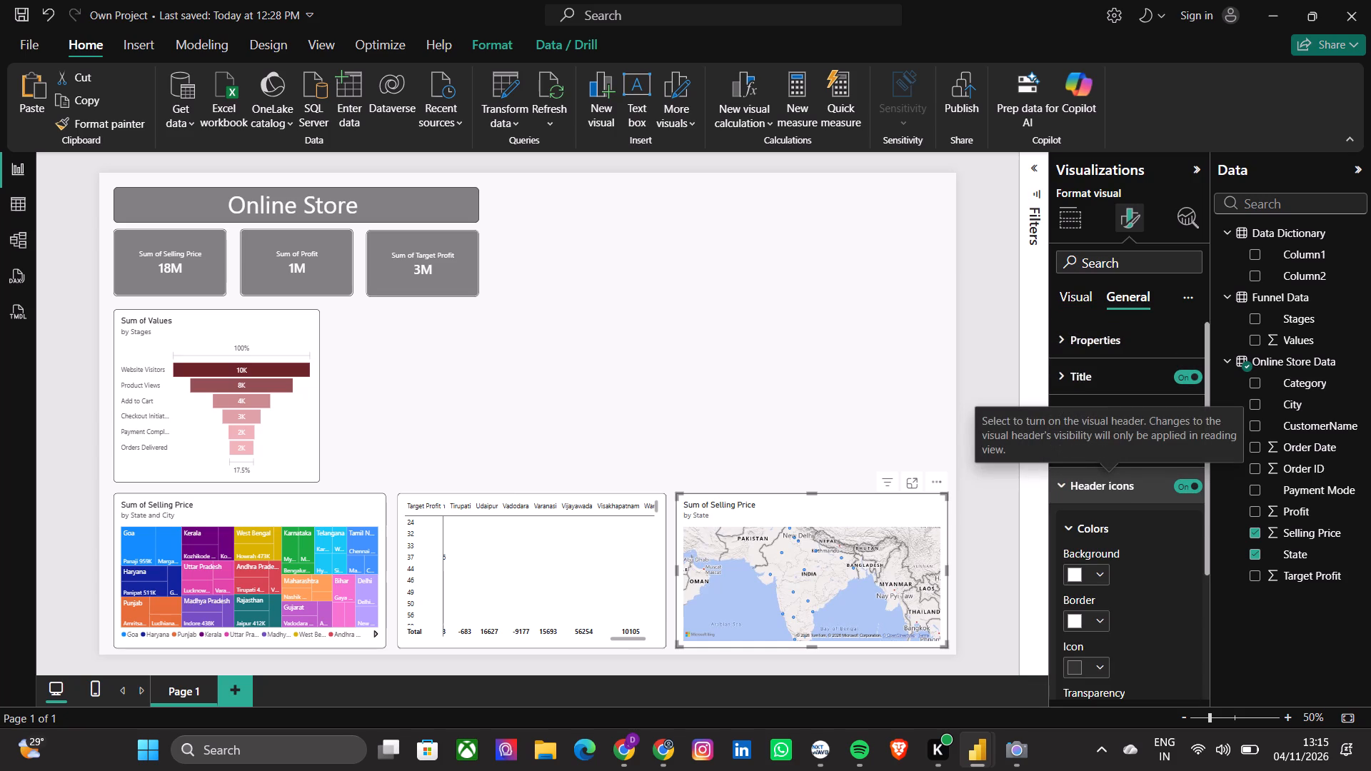
left_click(1123, 517)
scroll(1123, 517, "down", 1)
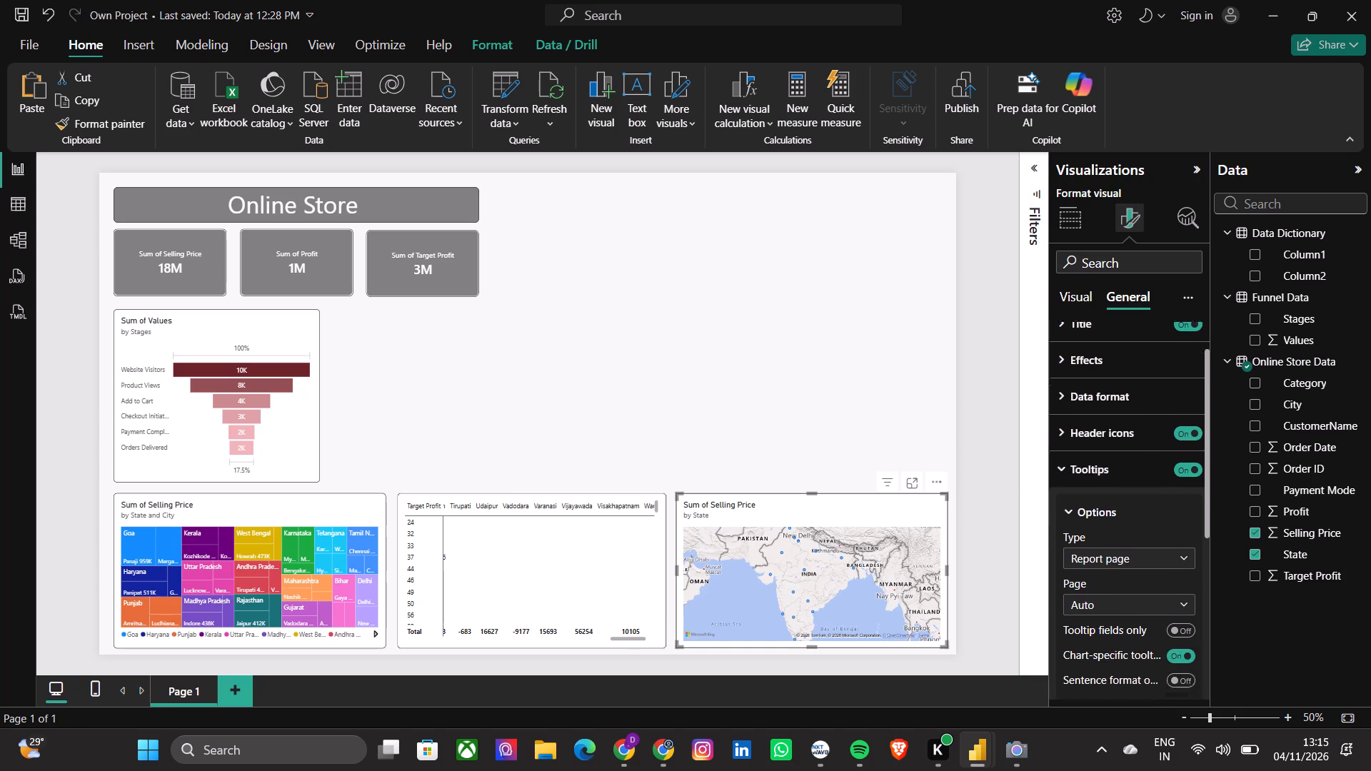
scroll(1123, 517, "down", 1)
key("alt+Tab")
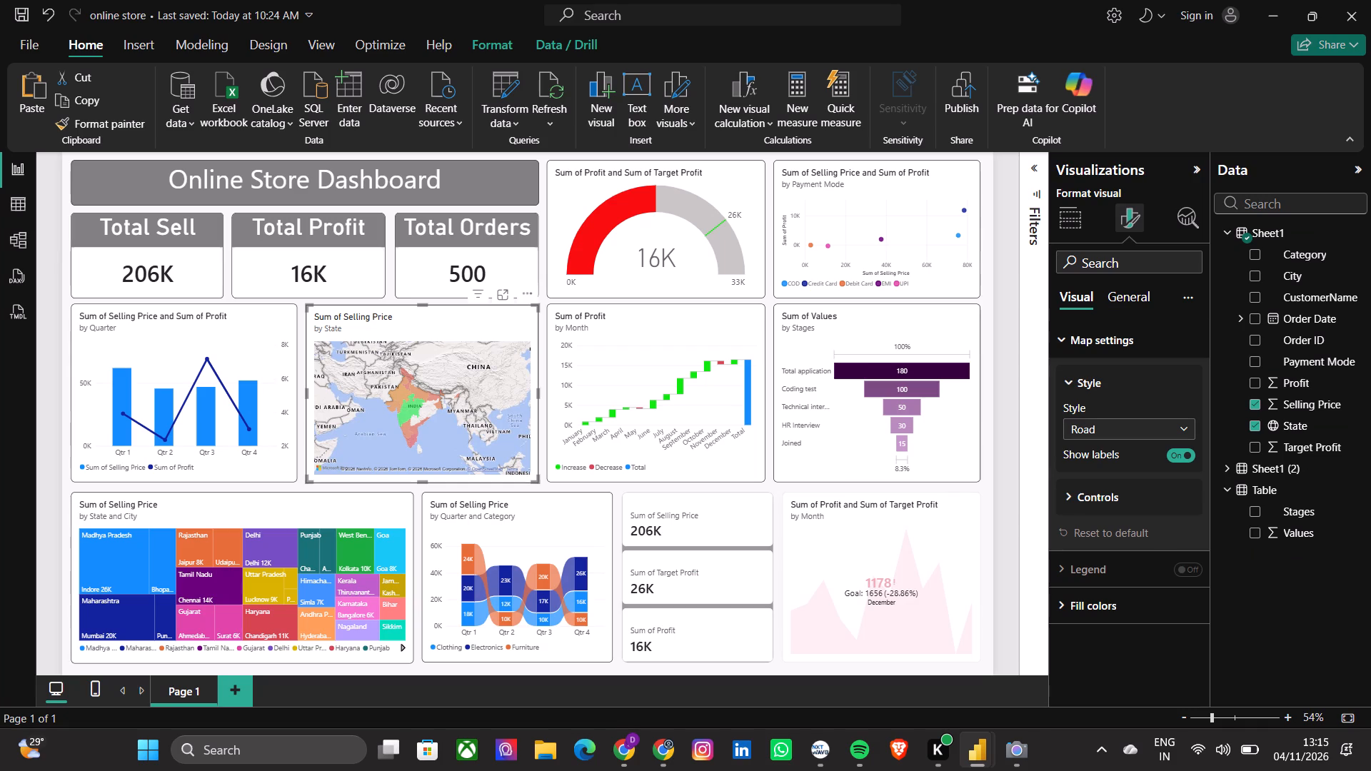
left_click(1131, 300)
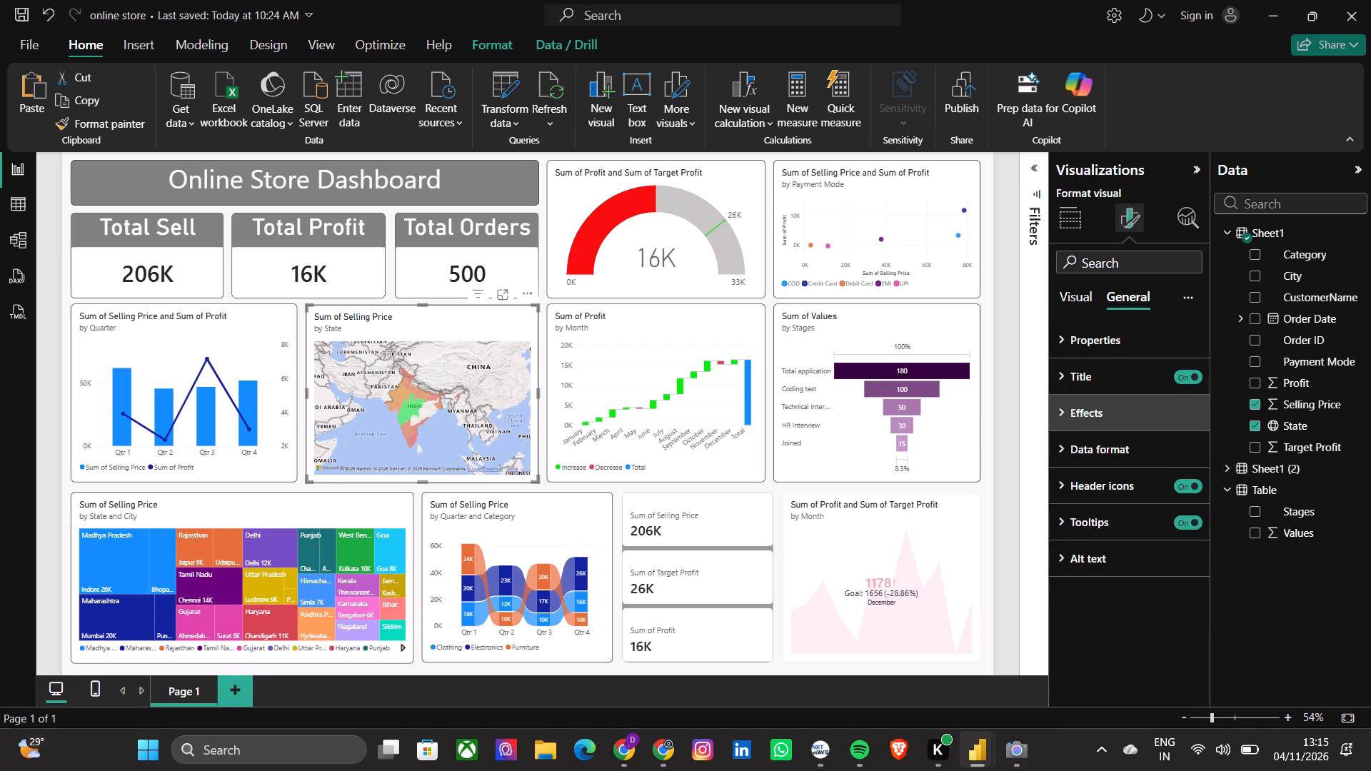
left_click(1108, 512)
scroll(1108, 512, "down", 1)
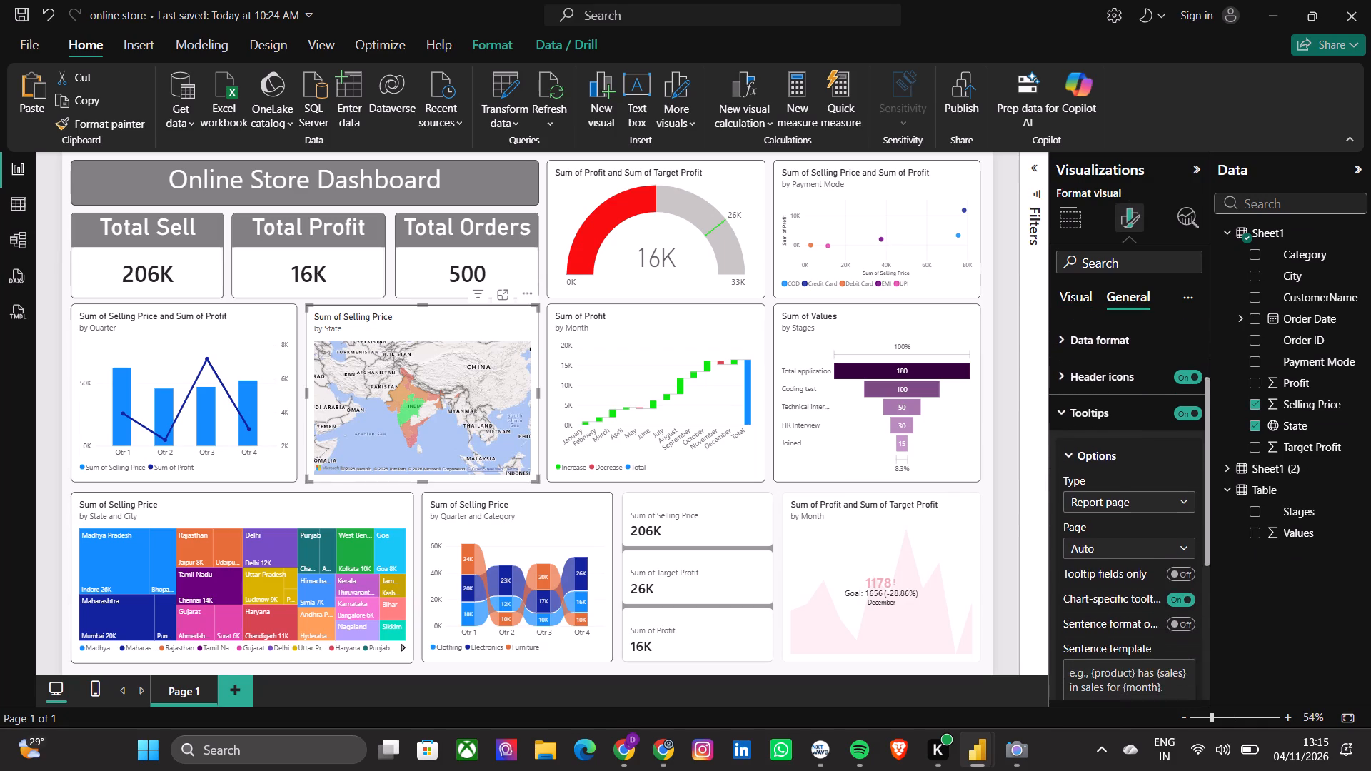
scroll(1108, 512, "down", 1)
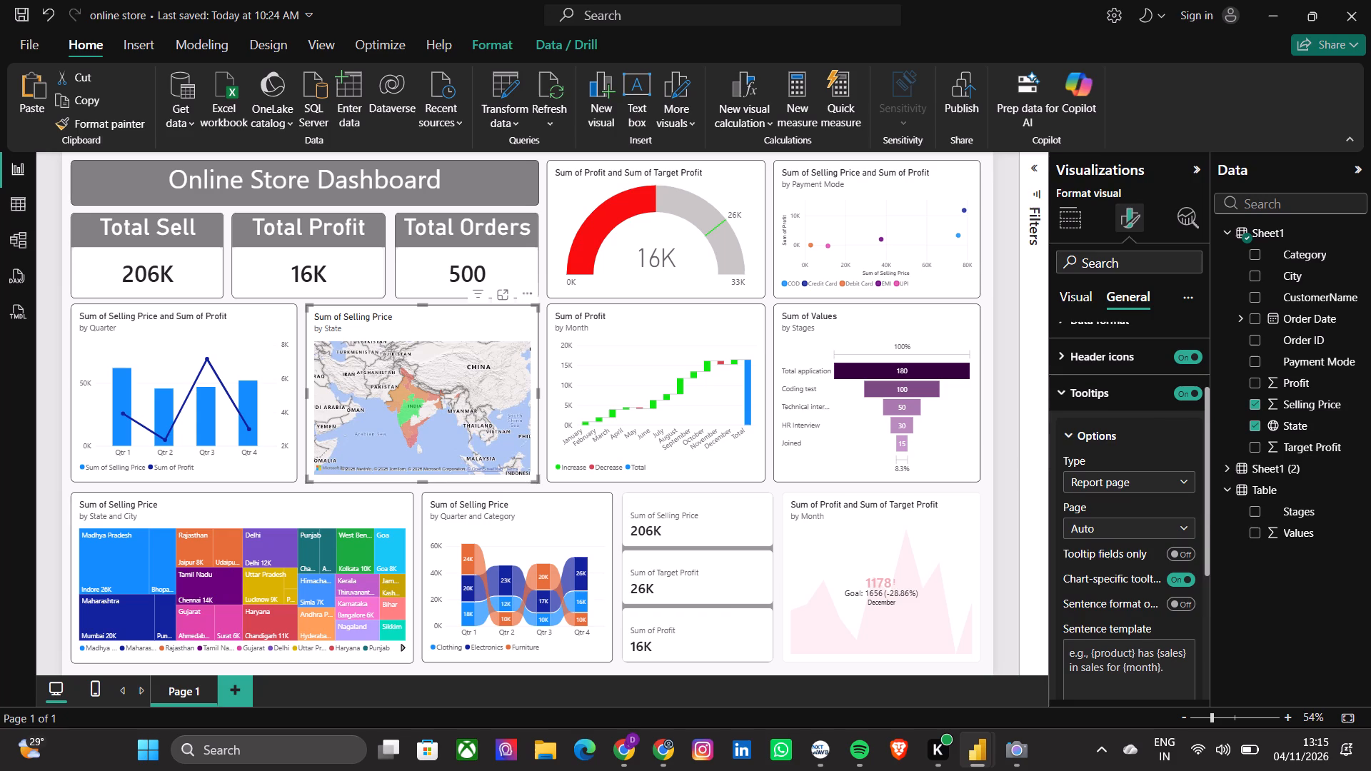
key("alt+Tab")
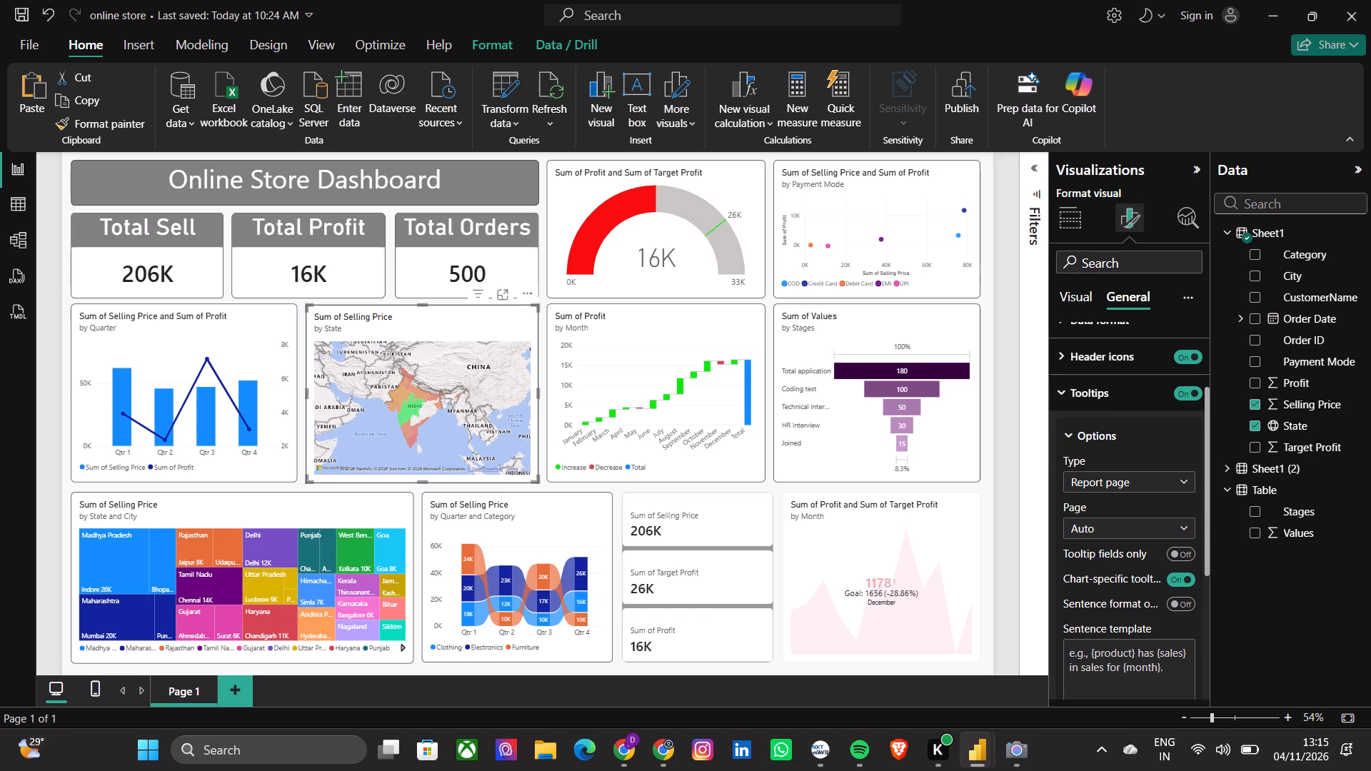
Set the visual border color of the Own Project state map to black.
left_click(728, 435)
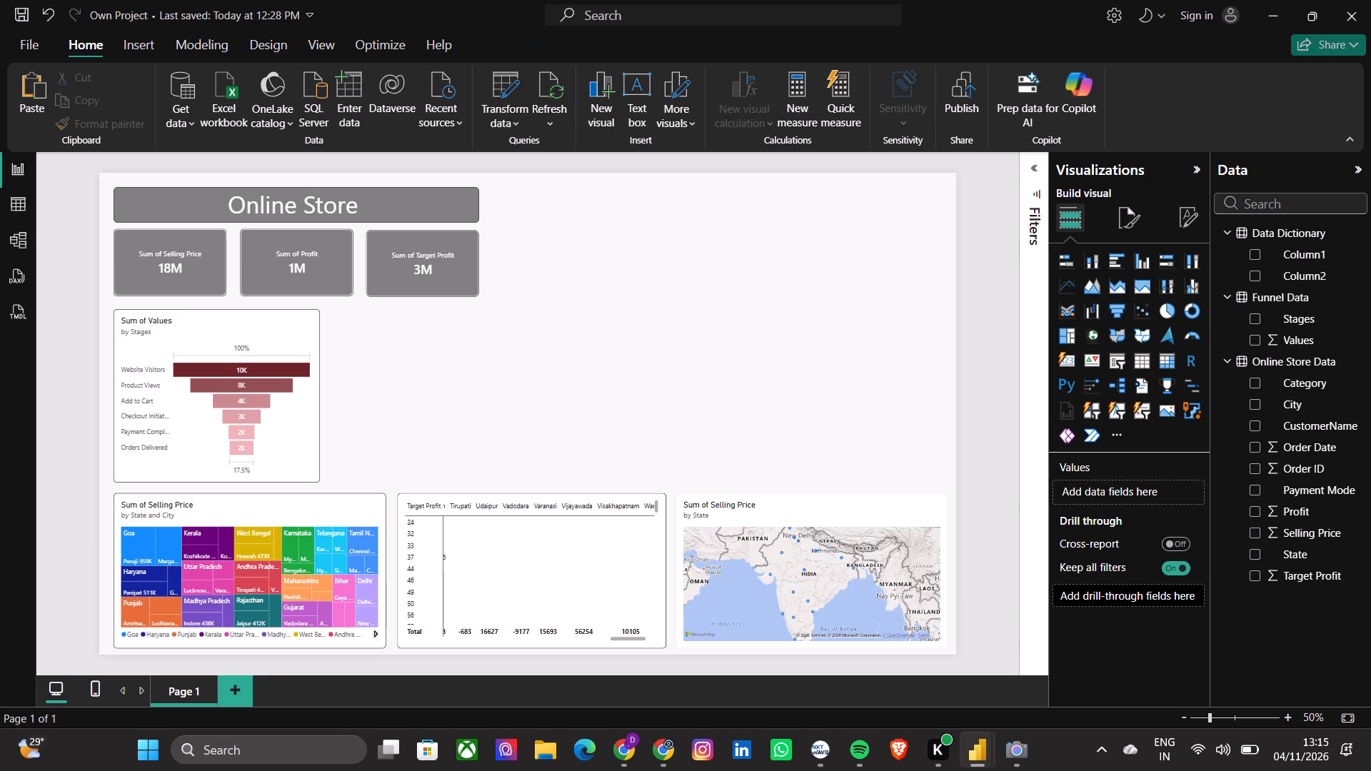
left_click(831, 504)
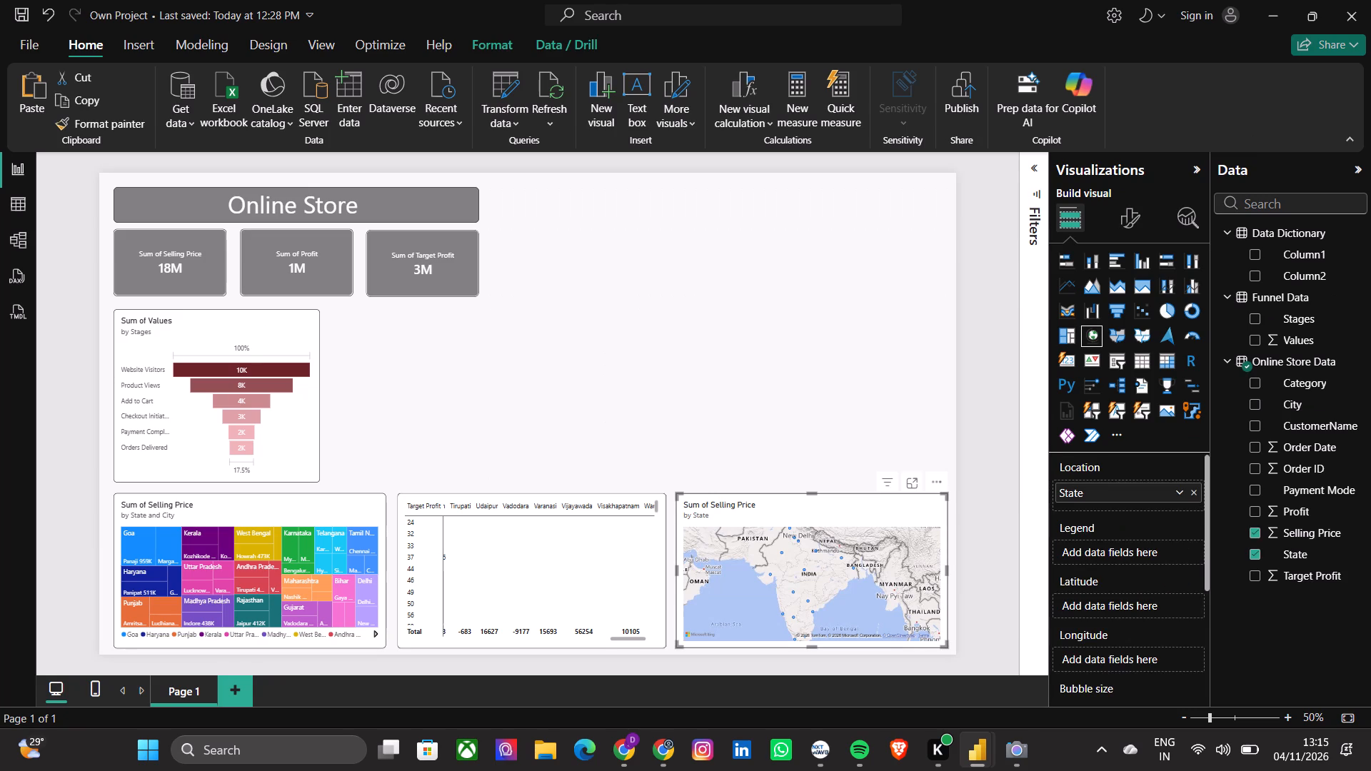
left_click(1127, 222)
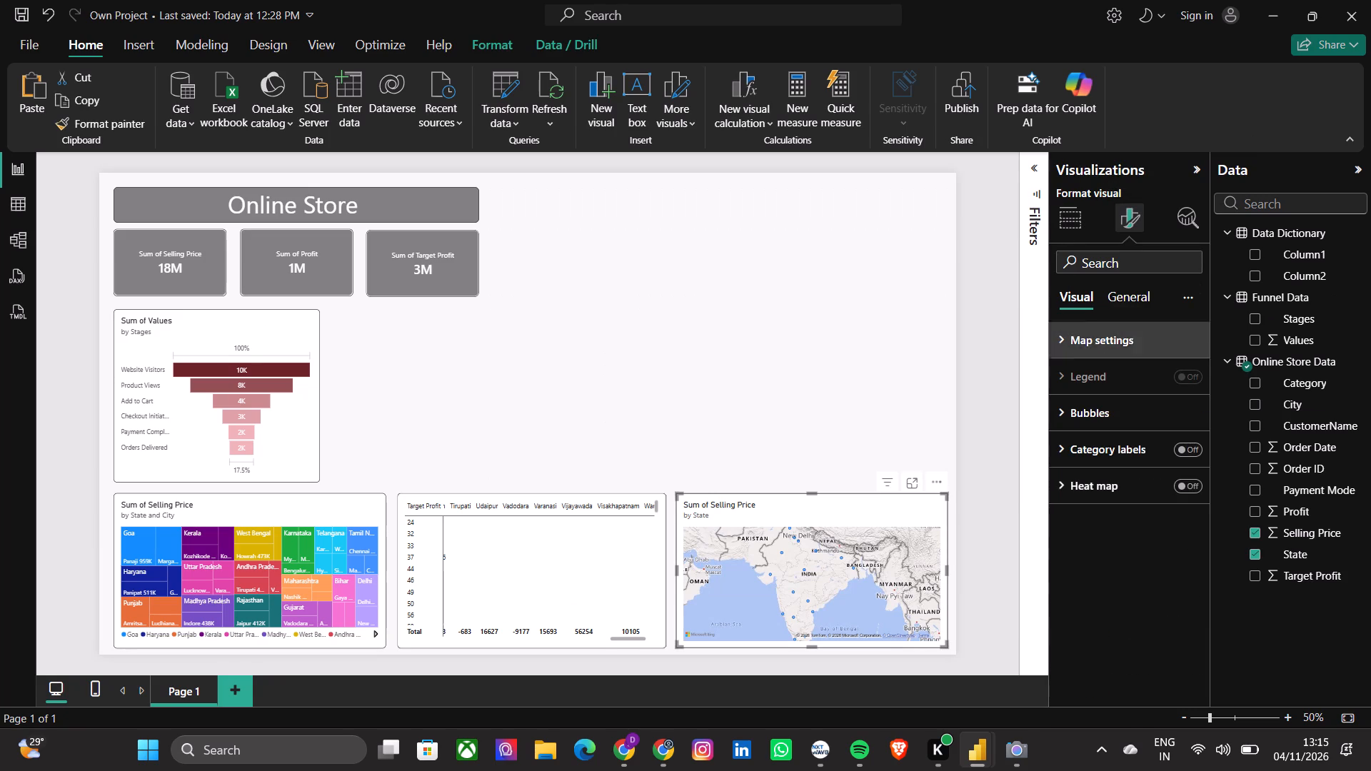
left_click(1121, 293)
left_click(1103, 409)
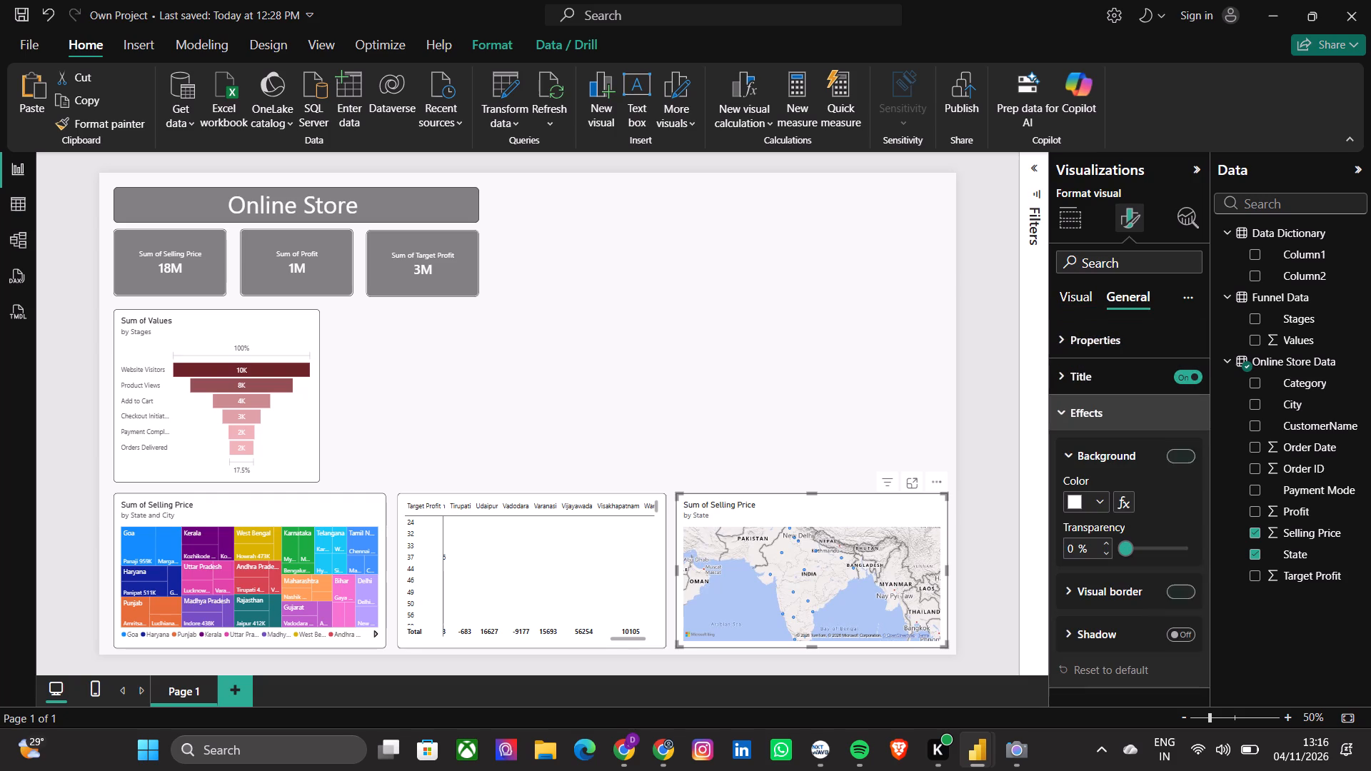
left_click(1098, 503)
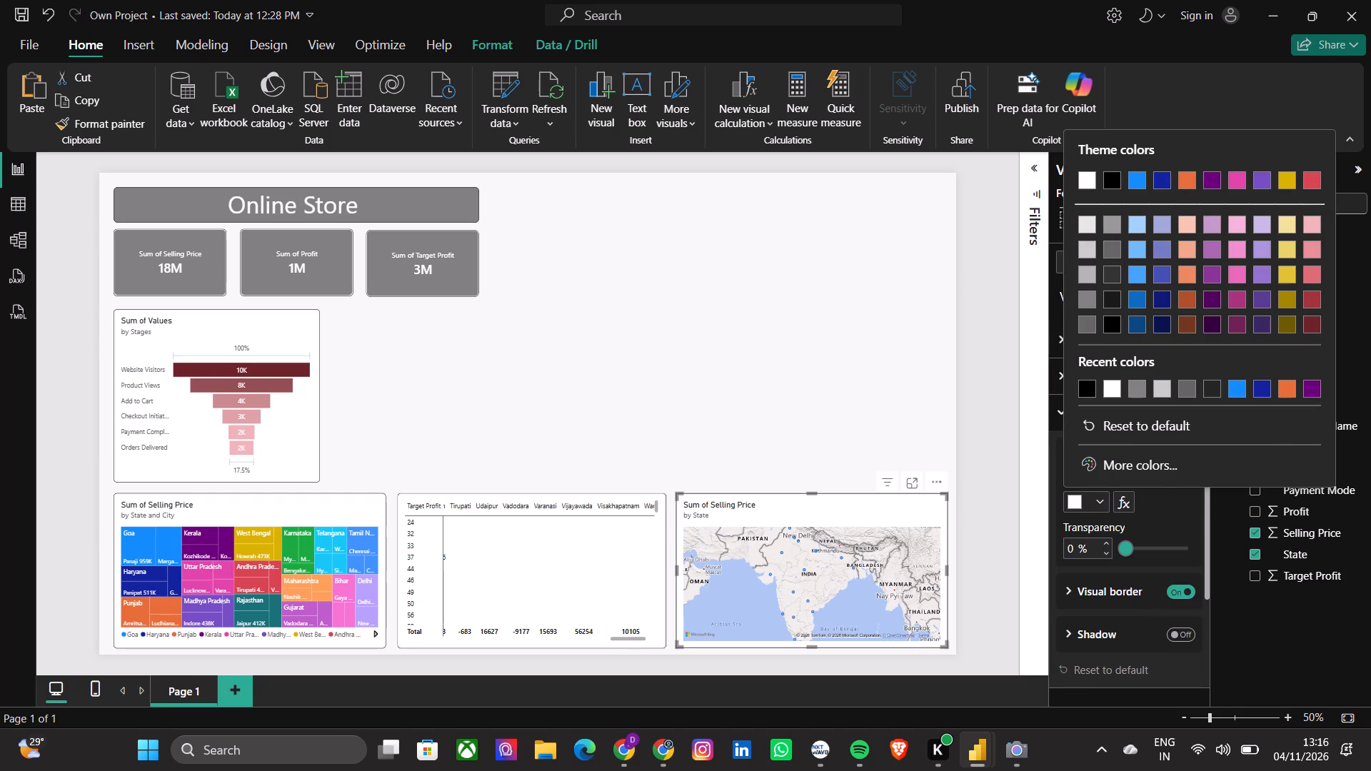
left_click(1091, 593)
left_click(1091, 593)
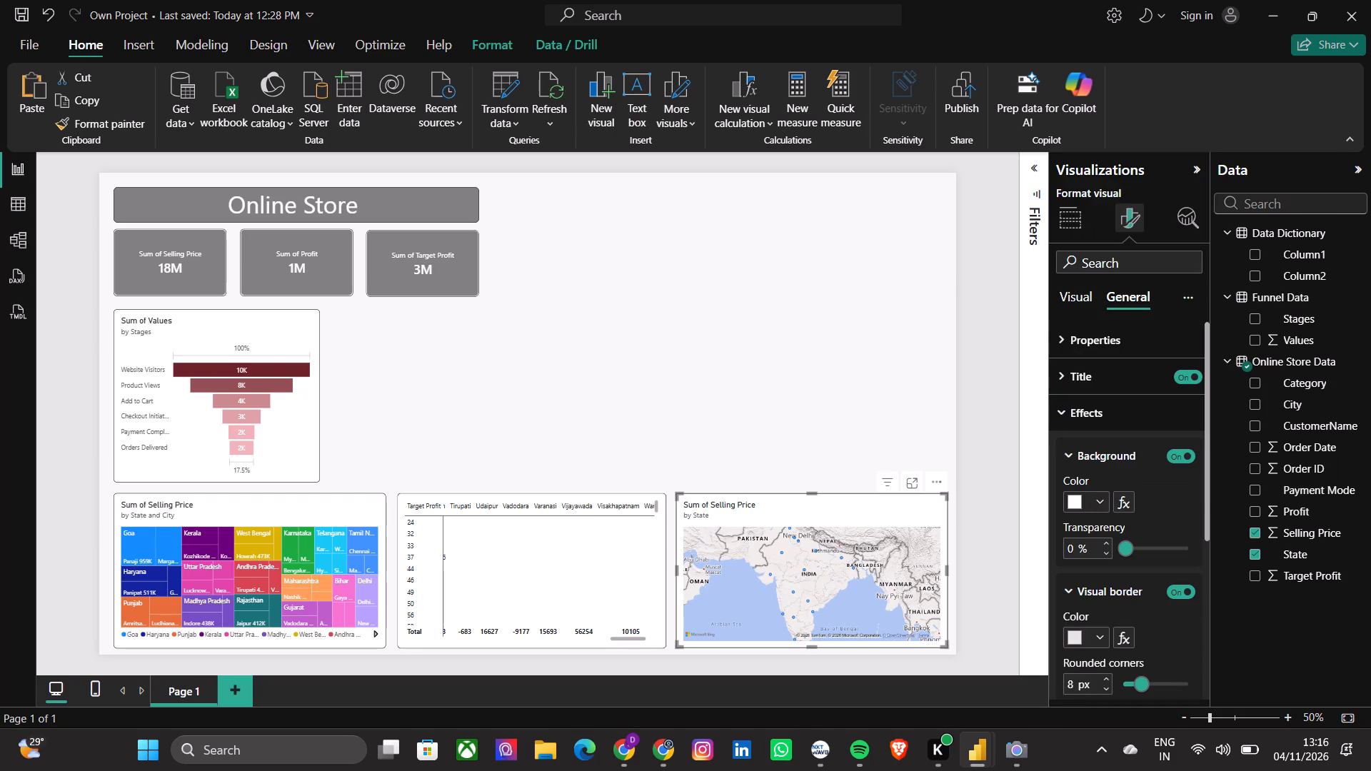
left_click(1098, 636)
left_click(1108, 523)
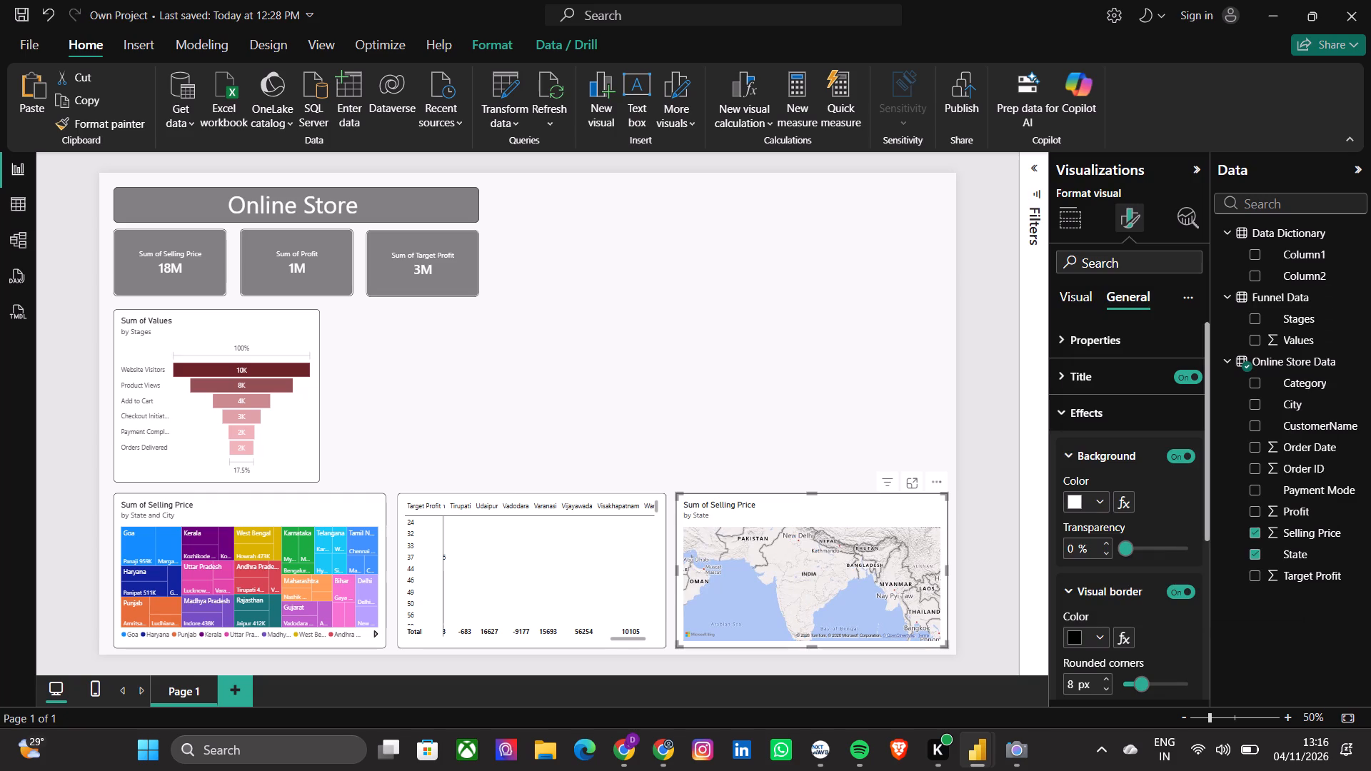
left_click(893, 402)
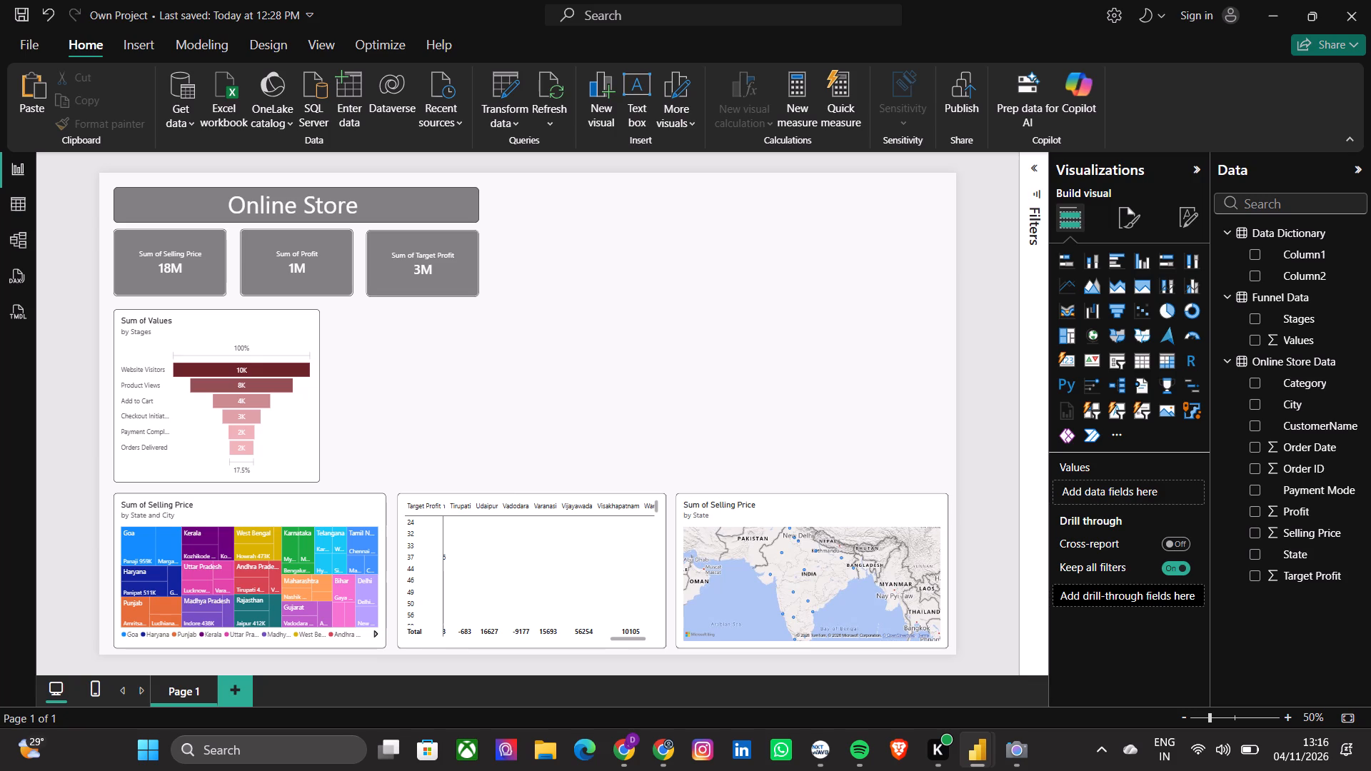
Add a donut chart beside the Online Store title, top-aligned with it, shortened to the cards' bottom edge and widened.
key("alt+Tab")
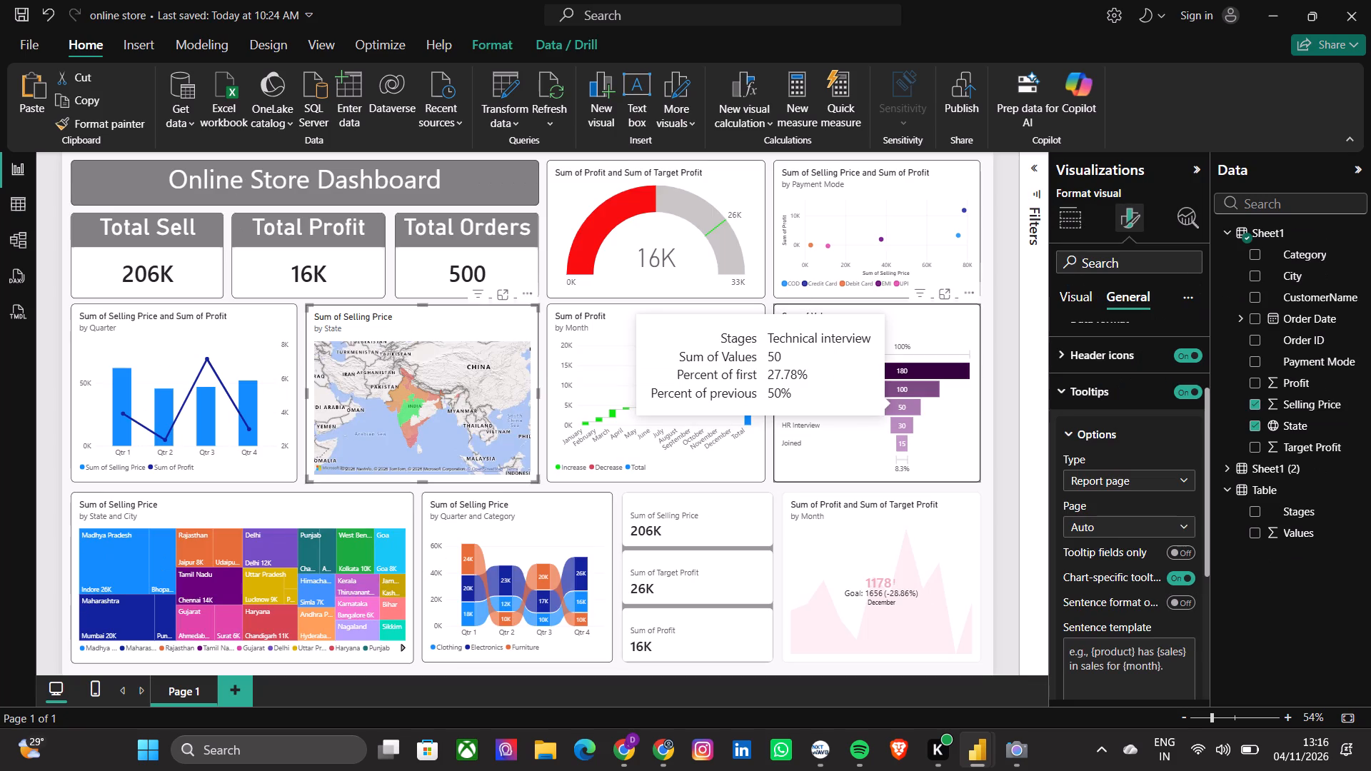
key("alt+Tab")
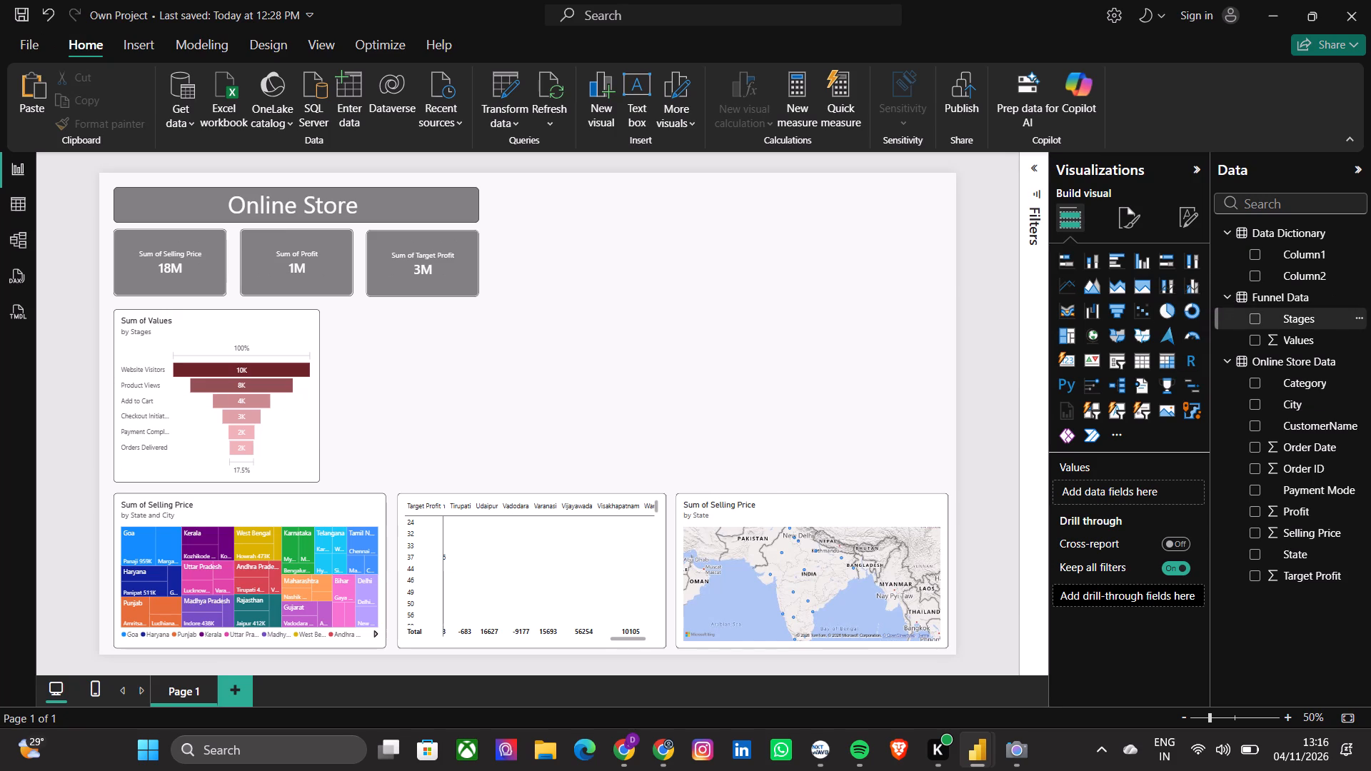
left_click(1183, 303)
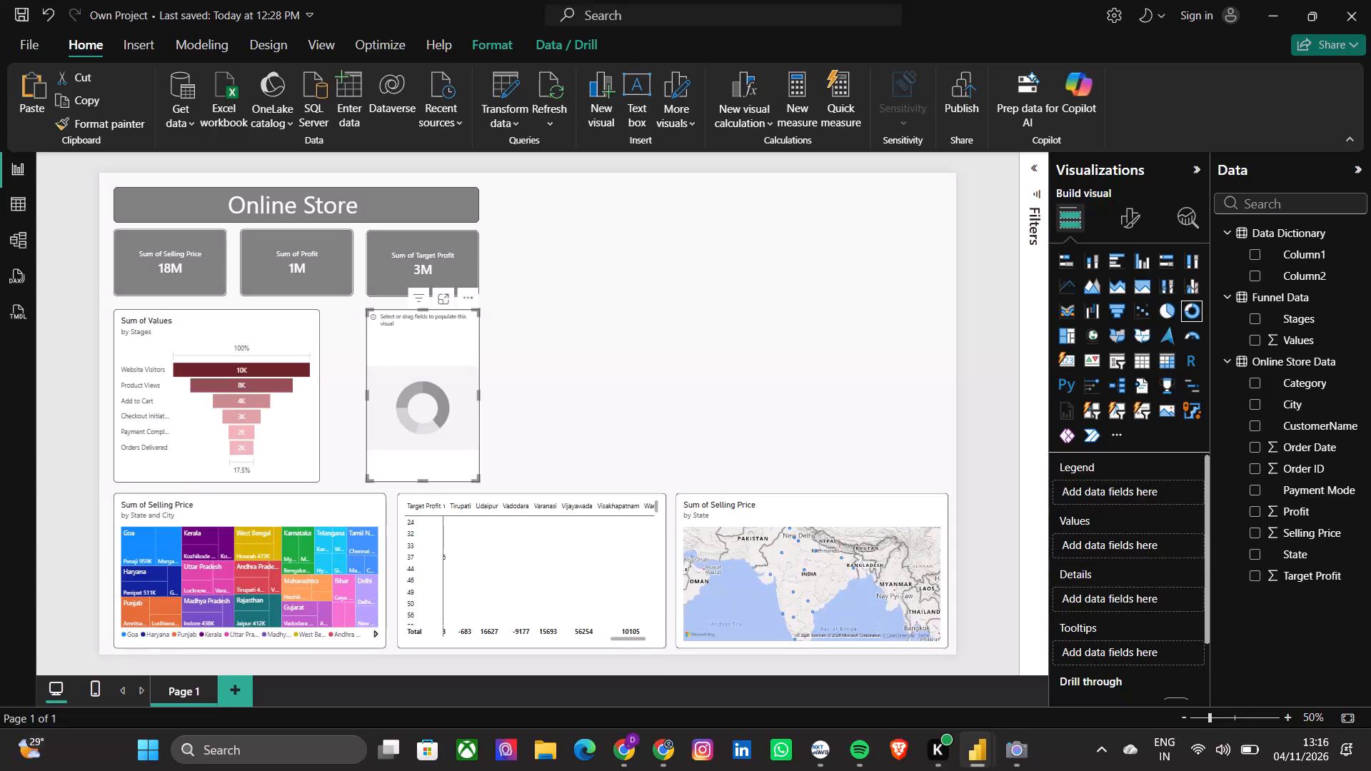
left_click_drag(408, 399, 542, 271)
left_click_drag(546, 234, 543, 247)
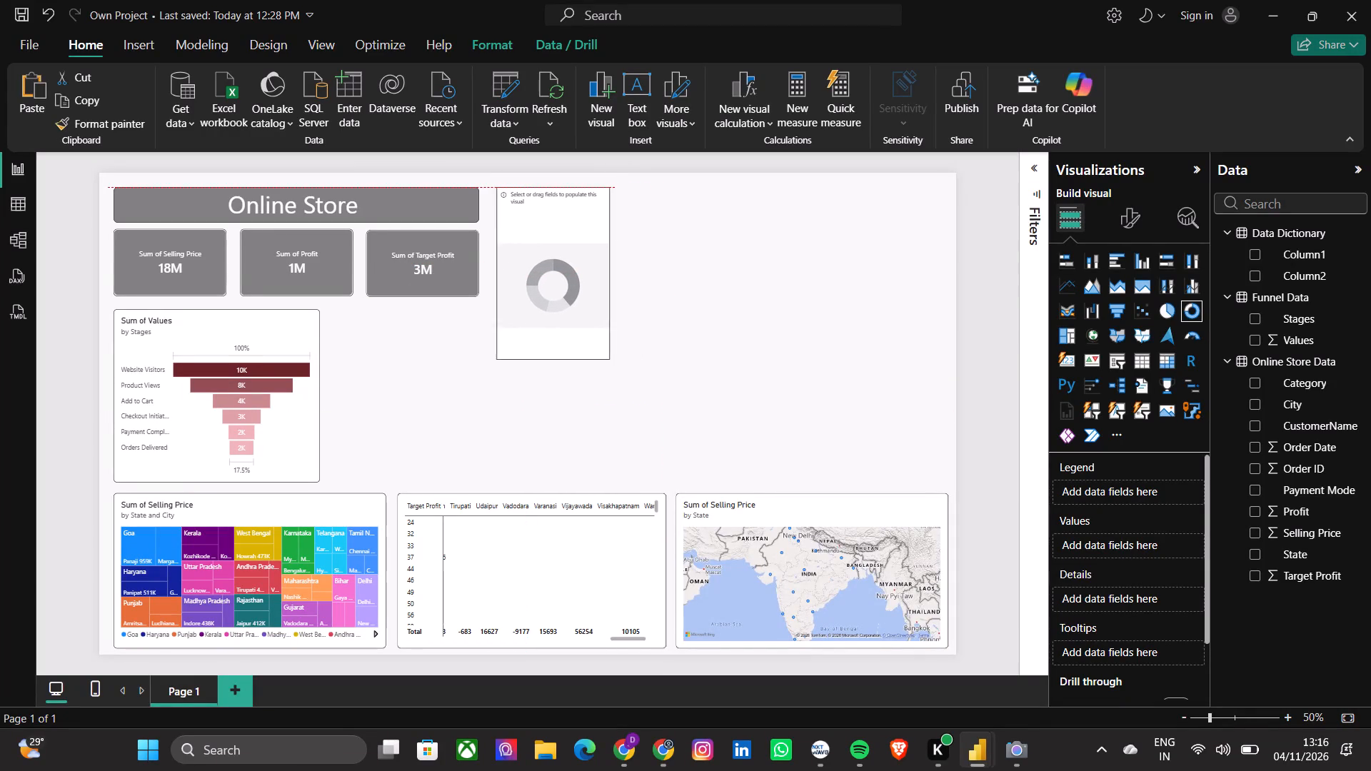
left_click_drag(543, 247, 541, 242)
left_click_drag(552, 357, 546, 294)
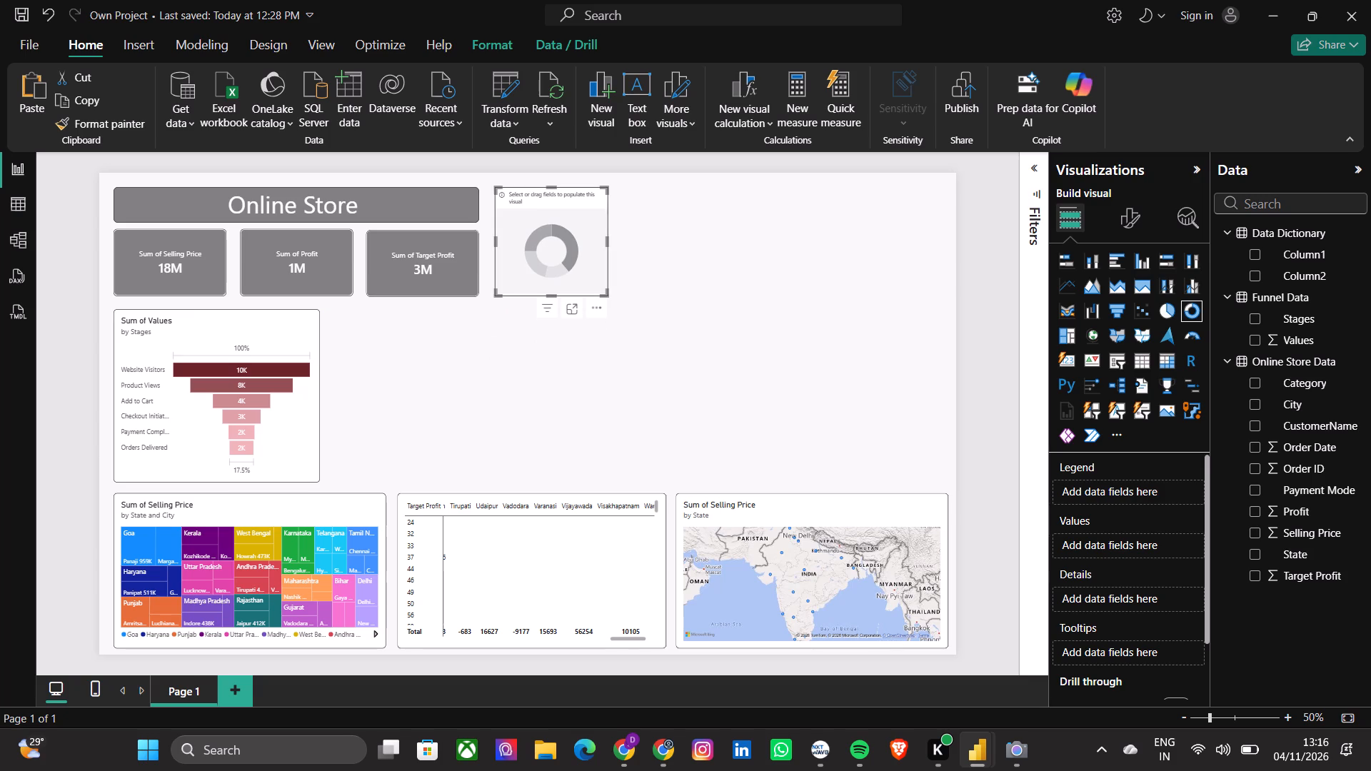
left_click_drag(608, 241, 676, 241)
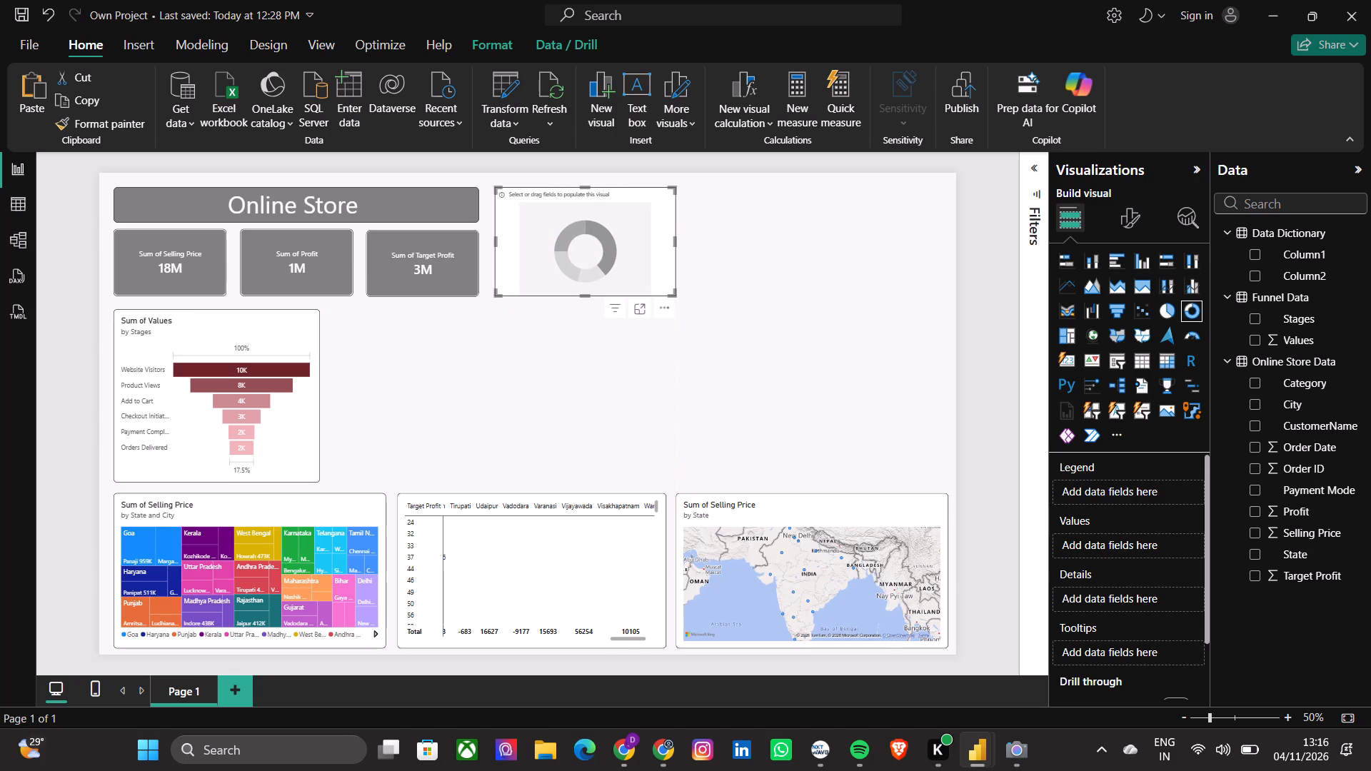
left_click(633, 241)
Assign Profit as the donut chart's legend, Selling Price as its values and Target Profit as its details.
left_click(1283, 510)
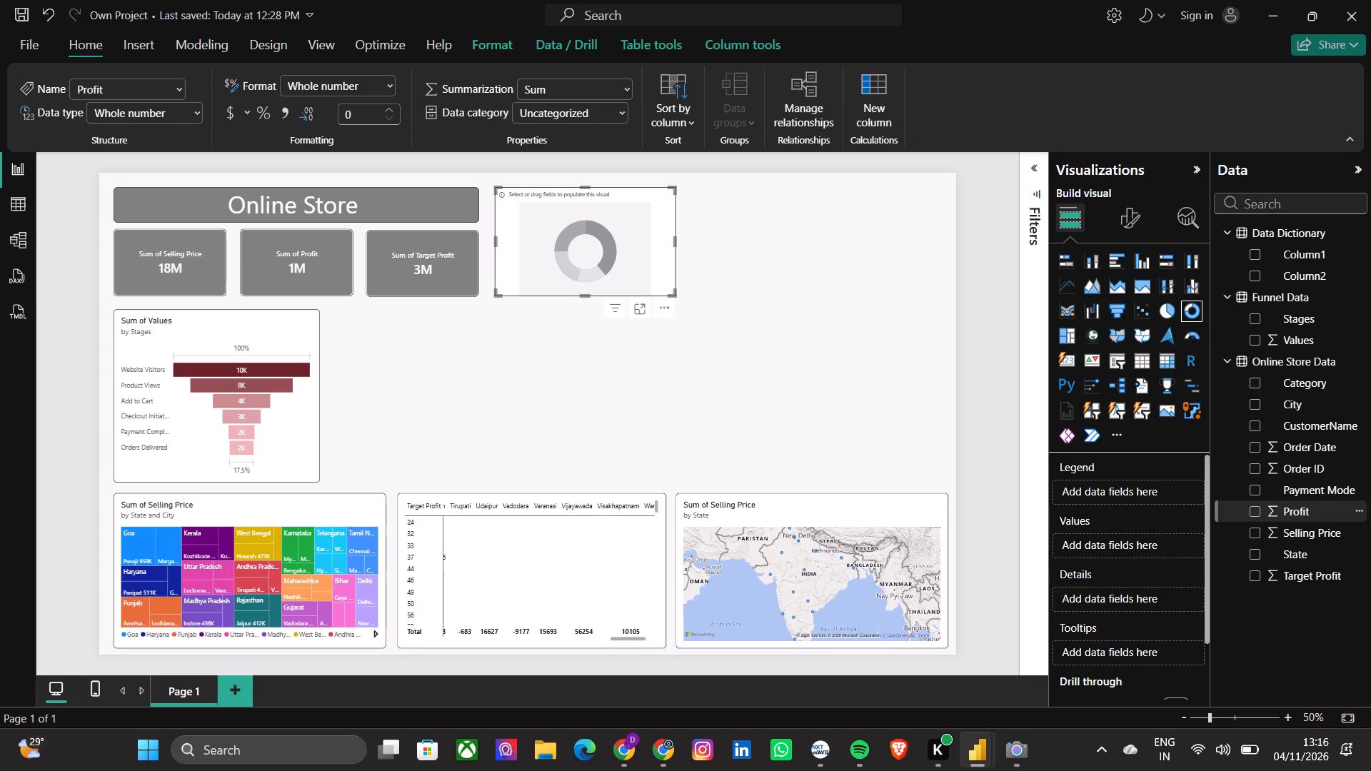
left_click_drag(1283, 510, 1249, 507)
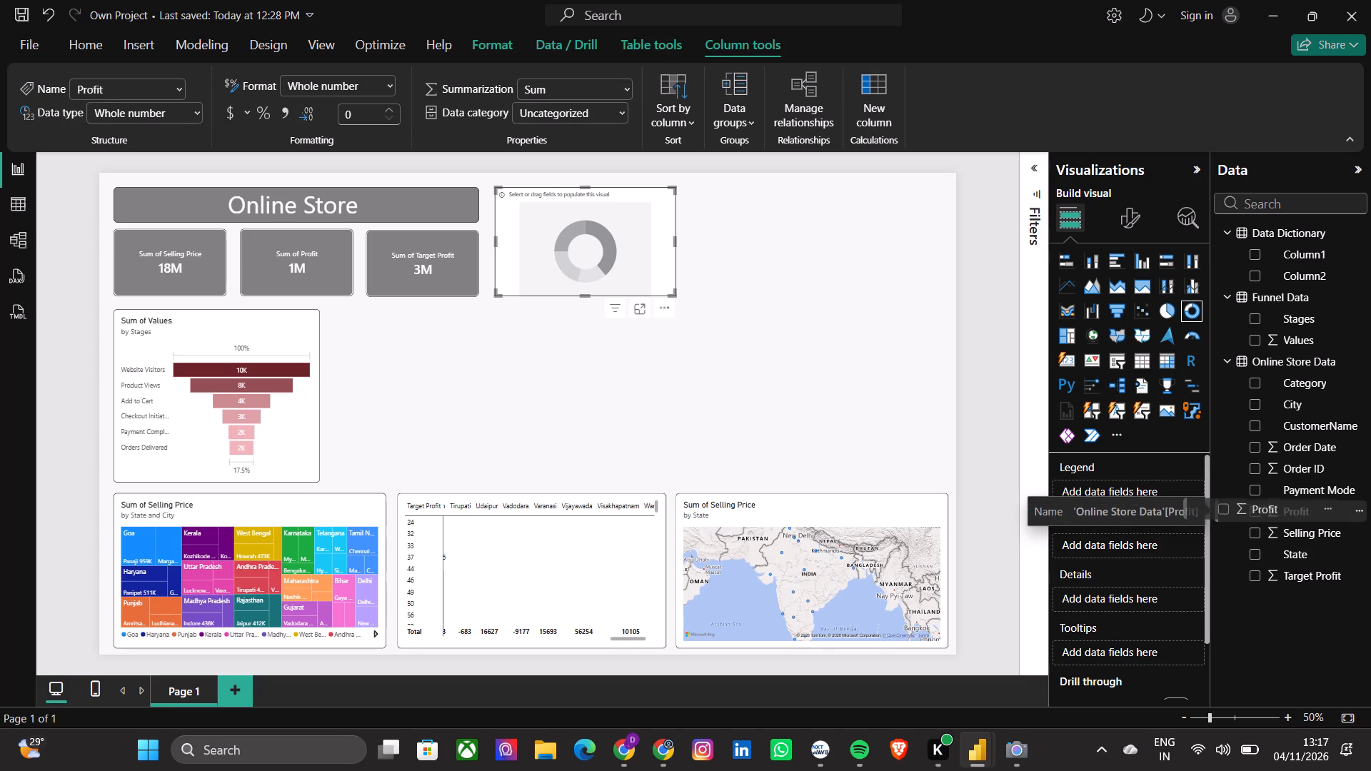
left_click_drag(1249, 507, 1128, 494)
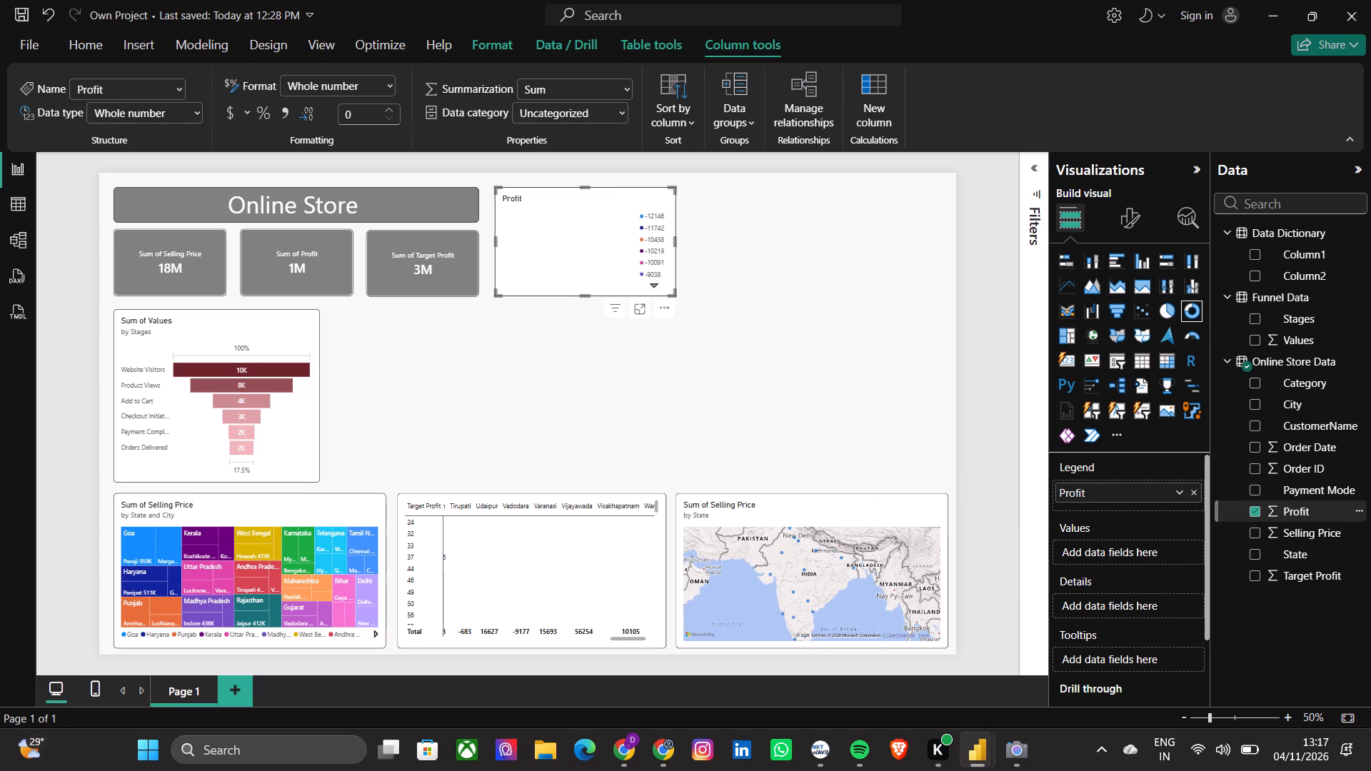
left_click_drag(1290, 538, 1130, 552)
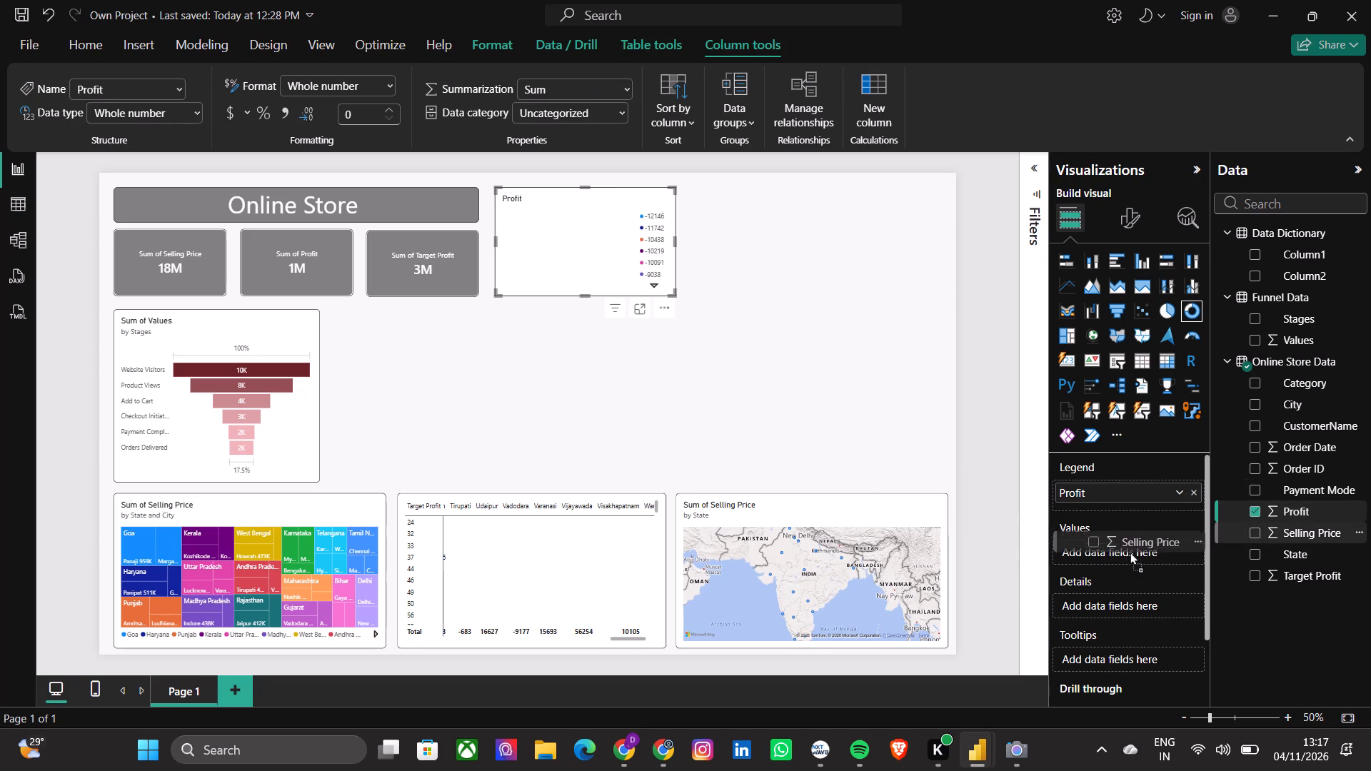
left_click_drag(1130, 552, 1133, 558)
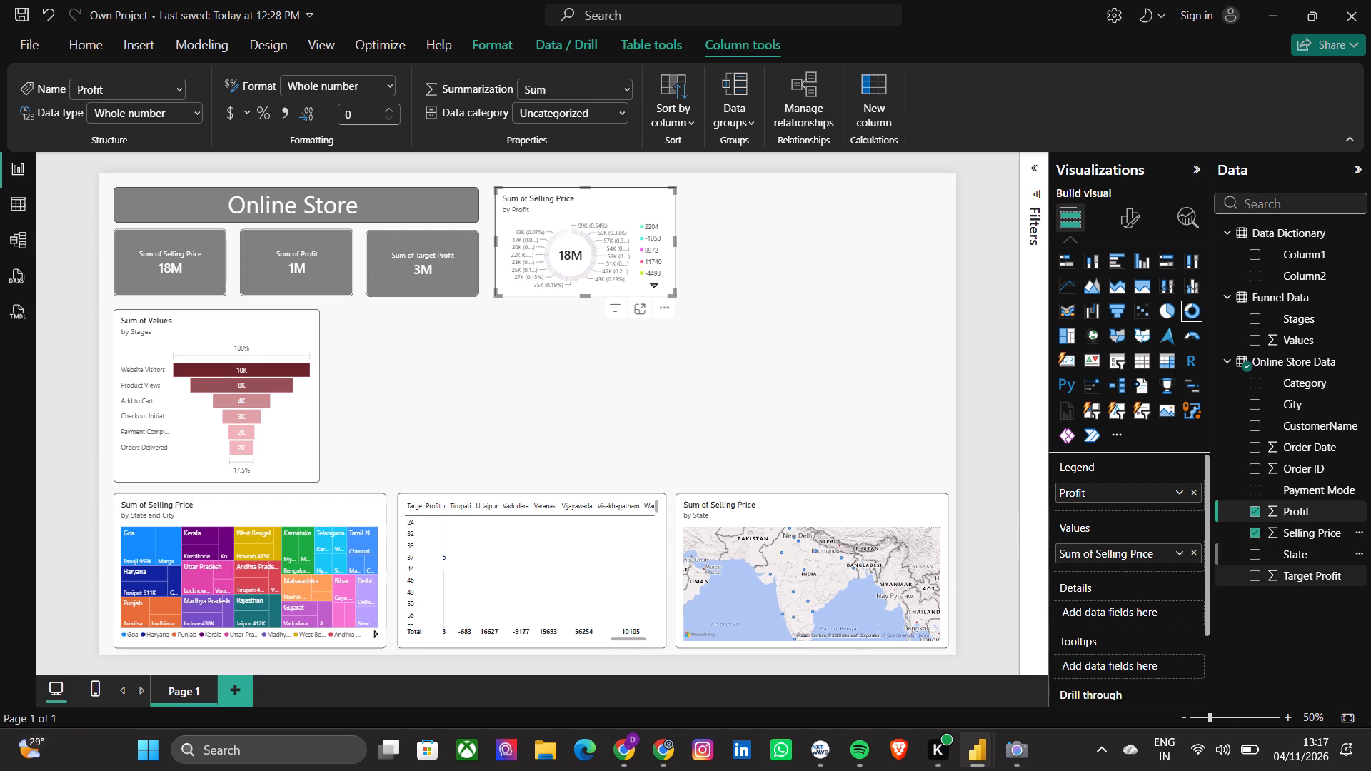
left_click_drag(1290, 580, 1134, 620)
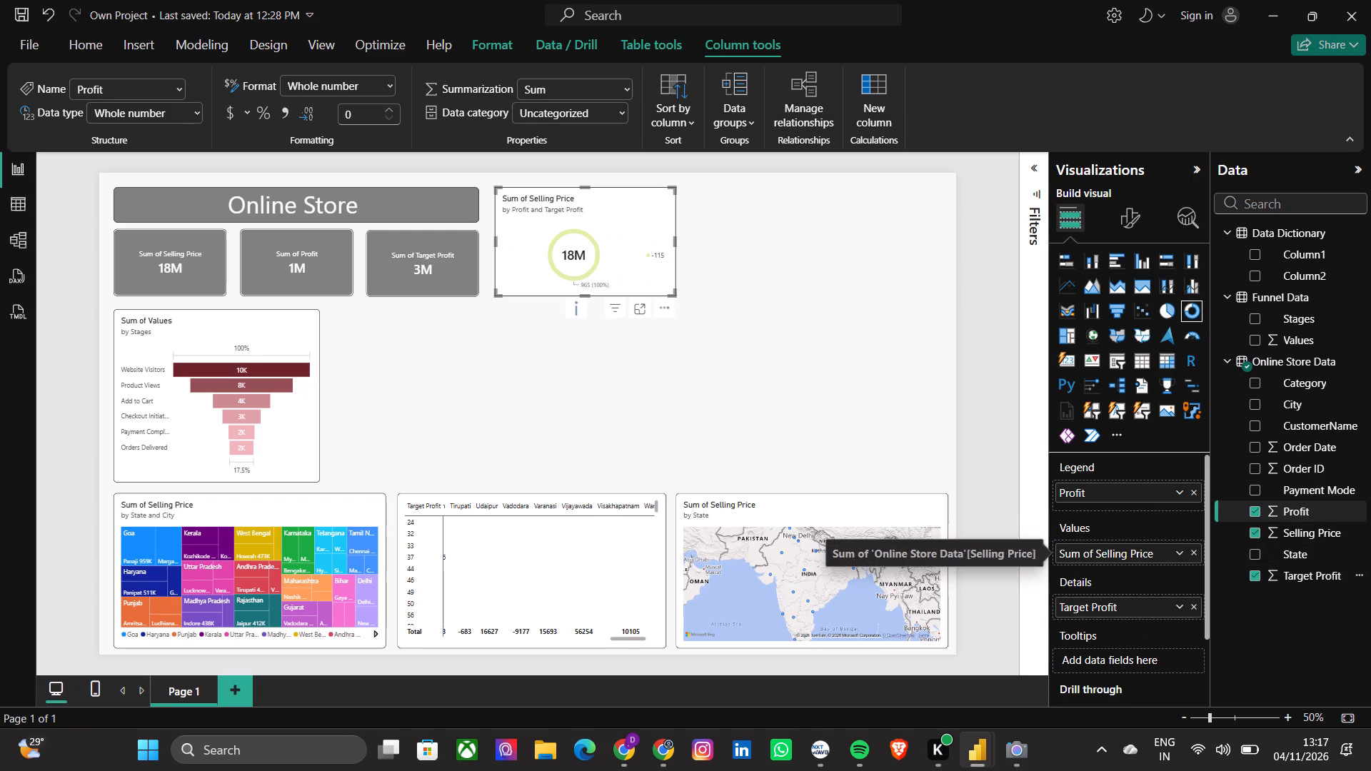
Rework the donut chart's fields so its values are Target Profit, count of Payment Mode and Profit, with legend and details empty.
left_click_drag(1085, 548, 1085, 599)
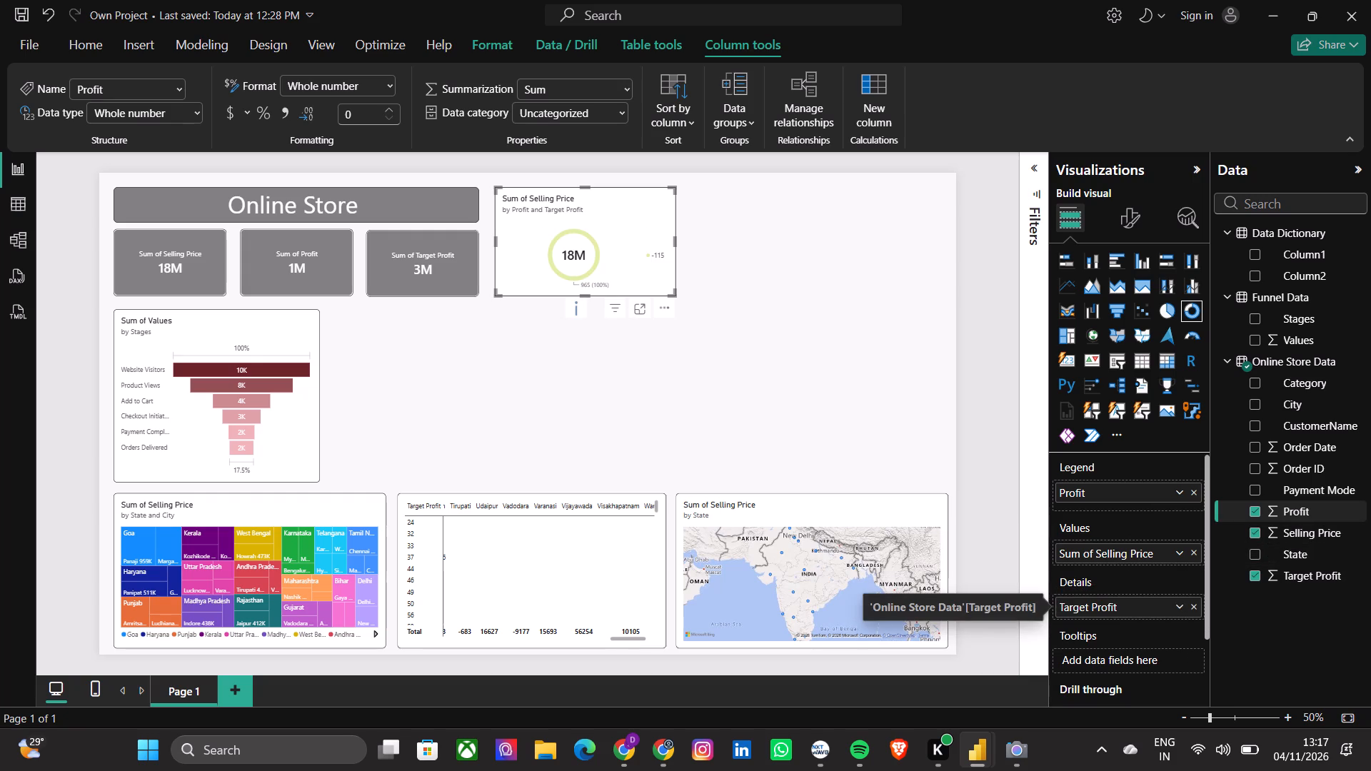
left_click_drag(1079, 549, 1088, 605)
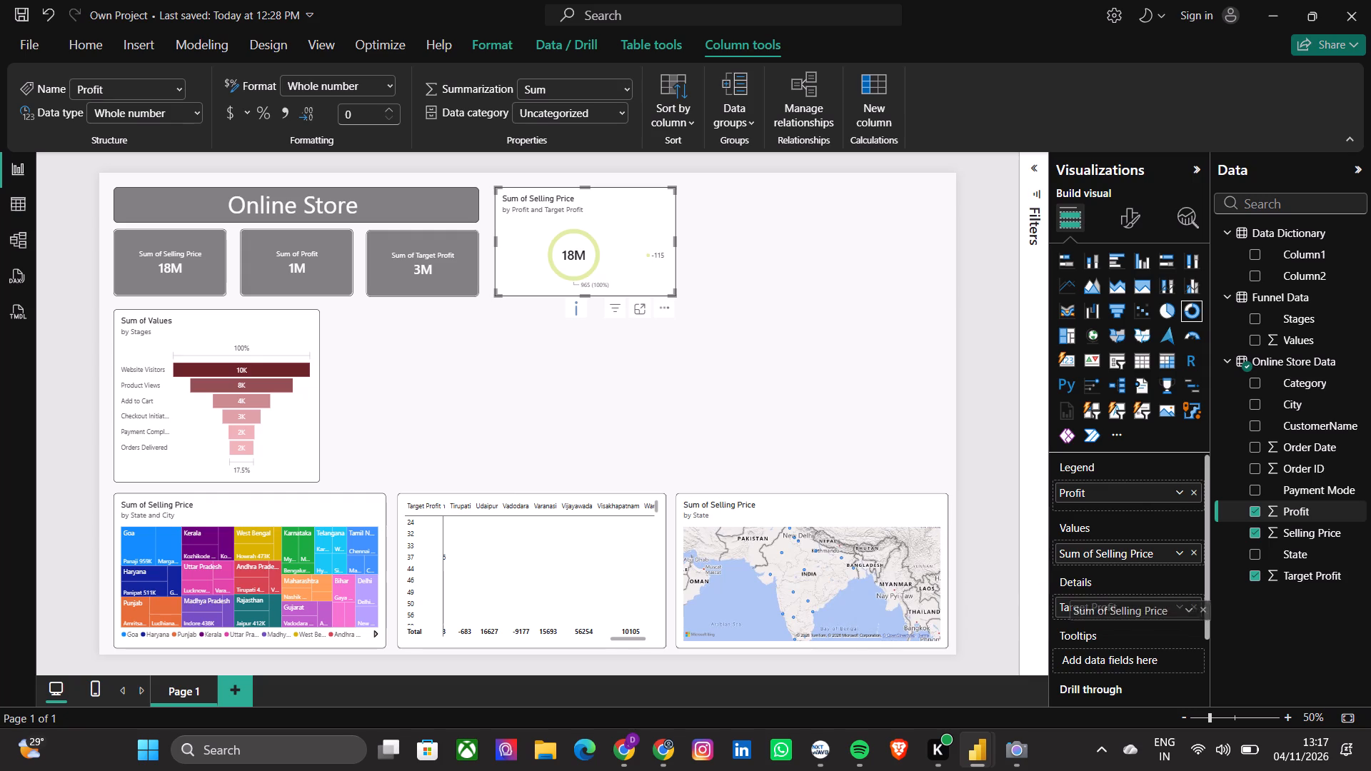
left_click_drag(1088, 605, 1087, 605)
left_click_drag(1087, 605, 1082, 555)
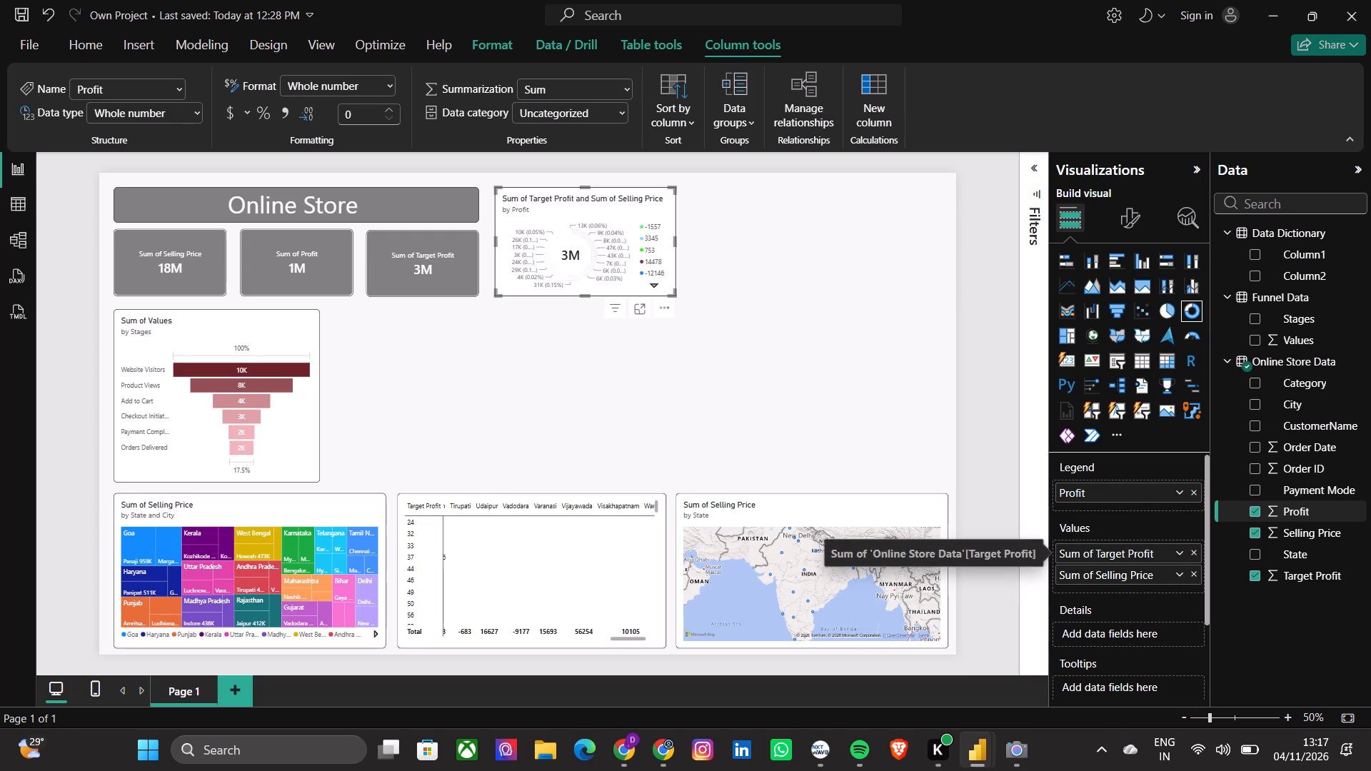
left_click_drag(1077, 491, 1093, 583)
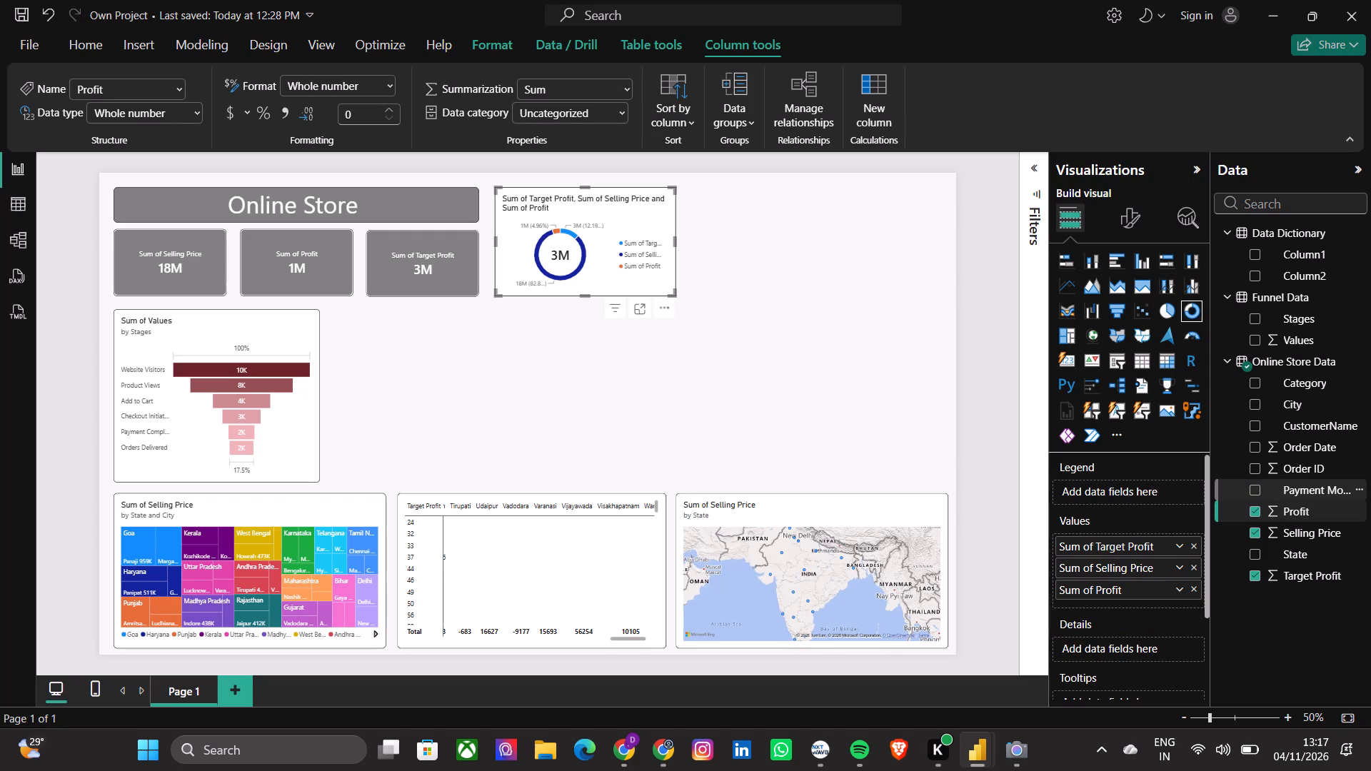
left_click_drag(1280, 488, 1112, 588)
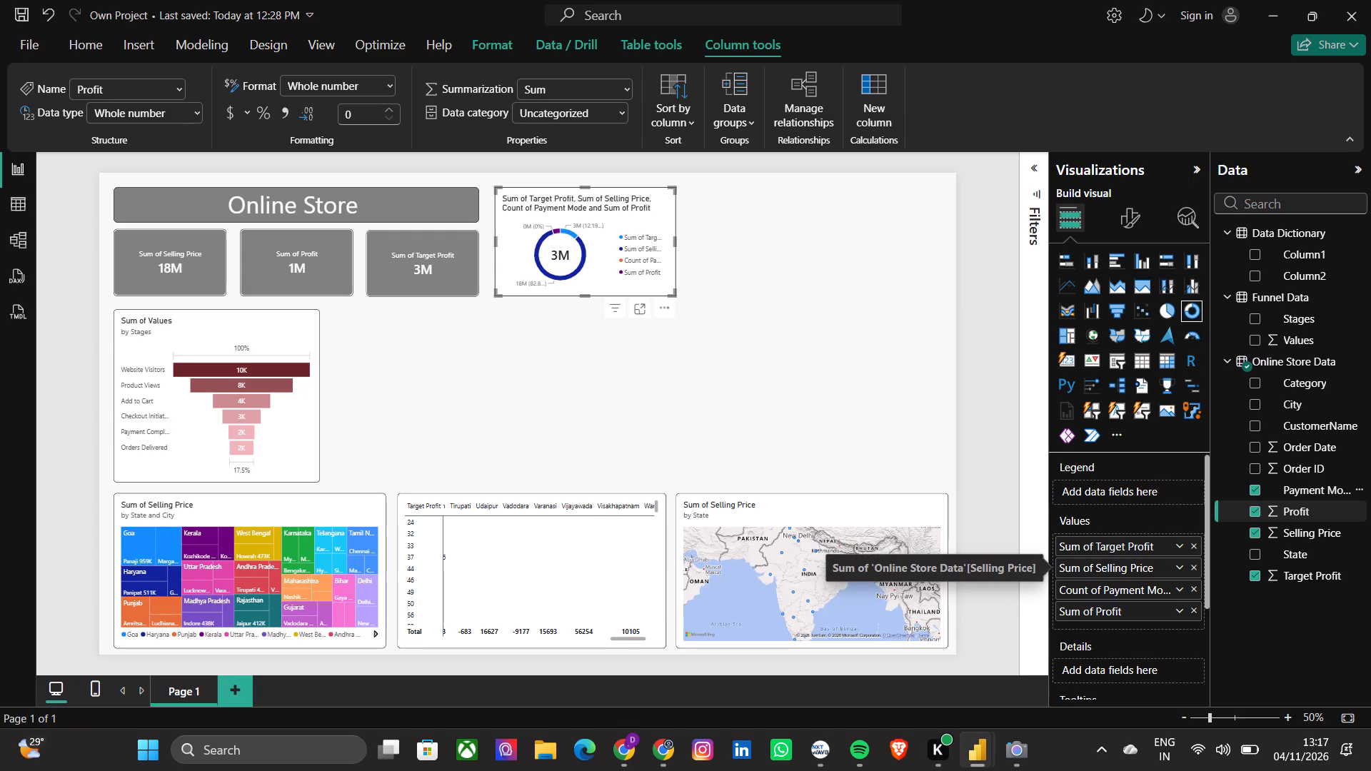
left_click(1196, 568)
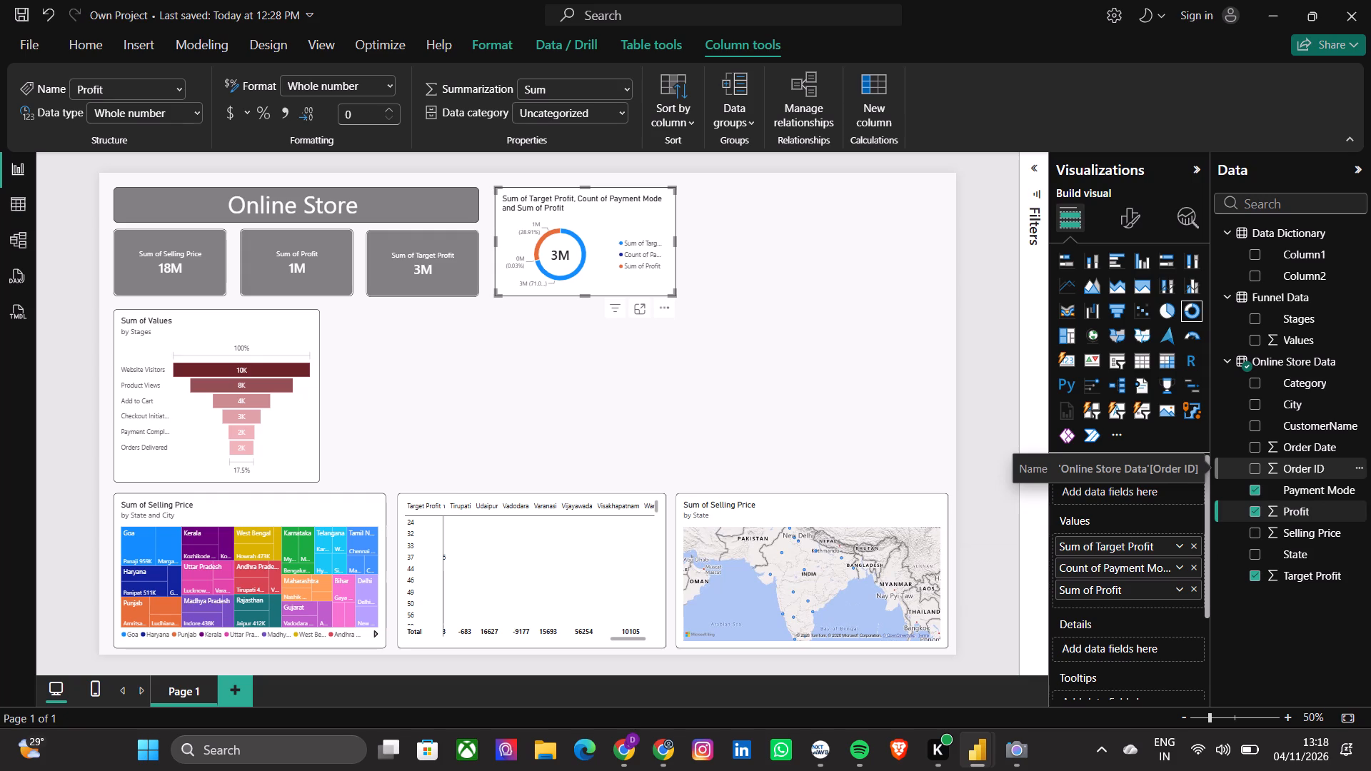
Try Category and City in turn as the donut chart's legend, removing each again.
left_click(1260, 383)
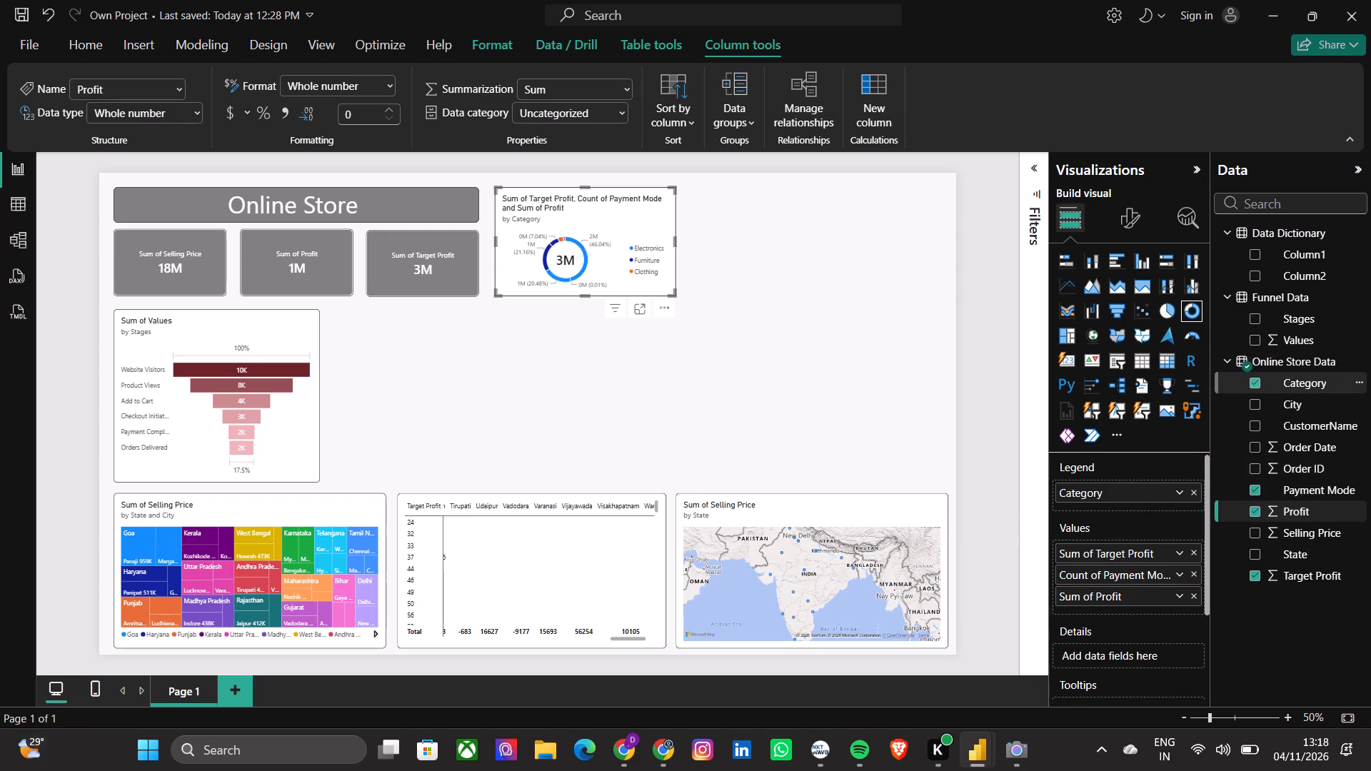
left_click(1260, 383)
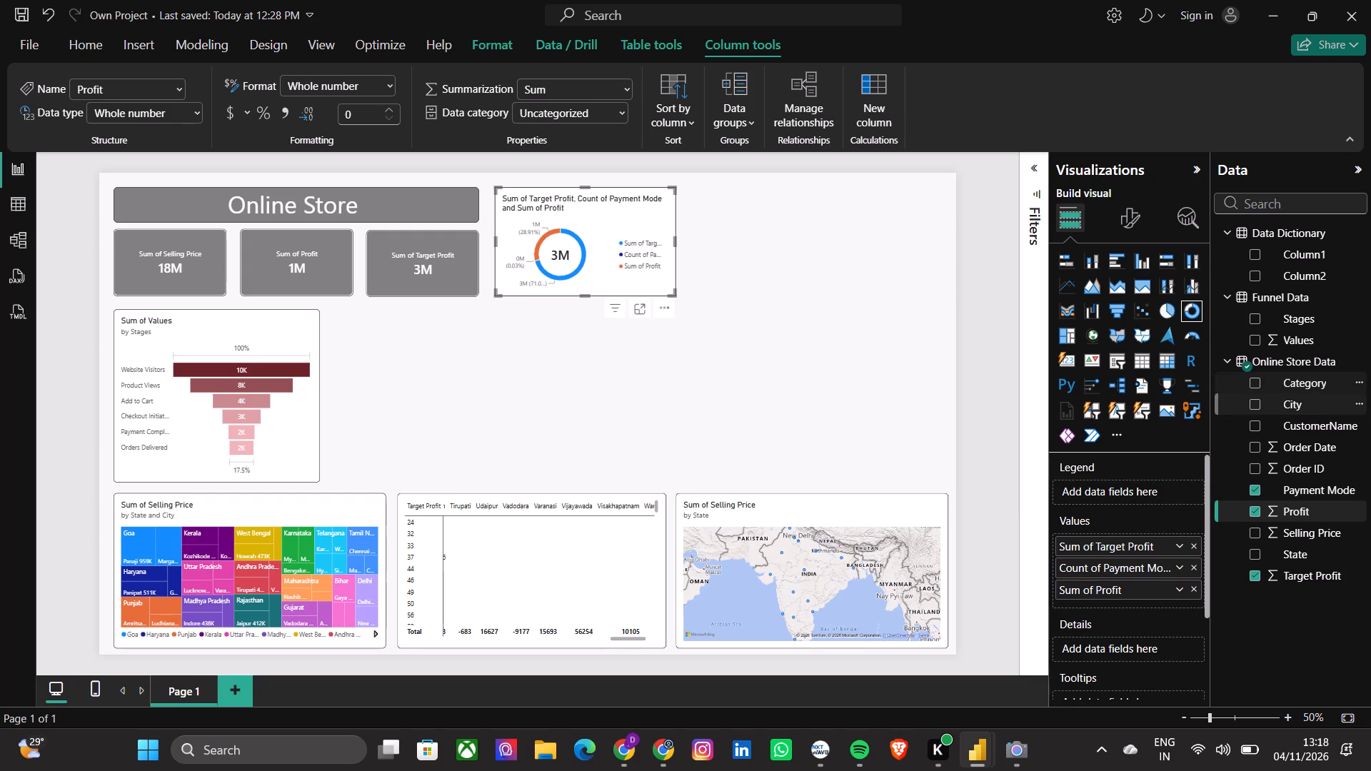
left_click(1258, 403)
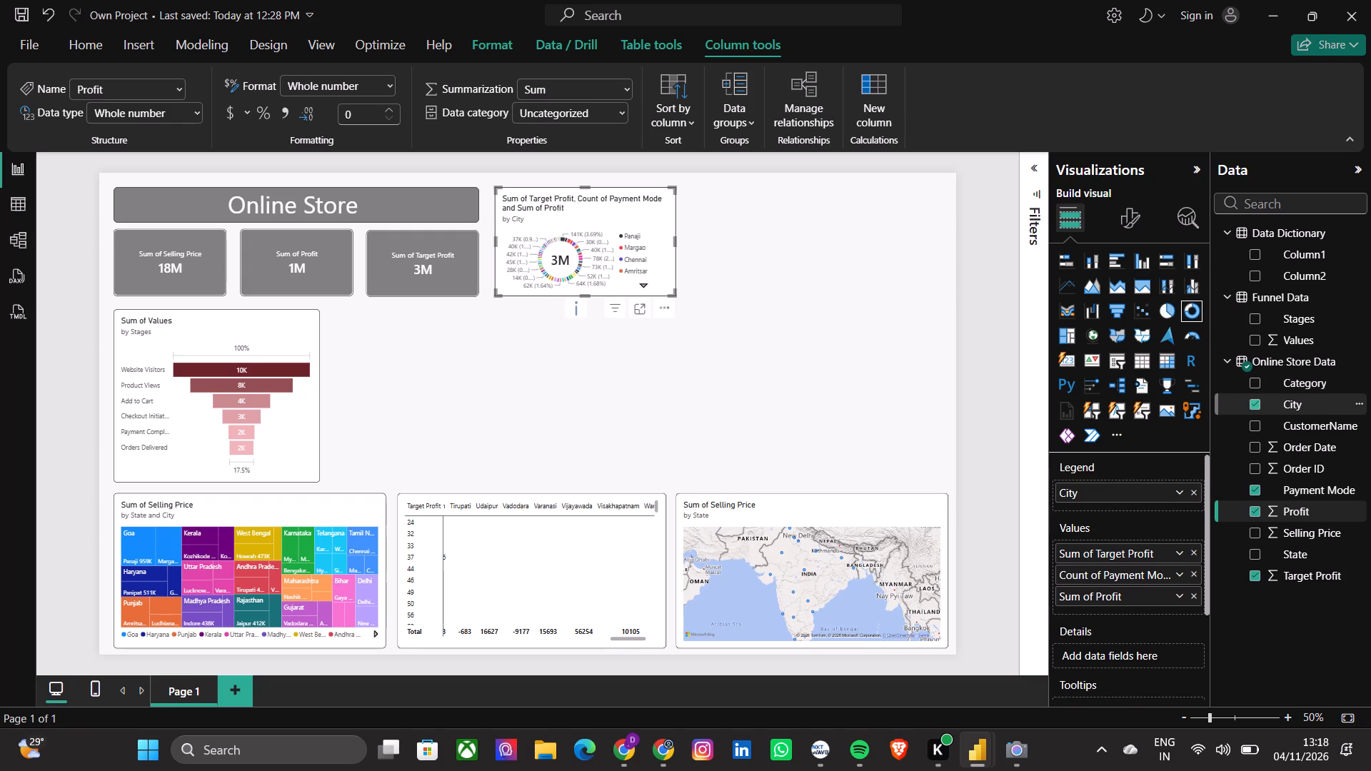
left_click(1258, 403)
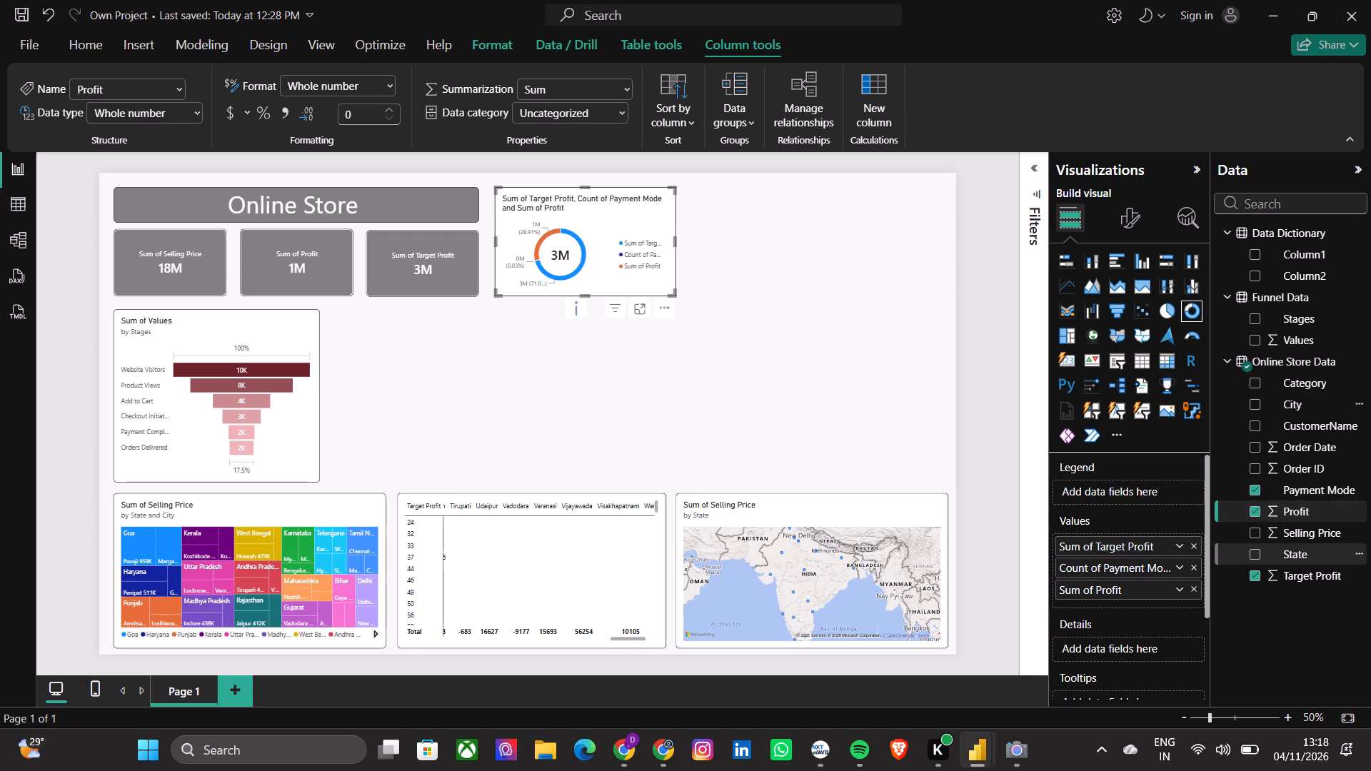
Add State as the donut chart's legend.
left_click(1257, 553)
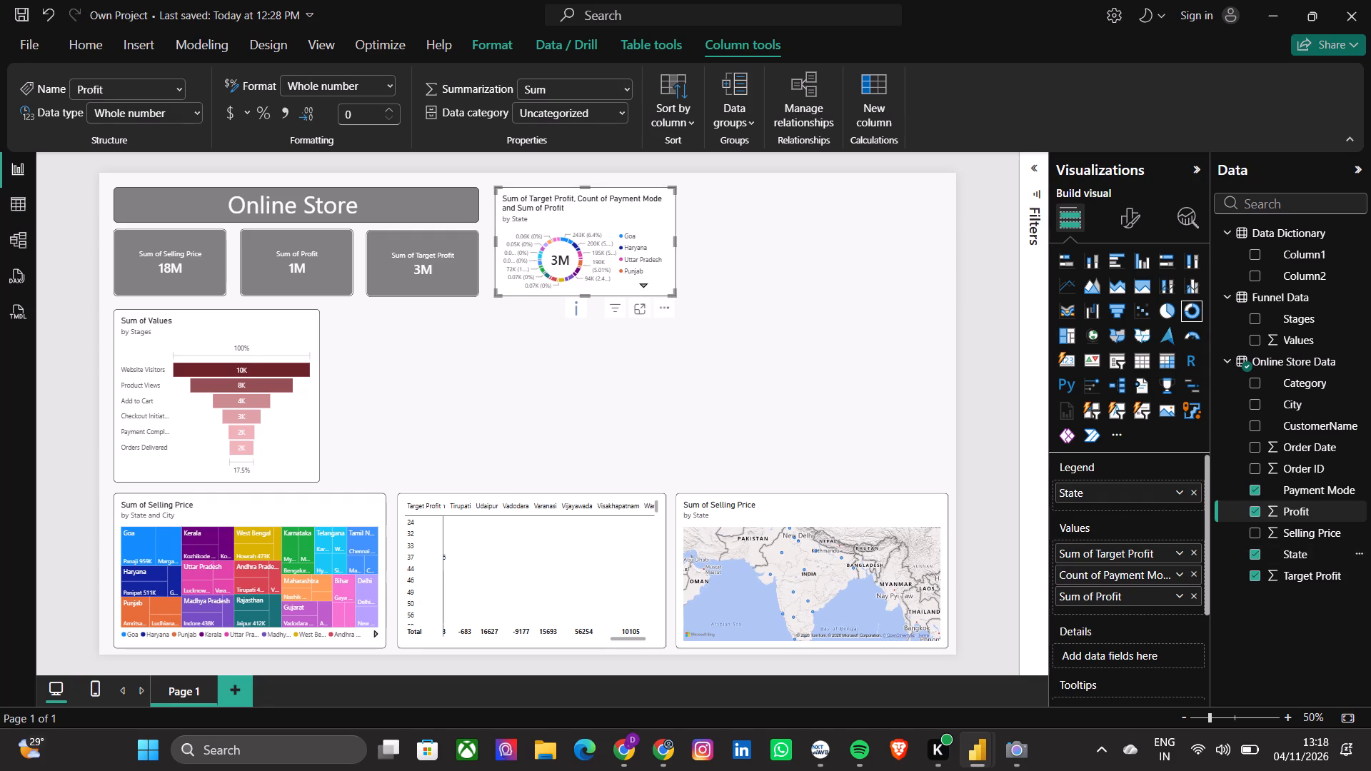
Enlarge the donut chart so it reaches the state map's outer edge and the funnel chart's bottom edge.
left_click_drag(673, 293, 822, 408)
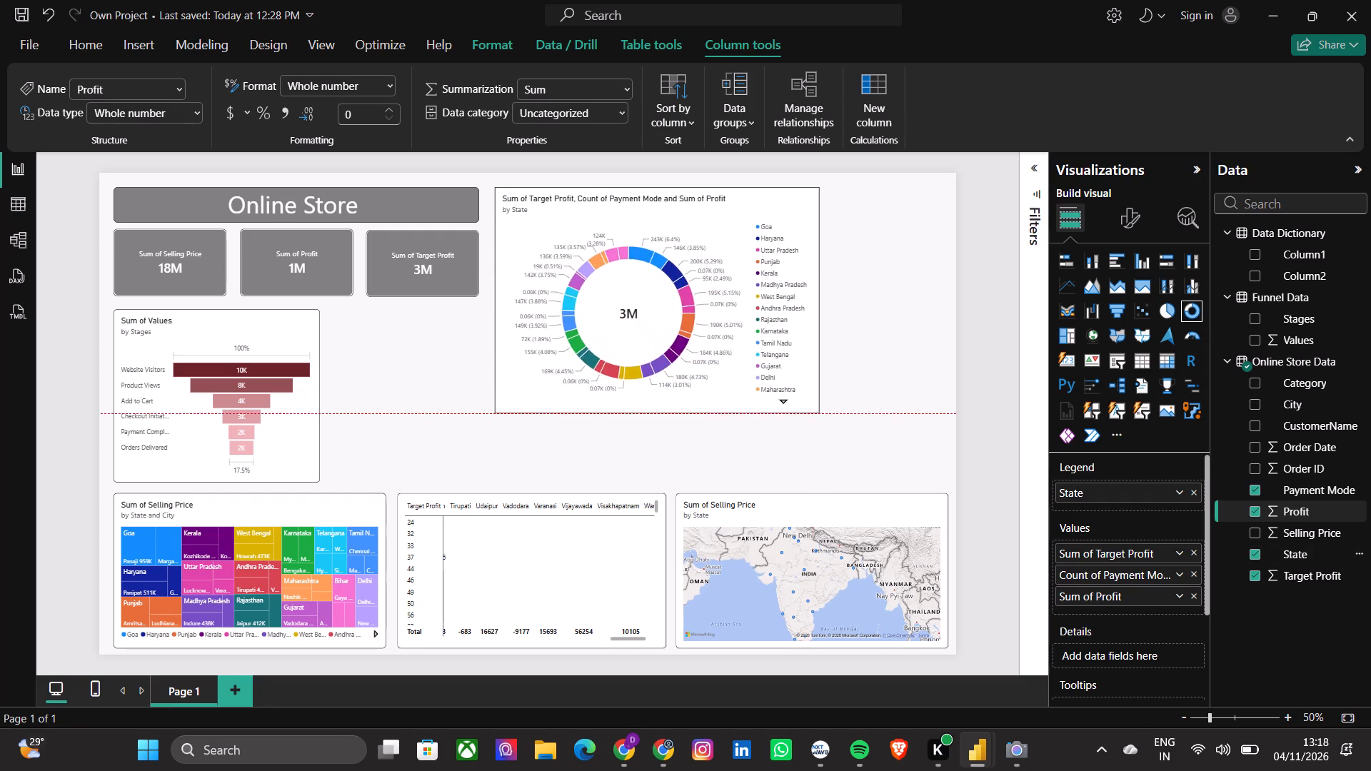
left_click_drag(822, 408, 938, 471)
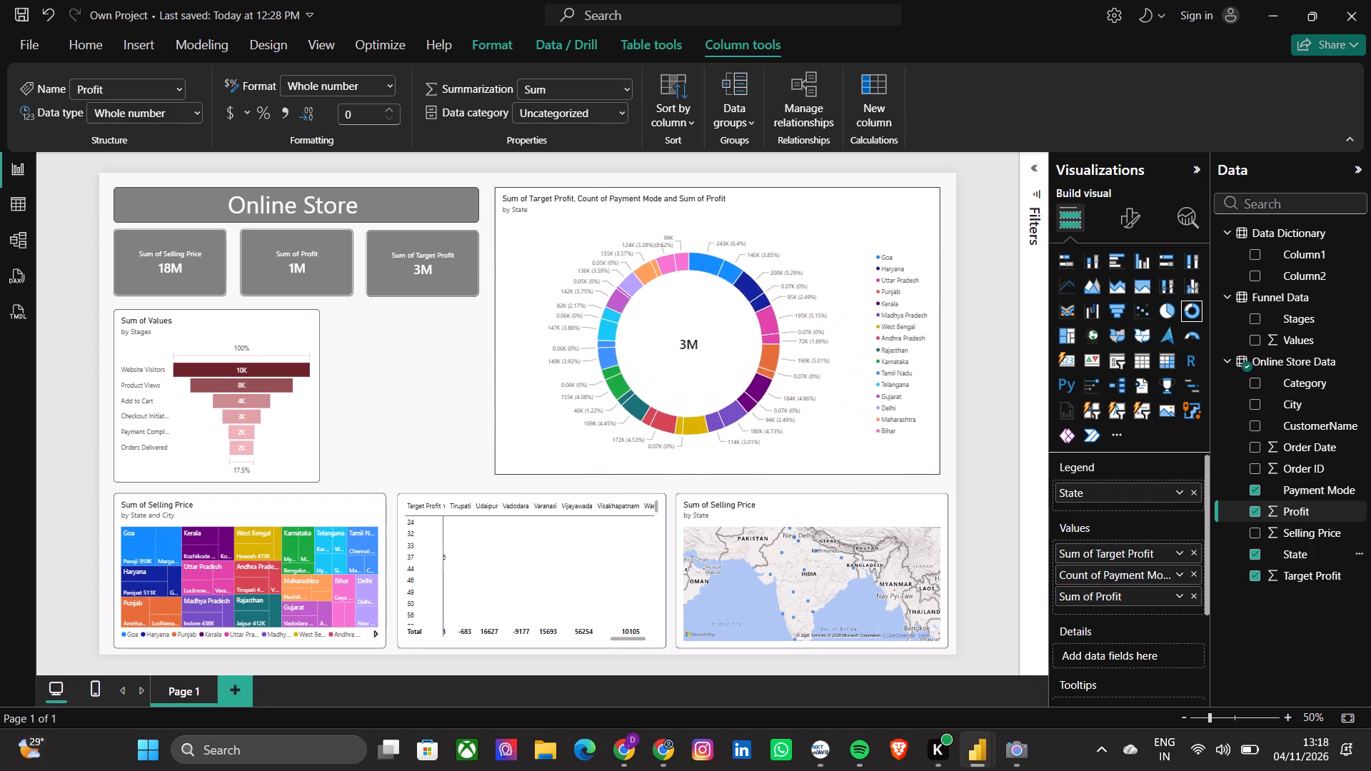
left_click_drag(938, 471, 943, 475)
left_click(986, 450)
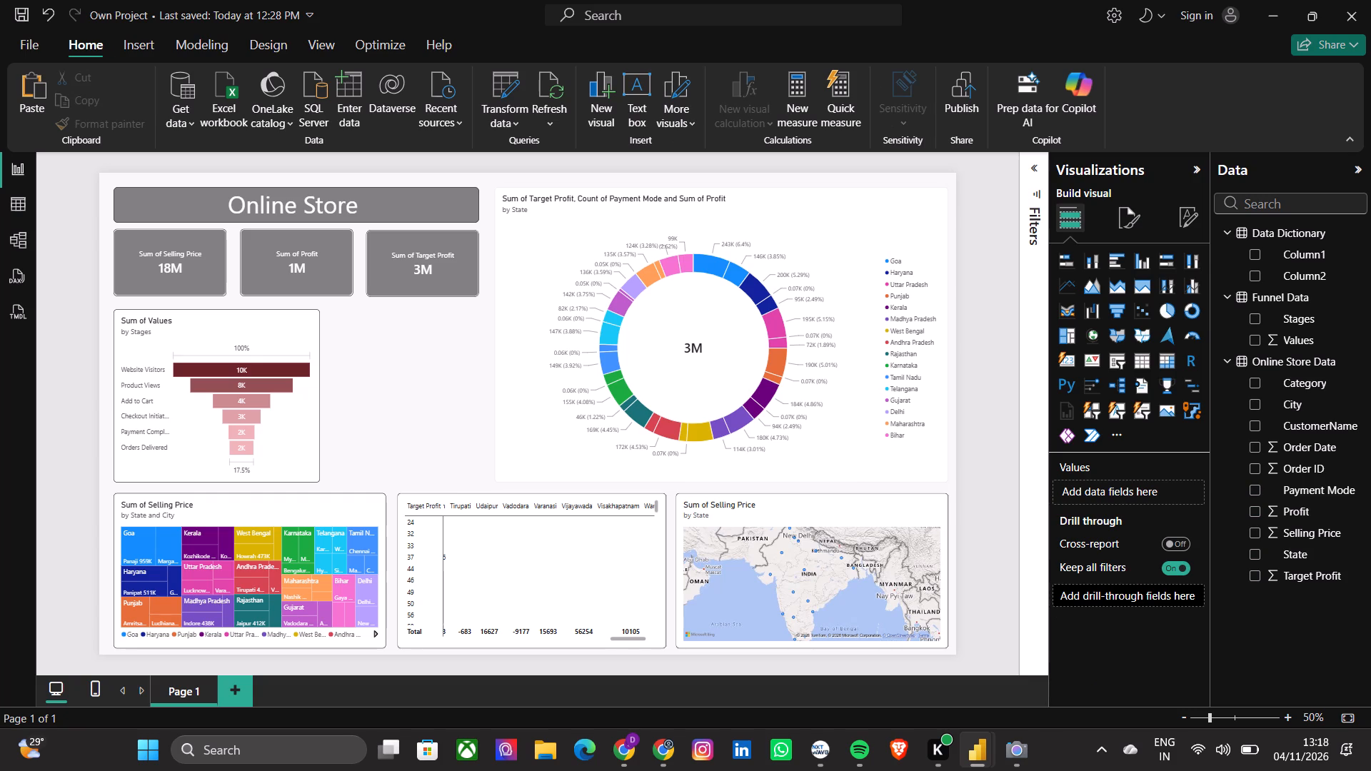
Set the visual border color of the donut chart to black.
left_click(518, 400)
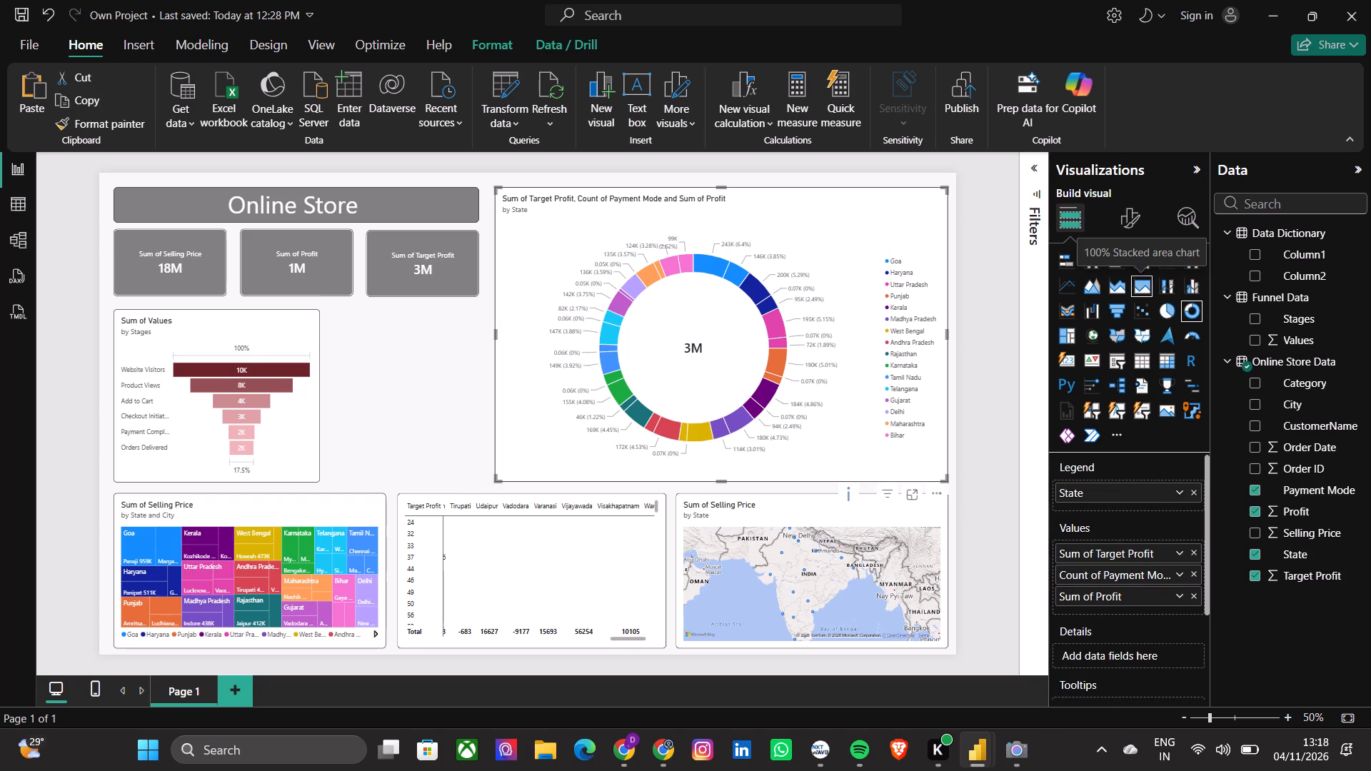
left_click(1129, 216)
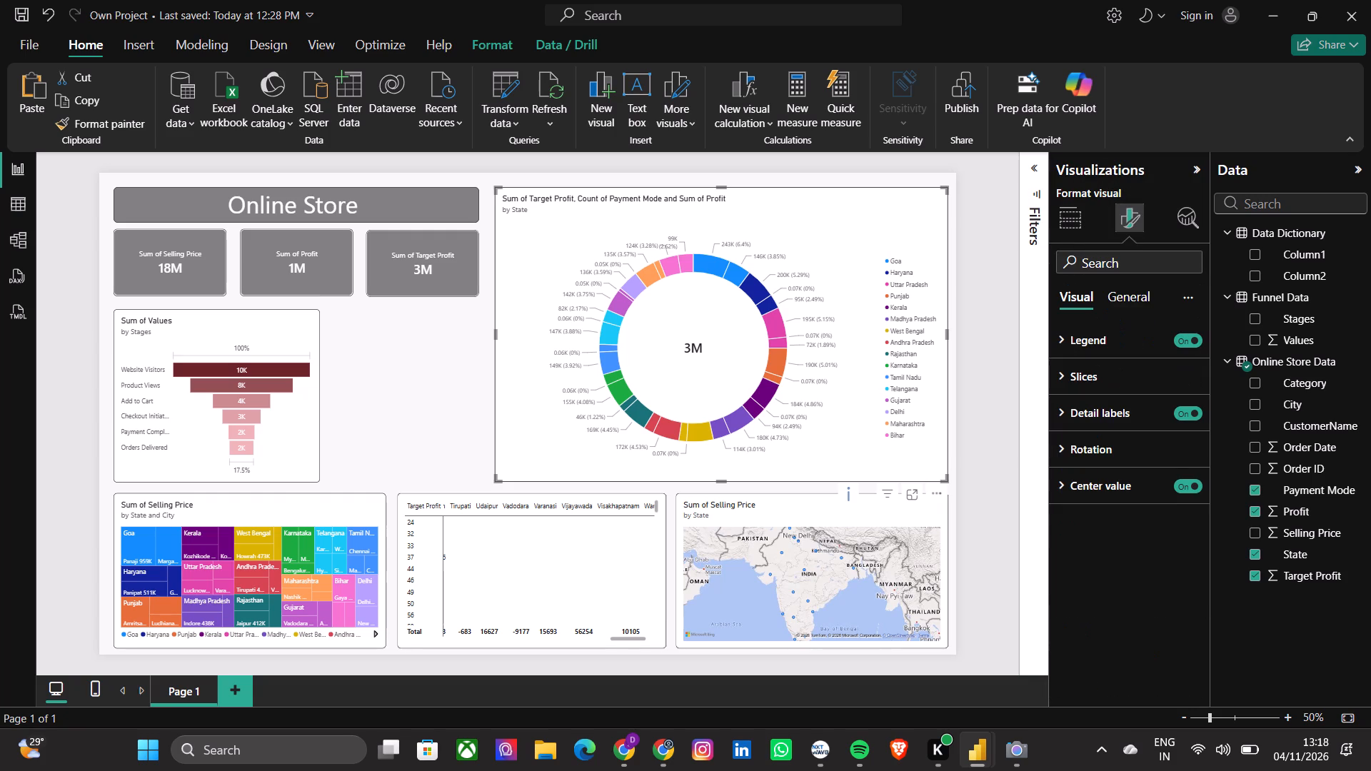
left_click(1124, 301)
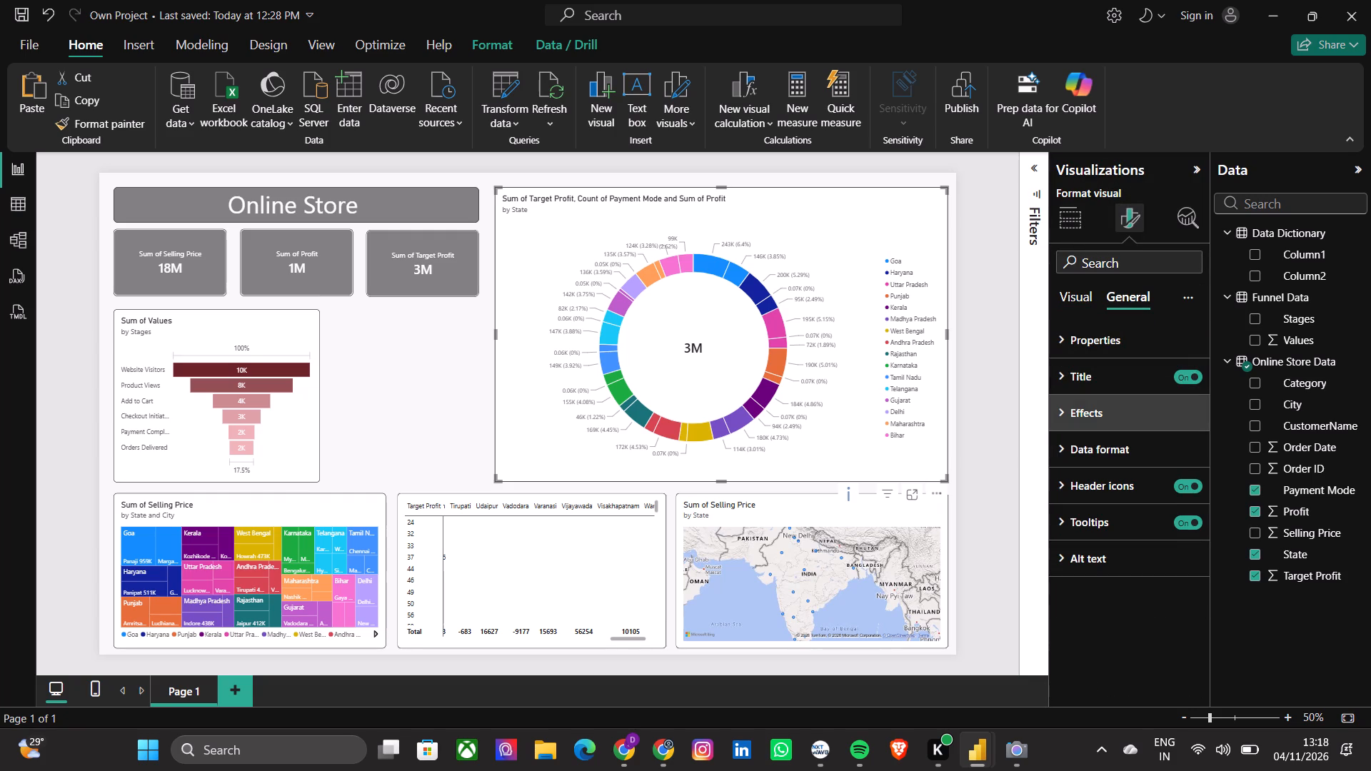
left_click(1120, 413)
left_click(1100, 598)
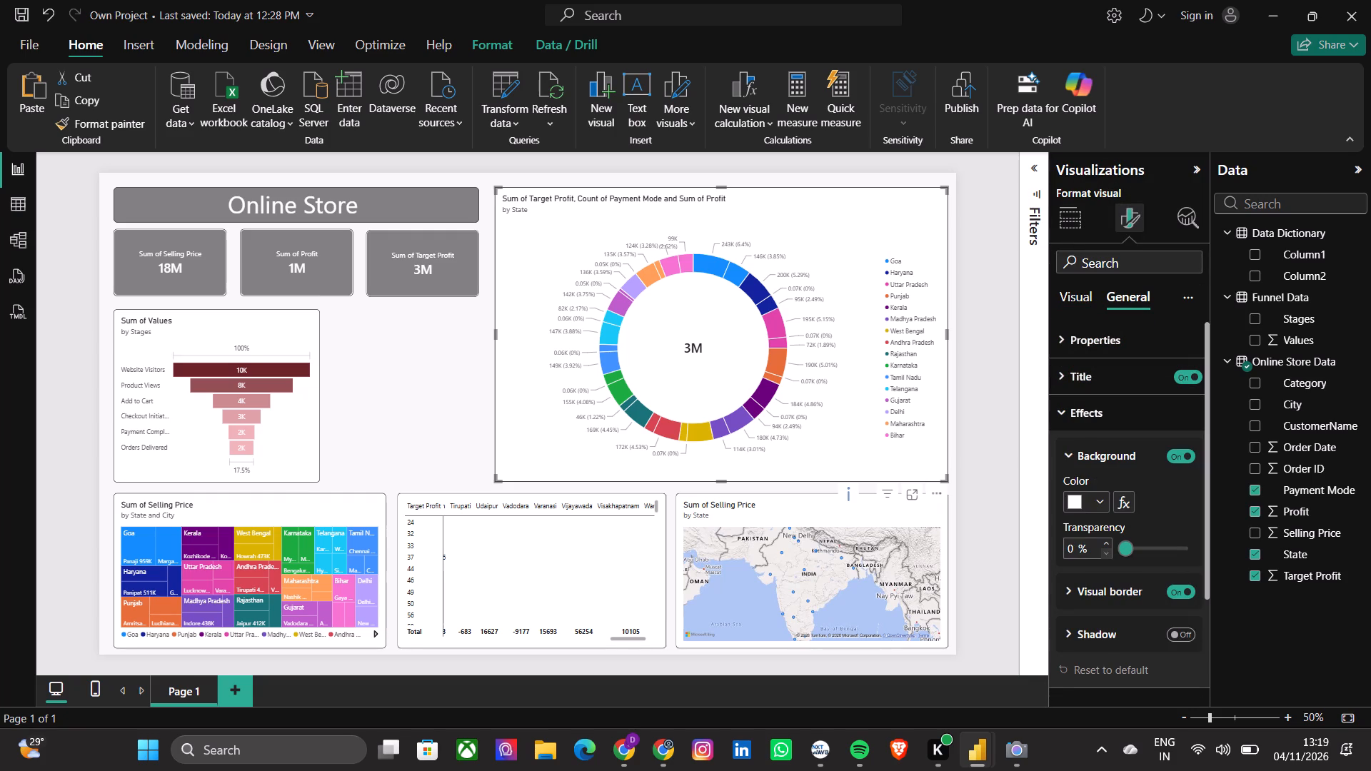
left_click(1100, 635)
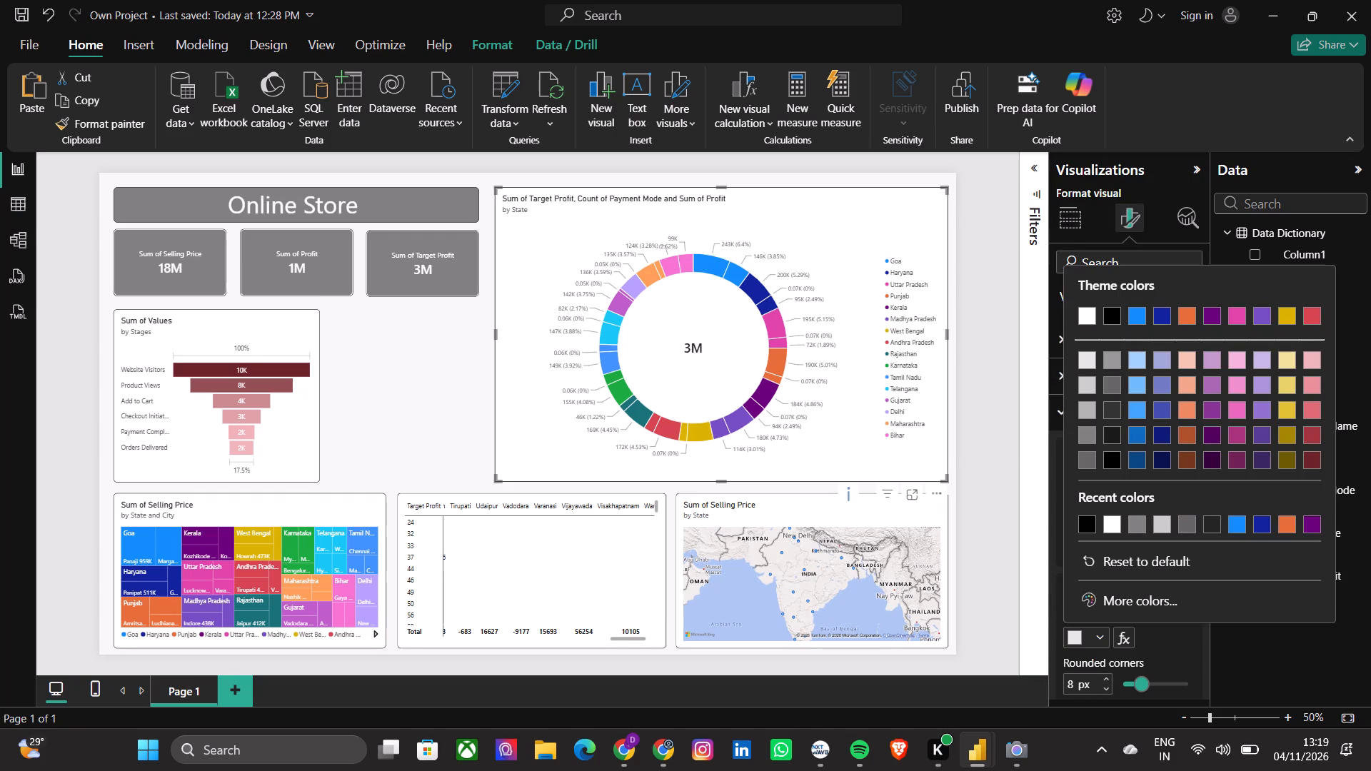
left_click(1085, 518)
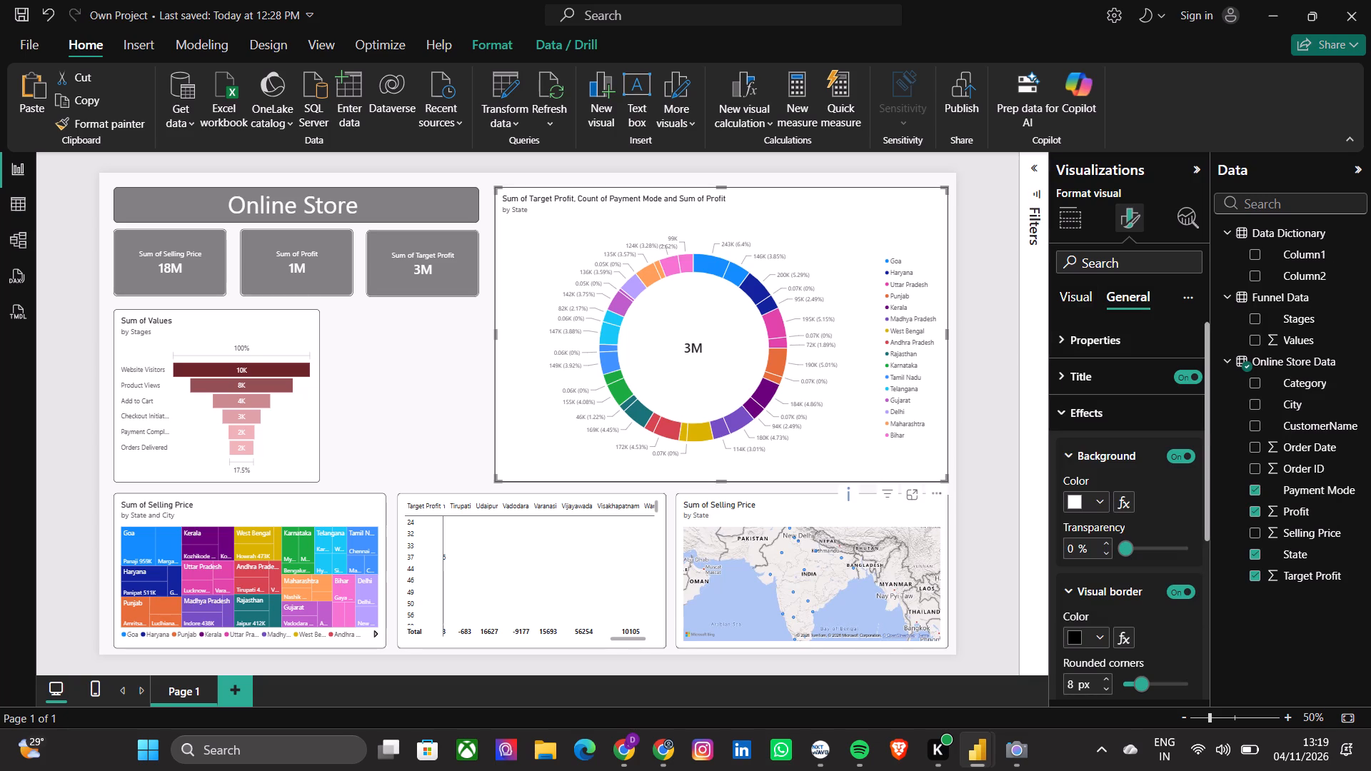
left_click(472, 389)
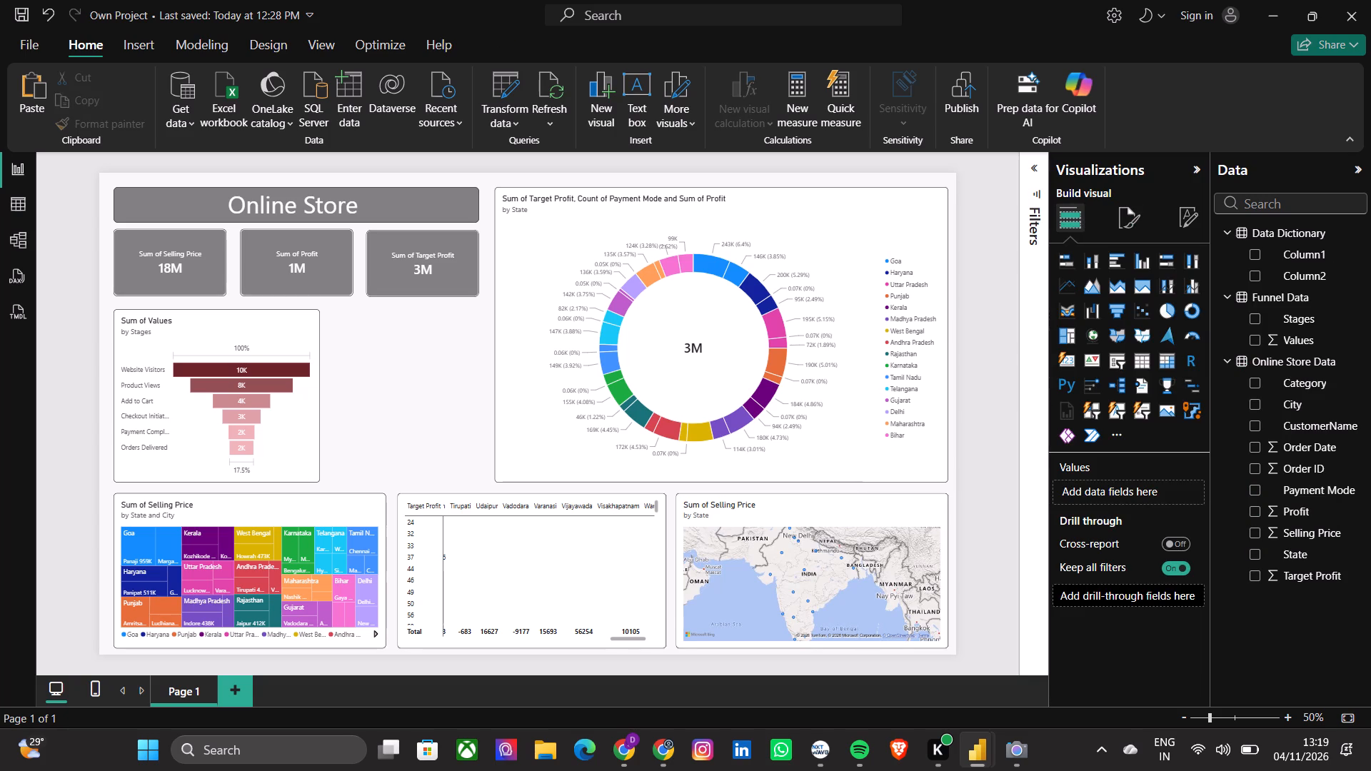
Narrow the funnel chart slightly from the side facing the donut chart.
left_click(308, 399)
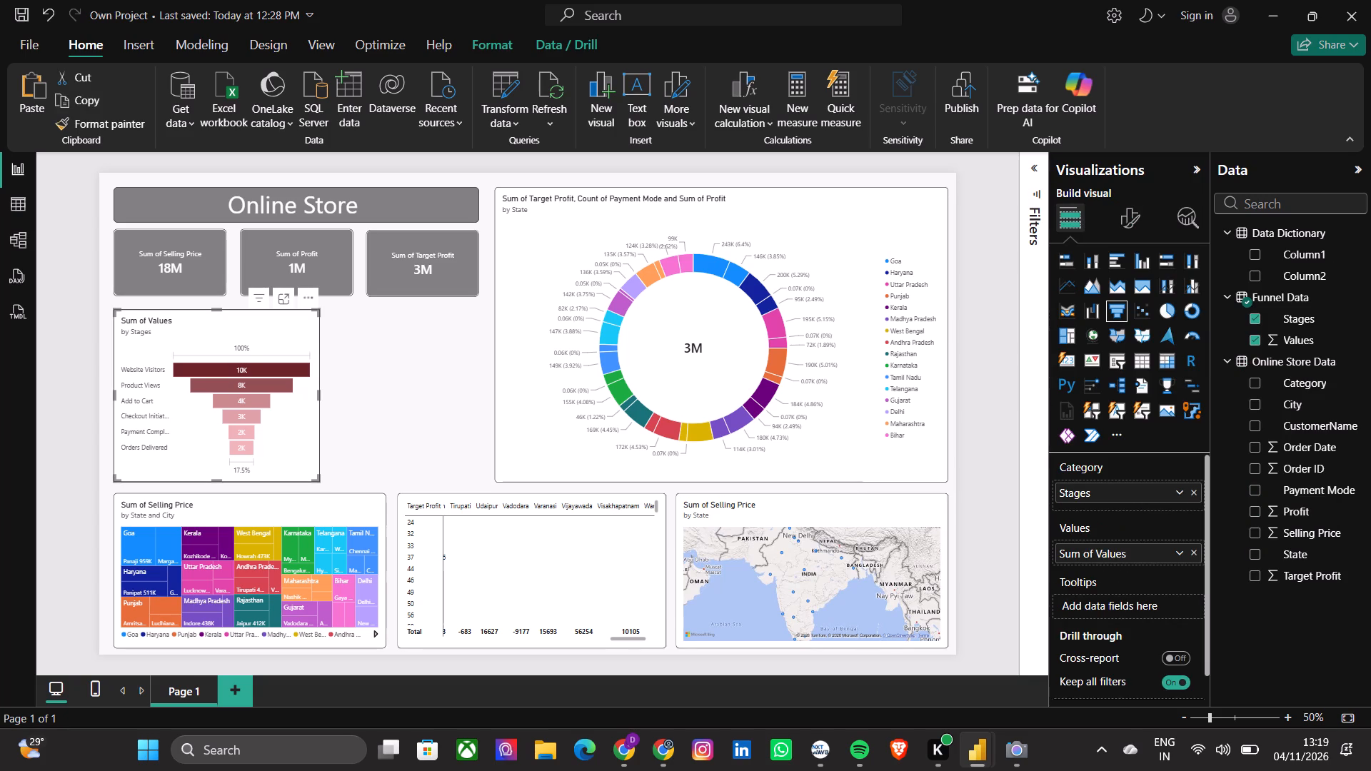
left_click_drag(317, 398, 298, 398)
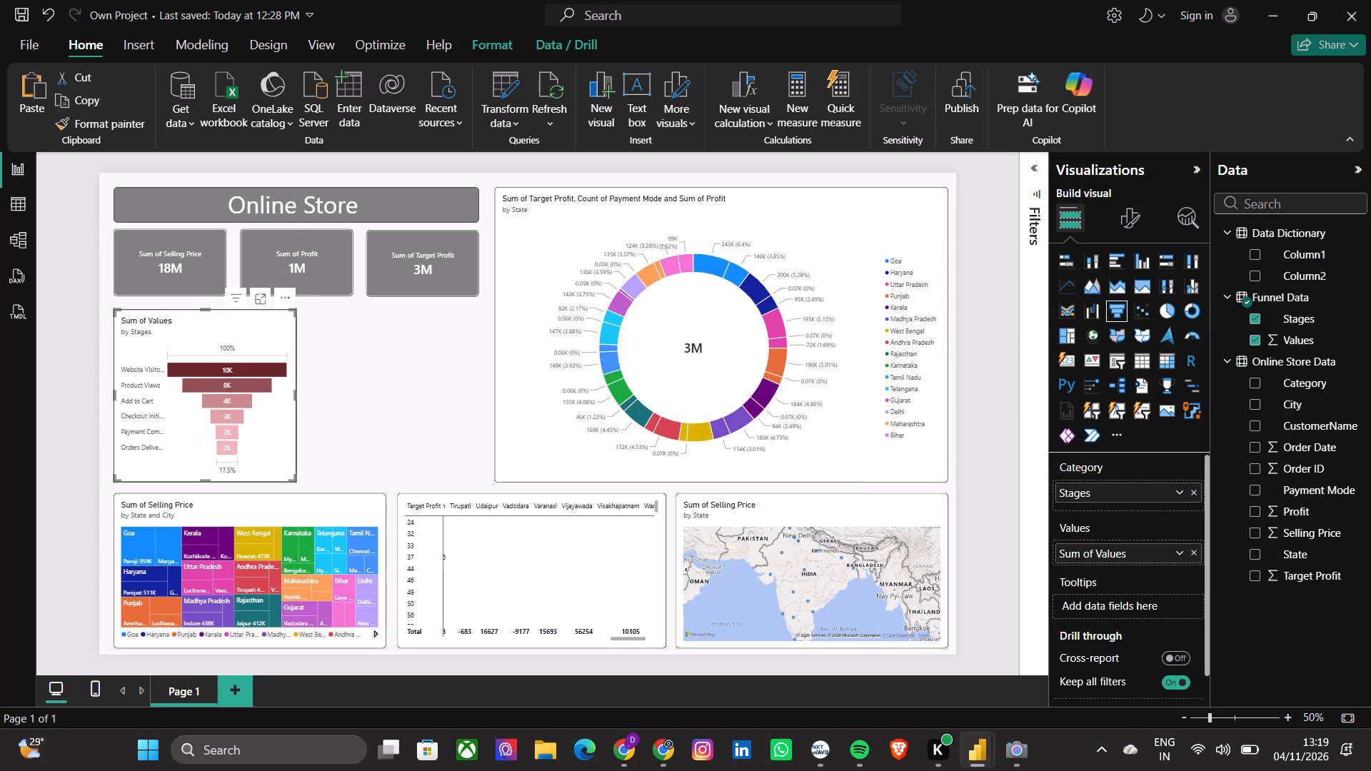
left_click(319, 400)
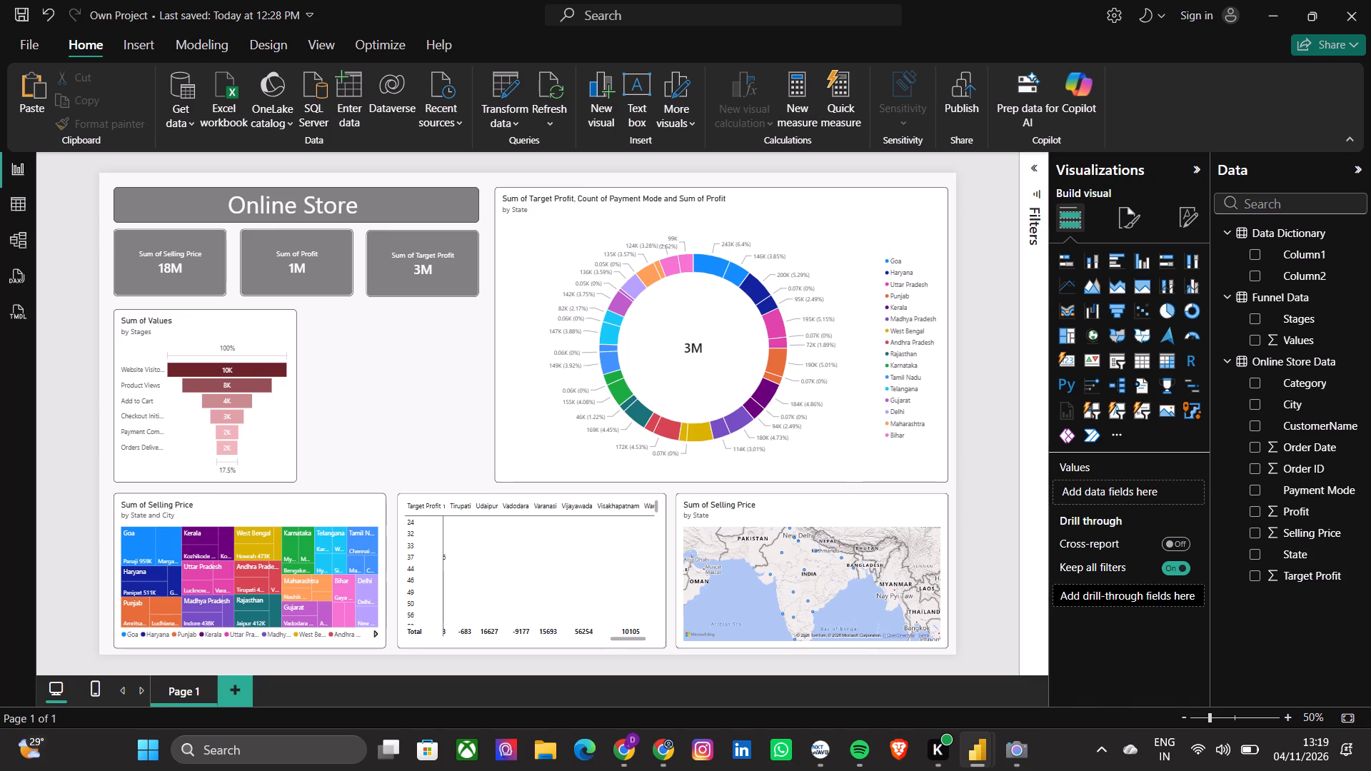
Add a scatter chart between the funnel and donut charts, narrowed to leave a small gap beside the funnel.
left_click(1135, 309)
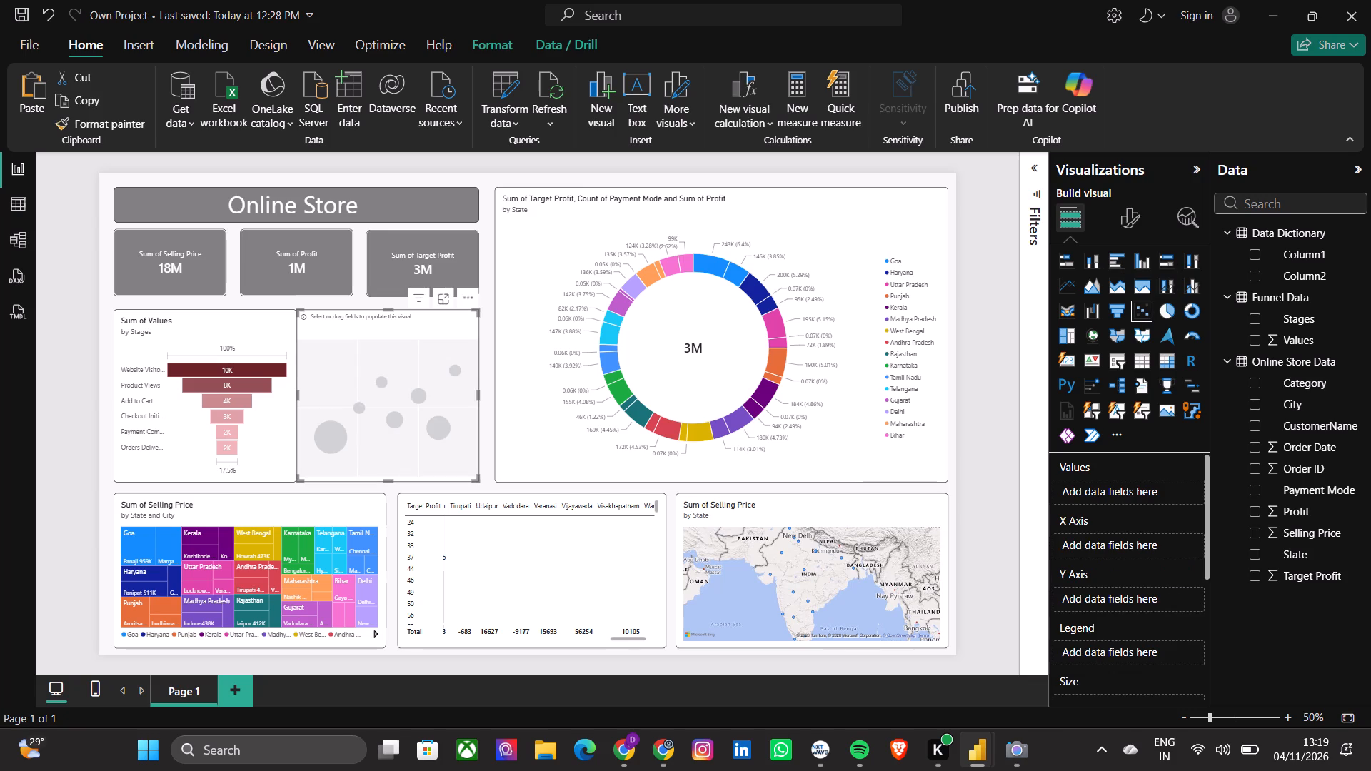
left_click_drag(296, 392, 303, 392)
left_click(344, 429)
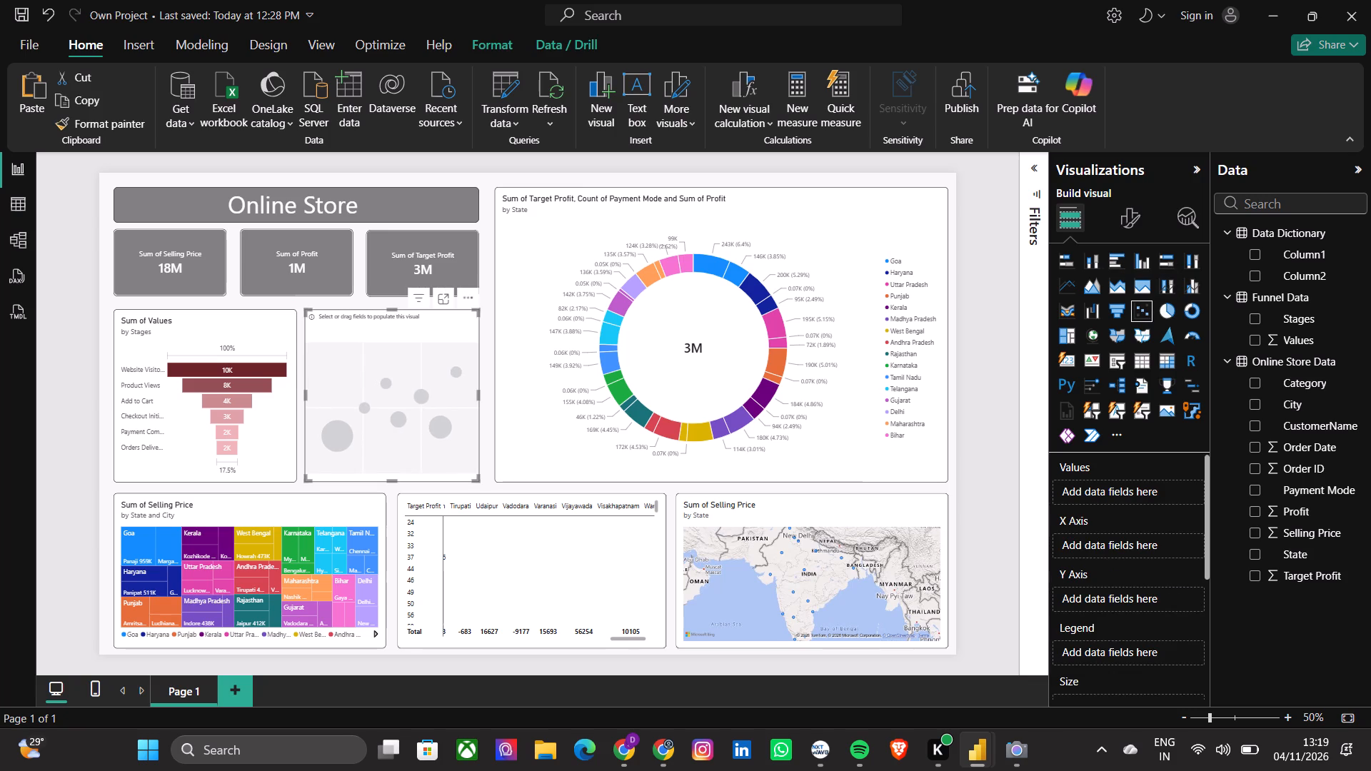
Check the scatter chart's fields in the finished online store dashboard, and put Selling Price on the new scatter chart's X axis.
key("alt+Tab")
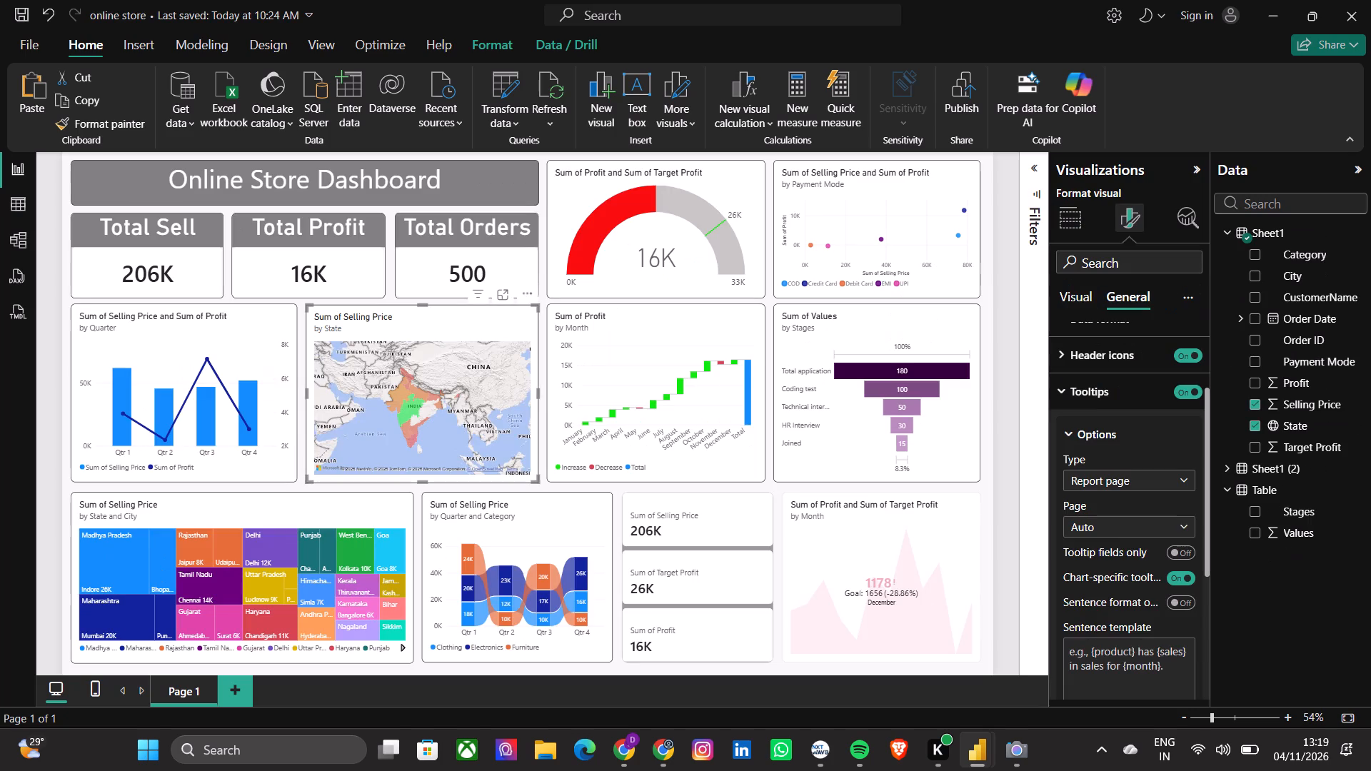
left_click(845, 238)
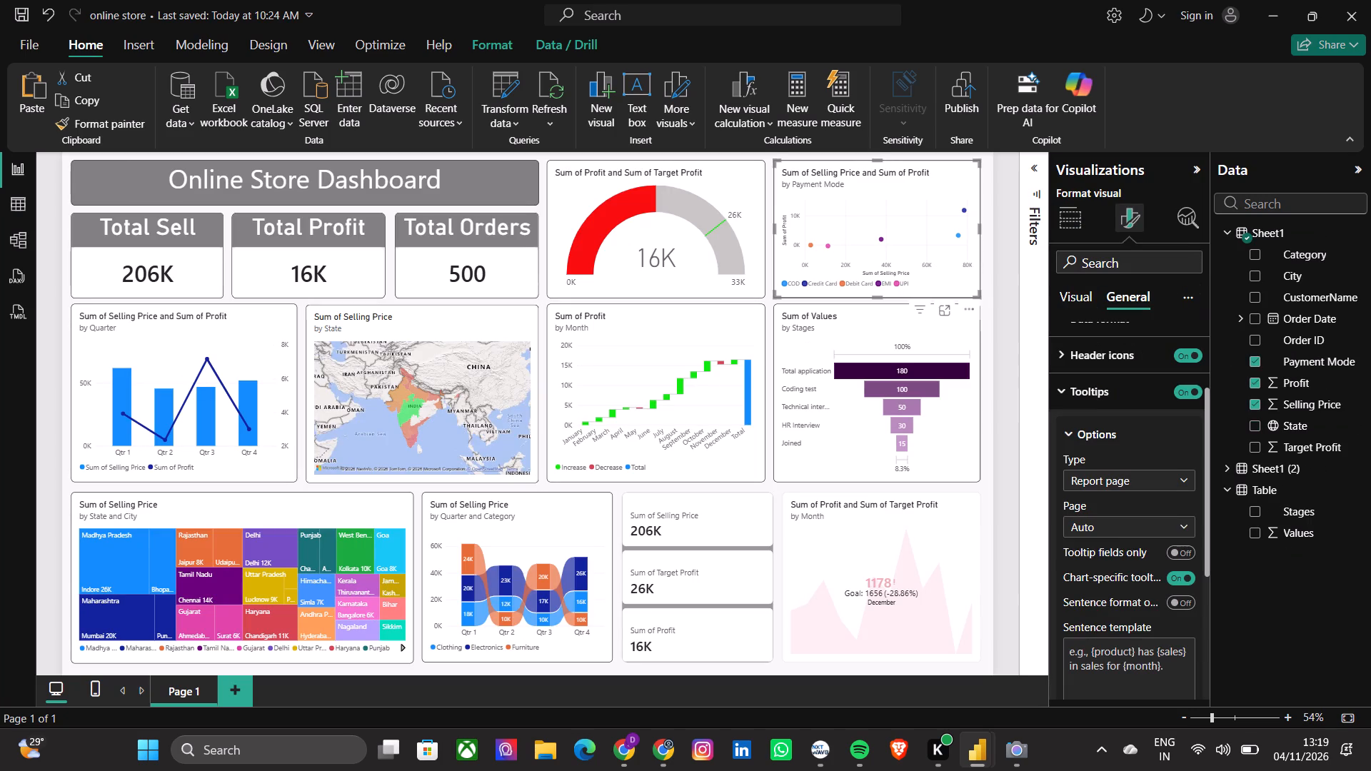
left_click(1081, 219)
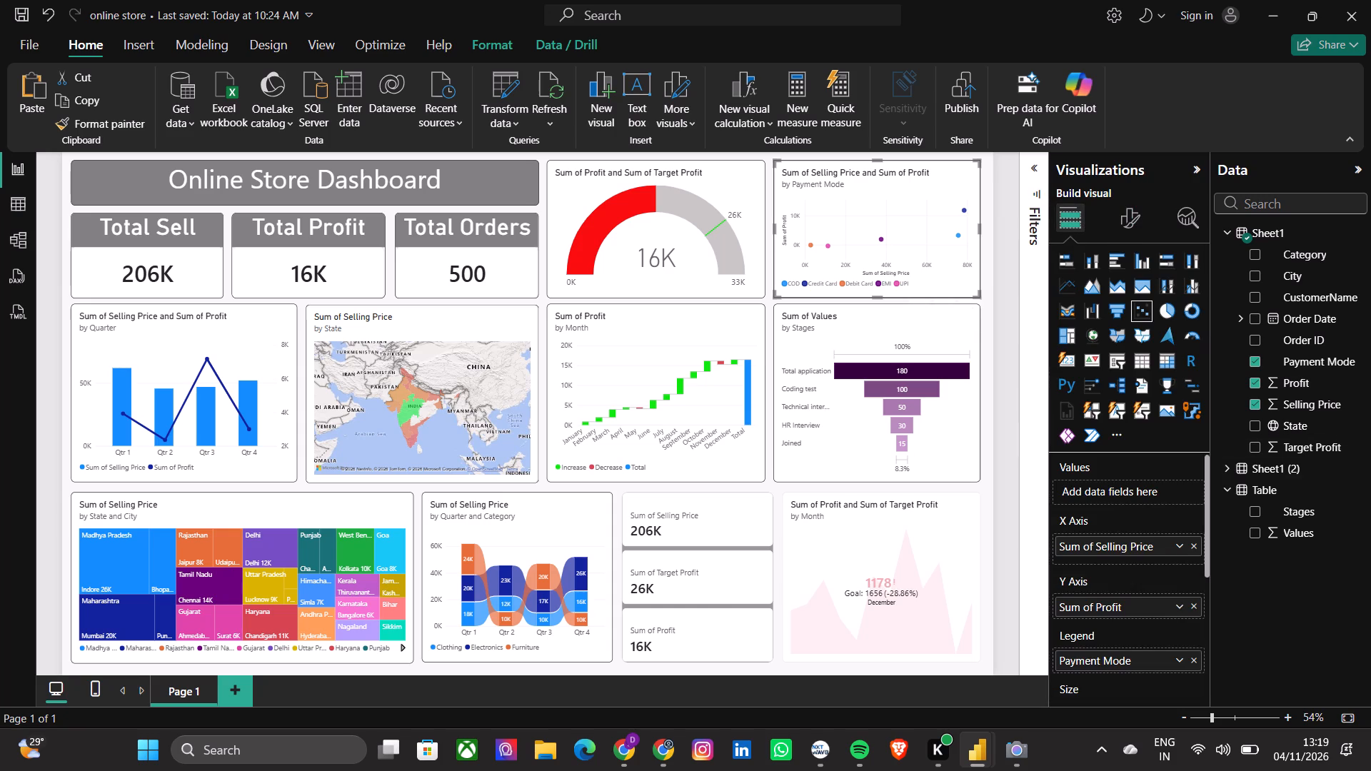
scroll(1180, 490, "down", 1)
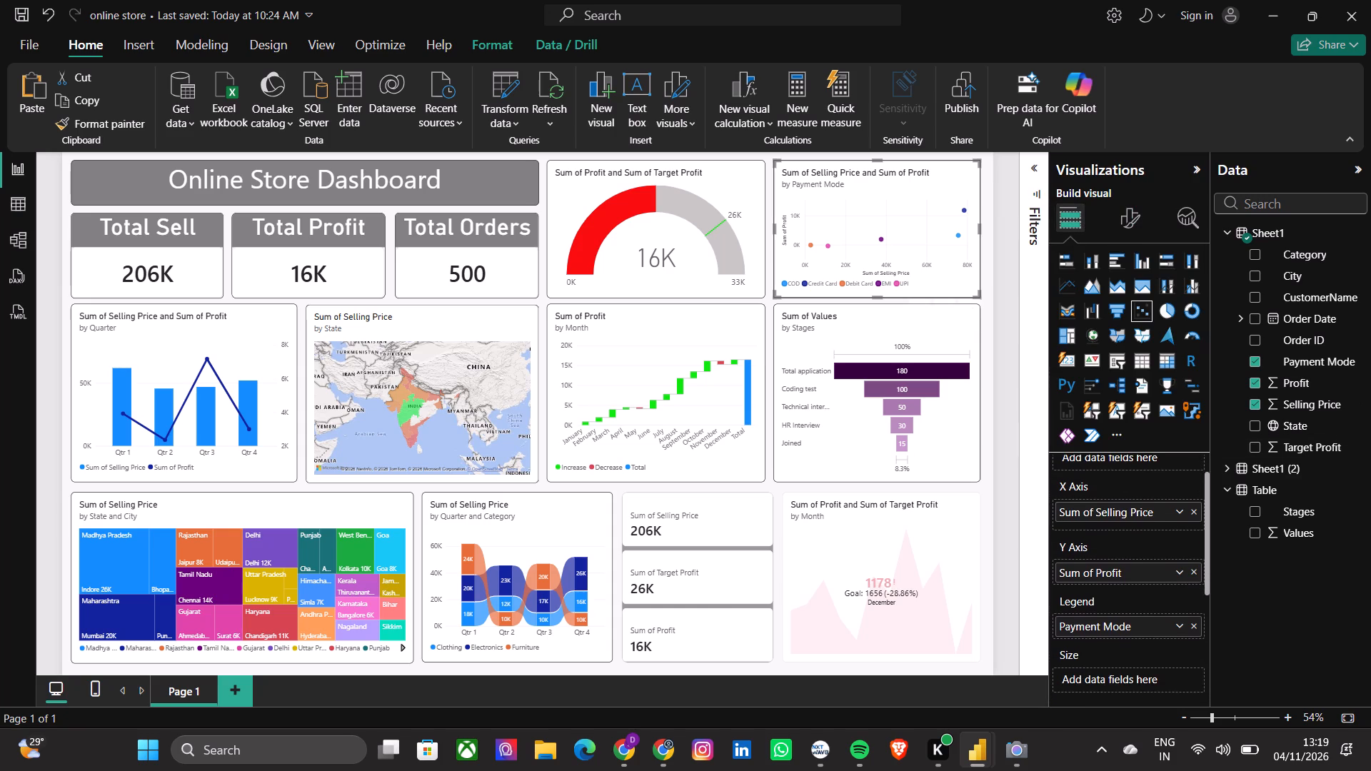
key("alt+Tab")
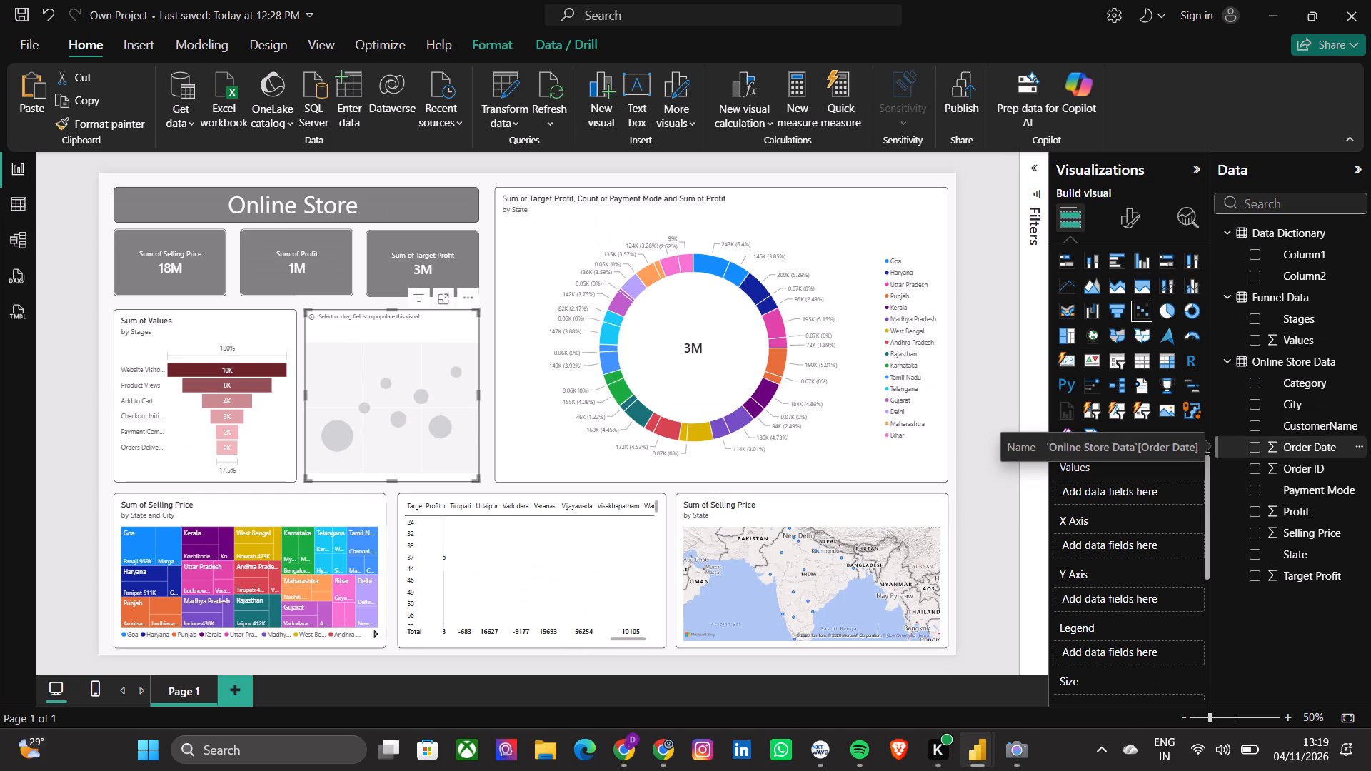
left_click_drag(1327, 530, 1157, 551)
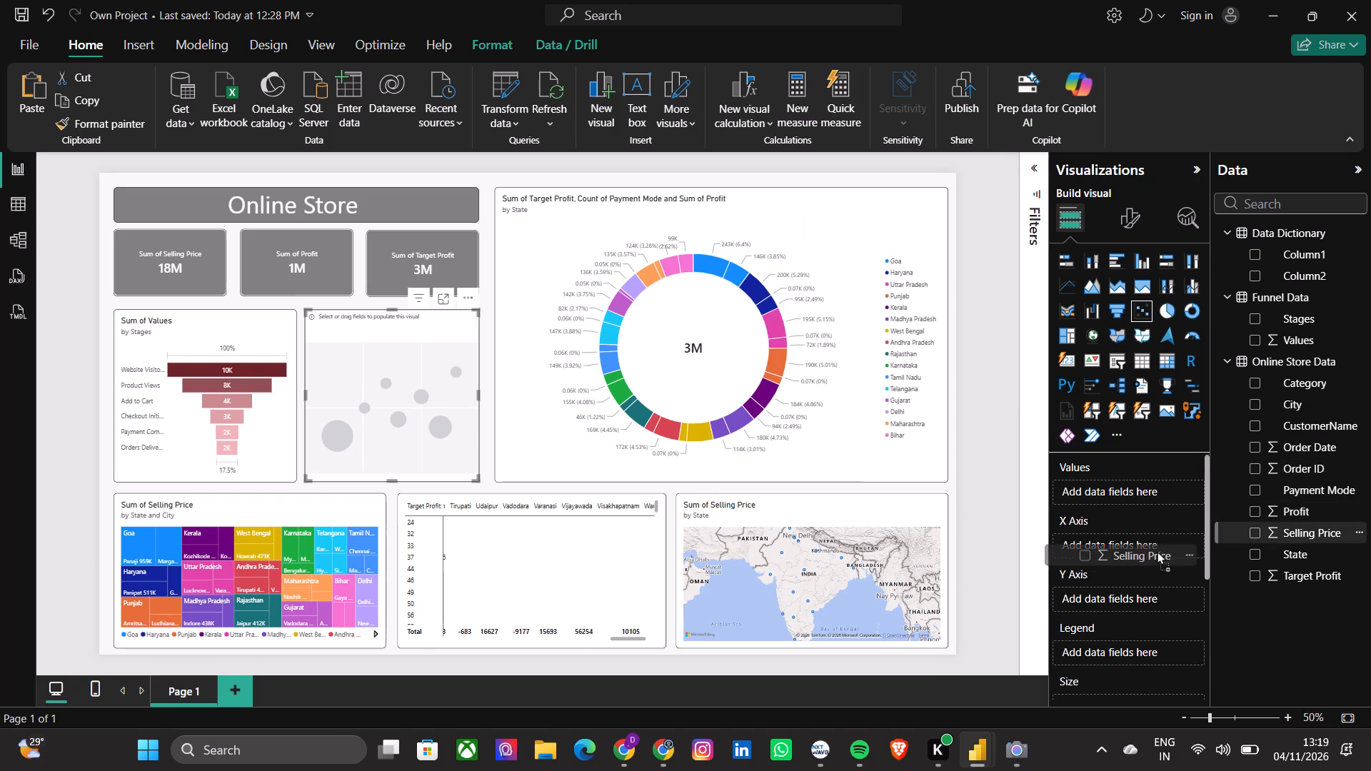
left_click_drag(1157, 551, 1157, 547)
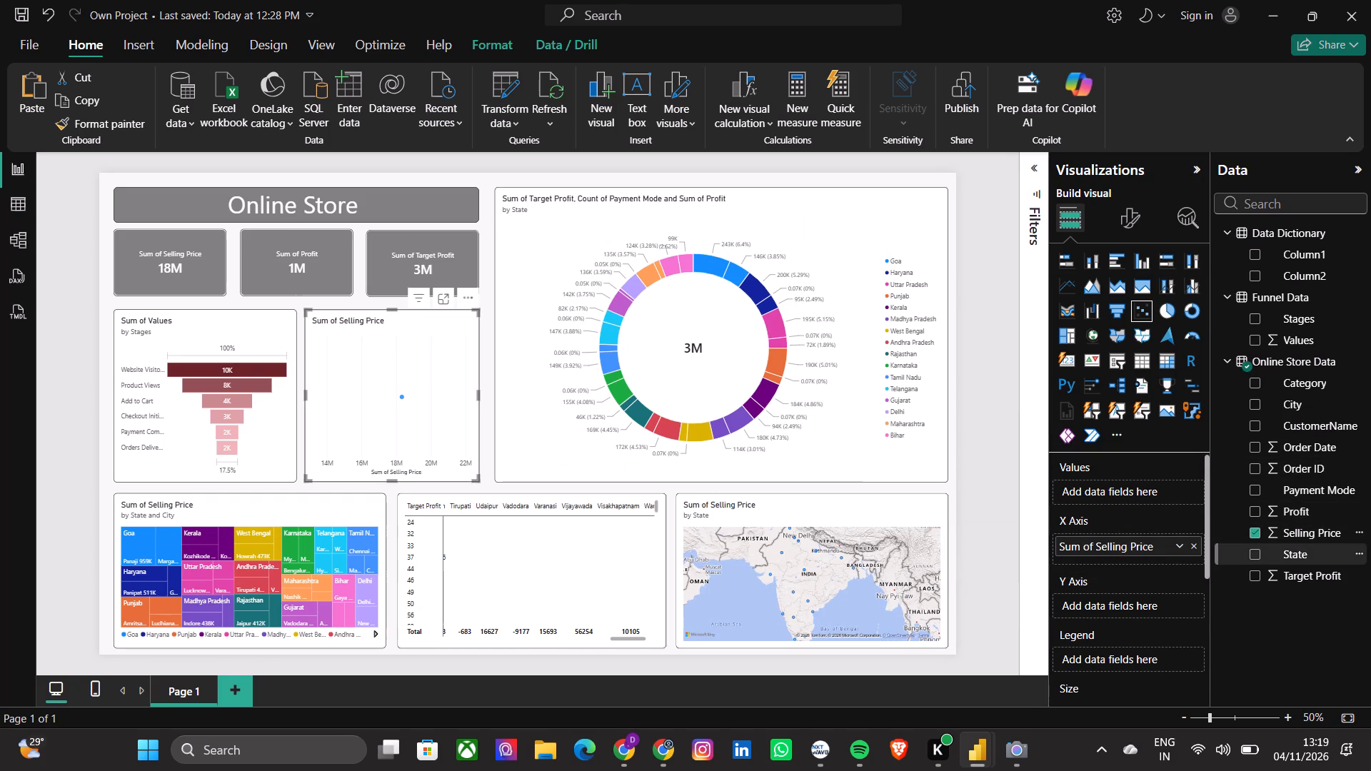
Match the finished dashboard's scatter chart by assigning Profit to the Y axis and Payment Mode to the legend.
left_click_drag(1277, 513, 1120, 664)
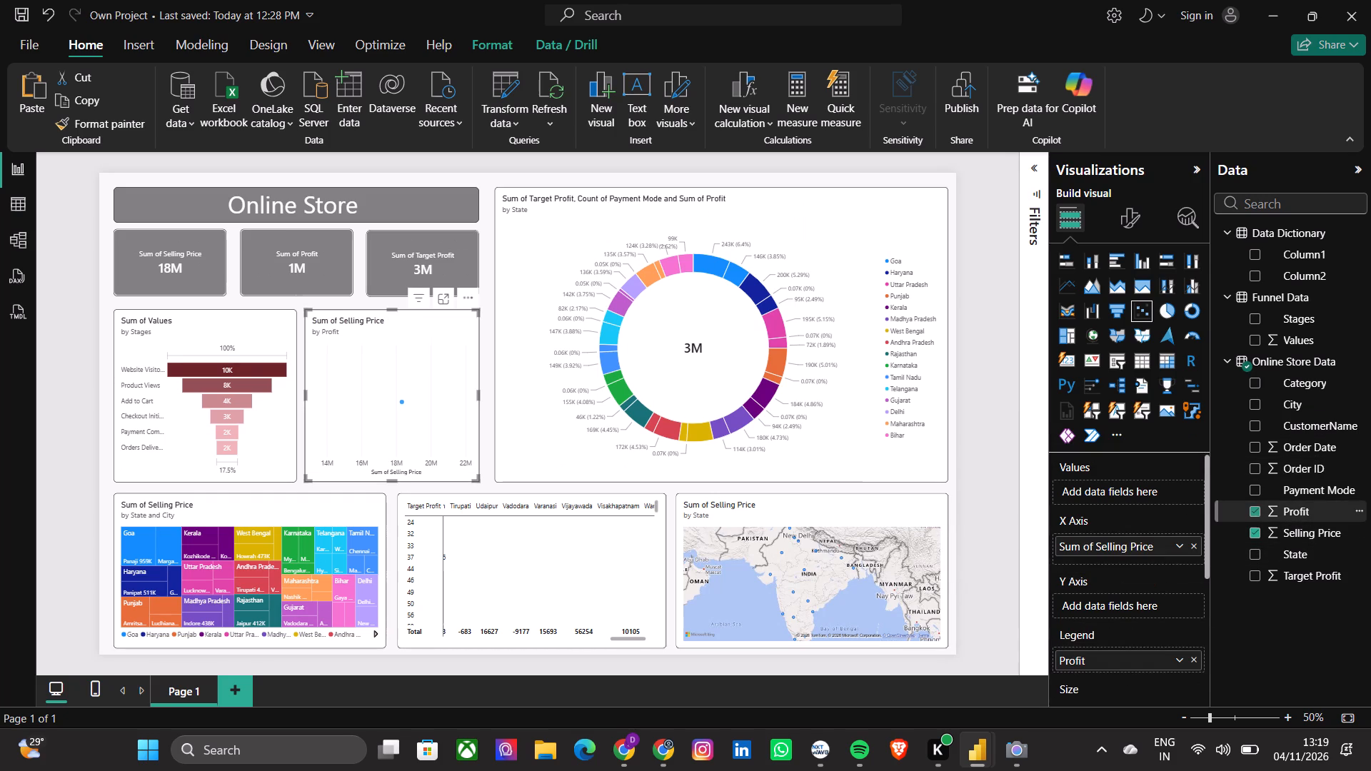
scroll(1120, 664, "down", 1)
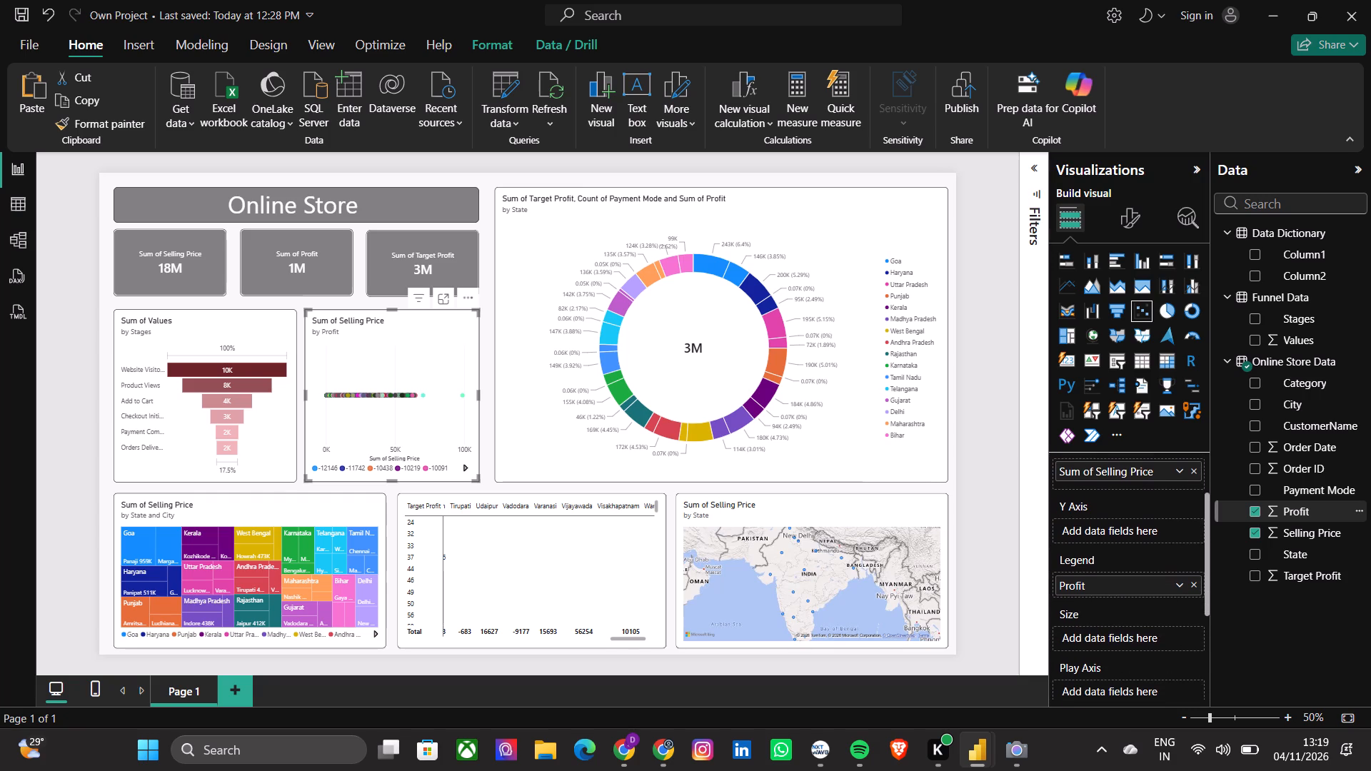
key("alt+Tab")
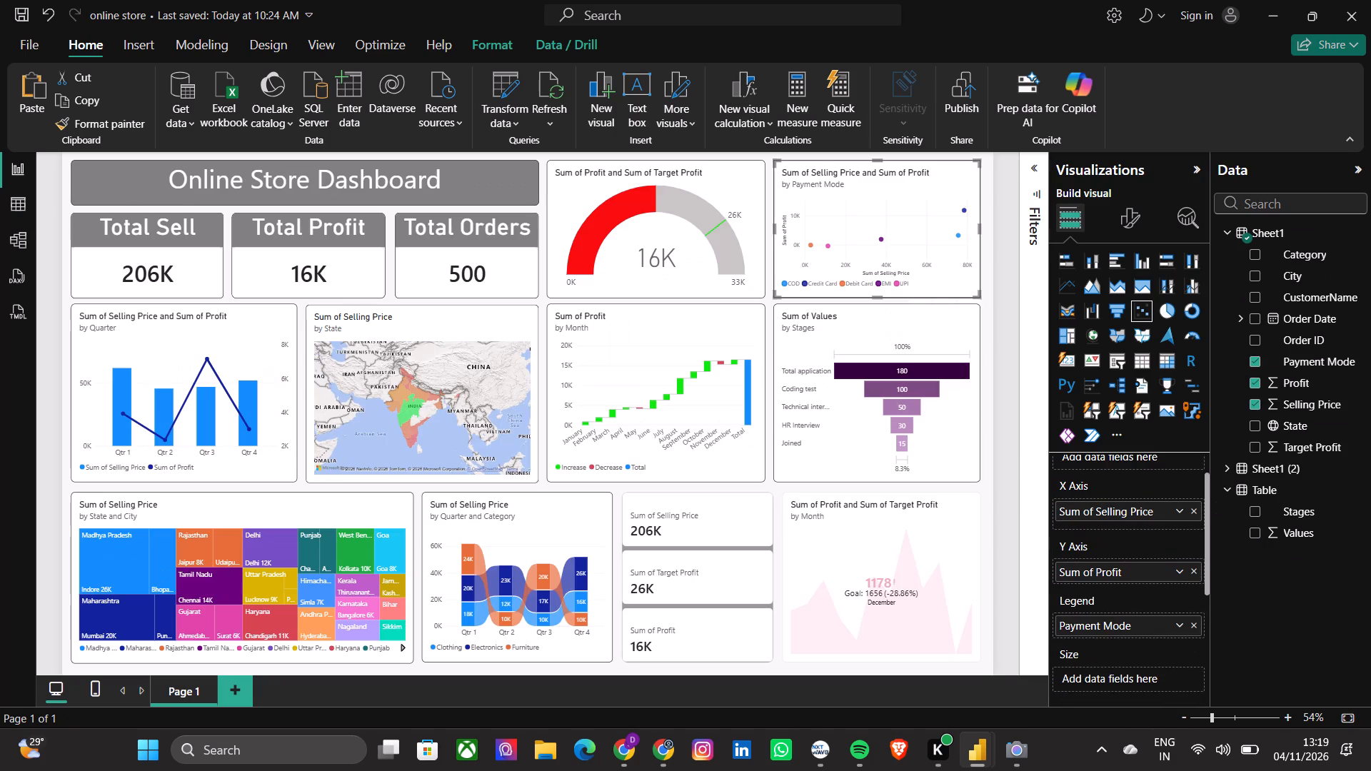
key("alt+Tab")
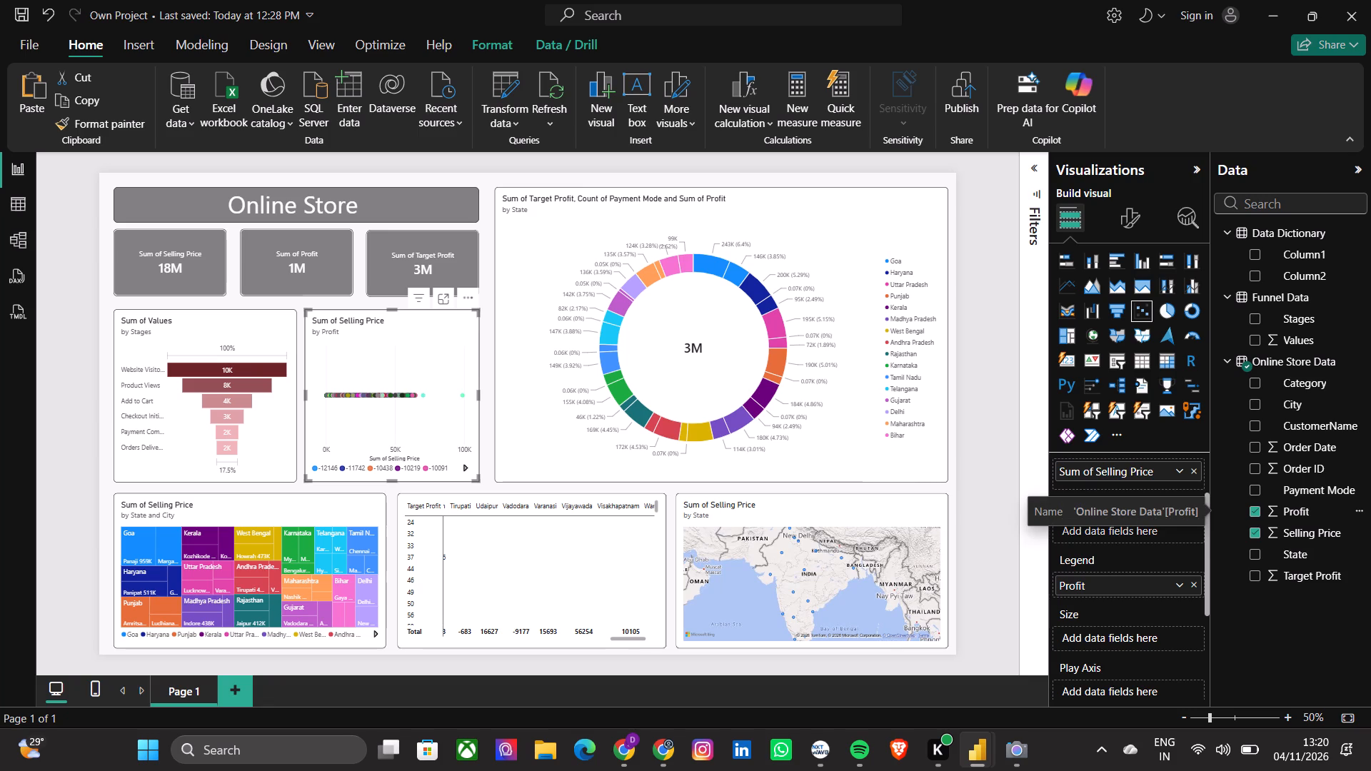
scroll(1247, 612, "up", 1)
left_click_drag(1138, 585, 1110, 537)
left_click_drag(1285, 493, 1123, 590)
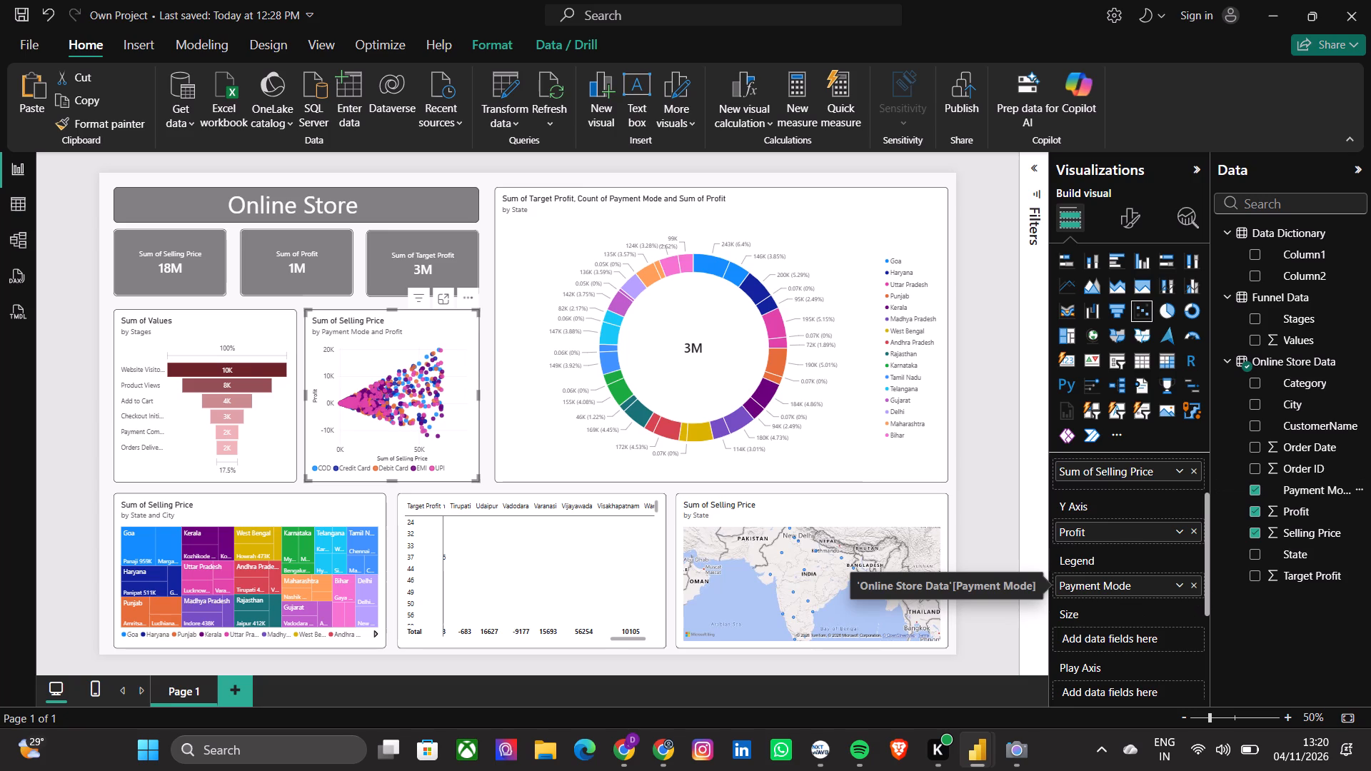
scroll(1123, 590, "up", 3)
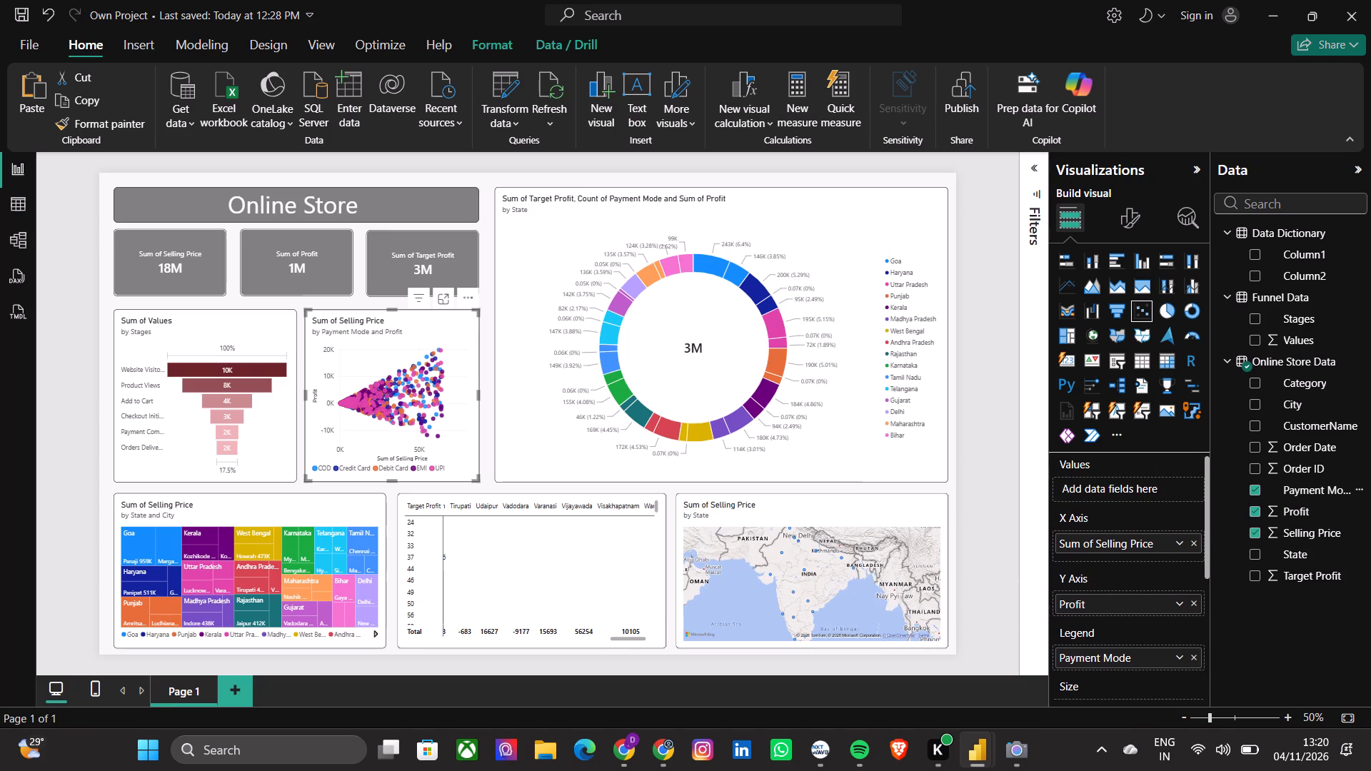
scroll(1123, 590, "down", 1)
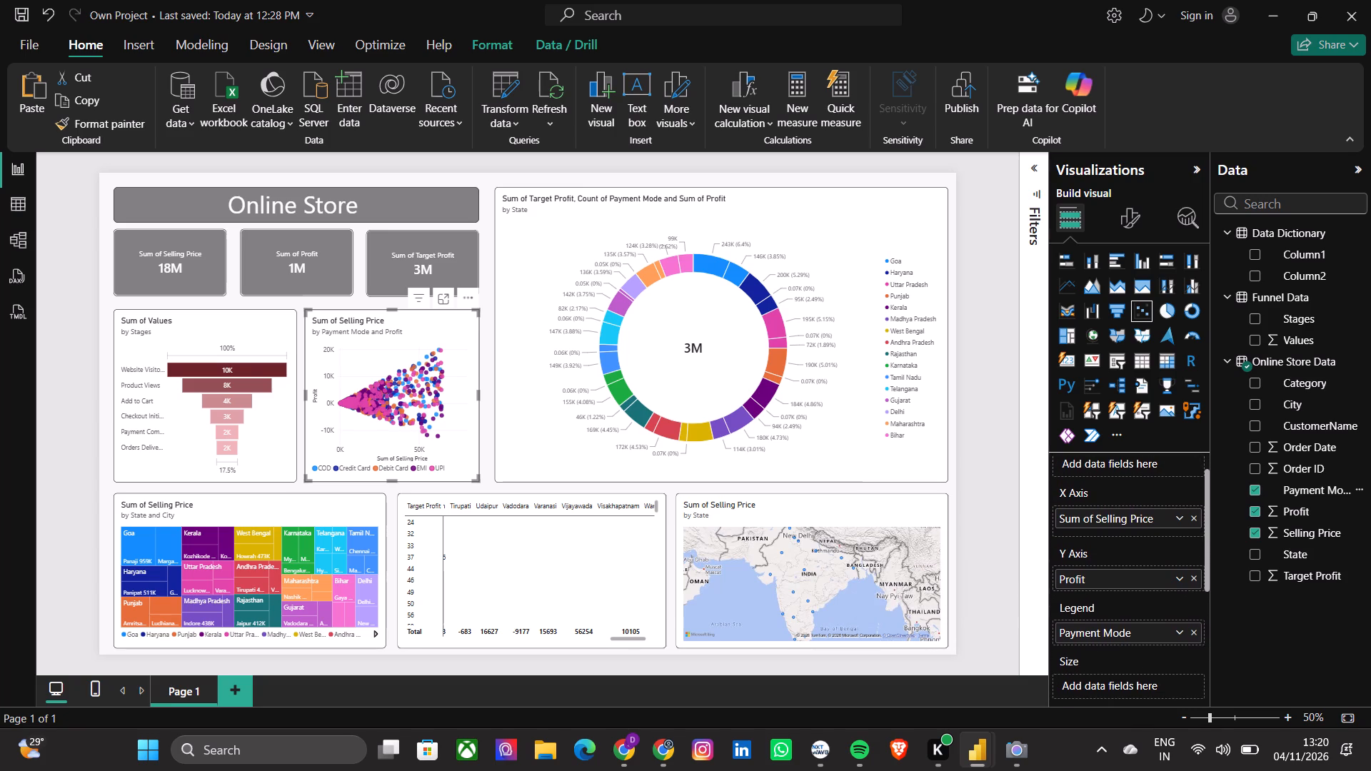
Reassign the scatter chart's fields: Profit on the X axis, Target Profit on the Y axis and Selling Price as the legend.
left_click(1195, 632)
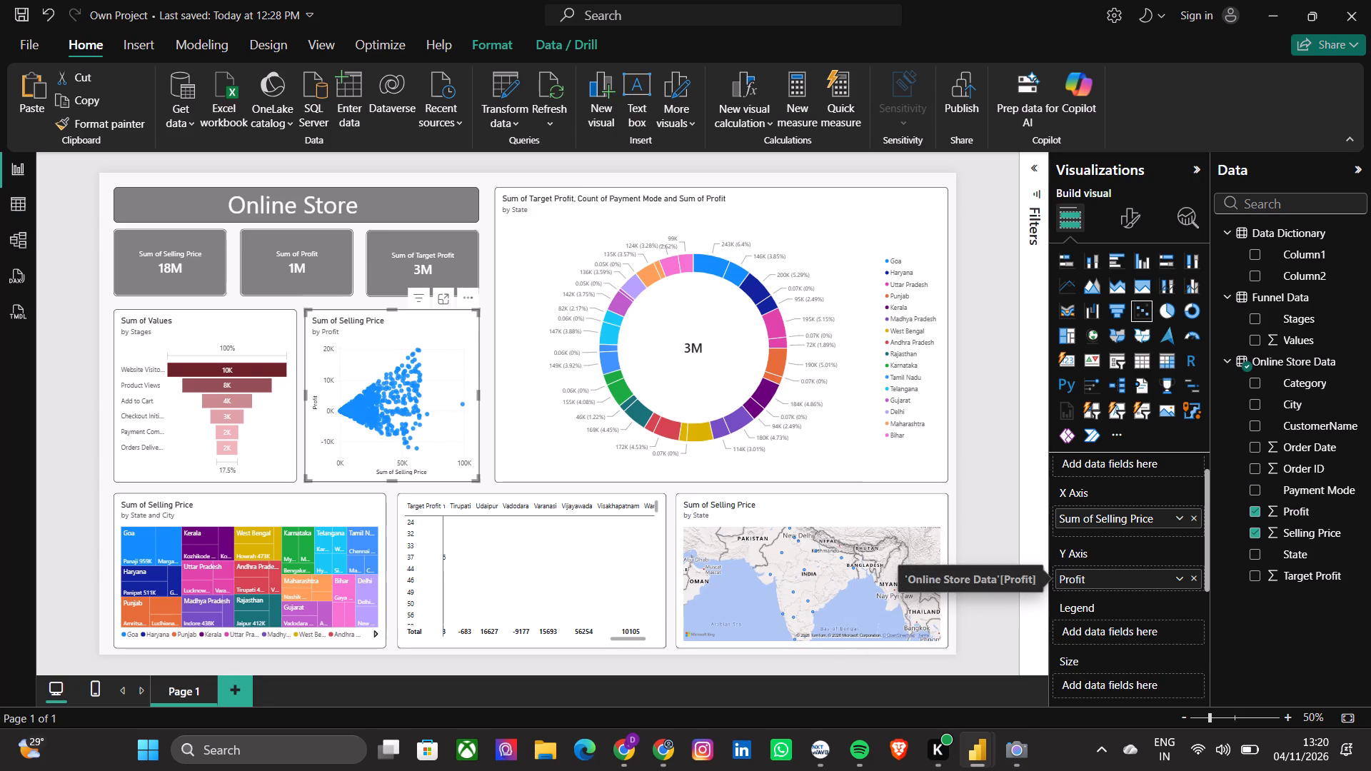
left_click(1197, 577)
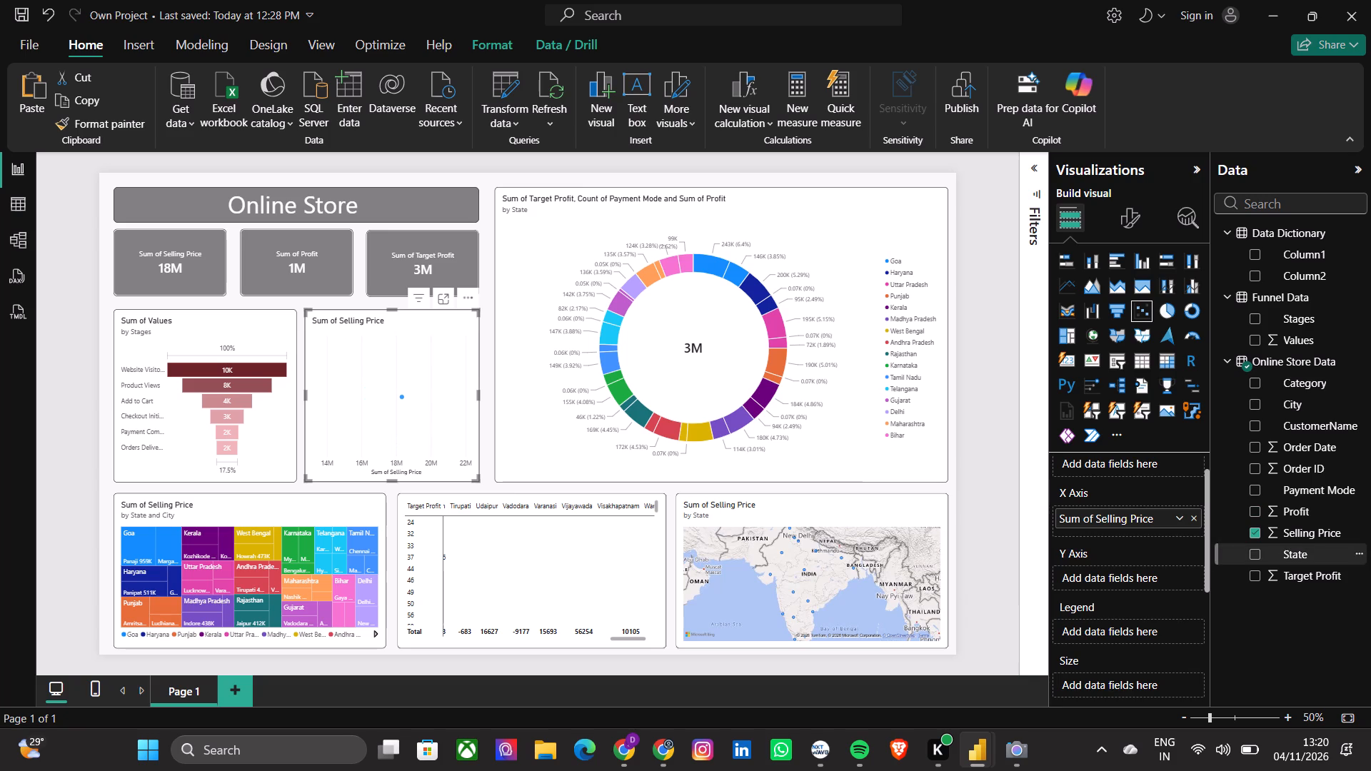
left_click_drag(1302, 573, 1151, 576)
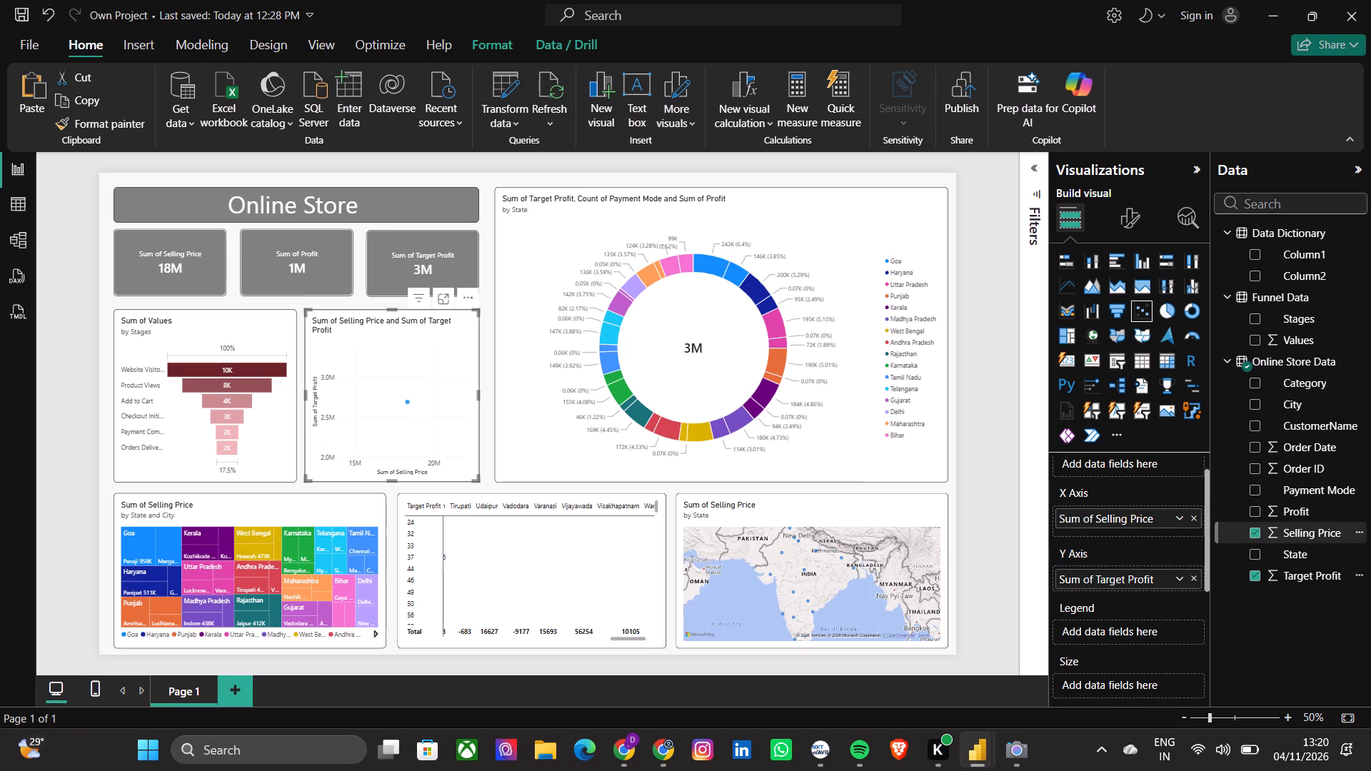
left_click_drag(1272, 514, 1109, 526)
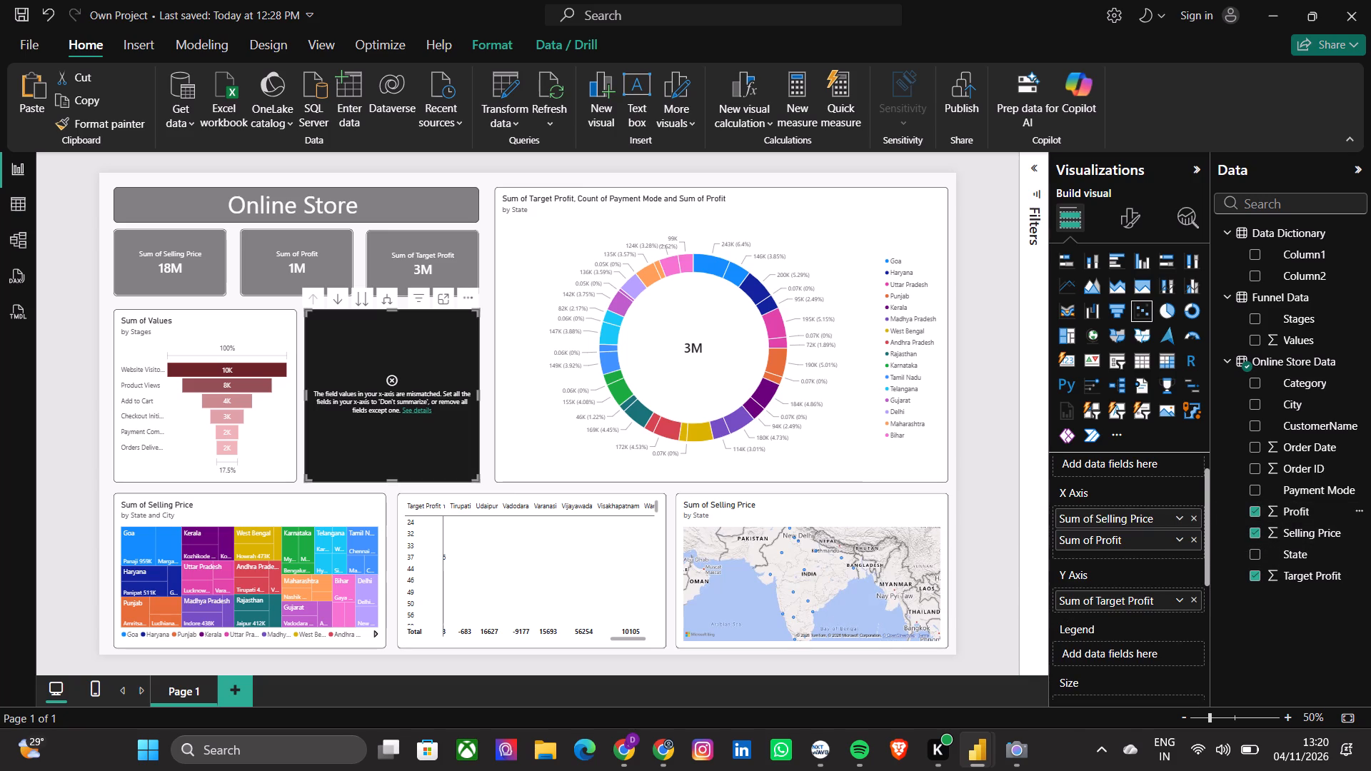
left_click(1195, 520)
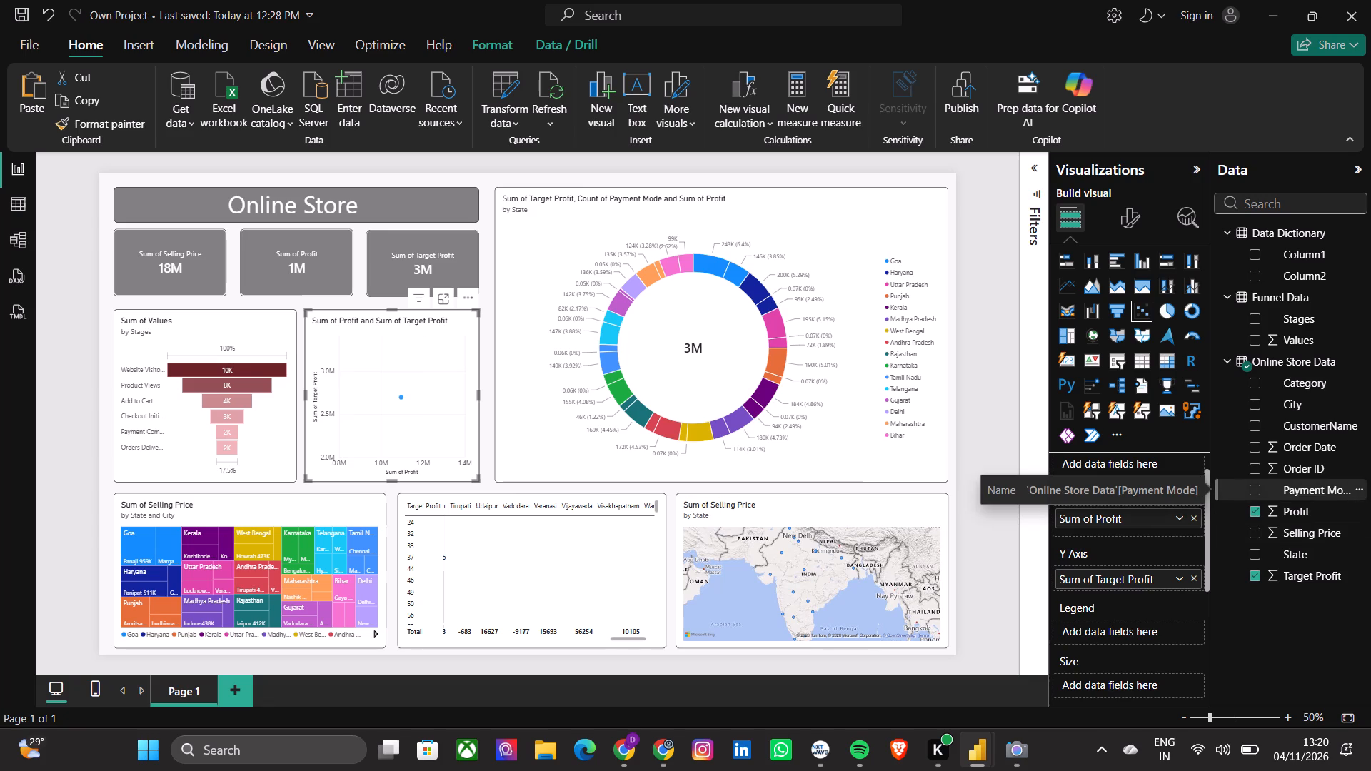
left_click_drag(1283, 533, 1123, 563)
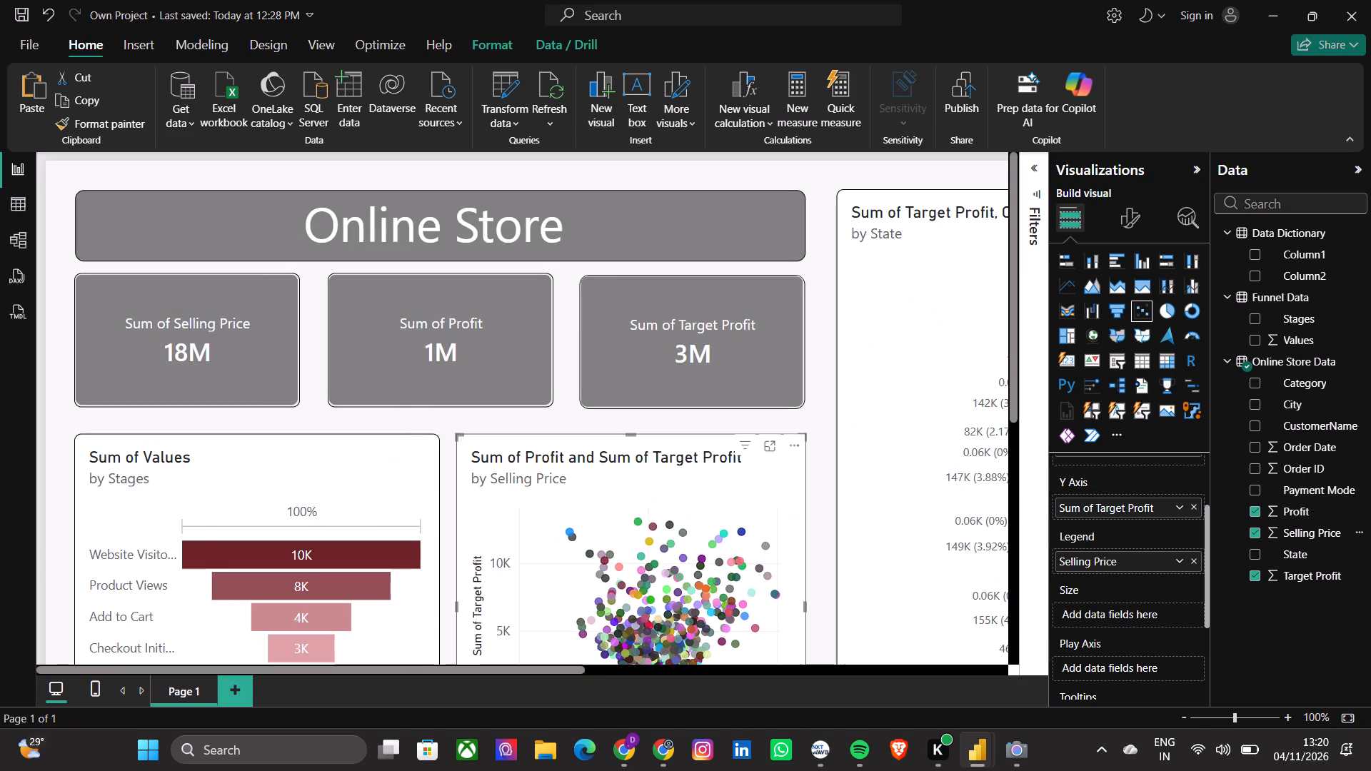
left_click(1183, 717)
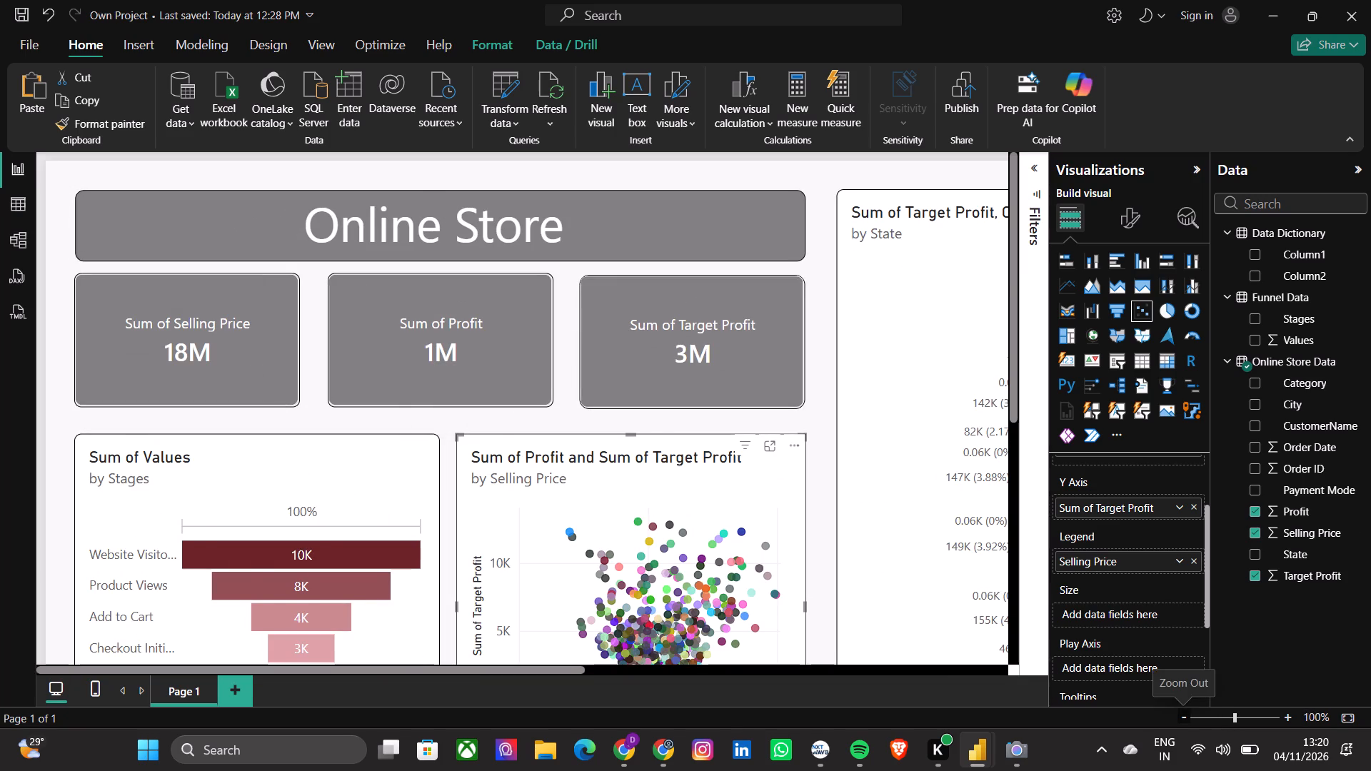
double_click(1183, 717)
left_click(1183, 717)
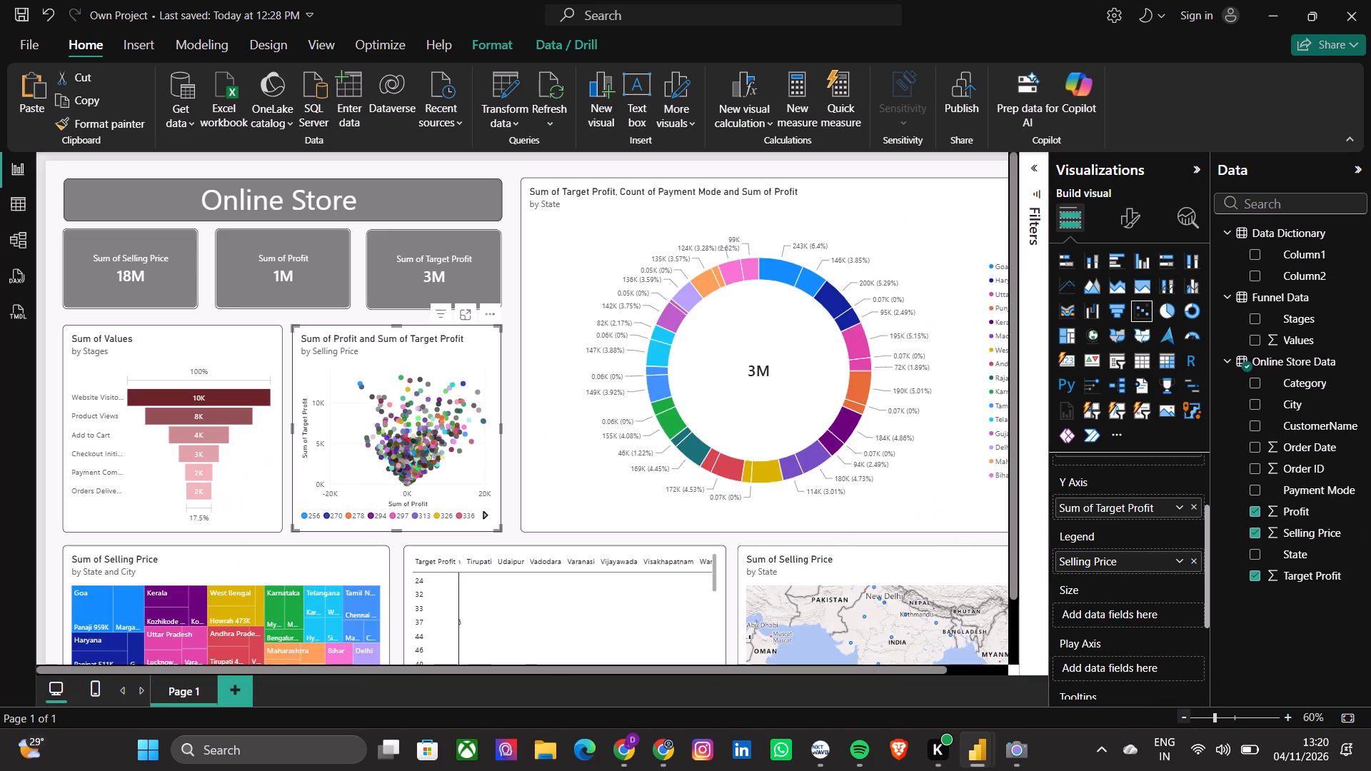
left_click(1183, 717)
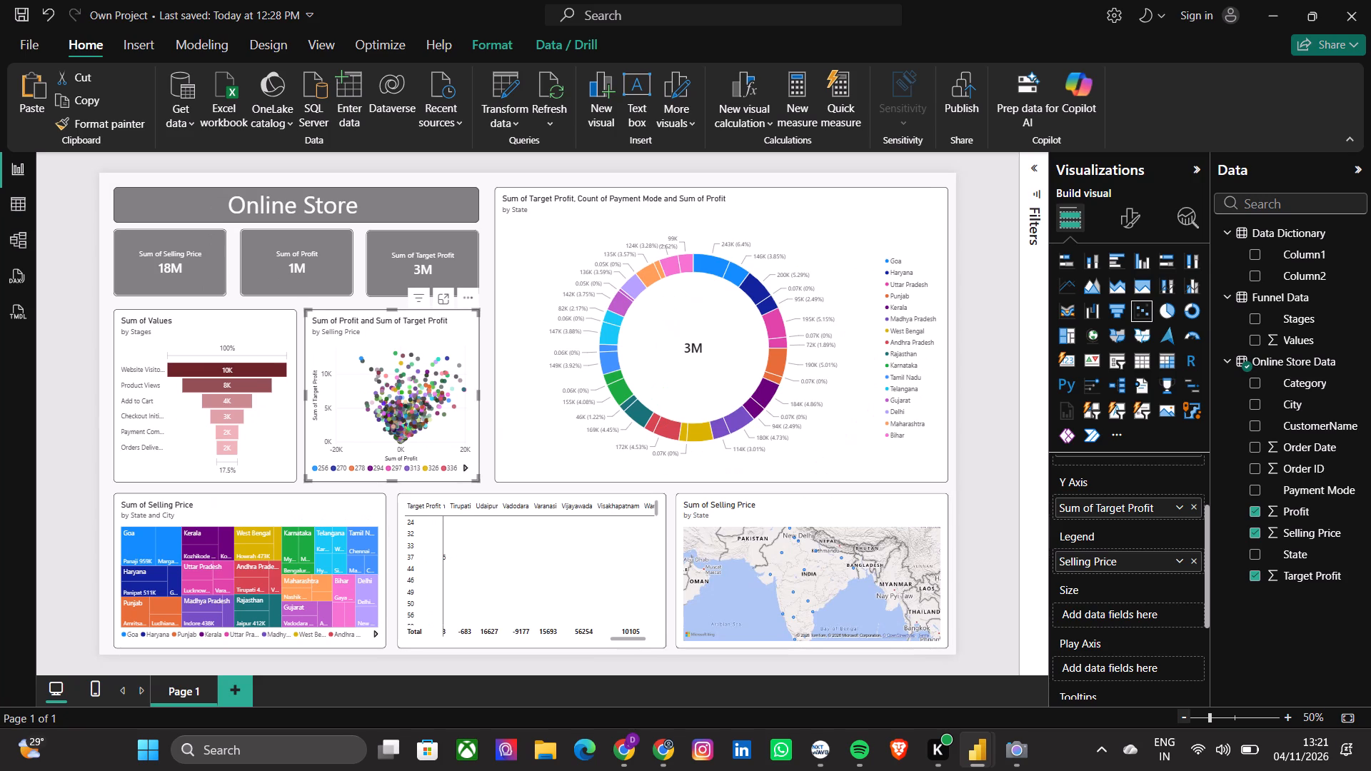
Save the Own Project report.
key("ctrl+s")
left_click(1006, 496)
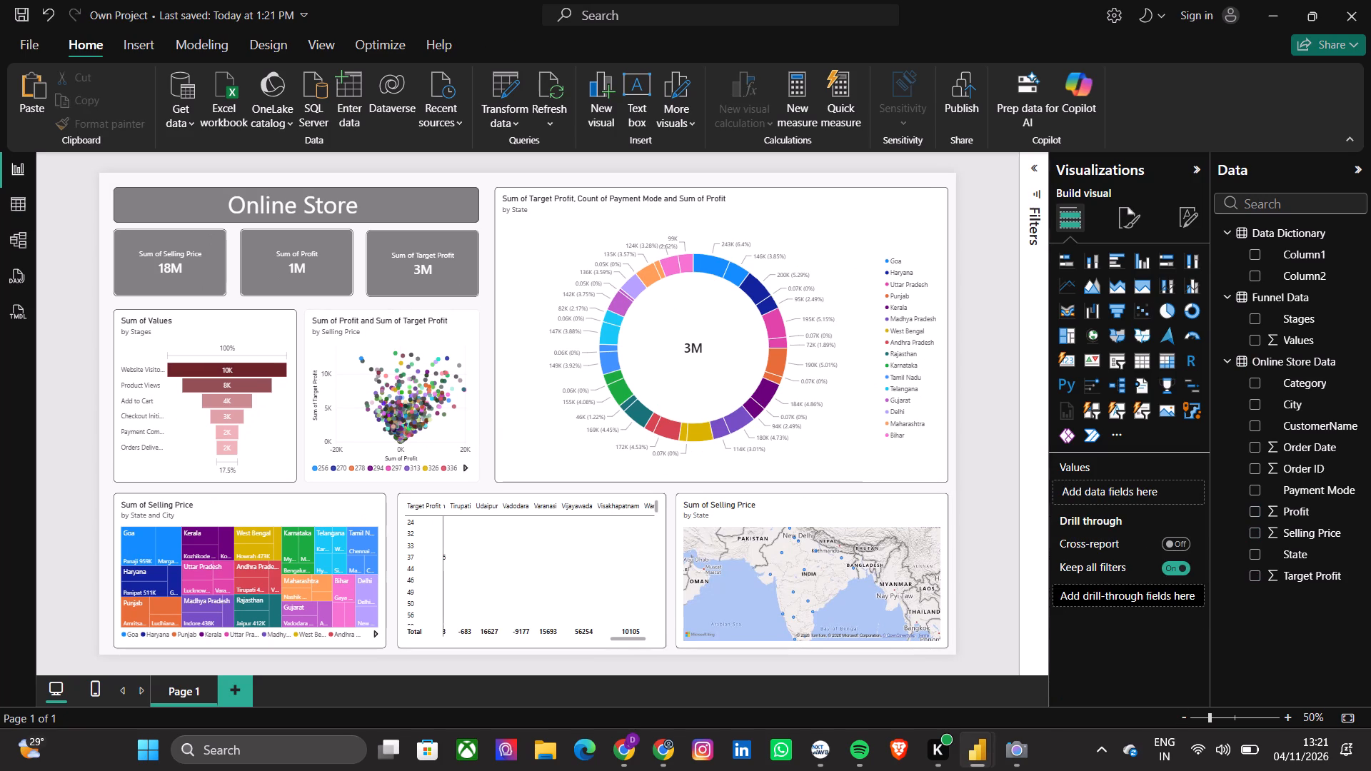
Set the visual border color of the scatter chart to black.
left_click(468, 314)
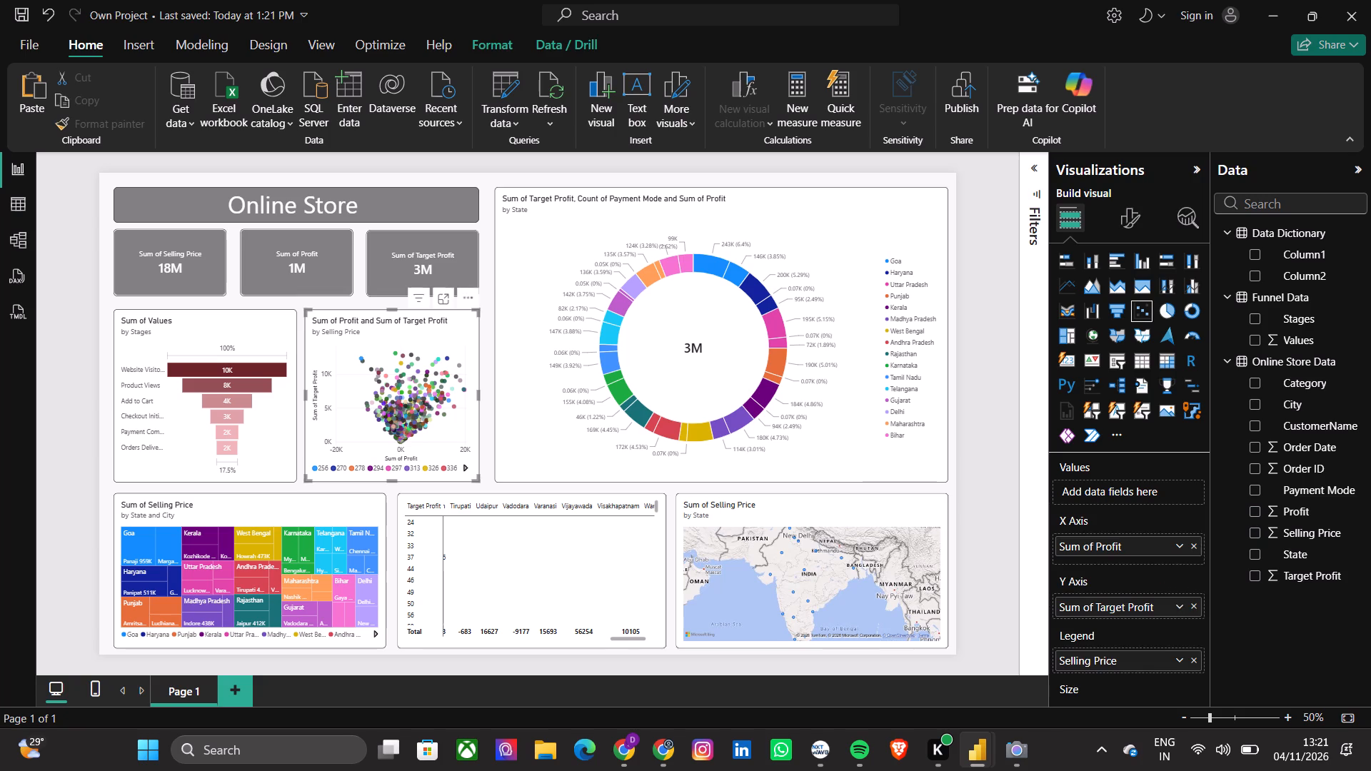
left_click(1133, 208)
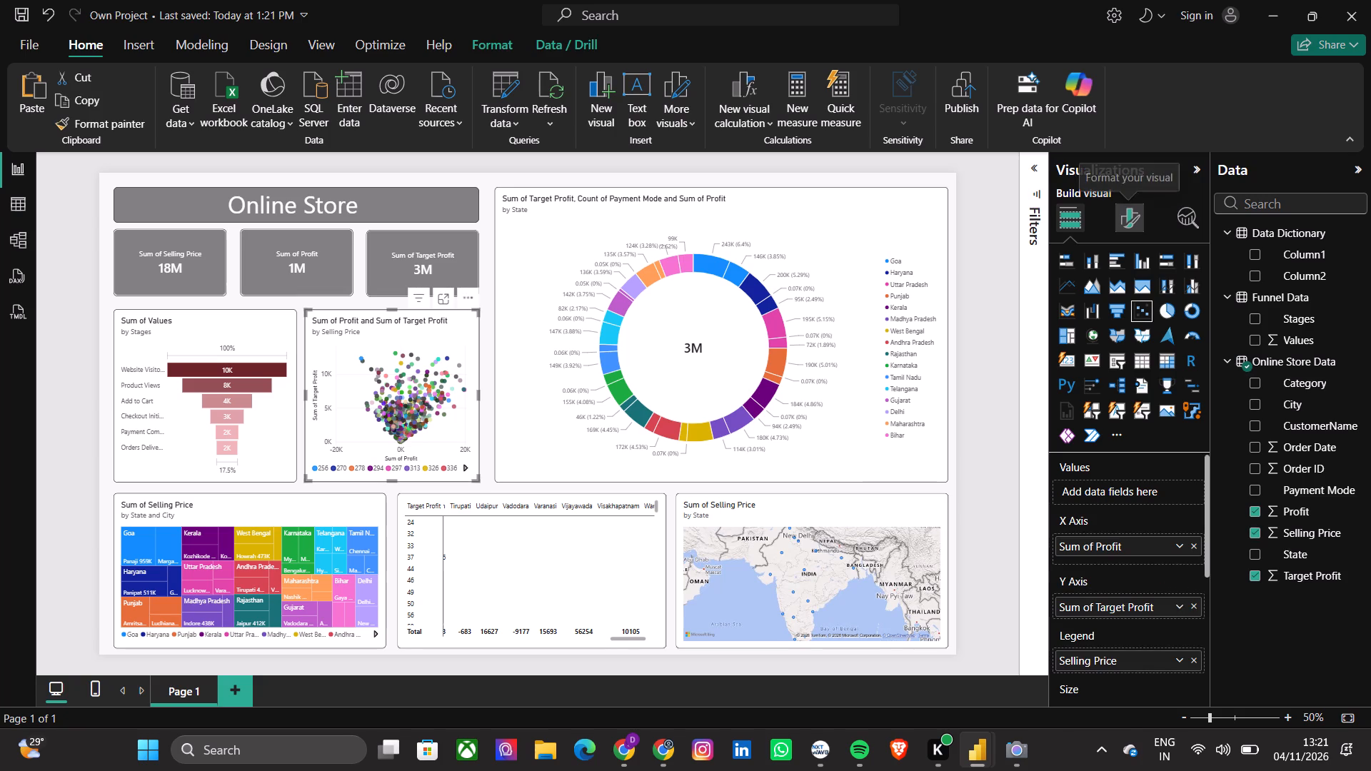
left_click(1119, 301)
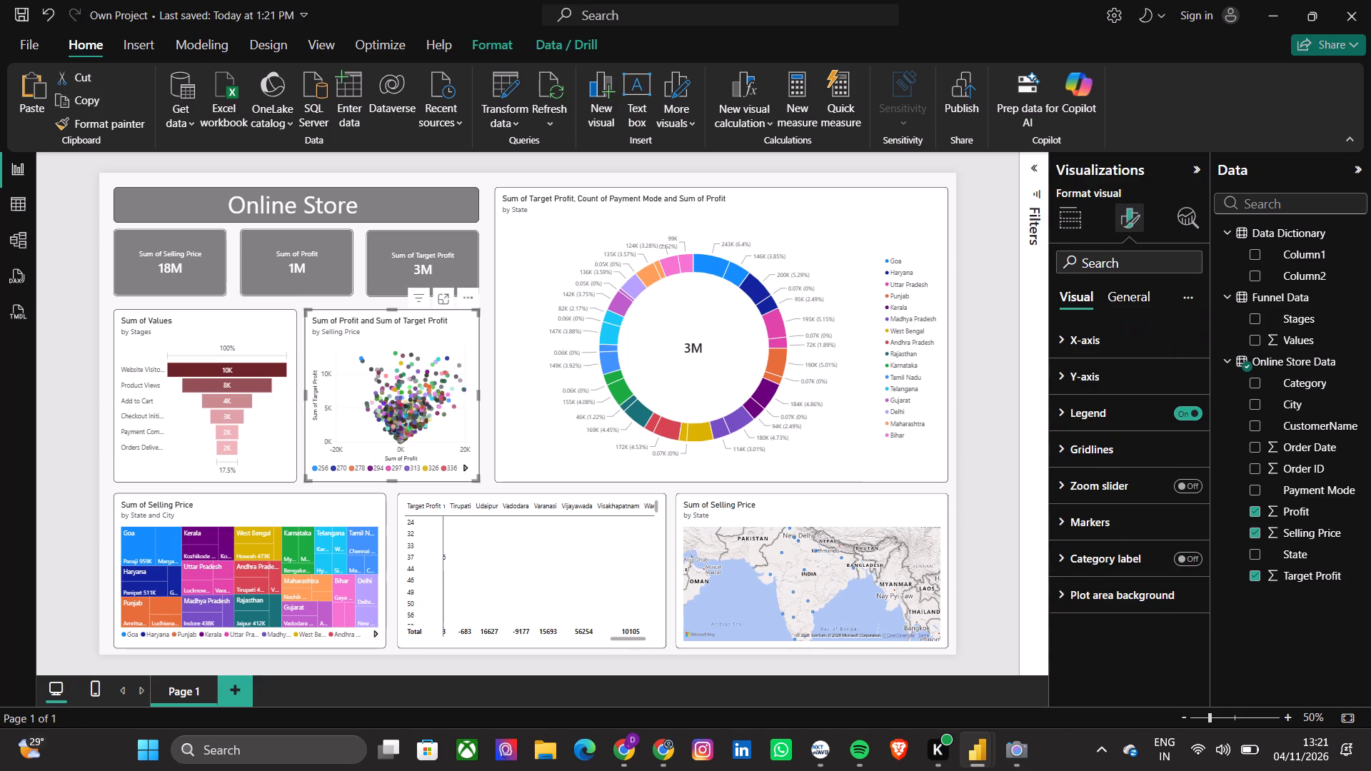
left_click(1119, 403)
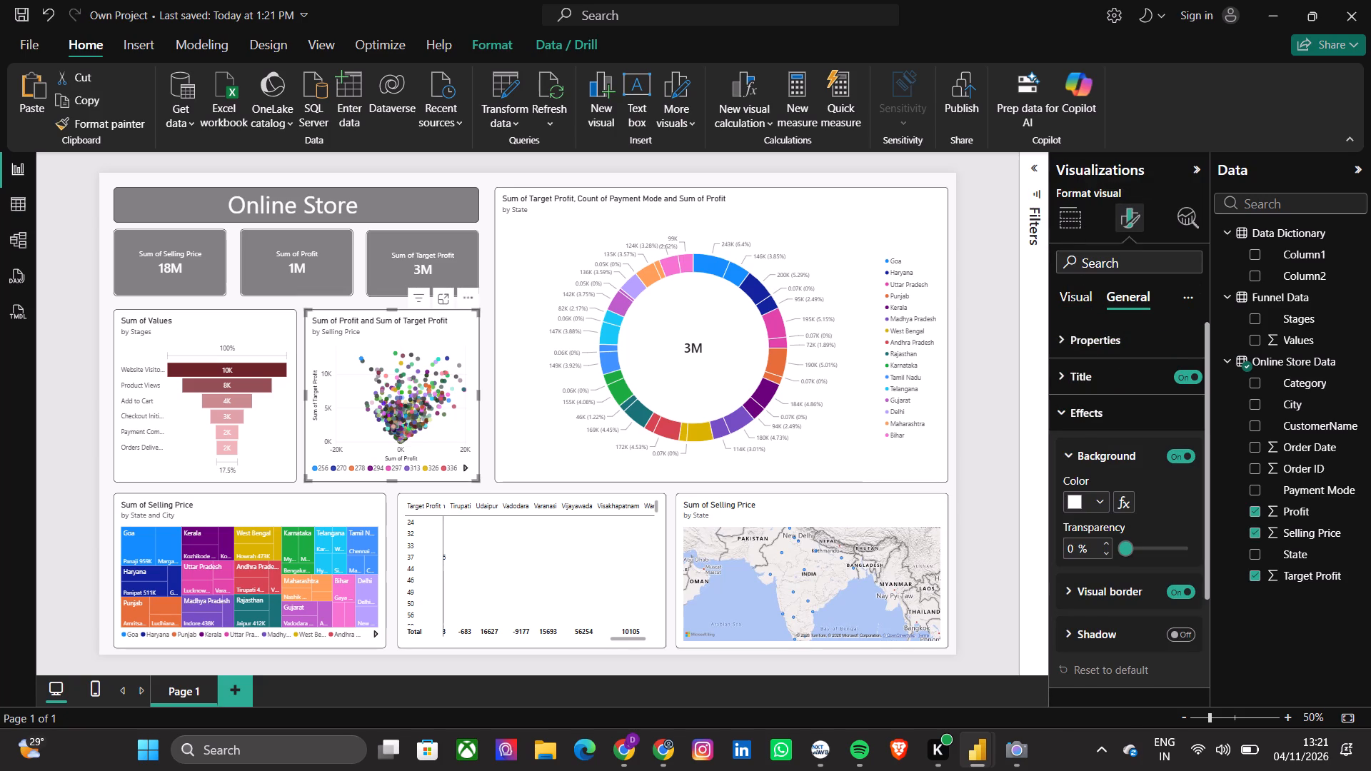
left_click(1108, 603)
left_click(1095, 595)
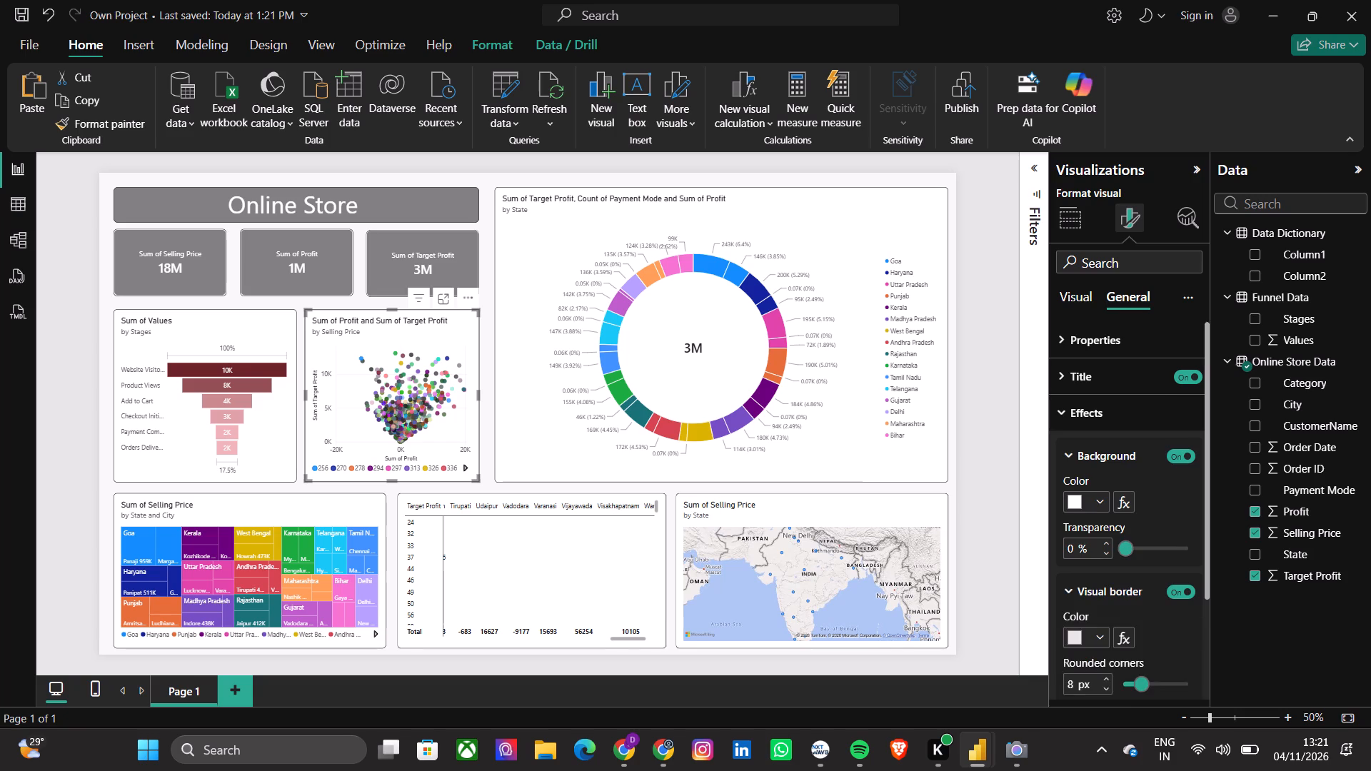
scroll(1095, 595, "down", 1)
left_click(1094, 594)
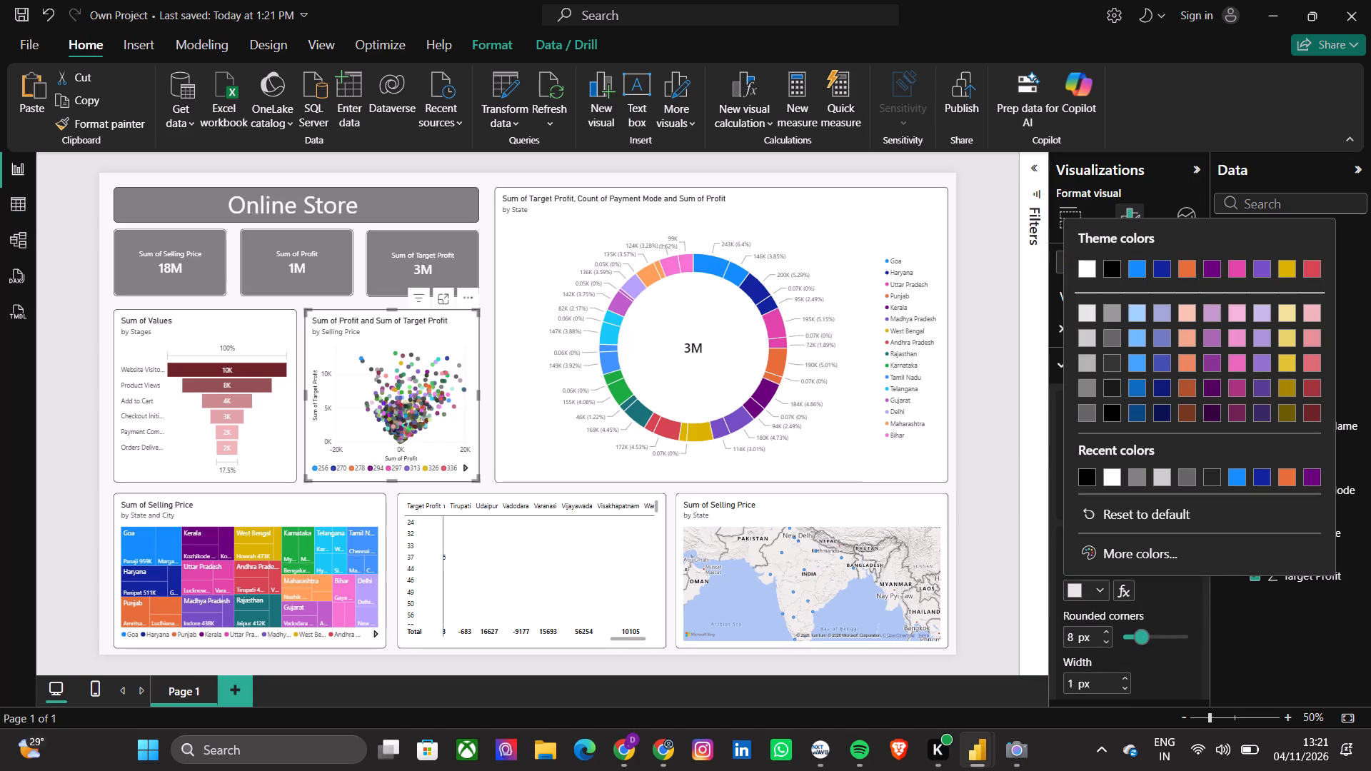
left_click(1090, 476)
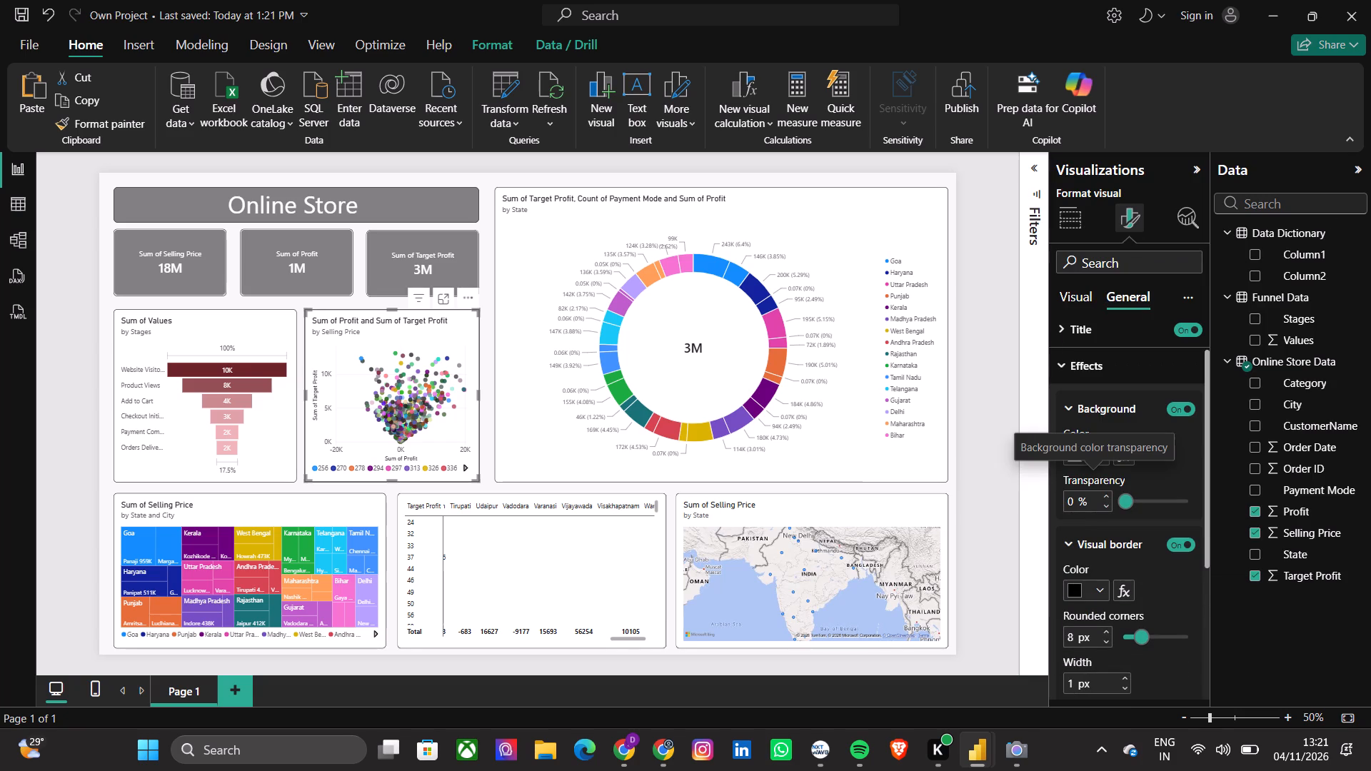
left_click(977, 446)
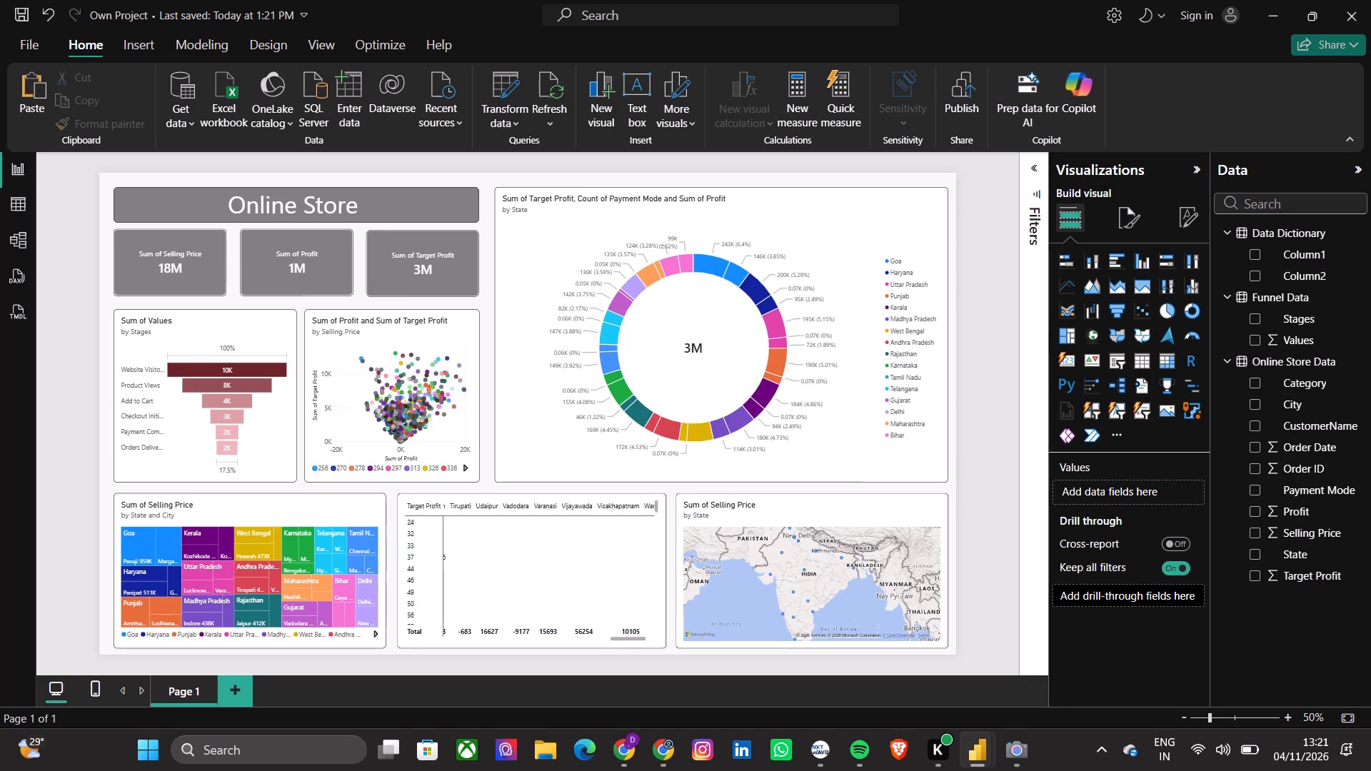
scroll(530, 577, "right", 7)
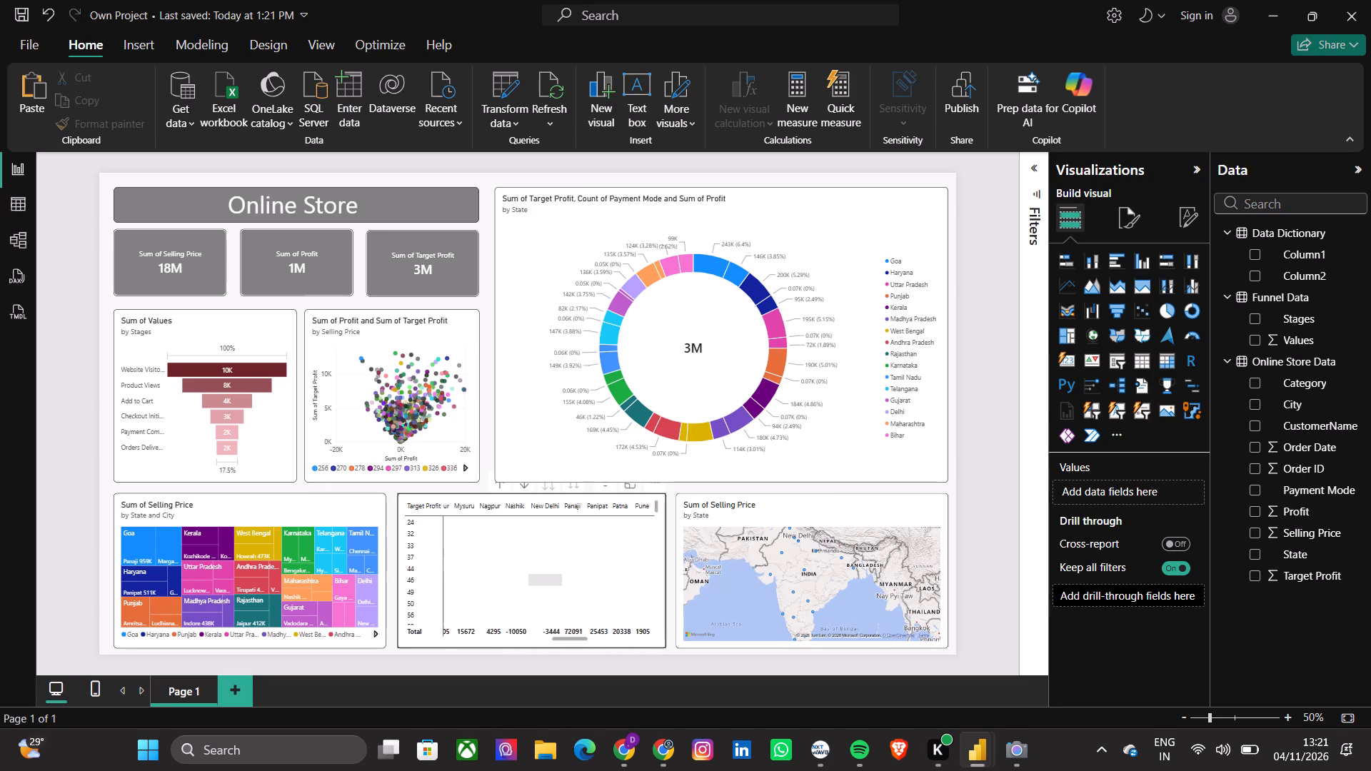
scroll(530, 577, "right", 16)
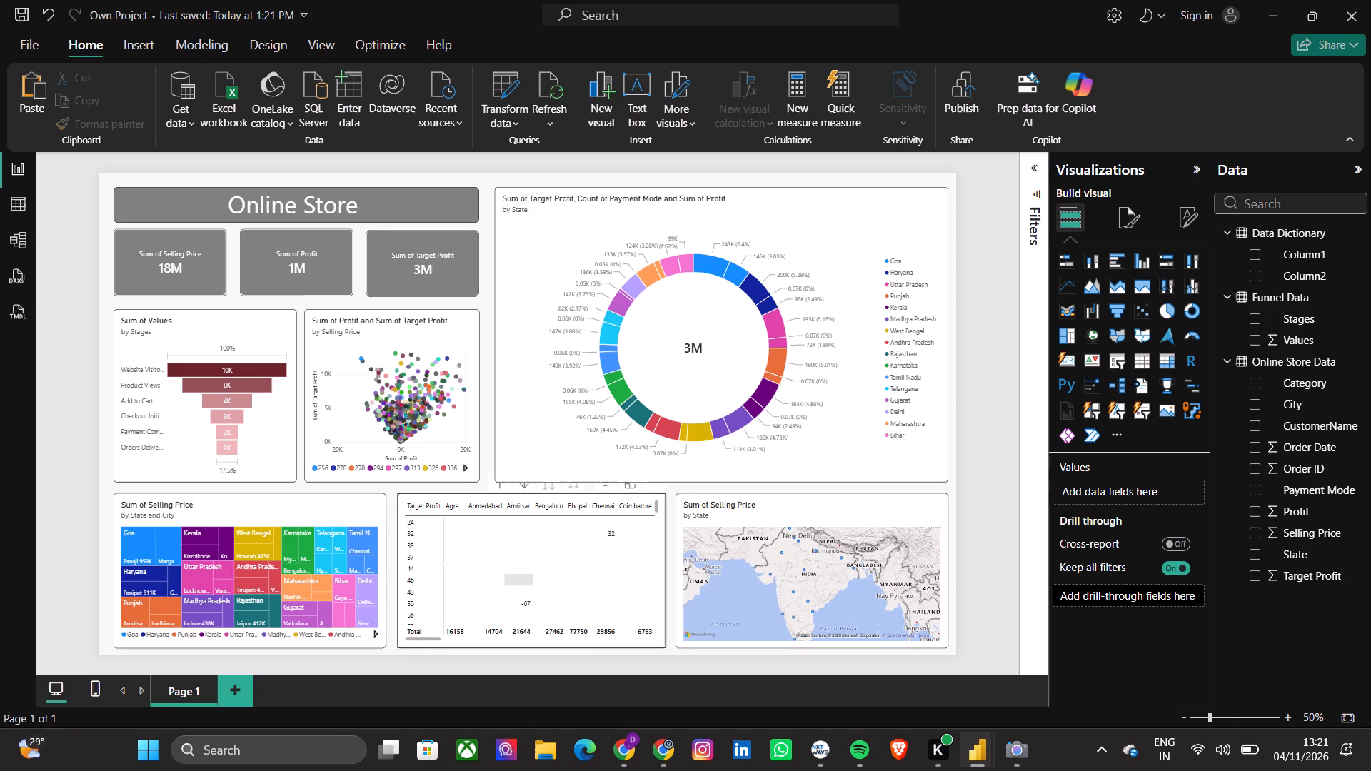
Remove Target Profit from the matrix rows and move State from the columns to the rows, keeping City as columns.
scroll(530, 577, "right", 5)
scroll(530, 577, "up", 8)
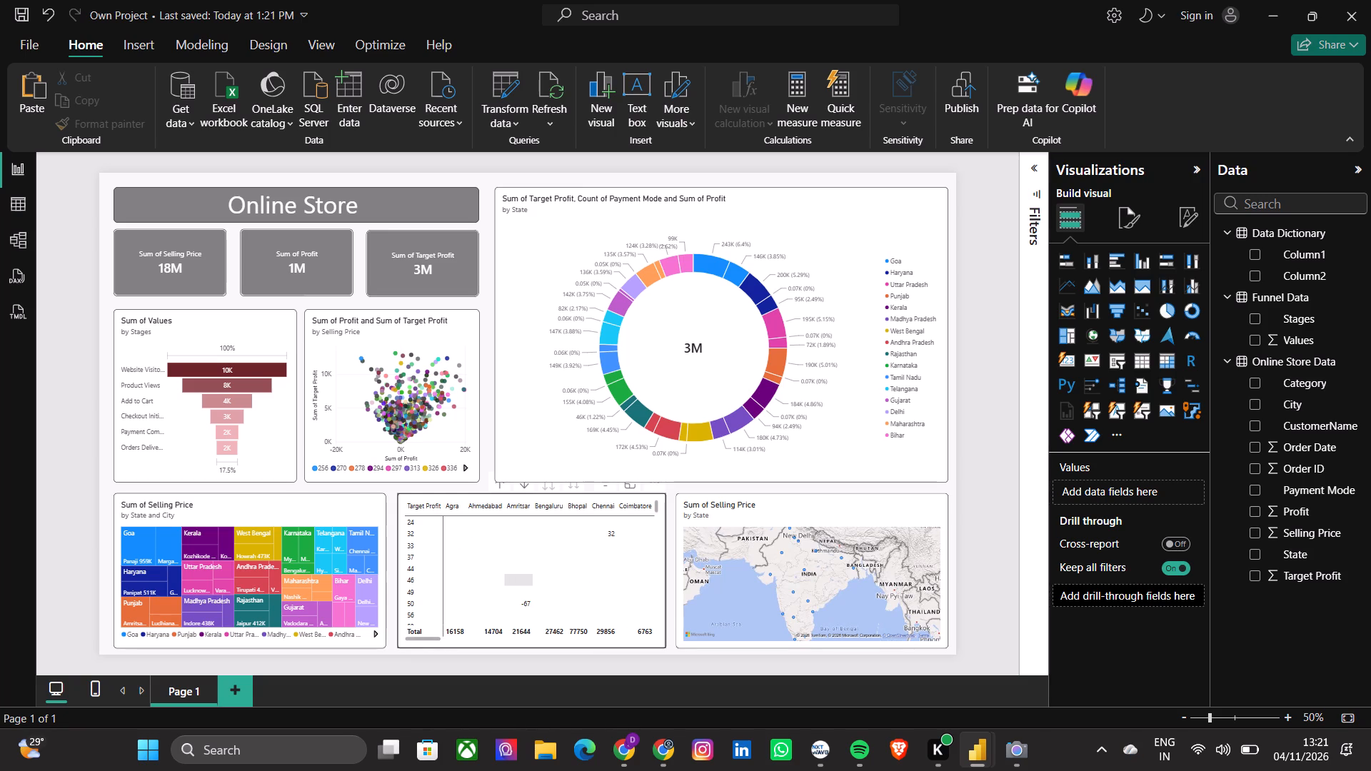
scroll(530, 577, "up", 15)
scroll(571, 562, "down", 2)
scroll(571, 562, "up", 1)
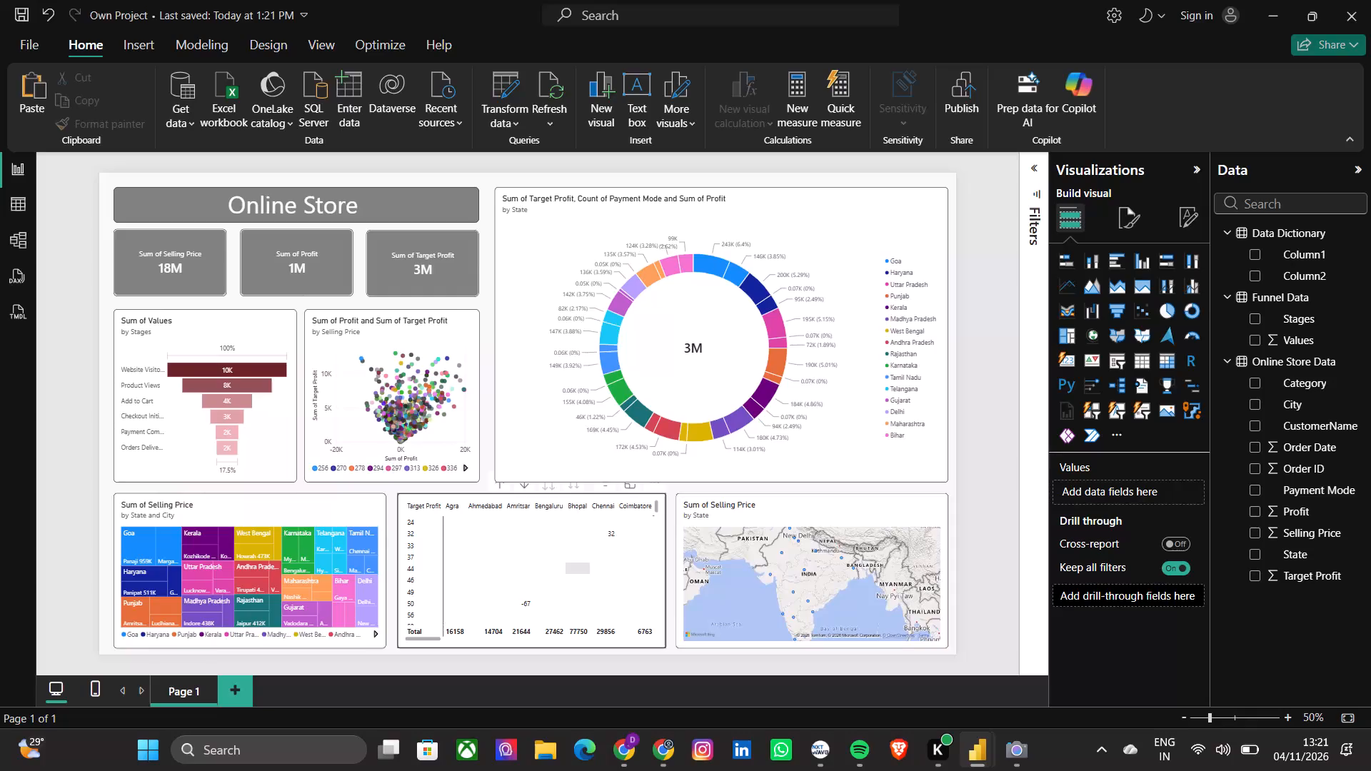
left_click(606, 553)
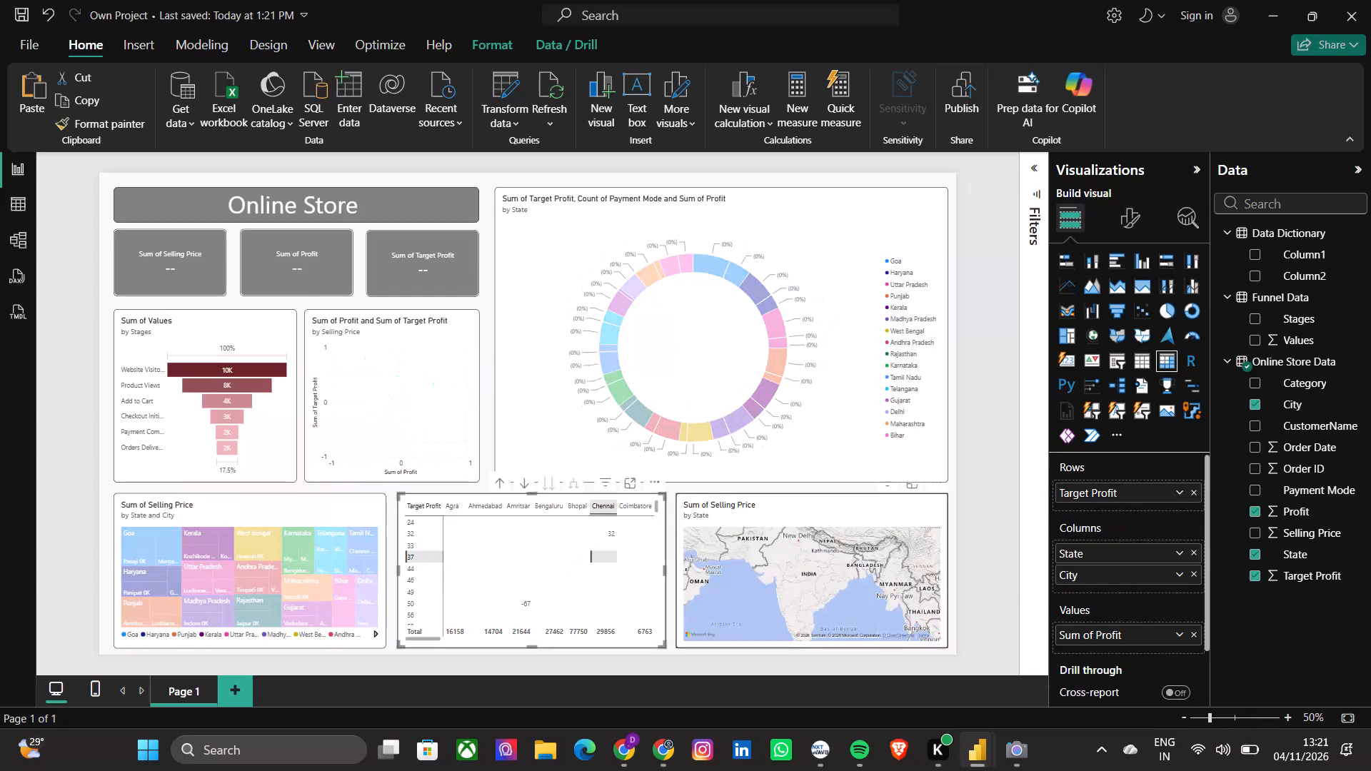
left_click(1129, 220)
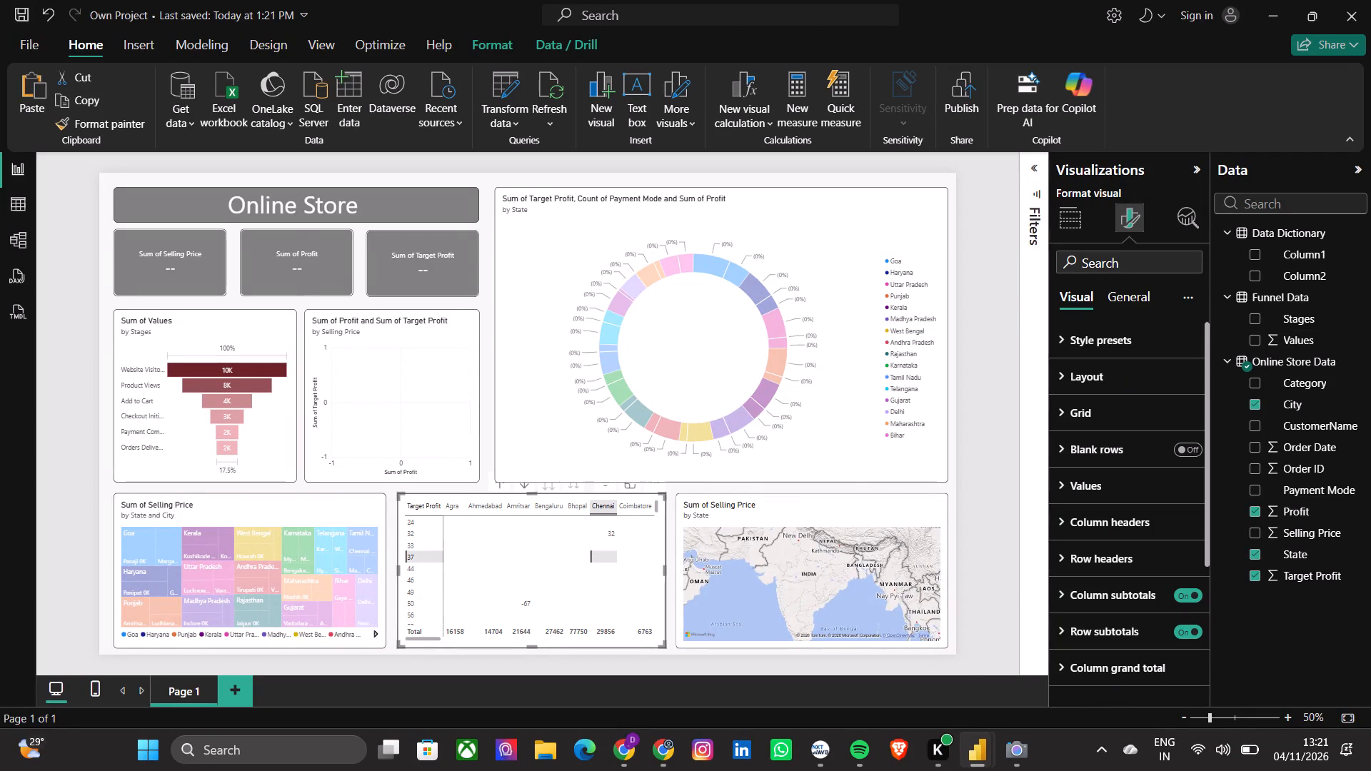
left_click(1087, 220)
left_click(1069, 220)
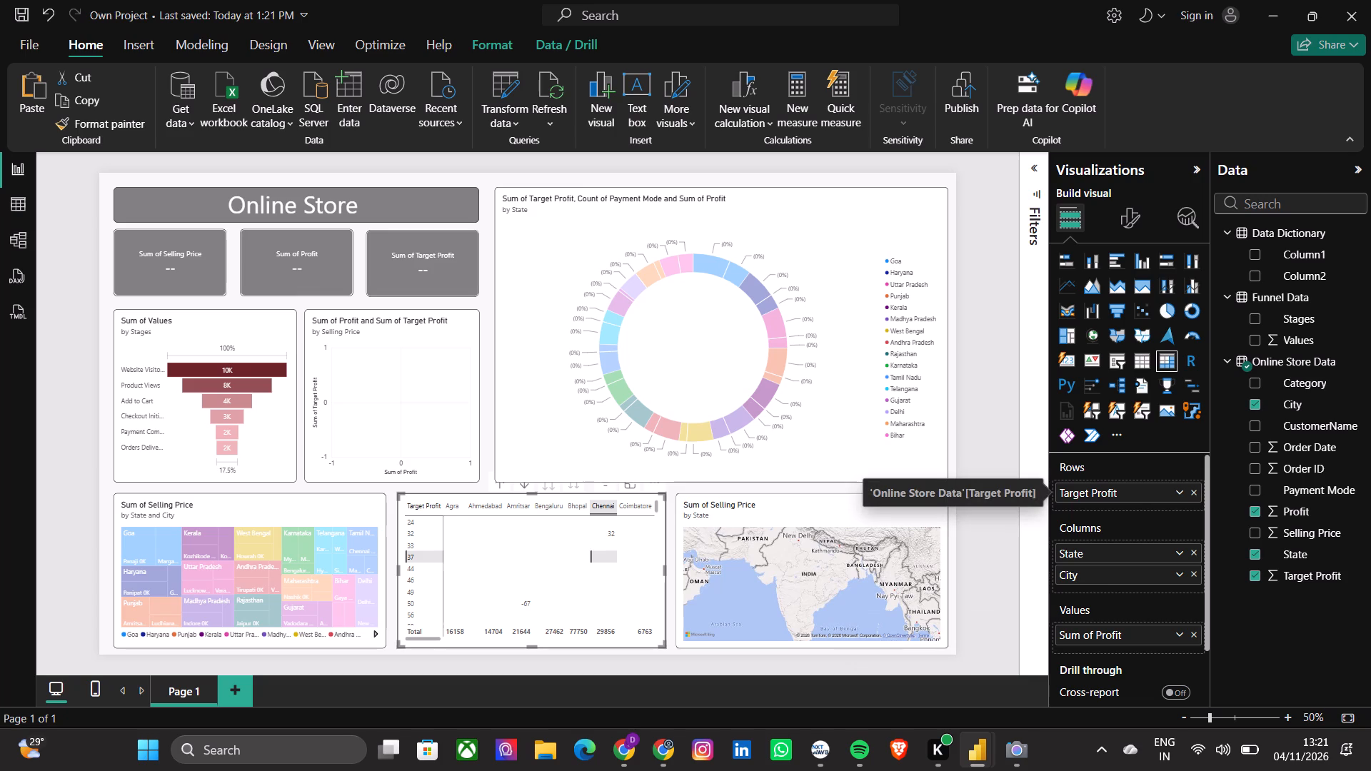
left_click(1190, 492)
left_click_drag(1156, 547, 1158, 493)
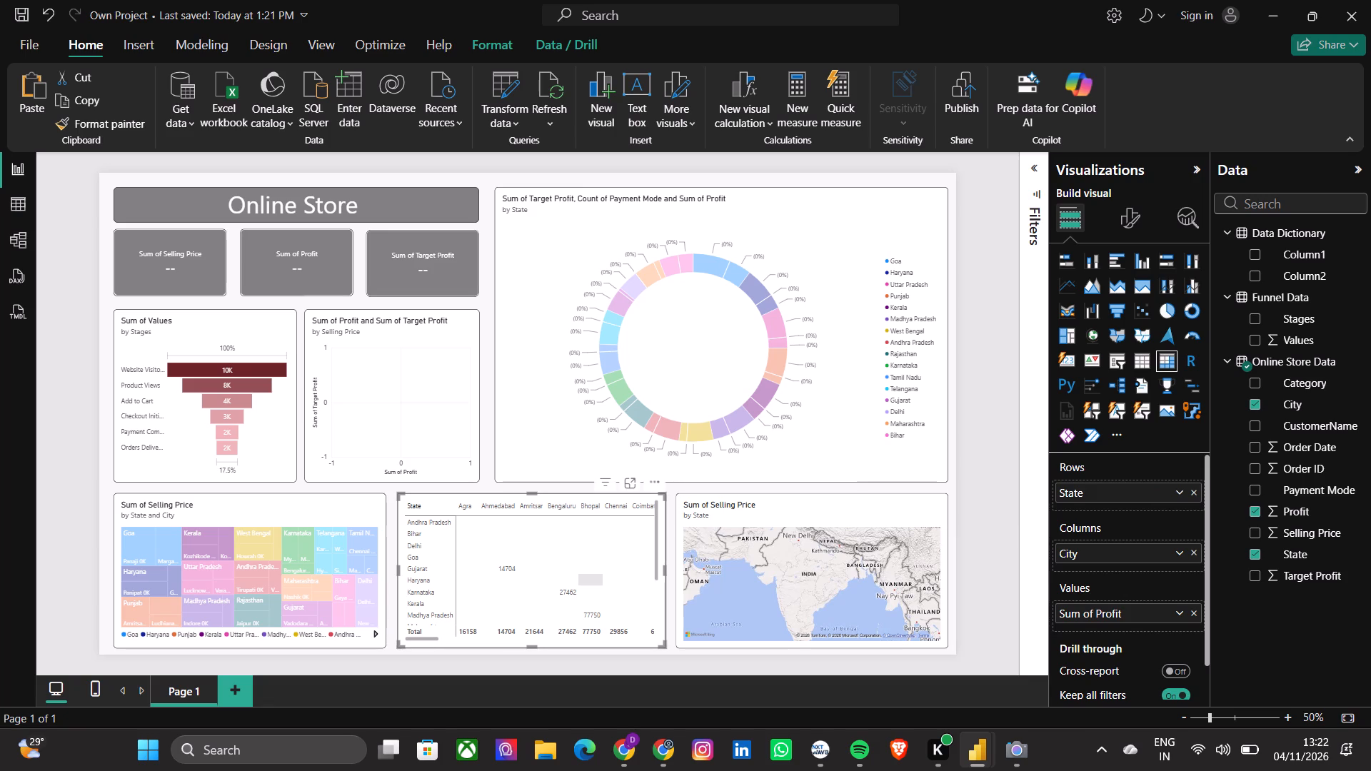
Examine the state-by-city profit matrix and test cross-filtering with its Gujarat–Ahmedabad and Karnataka–Bengaluru cells.
scroll(557, 570, "right", 3)
scroll(557, 570, "up", 3)
scroll(557, 570, "down", 3)
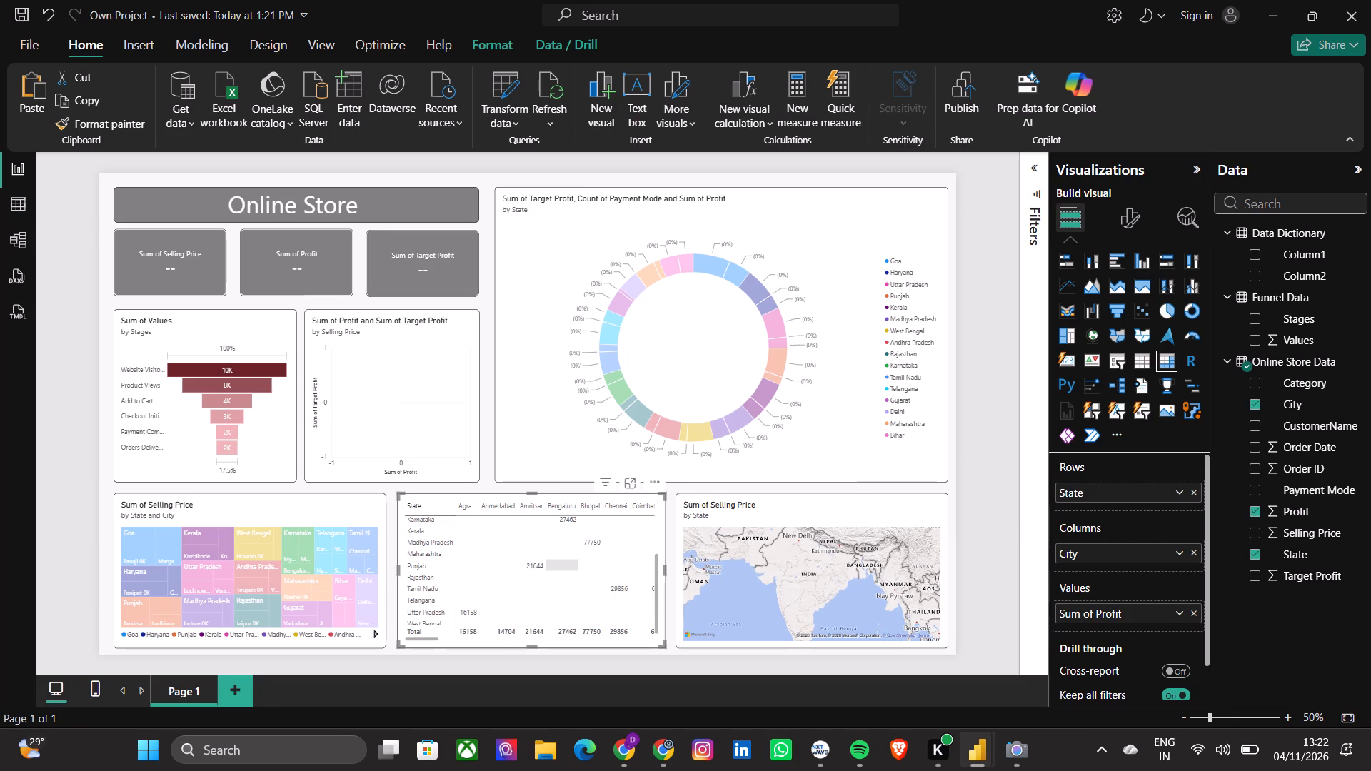
scroll(557, 570, "down", 2)
left_click(969, 478)
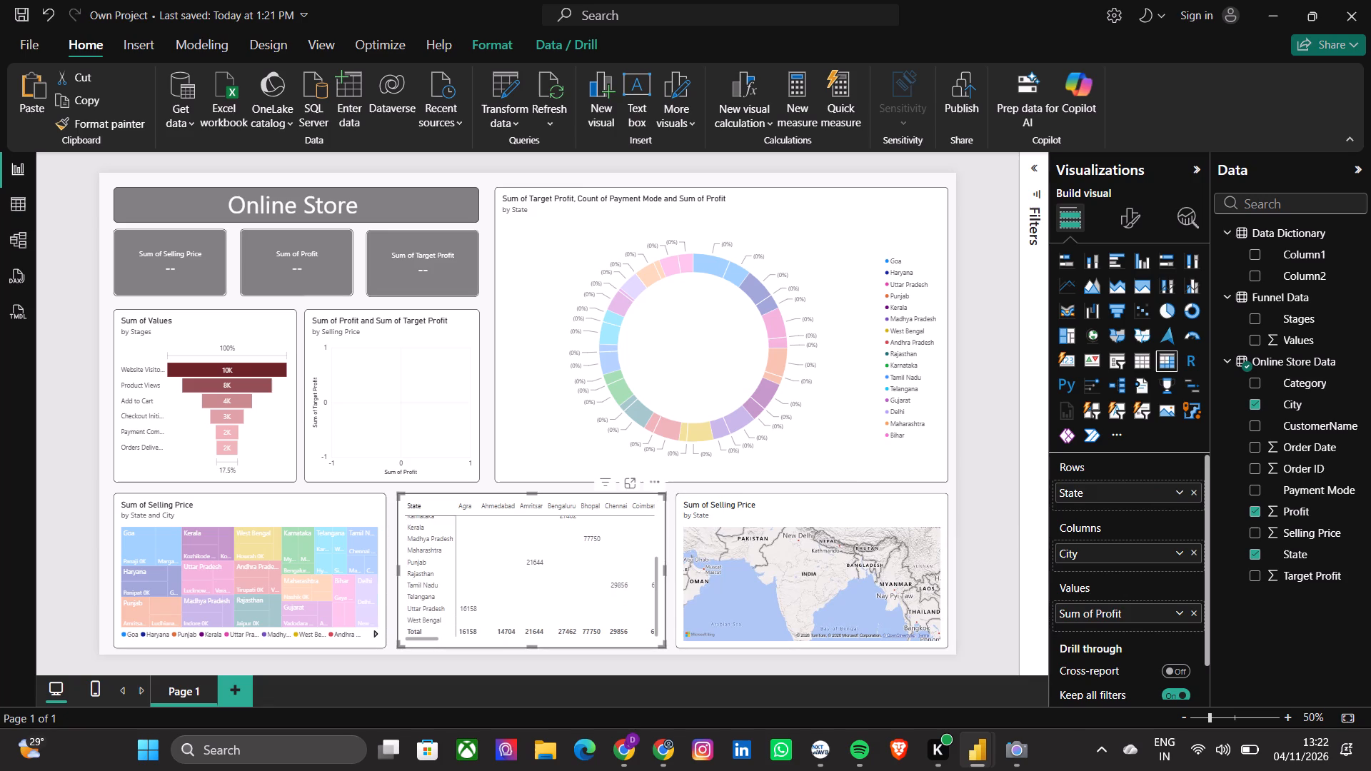
scroll(601, 551, "up", 3)
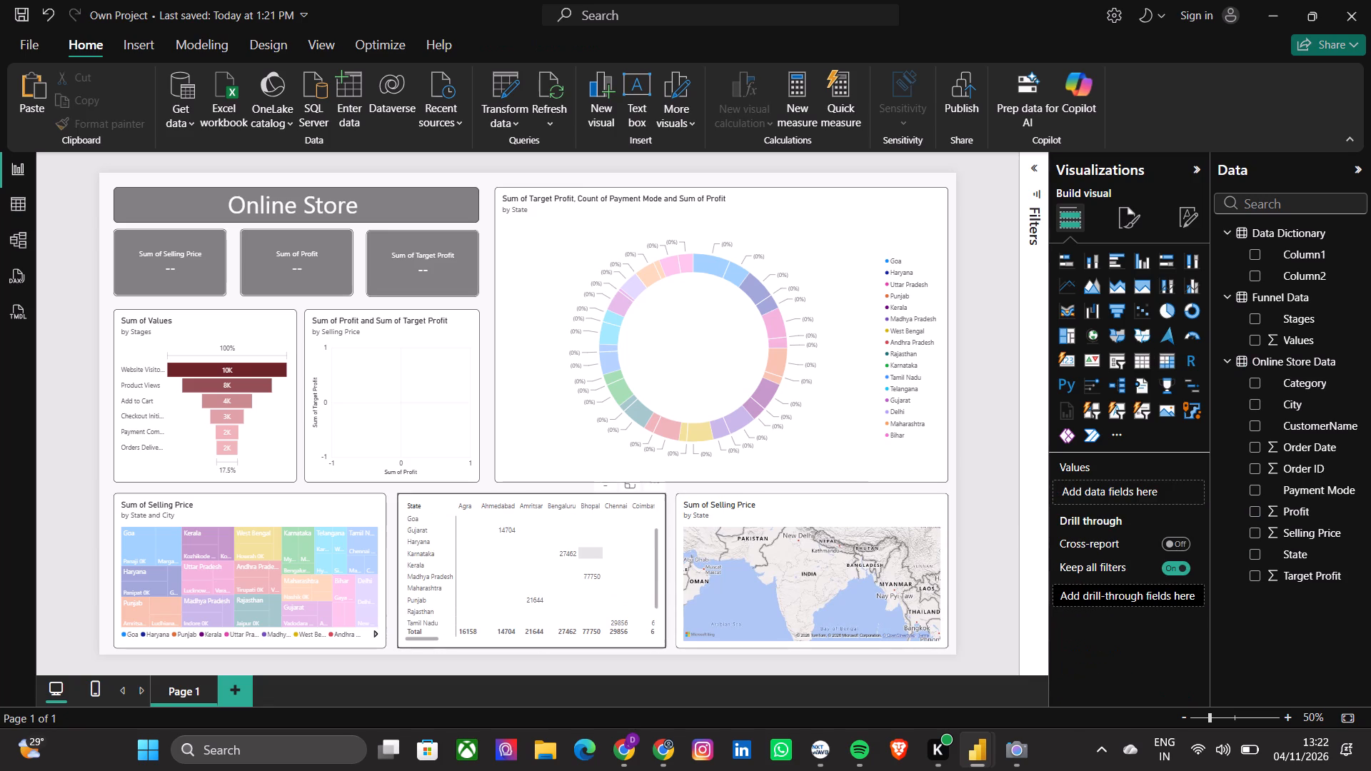
scroll(479, 549, "left", 3)
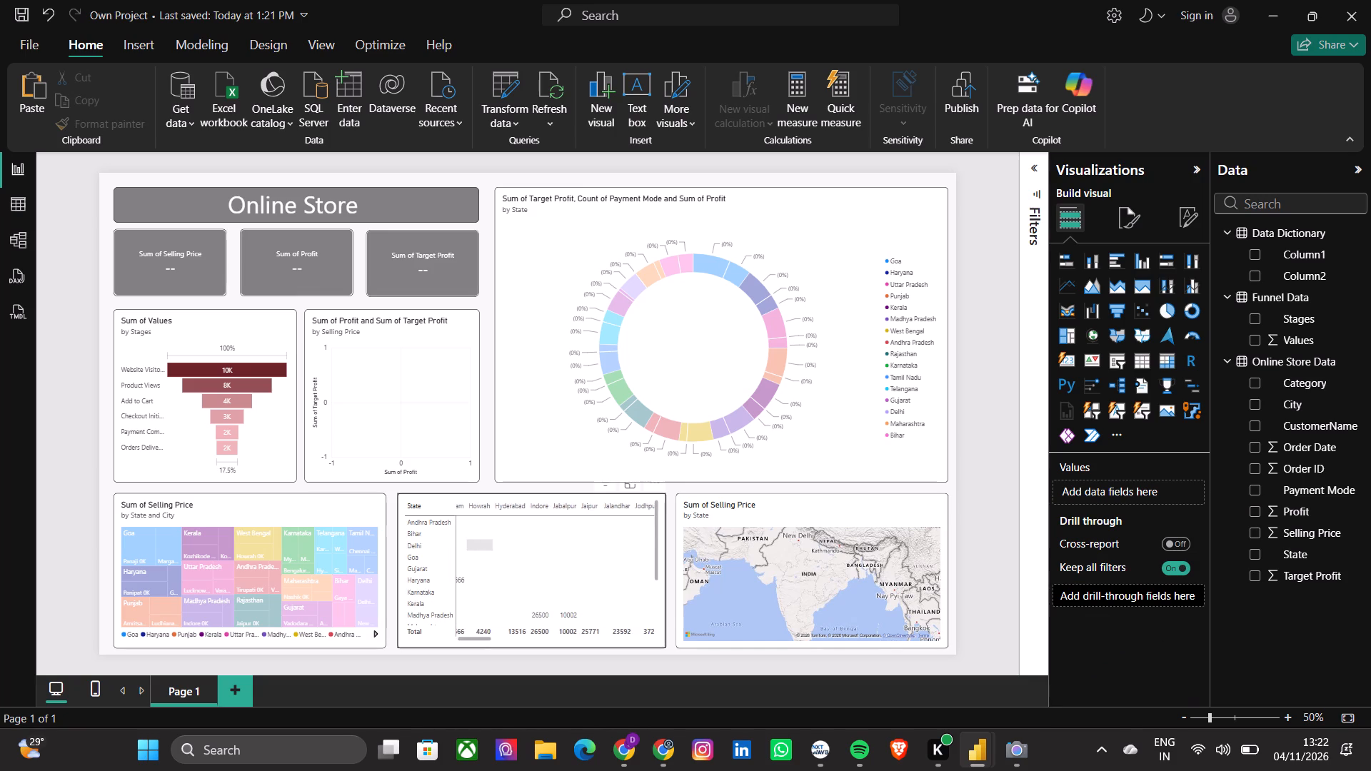
scroll(479, 549, "right", 5)
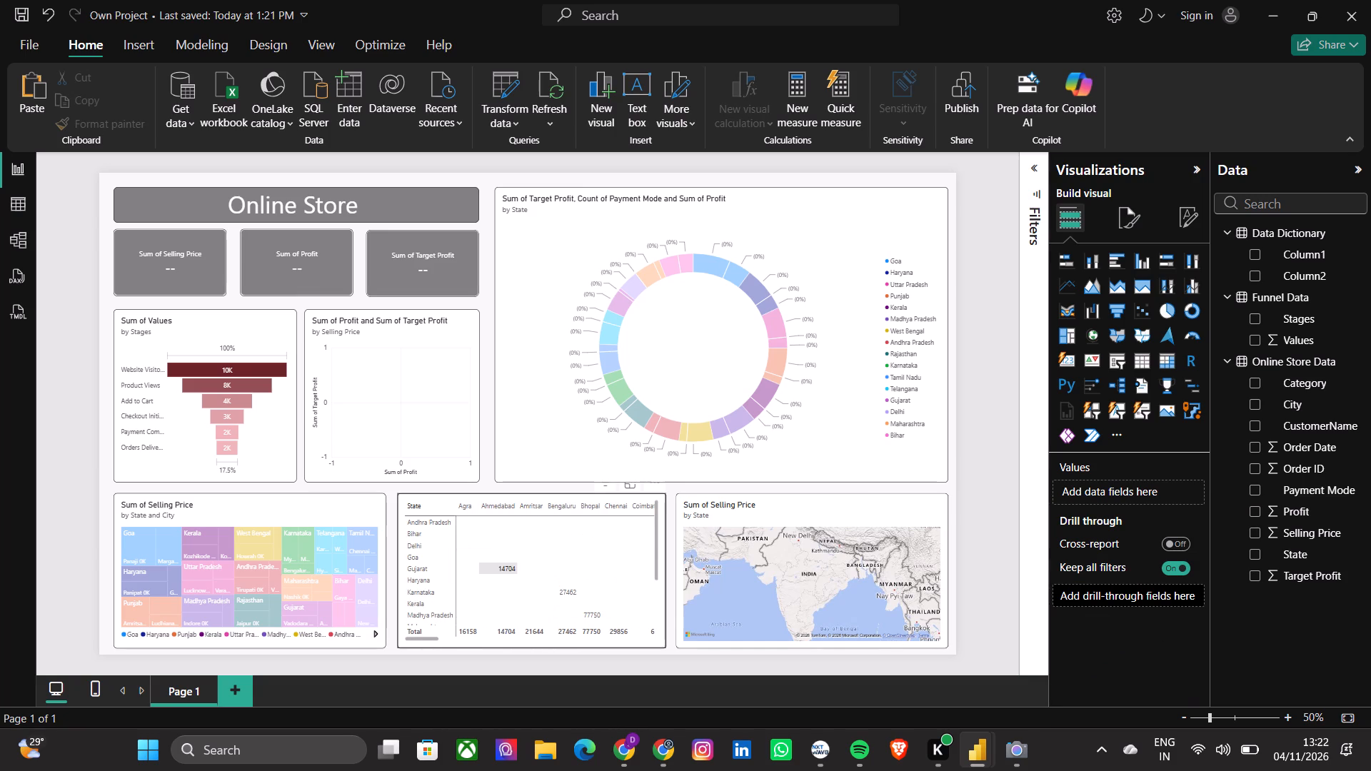
left_click(515, 567)
left_click(515, 567)
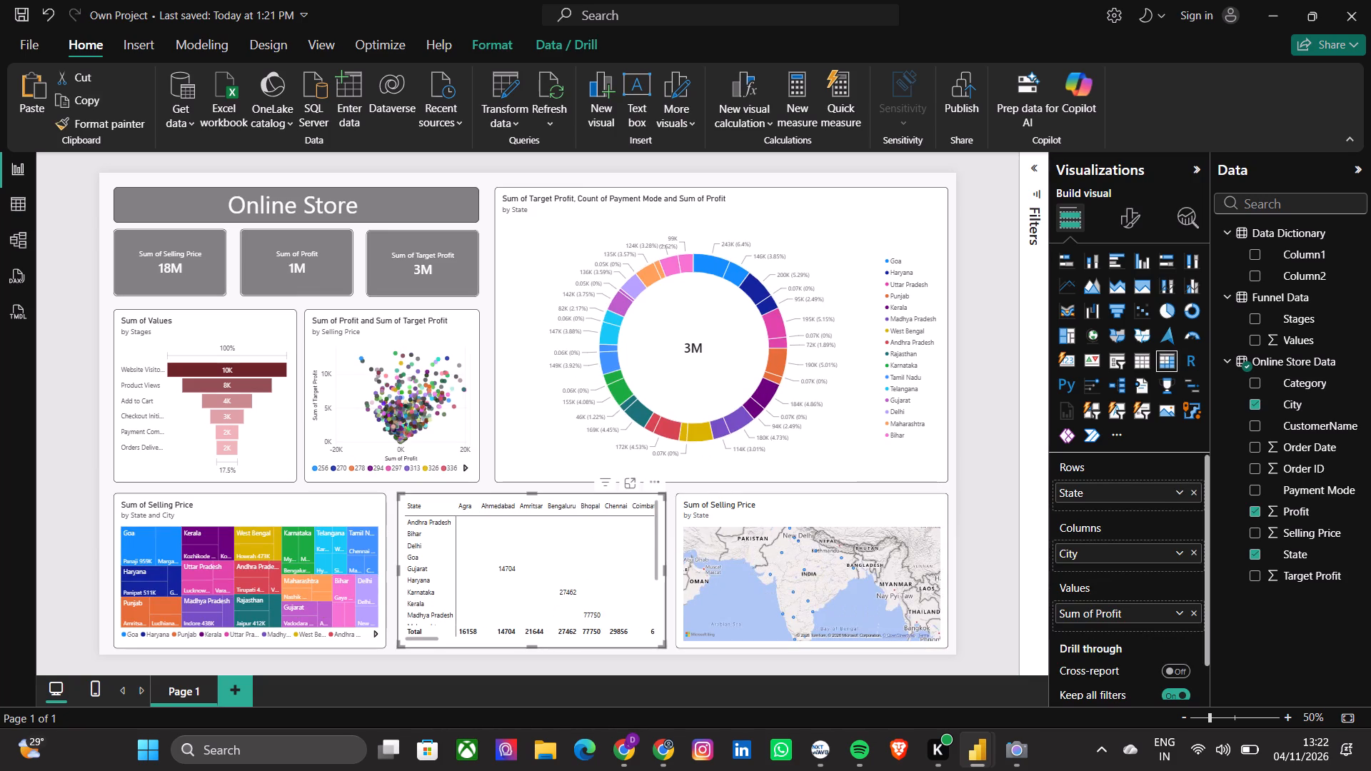
left_click(560, 591)
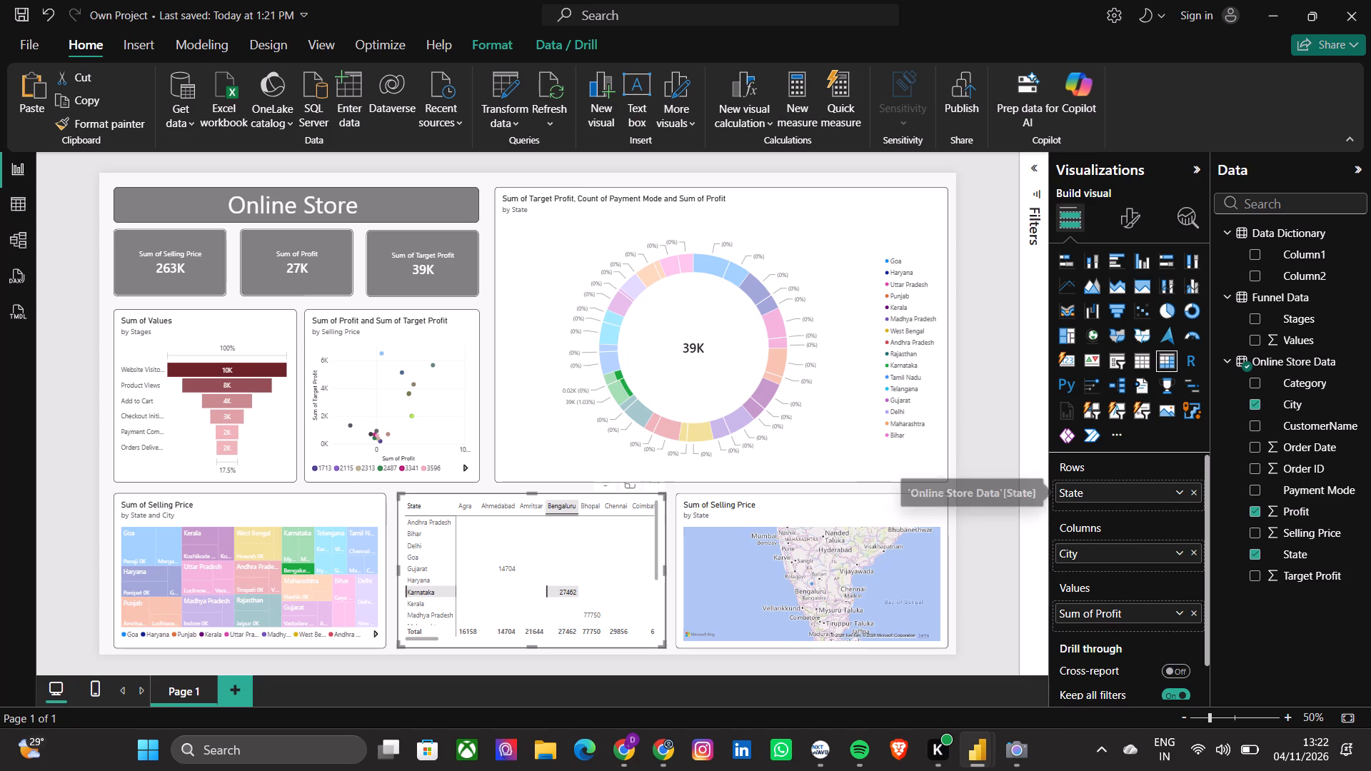
Swap the matrix fields so City is in the rows and State is in the columns.
left_click_drag(1078, 496, 1090, 556)
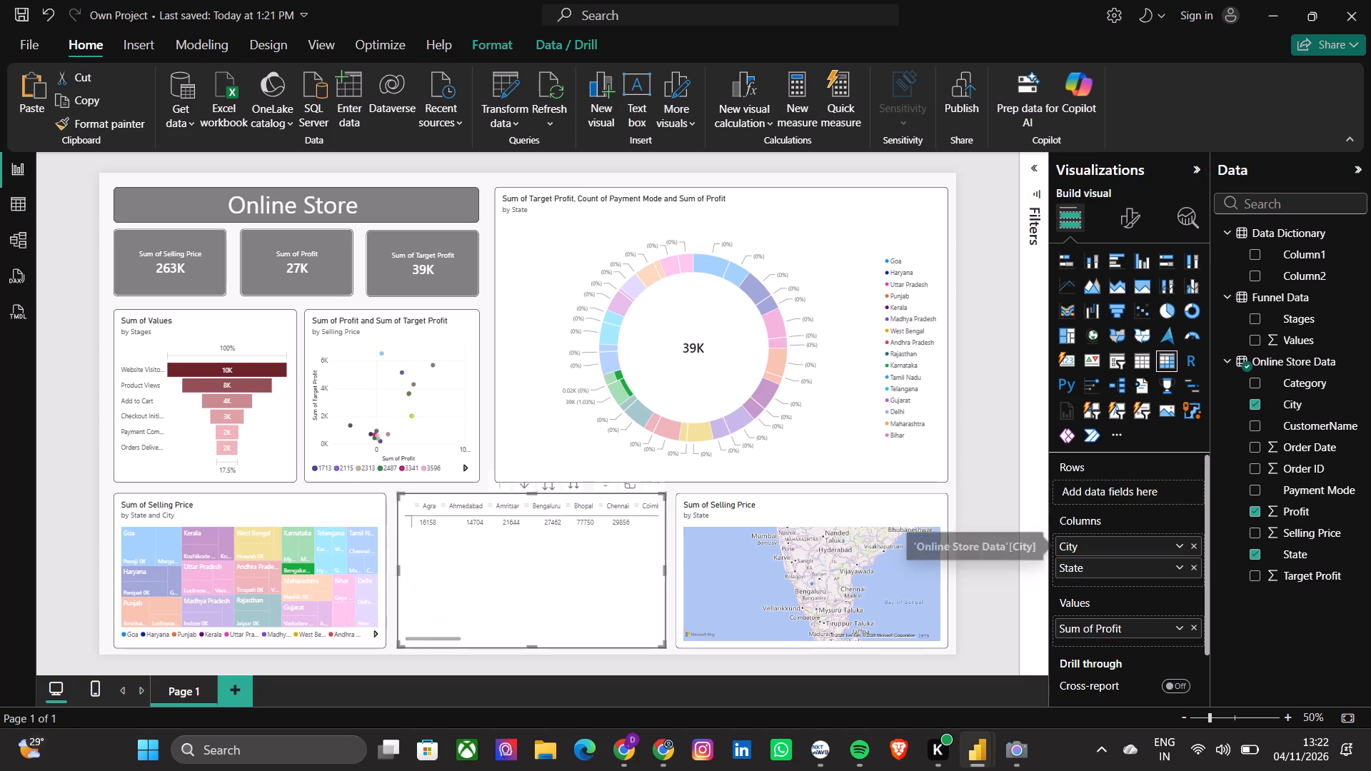
left_click_drag(1082, 544, 1080, 485)
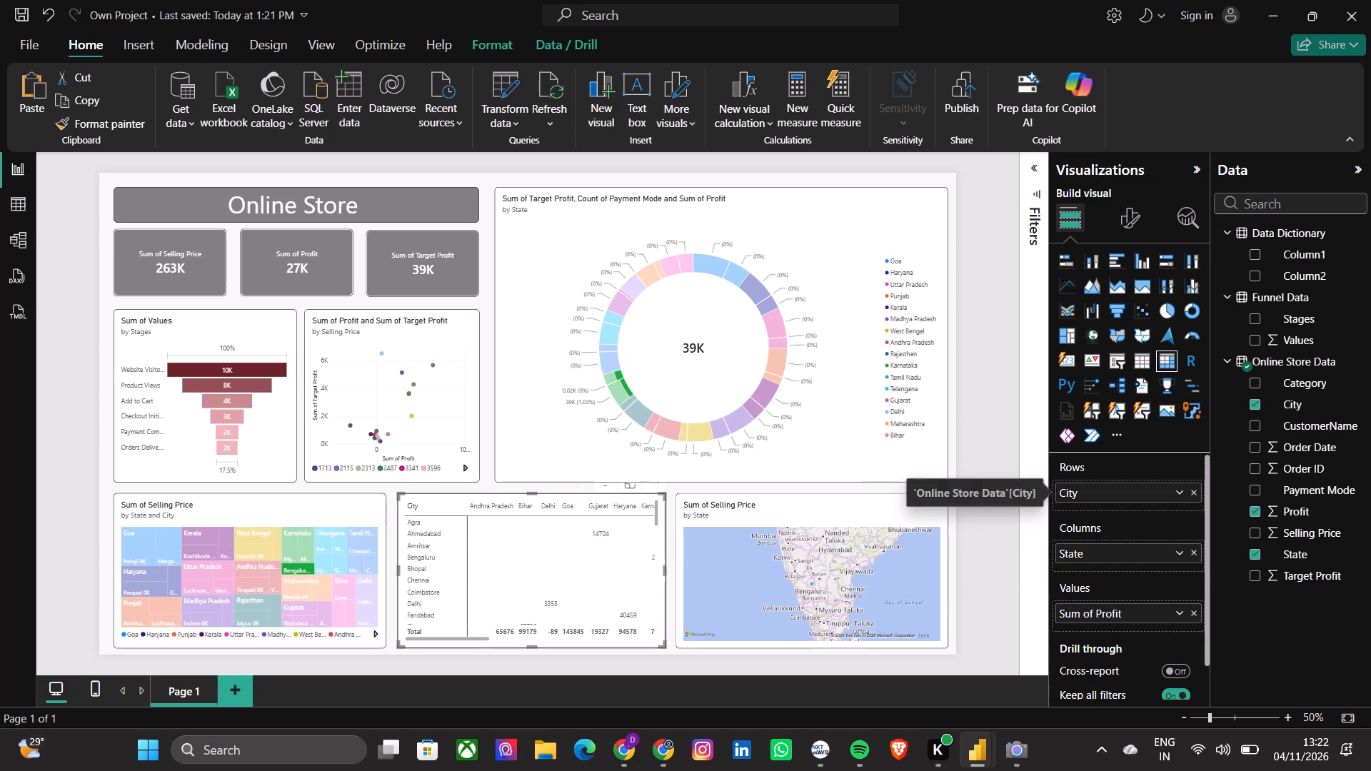
Test cross-filtering the report with the matrix's Delhi cell, and clear the filter again.
left_click(548, 603)
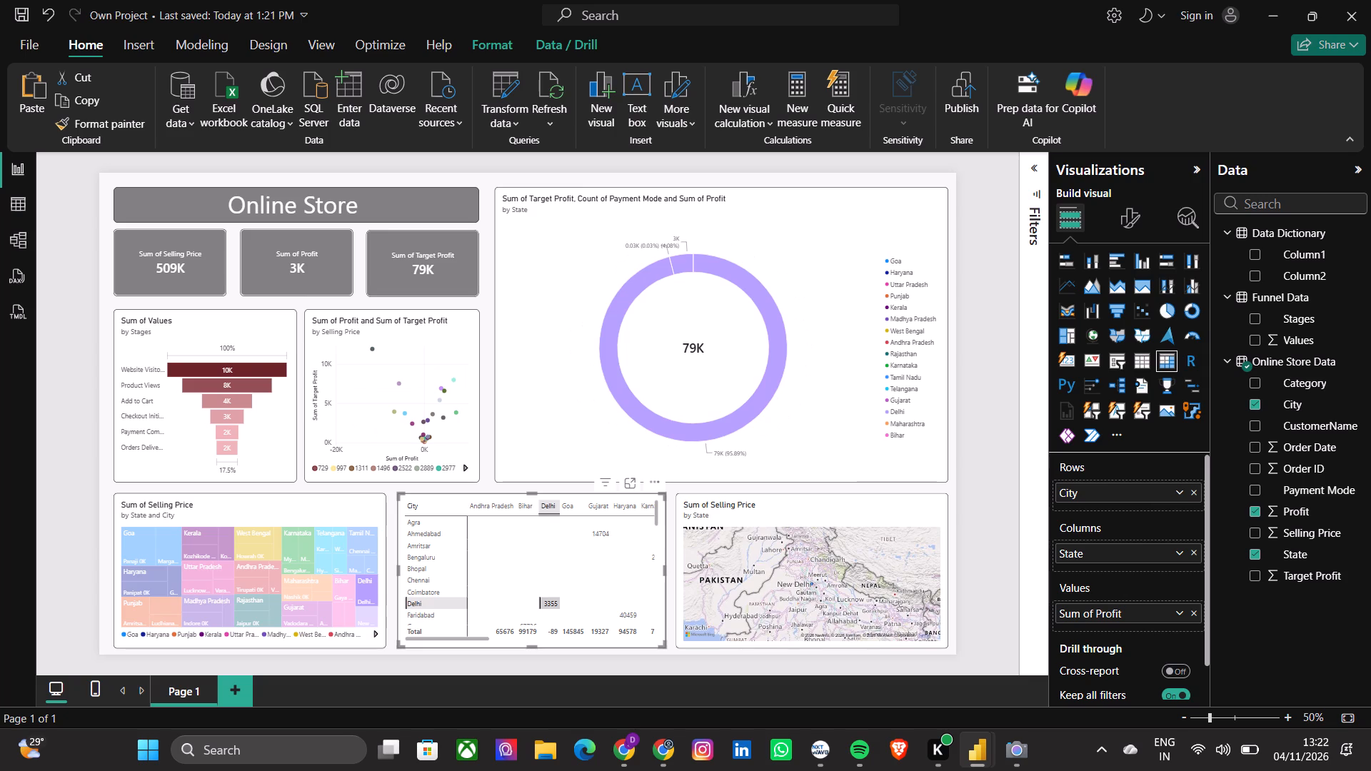
left_click(548, 603)
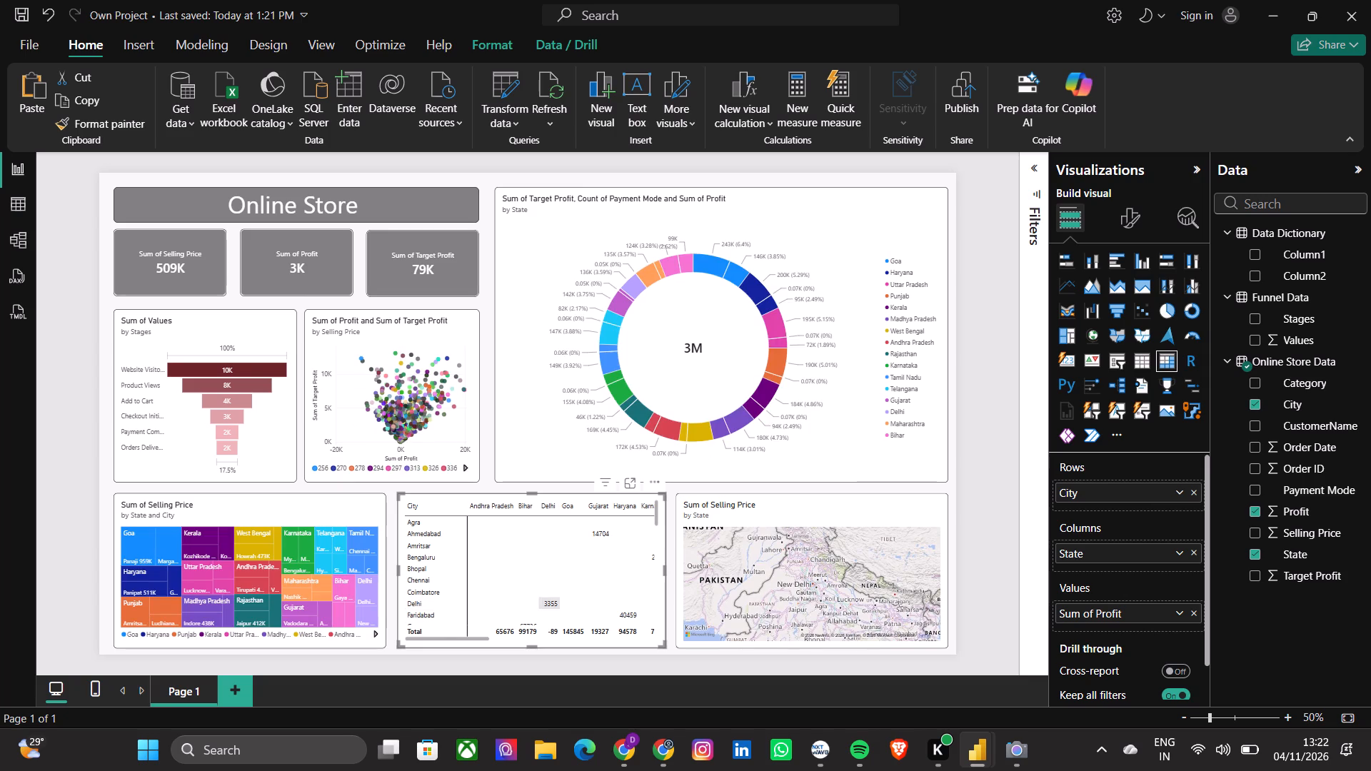
Compare the state map's field assignments with those of the map in the finished online store dashboard.
left_click(884, 503)
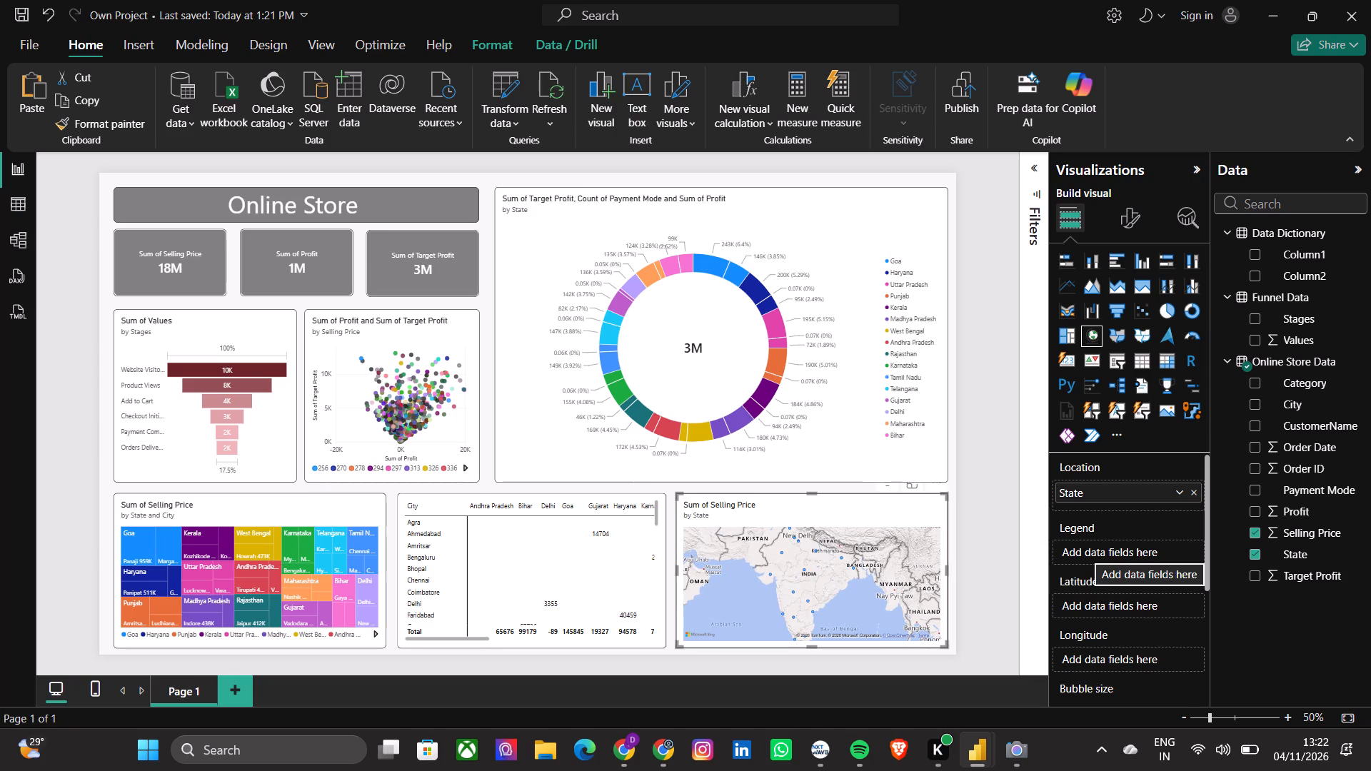
scroll(1086, 550, "down", 2)
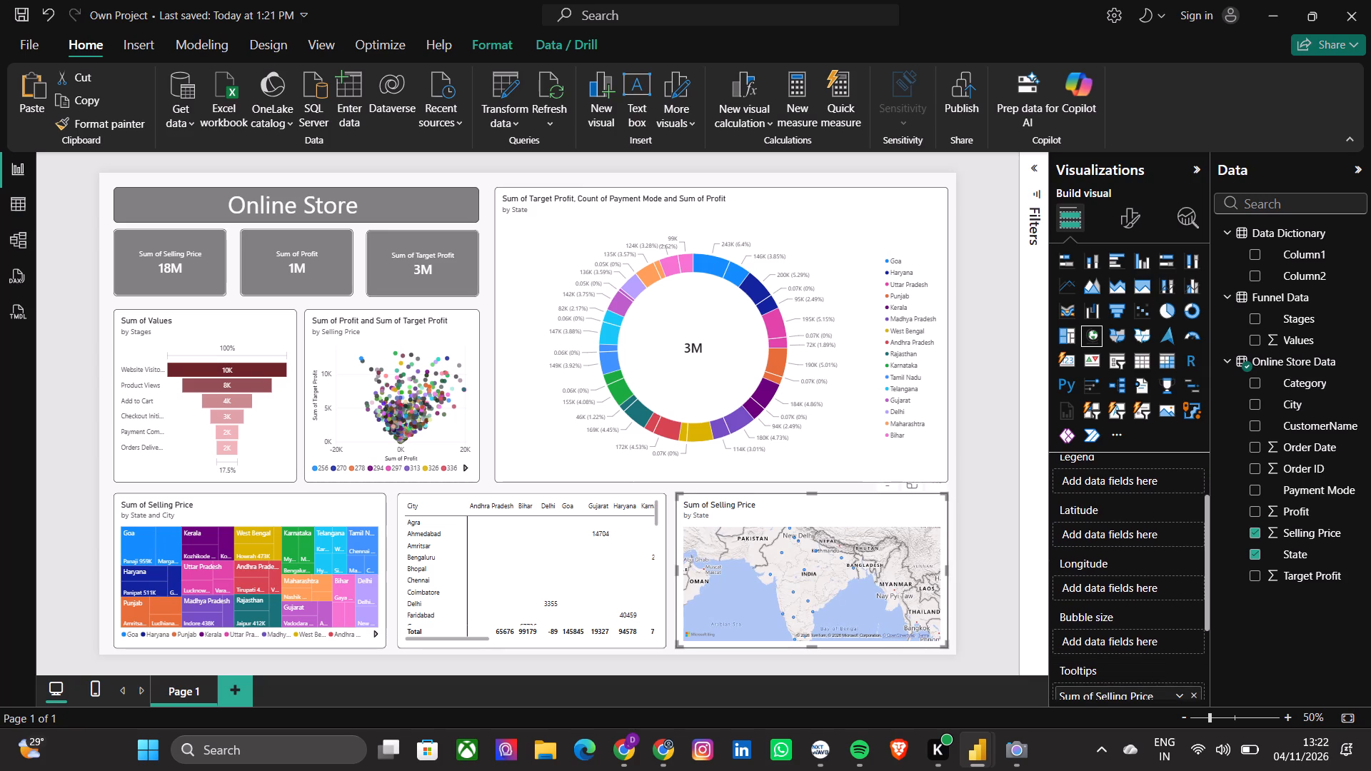
scroll(1086, 550, "down", 1)
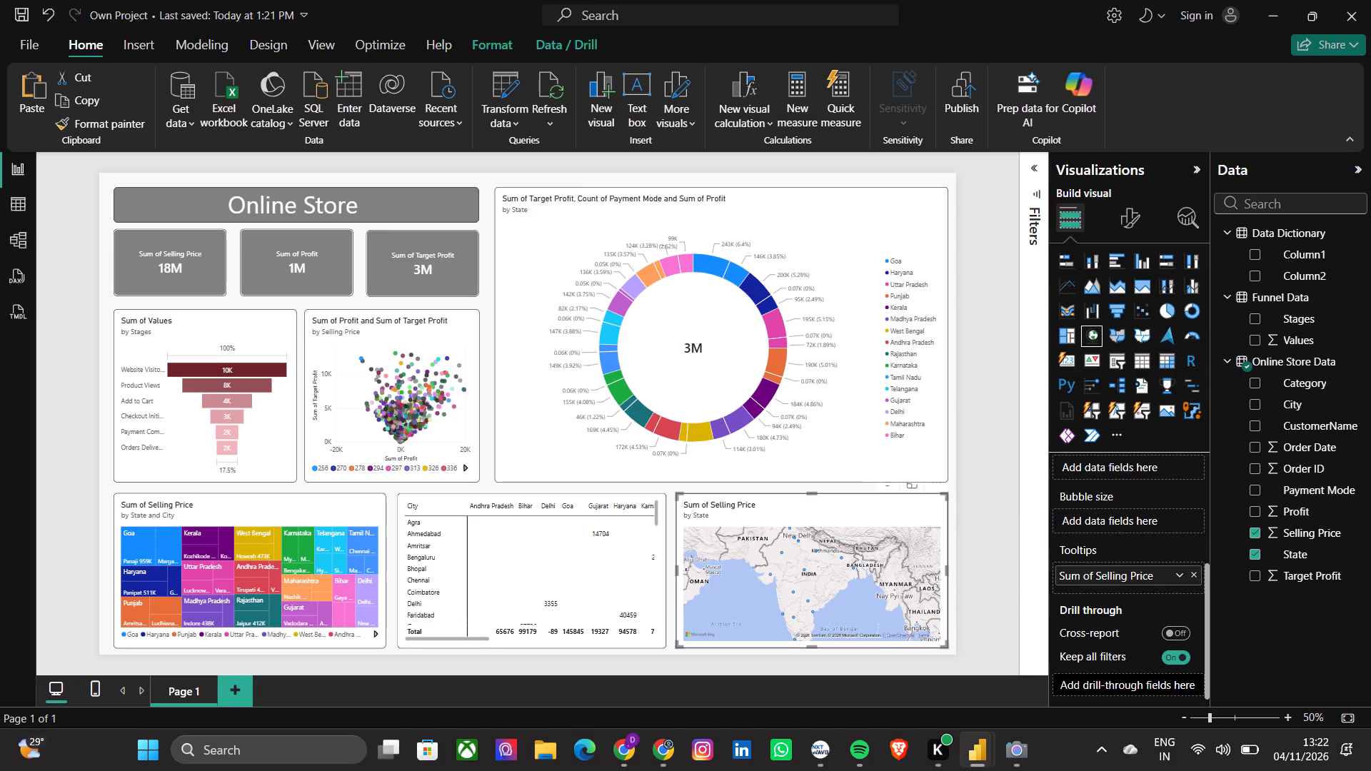
key("alt+Tab")
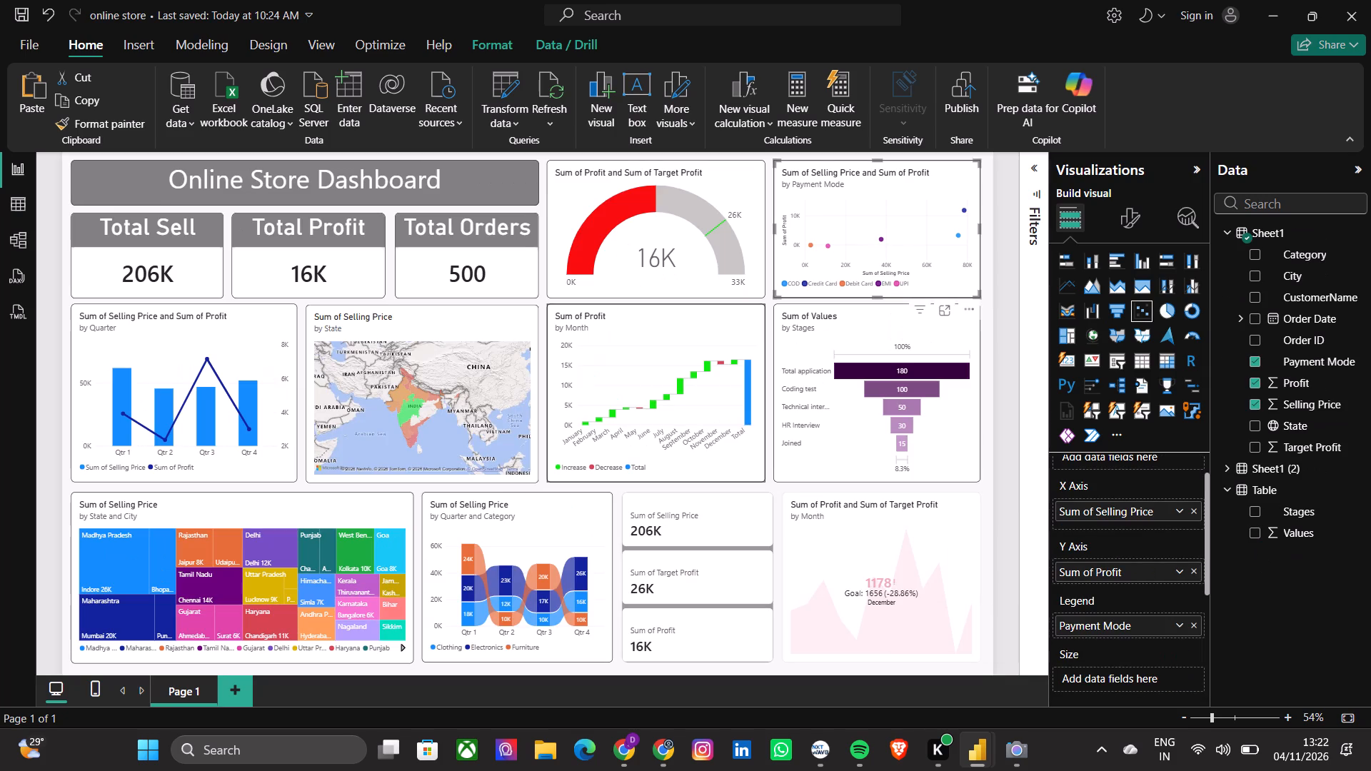
left_click(503, 320)
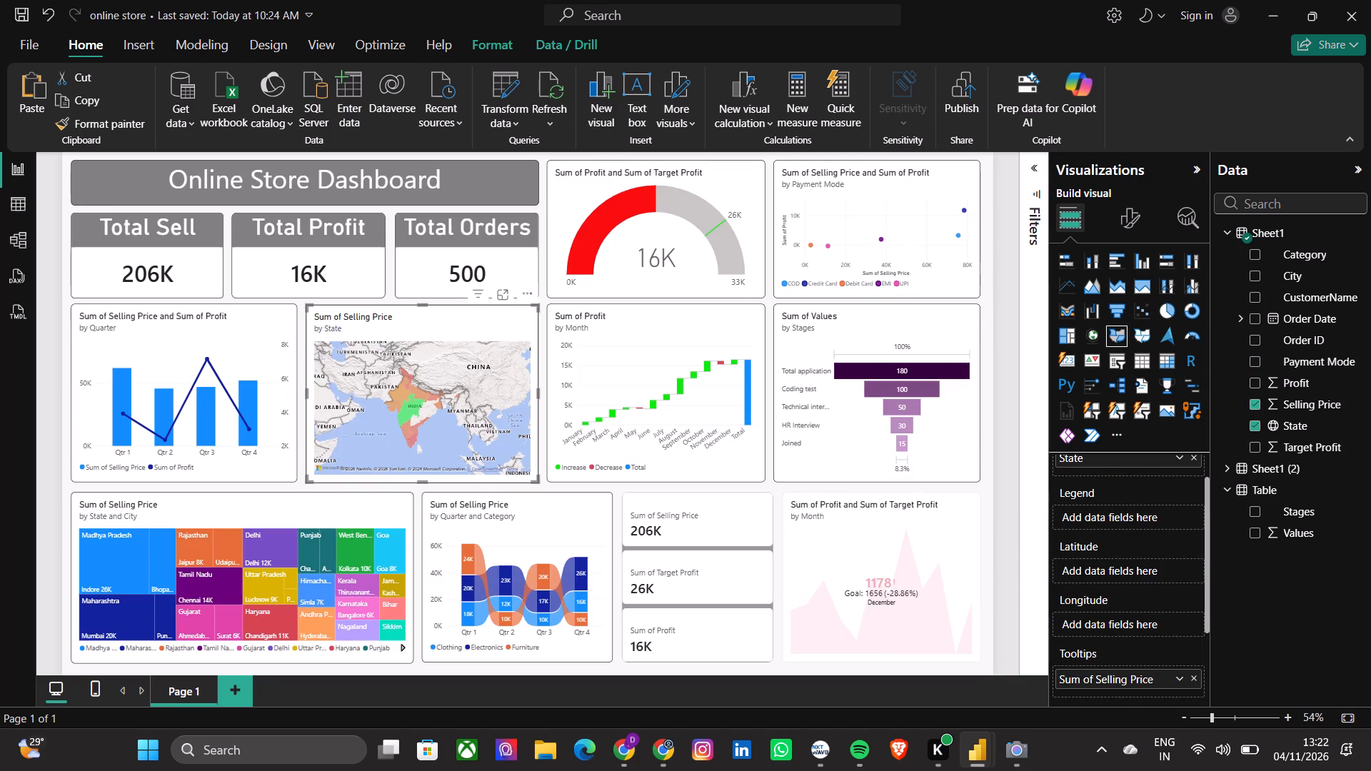
scroll(1105, 543, "down", 4)
scroll(1105, 543, "up", 5)
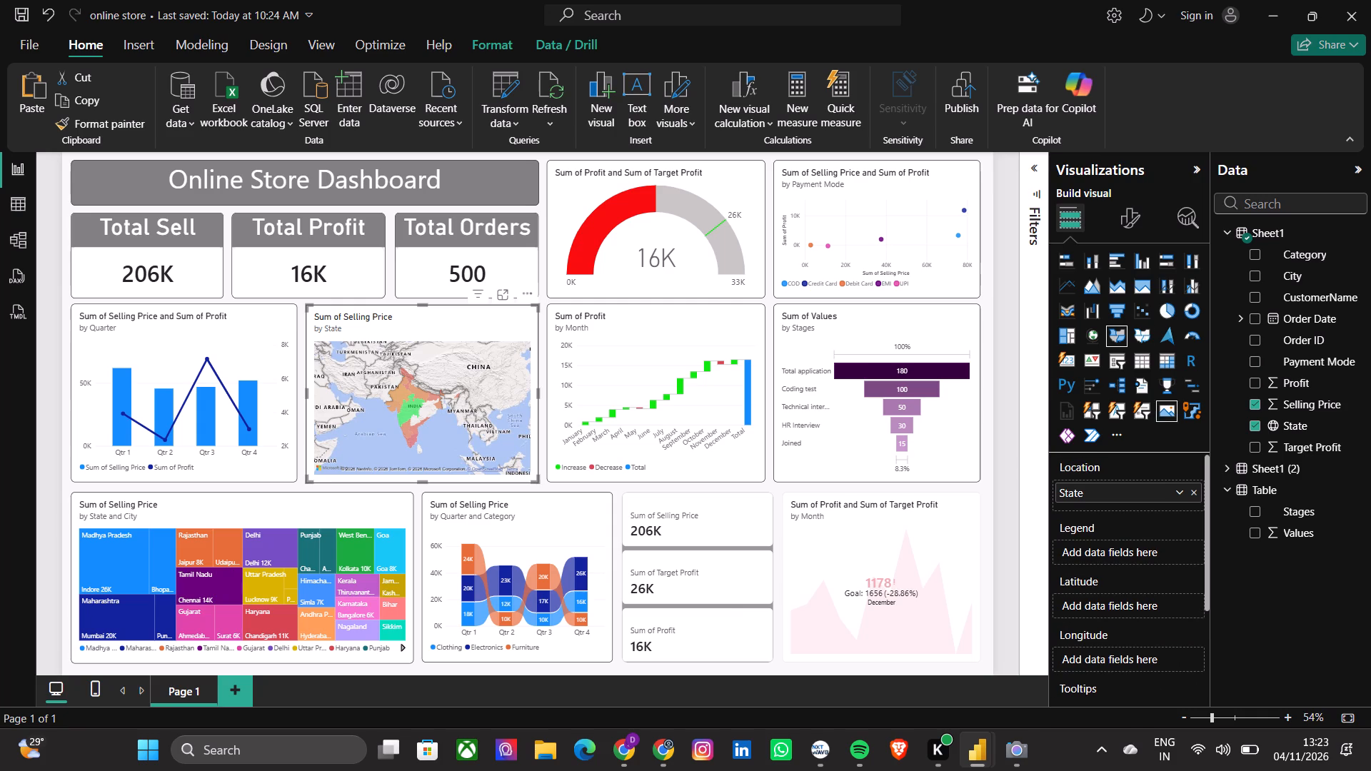
Examine the finished dashboard map's format settings, including the fill colors assigned to each state.
left_click(1115, 218)
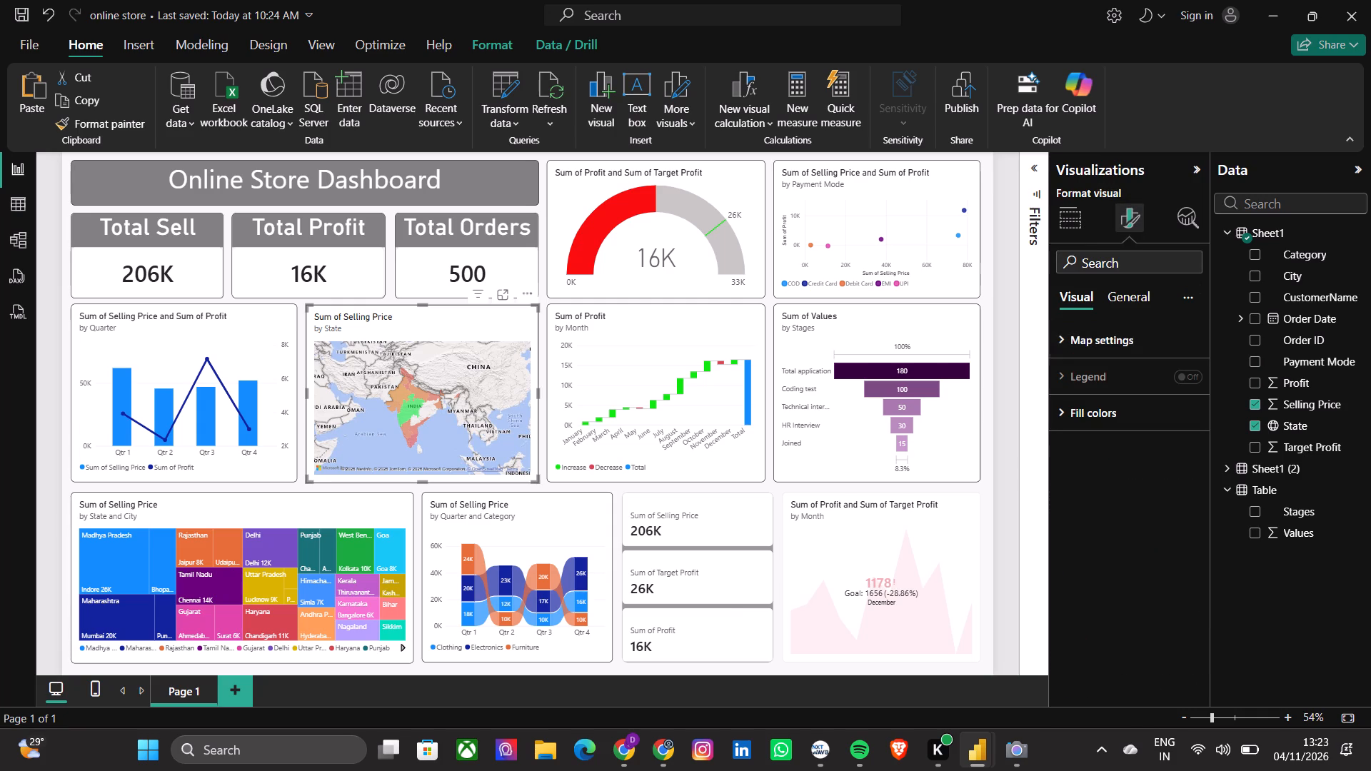
left_click(1088, 338)
left_click(1088, 338)
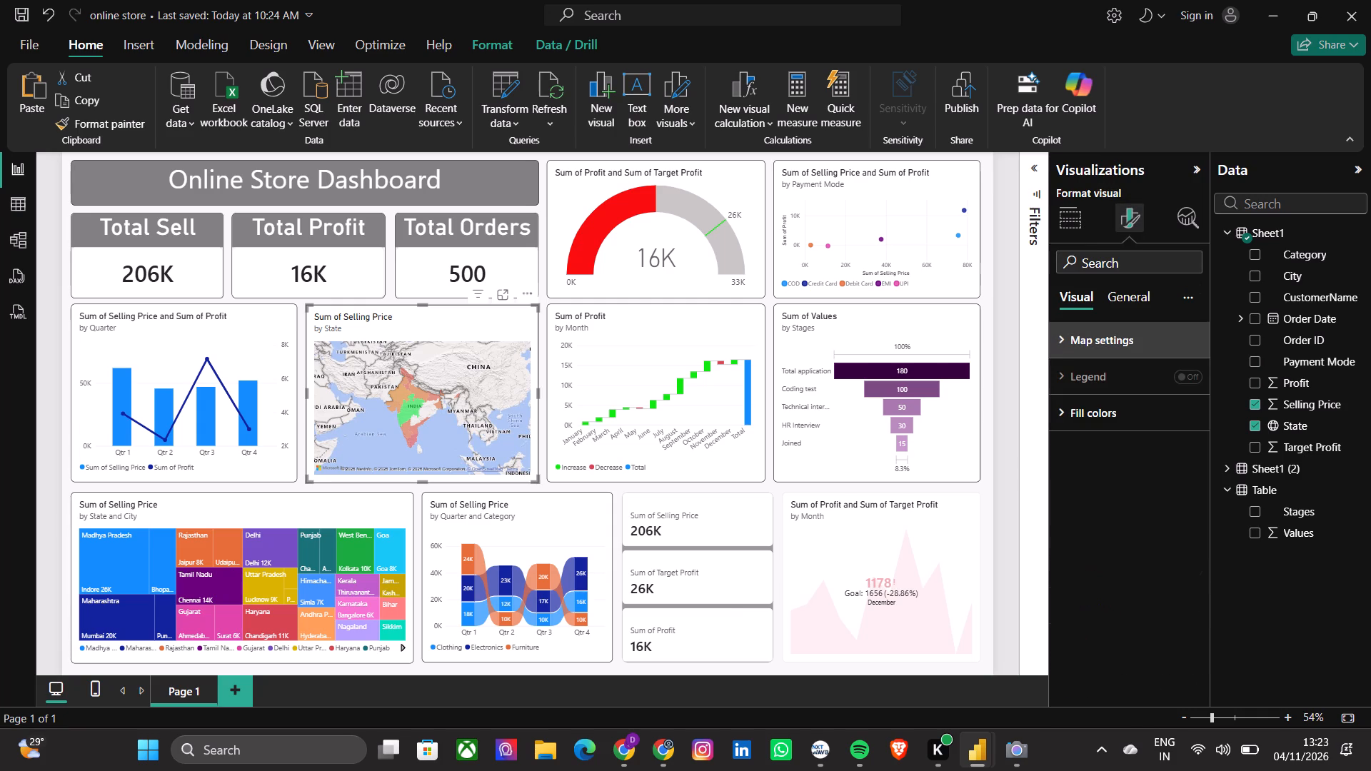
left_click(1088, 409)
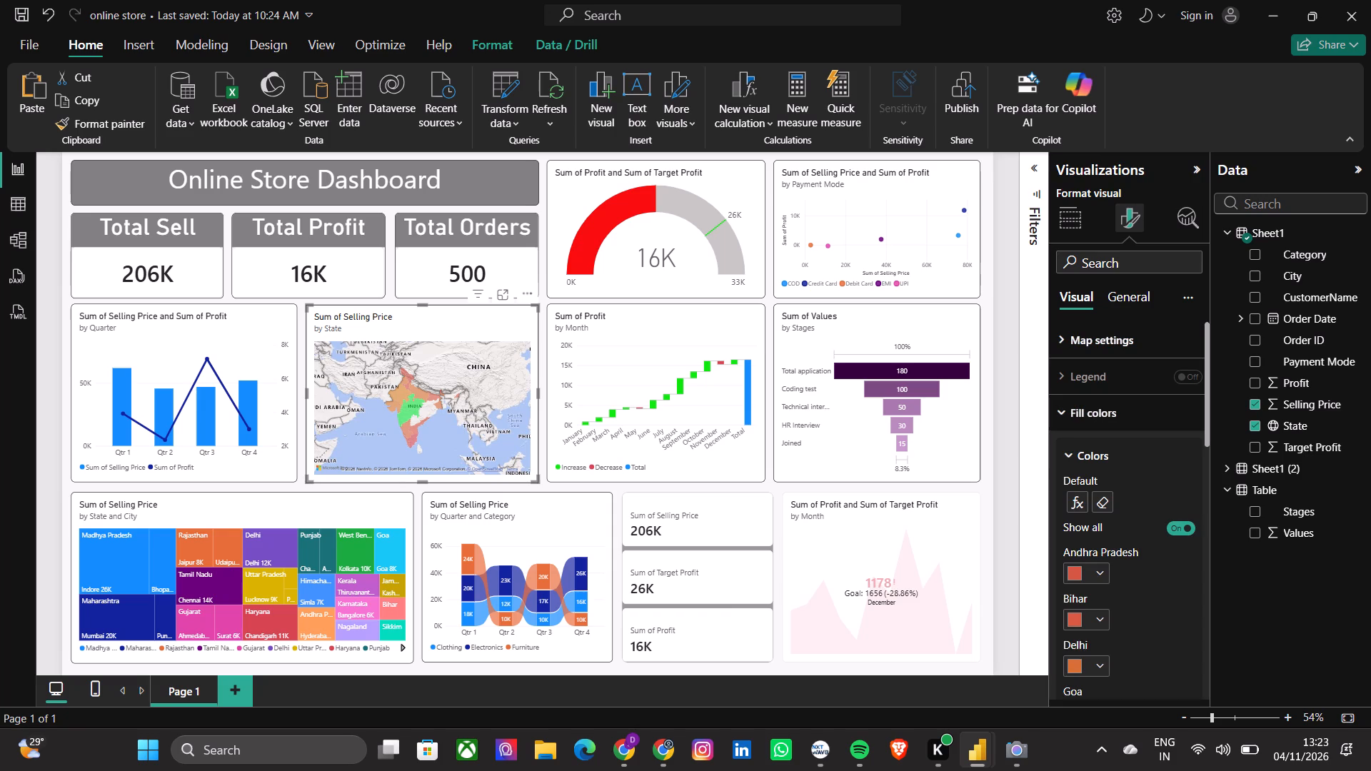
scroll(1122, 530, "down", 5)
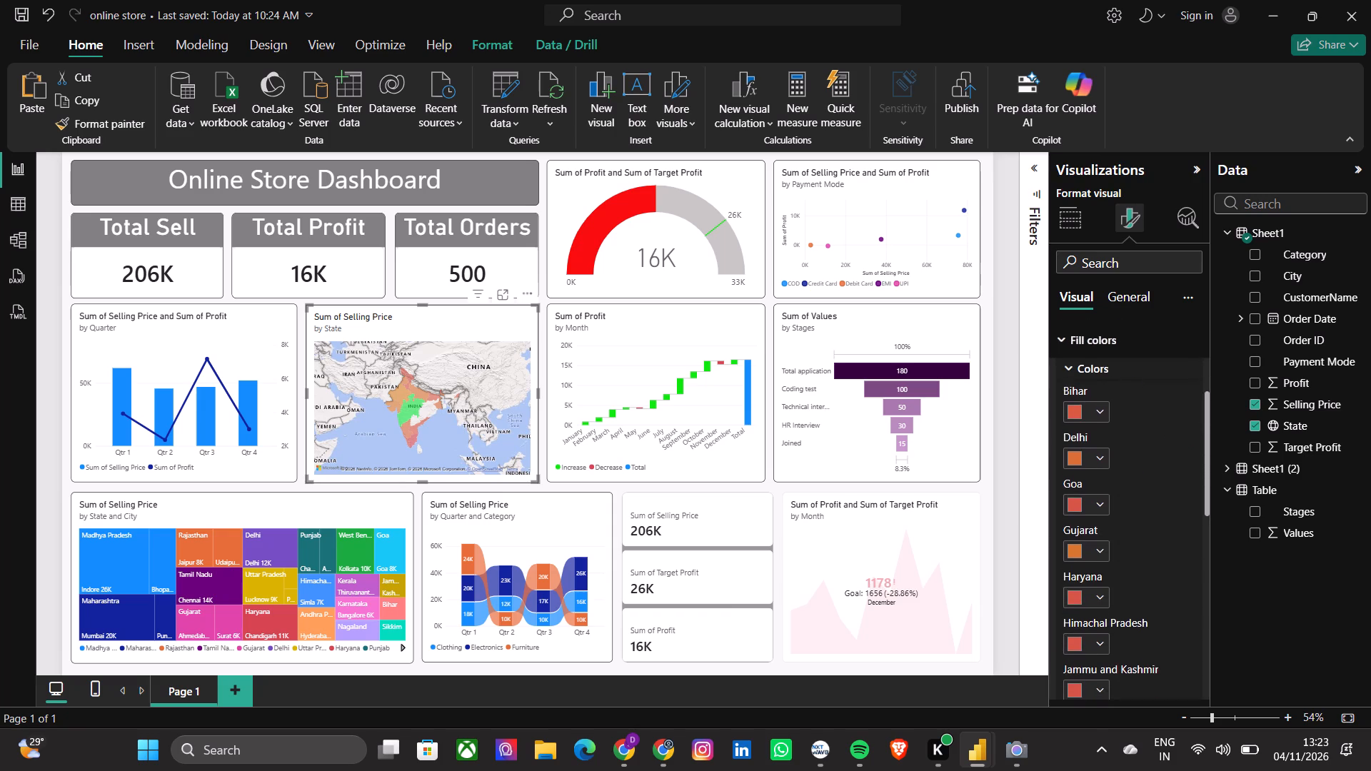
scroll(1122, 530, "down", 10)
scroll(1122, 530, "up", 4)
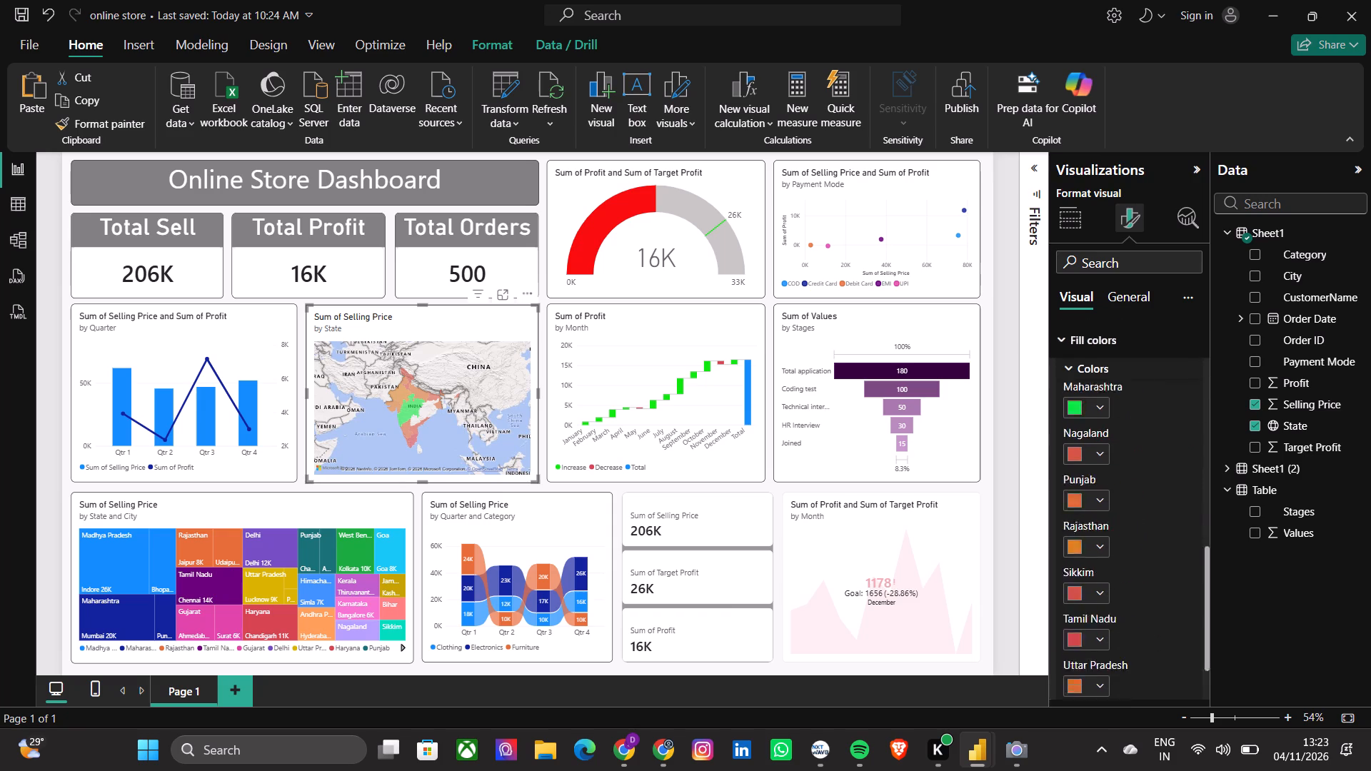
scroll(1122, 530, "up", 2)
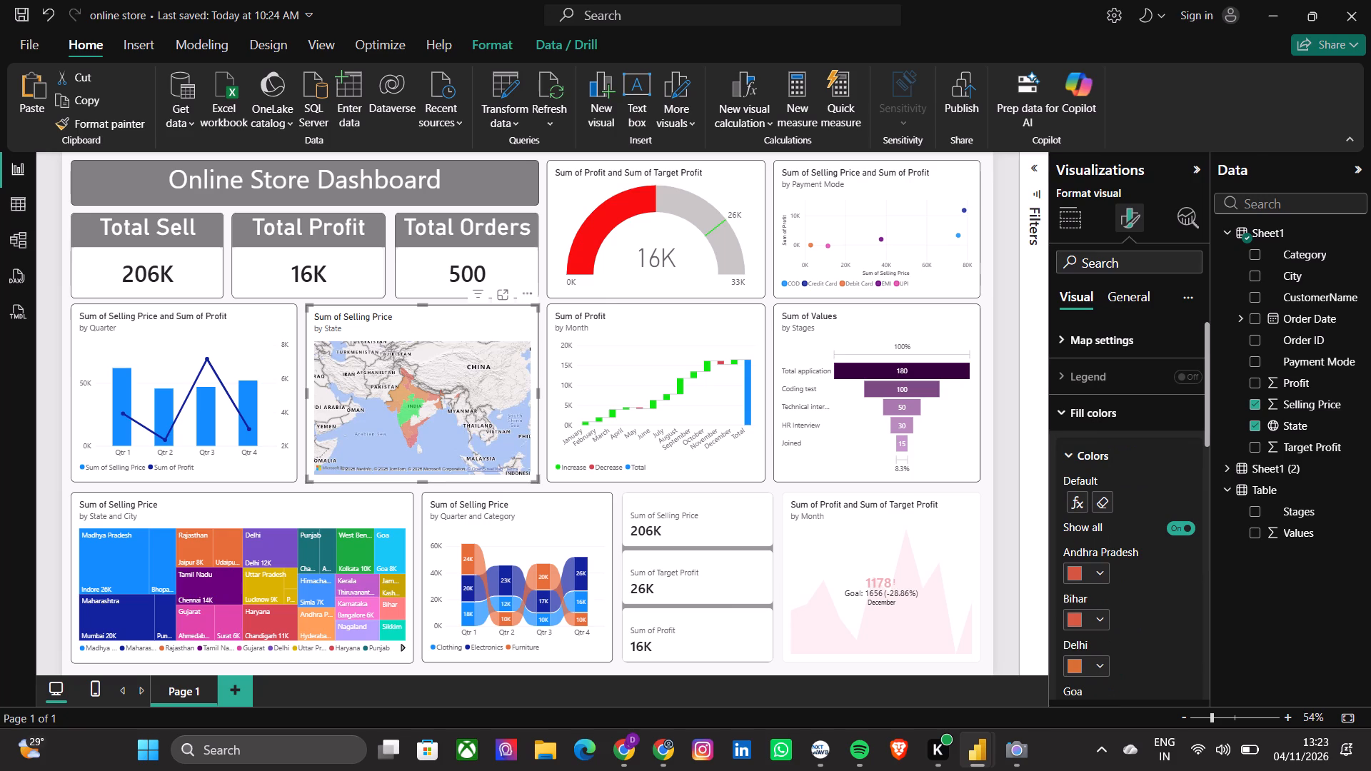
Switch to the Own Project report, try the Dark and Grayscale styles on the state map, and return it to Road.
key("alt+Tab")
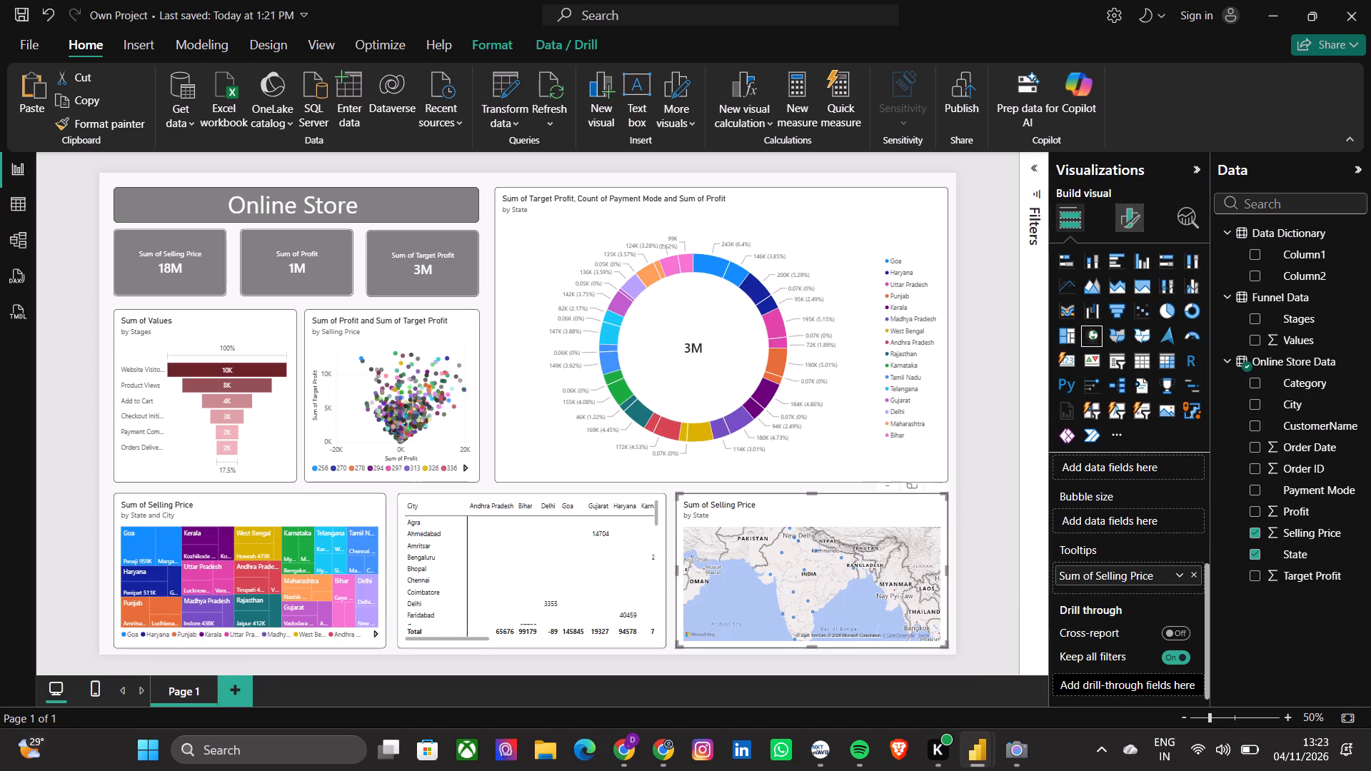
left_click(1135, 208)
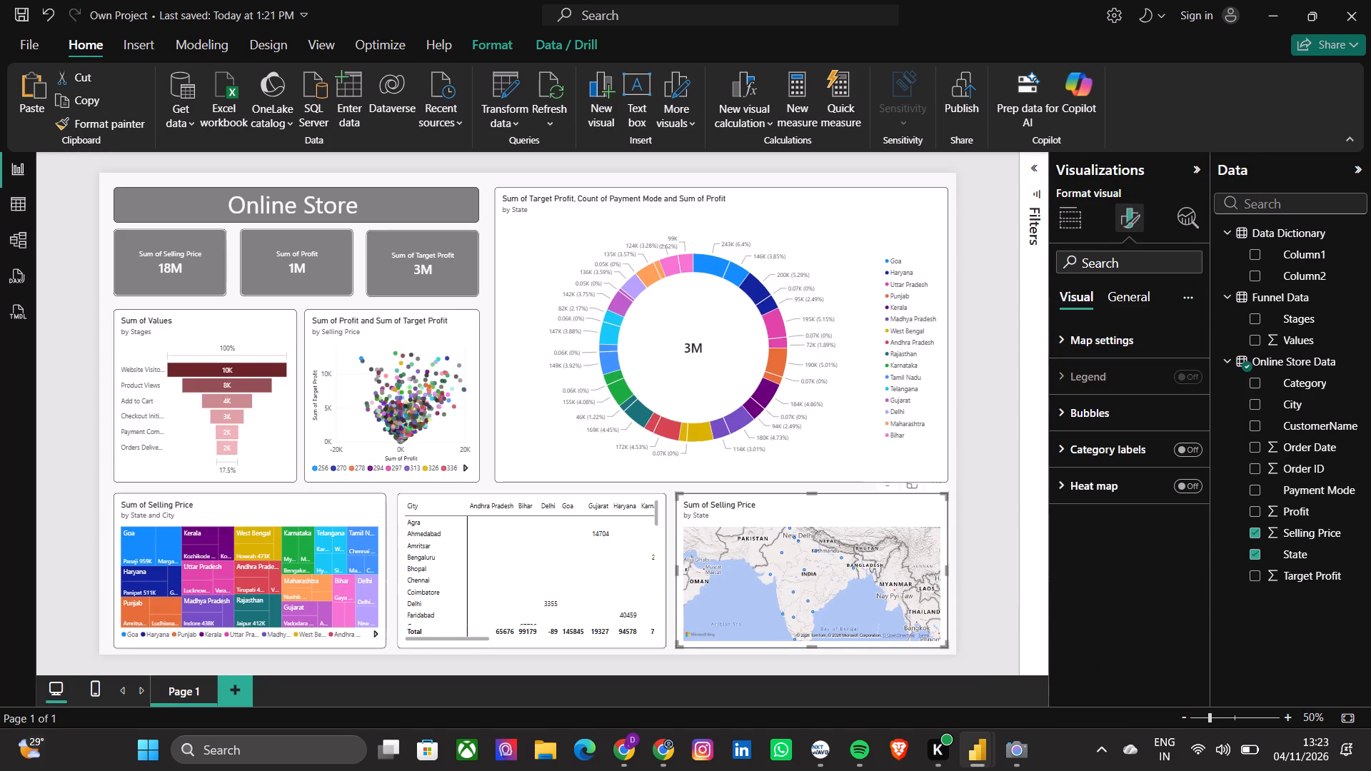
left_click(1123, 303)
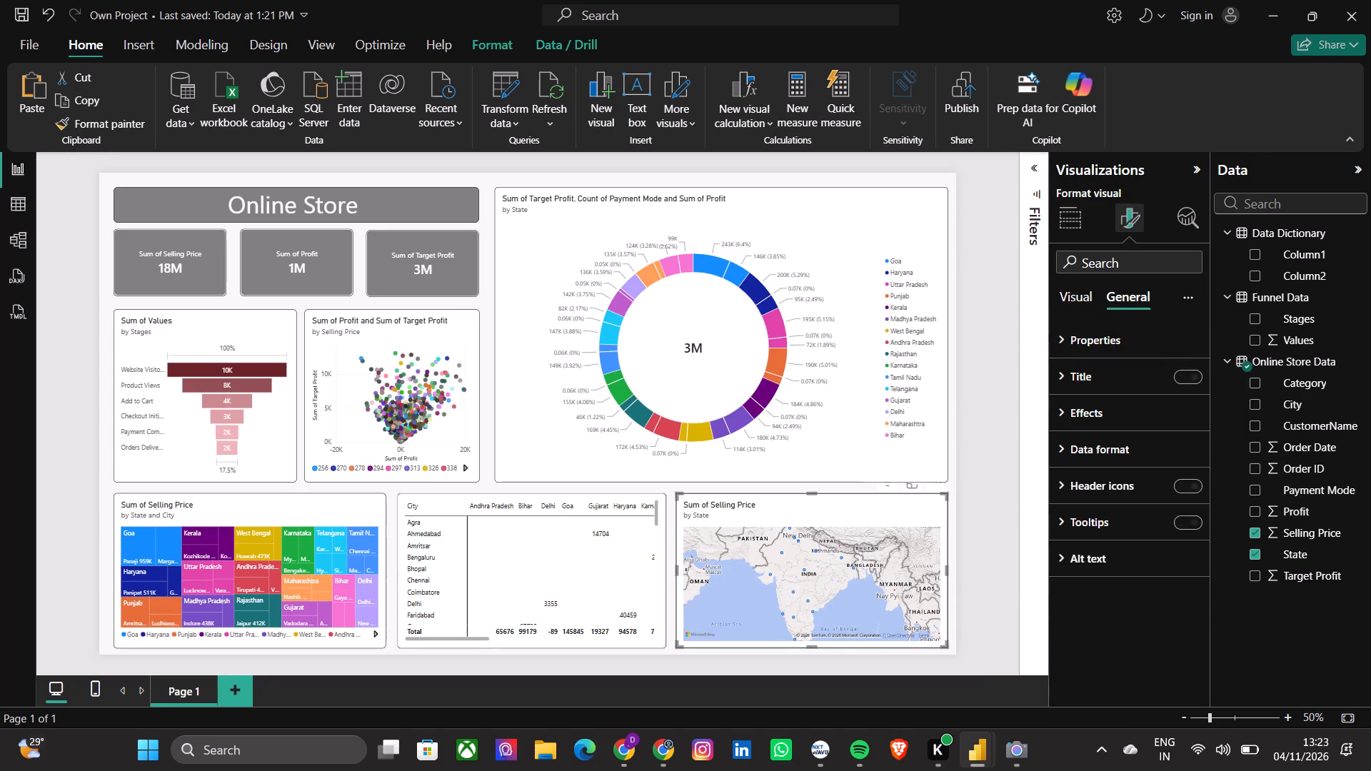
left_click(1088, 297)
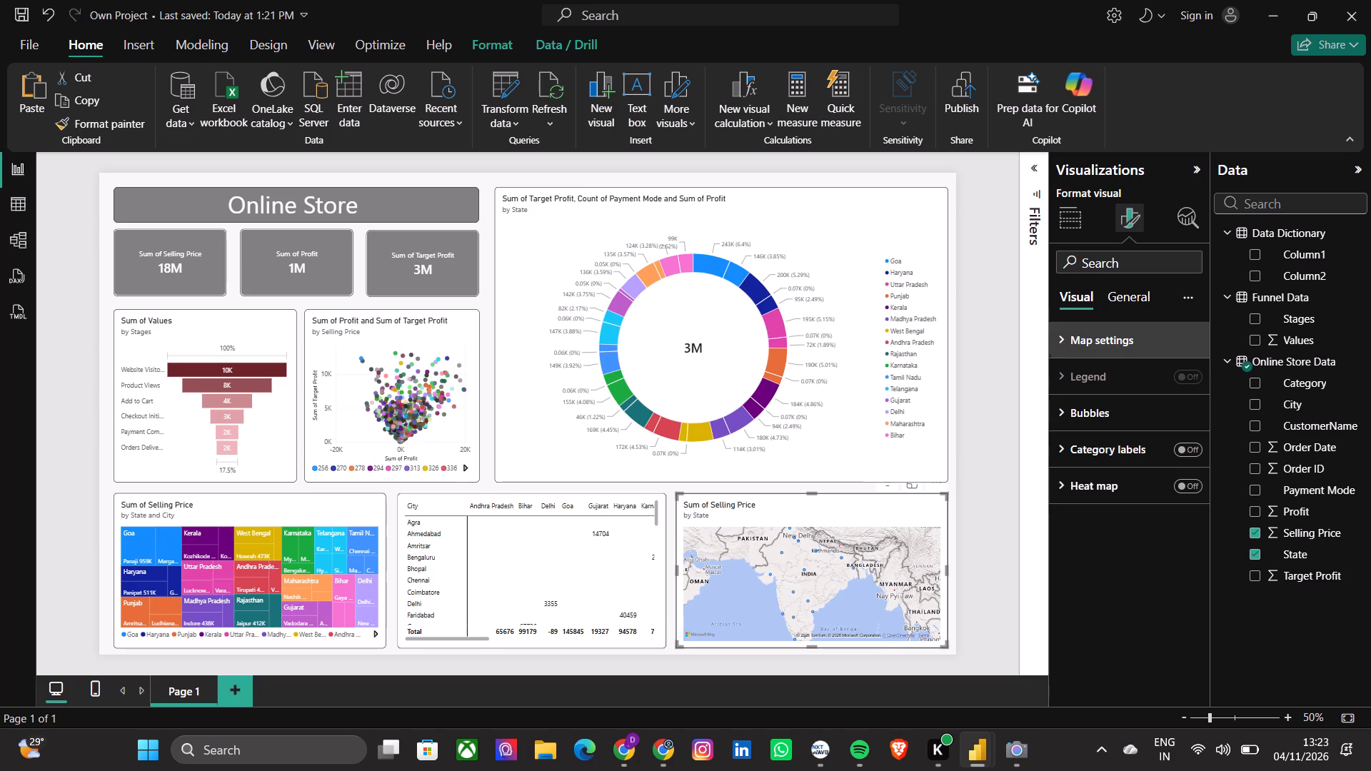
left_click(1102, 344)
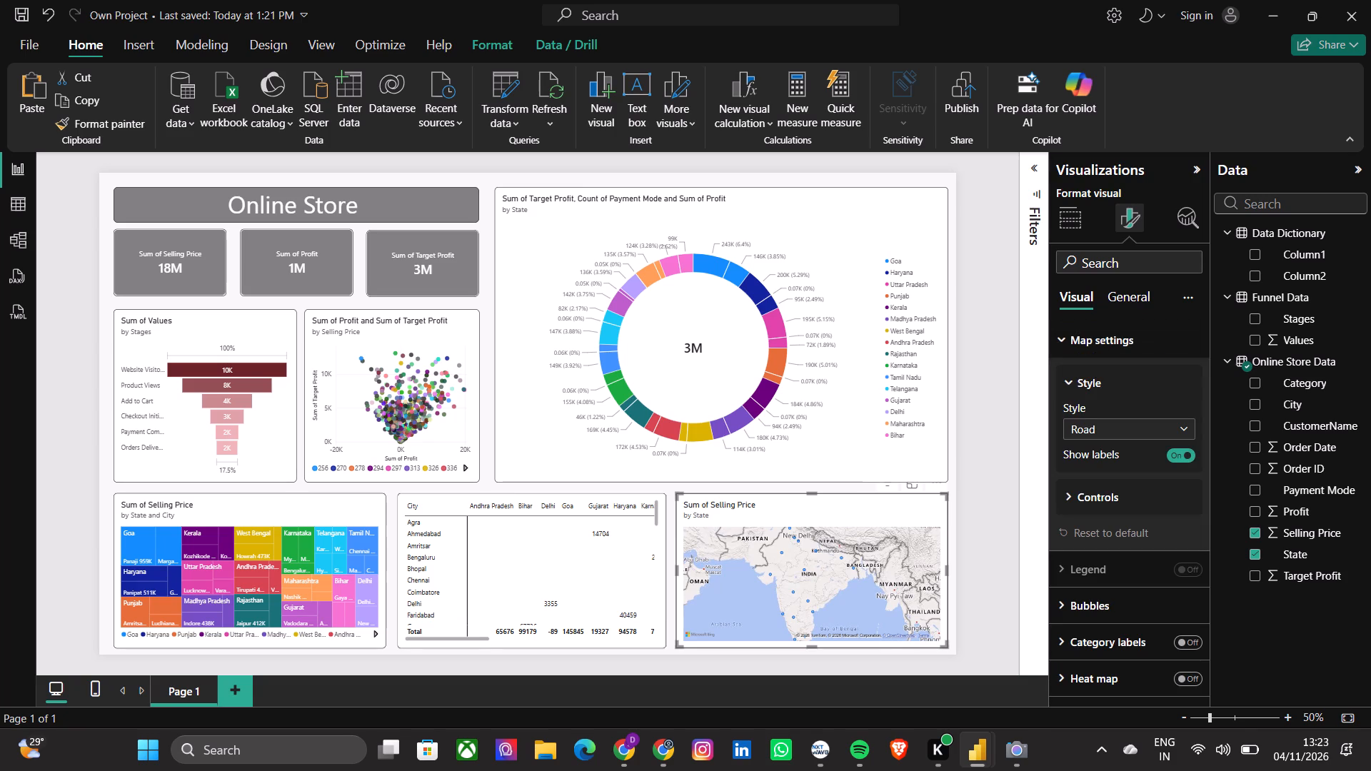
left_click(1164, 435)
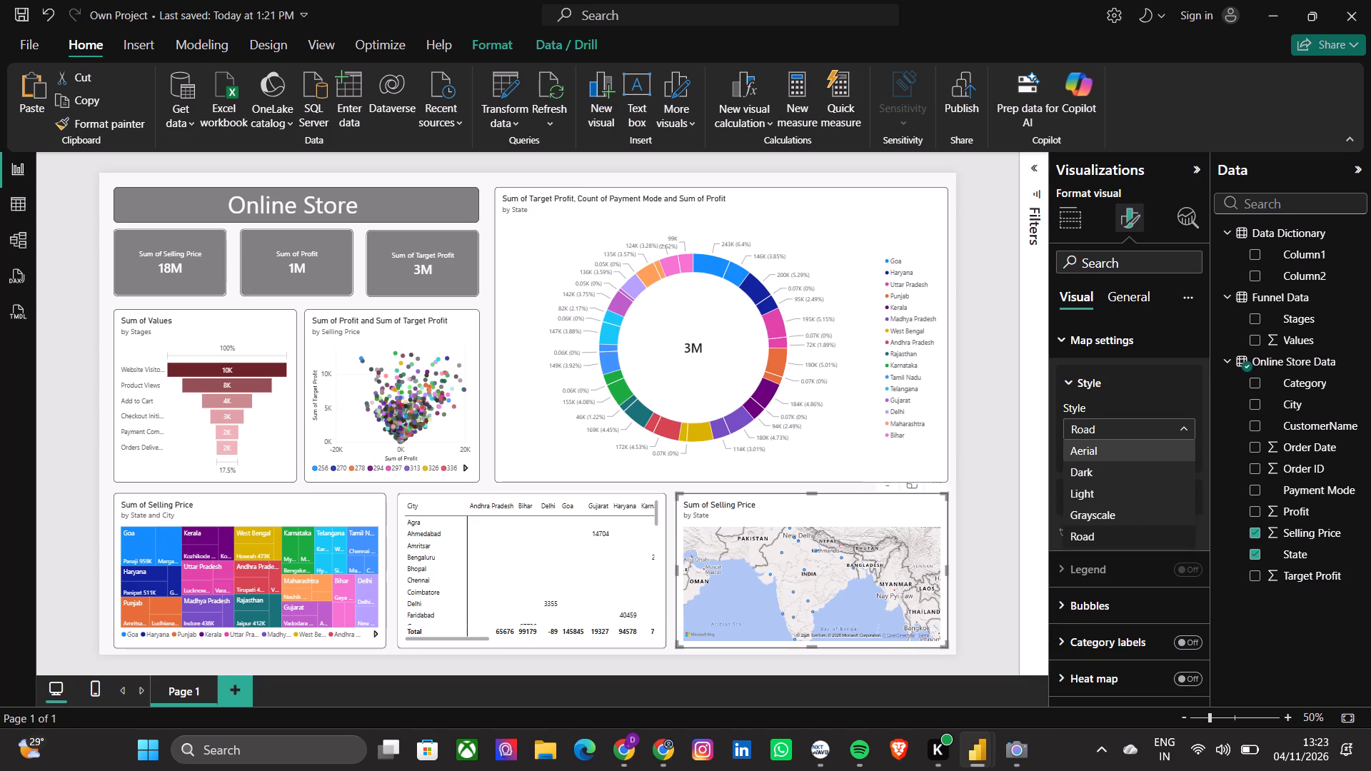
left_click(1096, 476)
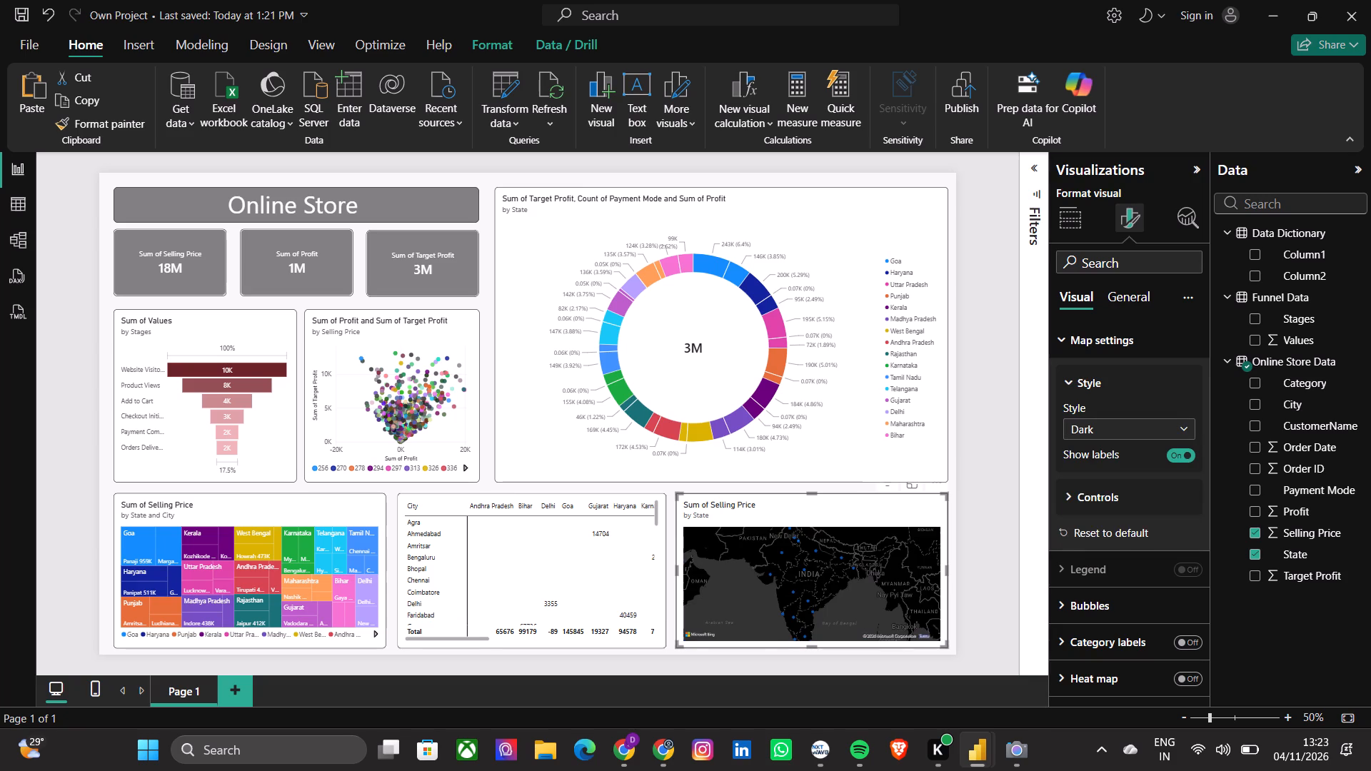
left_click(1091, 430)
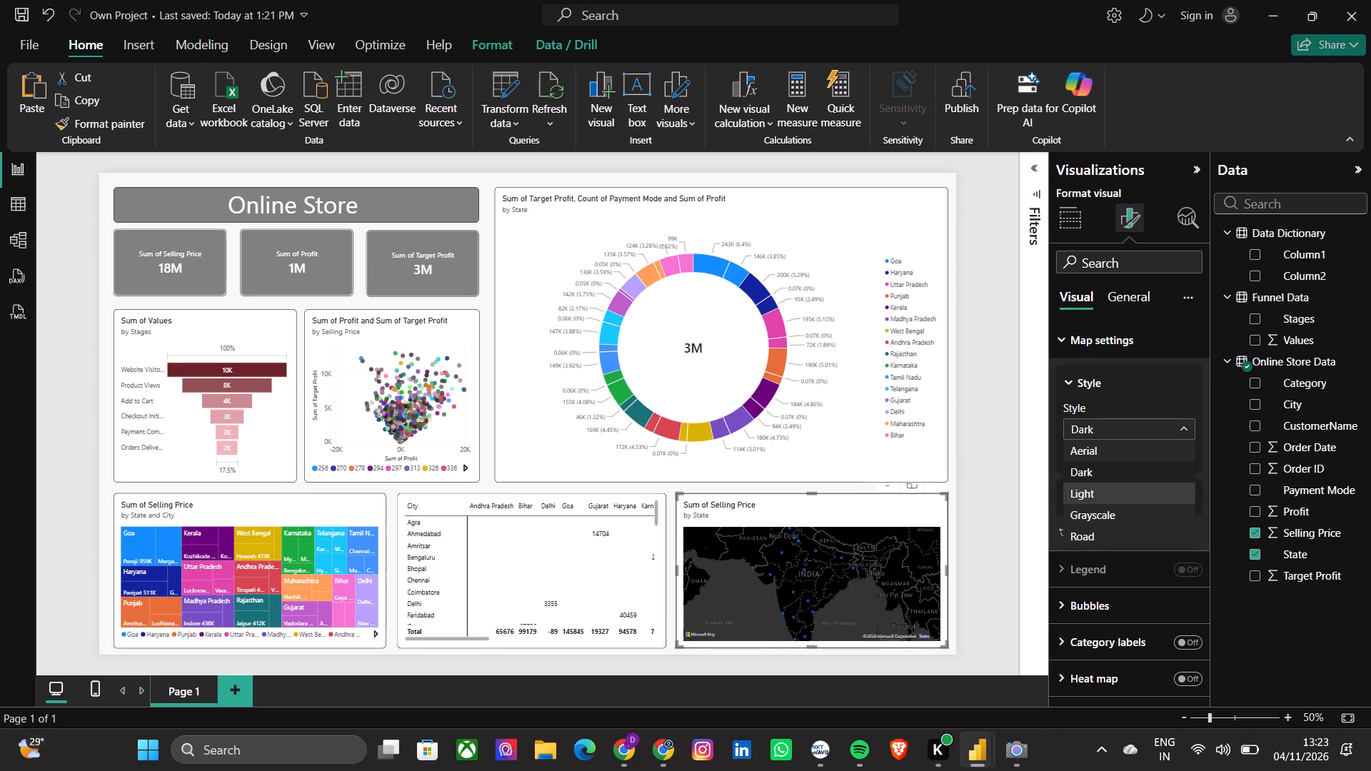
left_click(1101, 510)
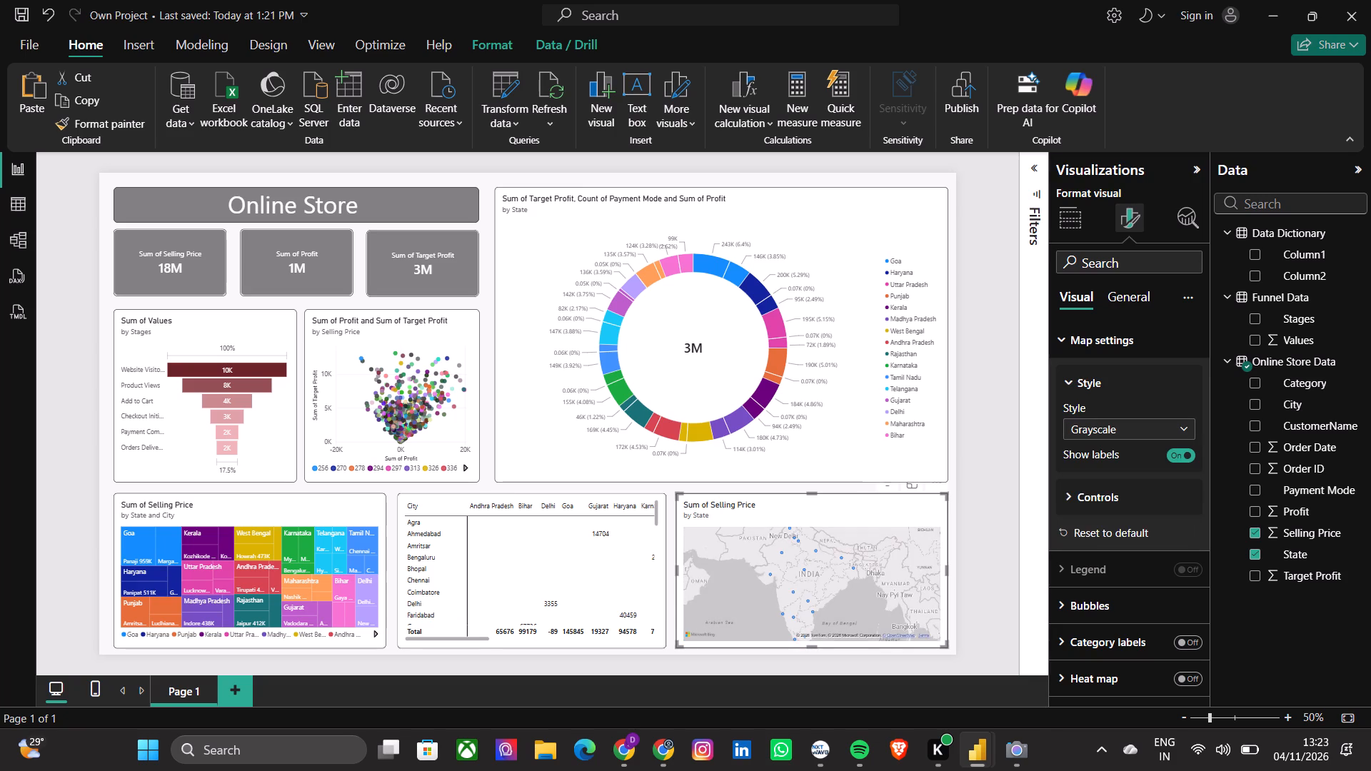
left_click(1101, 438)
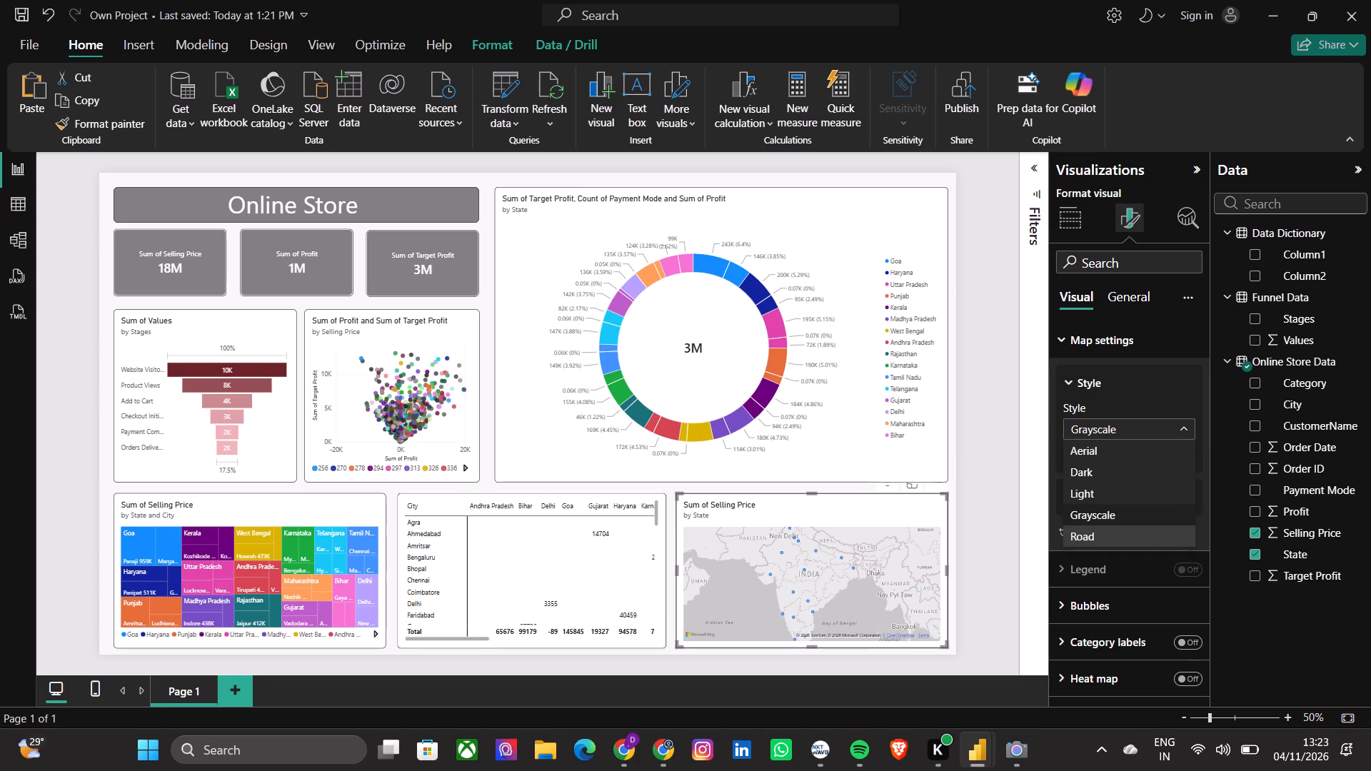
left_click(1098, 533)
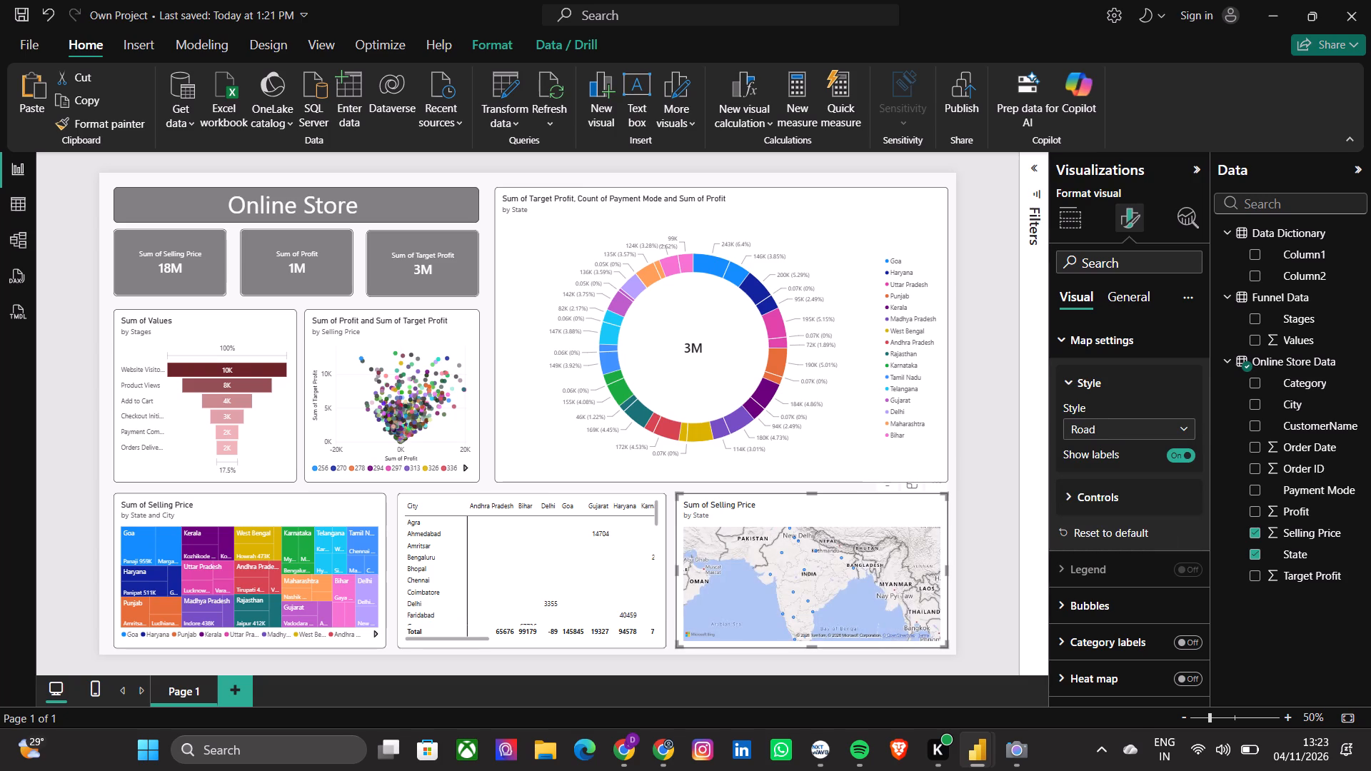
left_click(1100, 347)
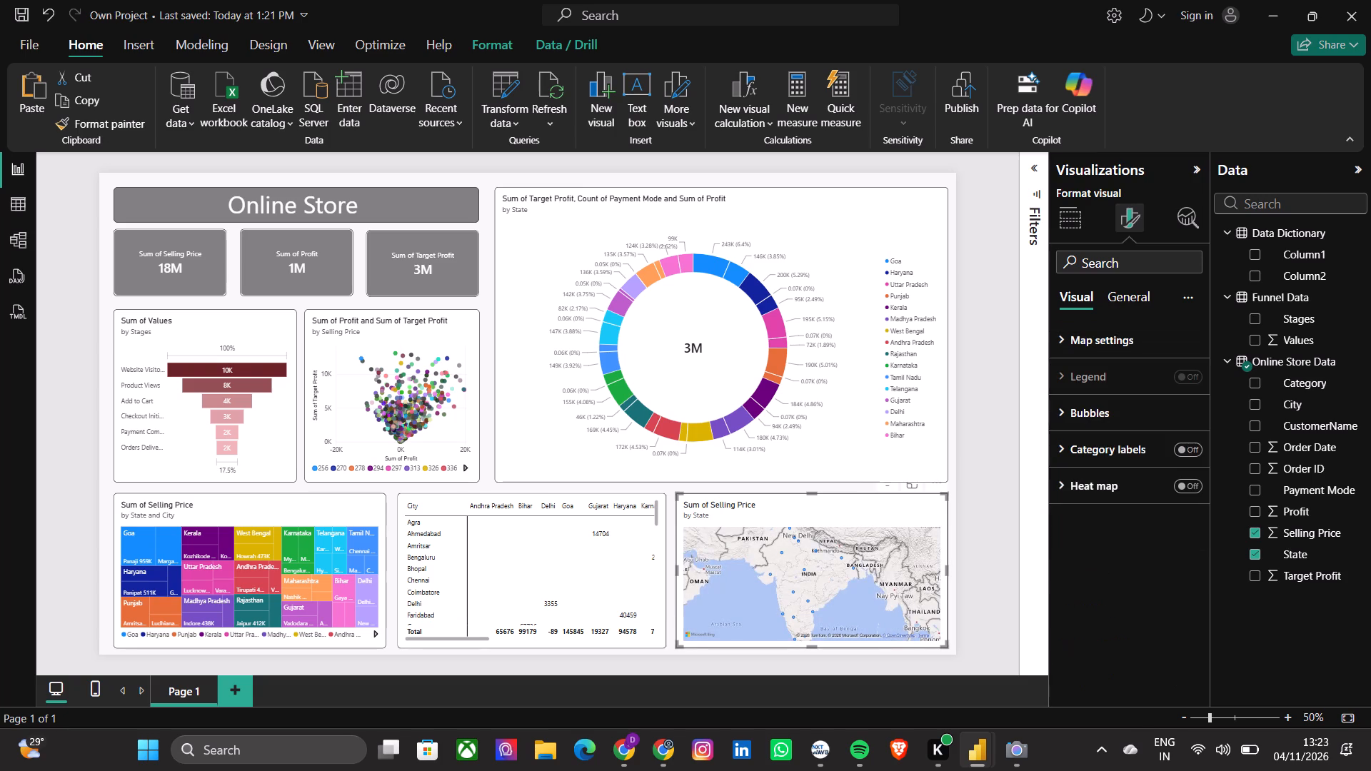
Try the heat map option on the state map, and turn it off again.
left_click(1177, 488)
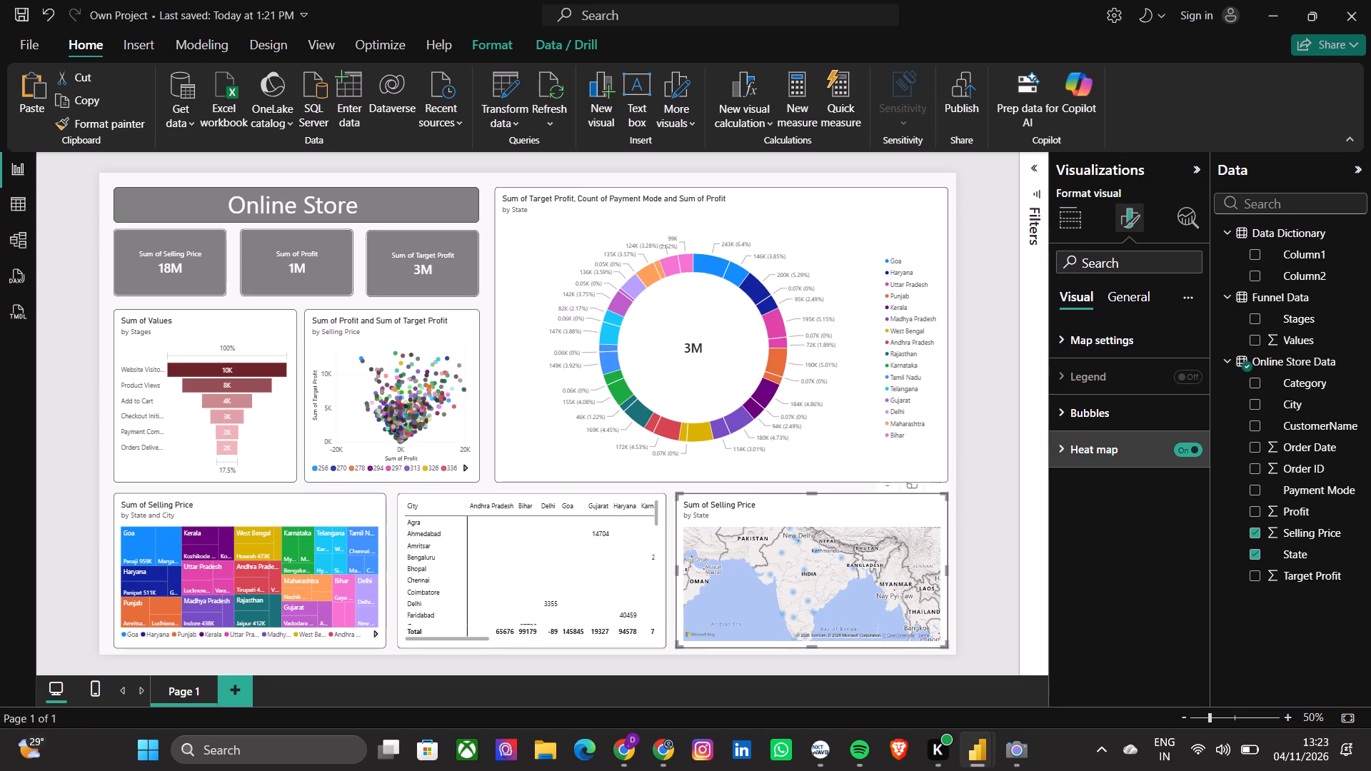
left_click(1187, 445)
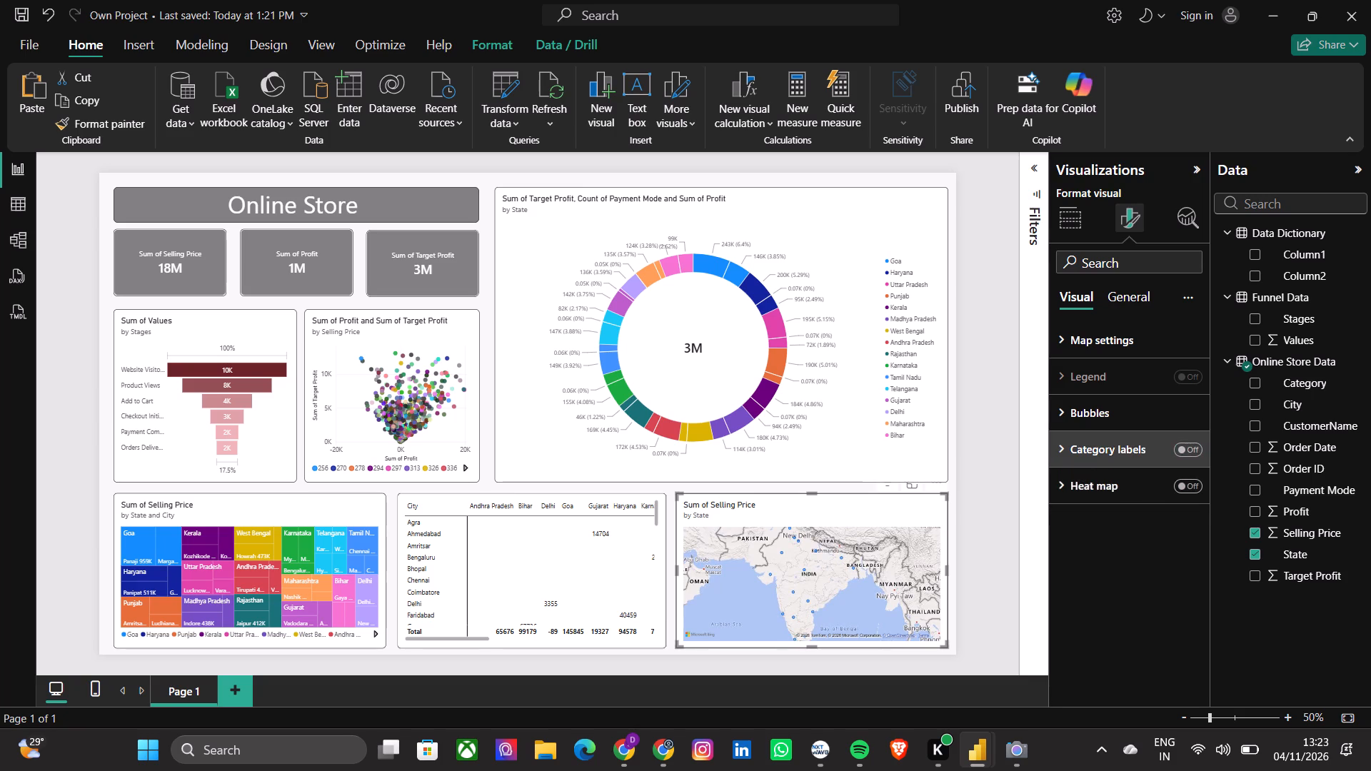
Compare the state map's bubble settings with the fill color settings of the finished online store dashboard's map.
left_click(1118, 400)
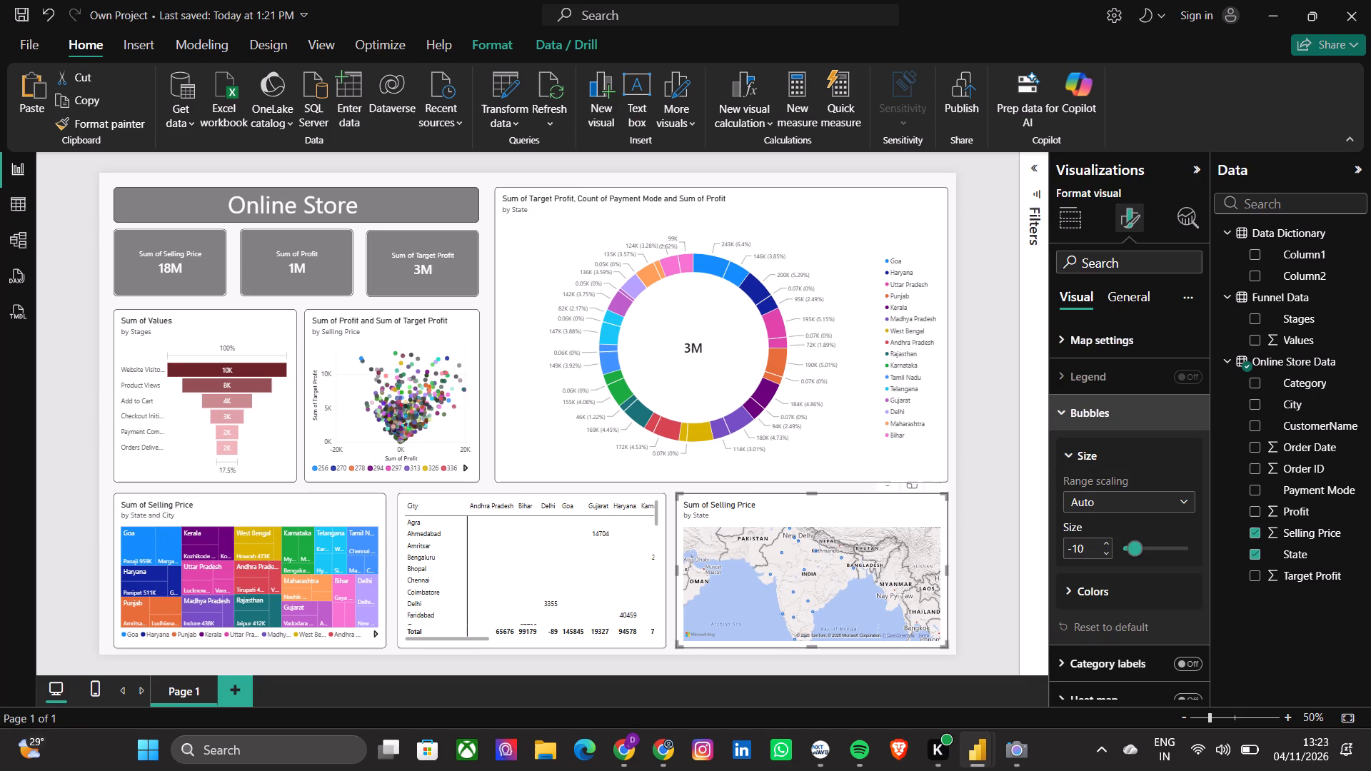
left_click(1117, 405)
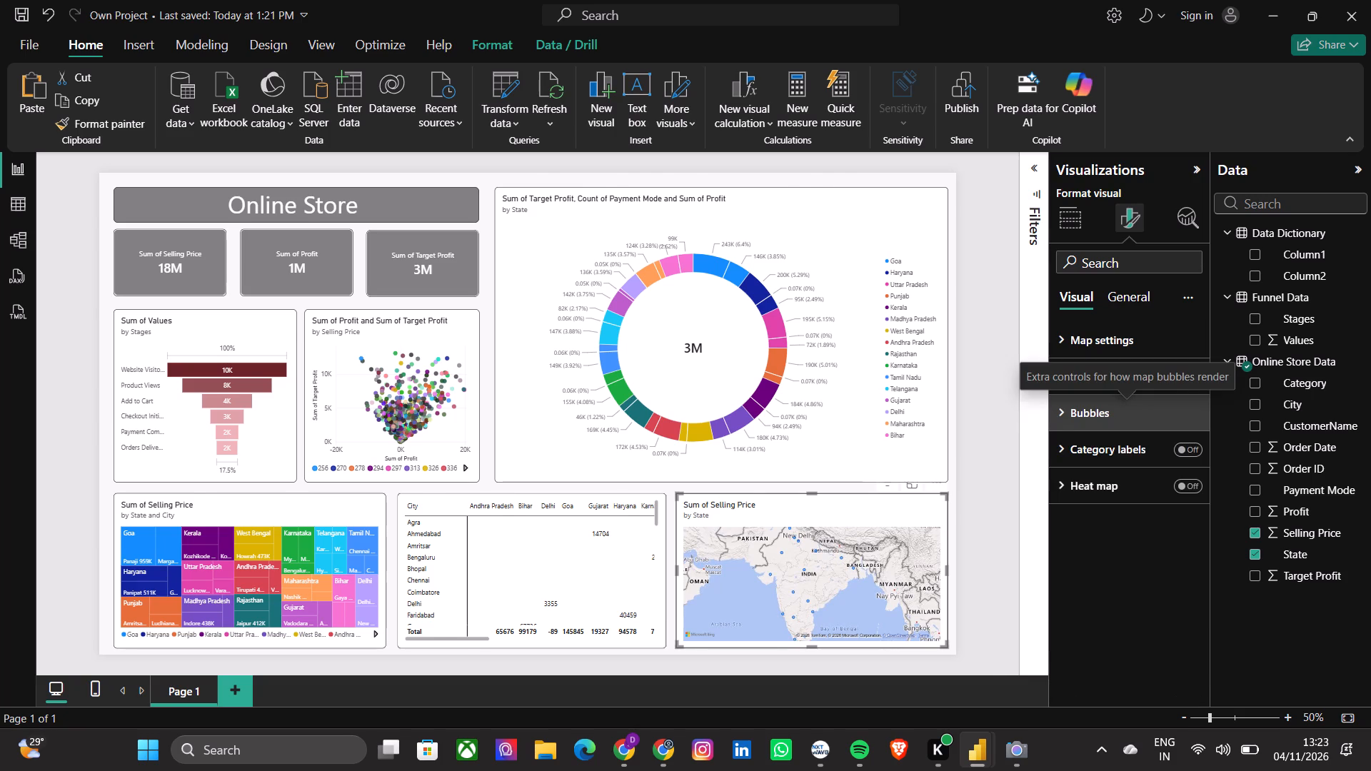
key("alt+Tab")
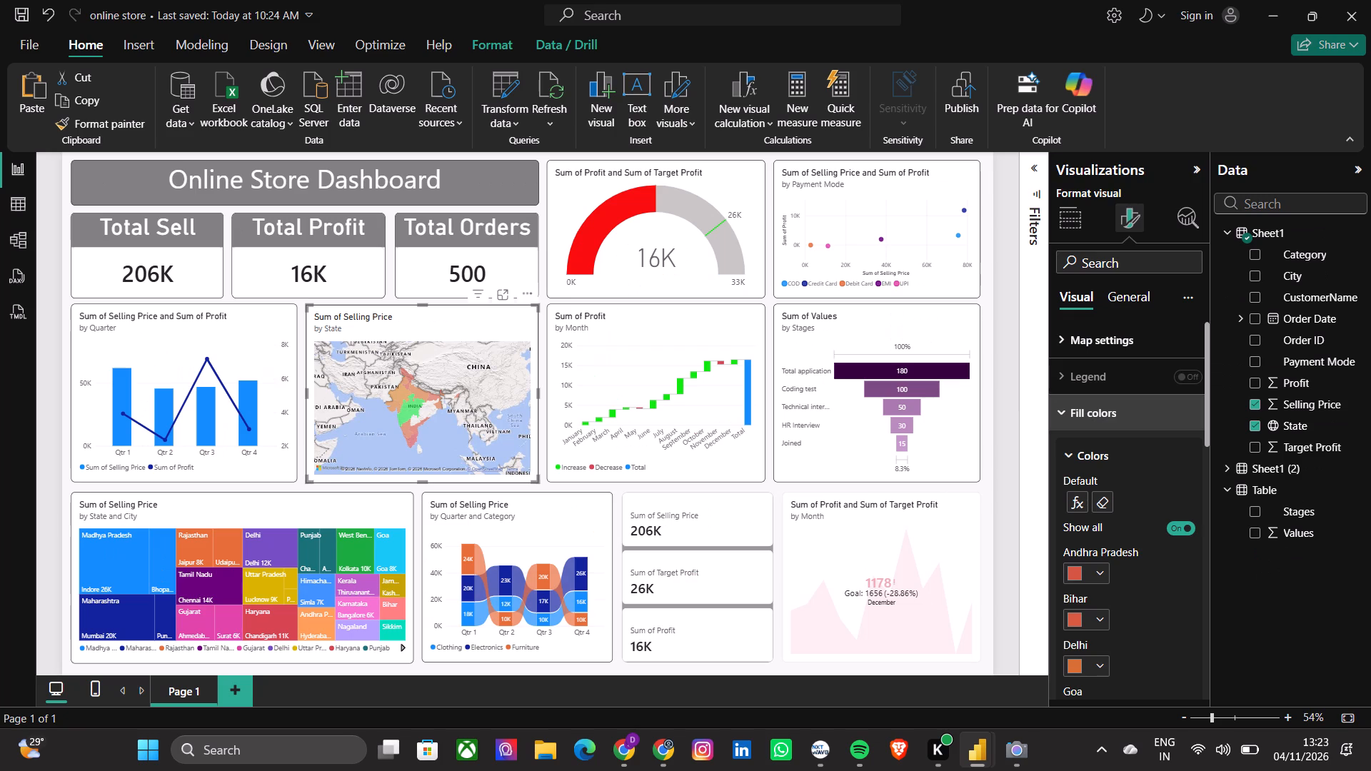
left_click(1117, 405)
left_click(1117, 405)
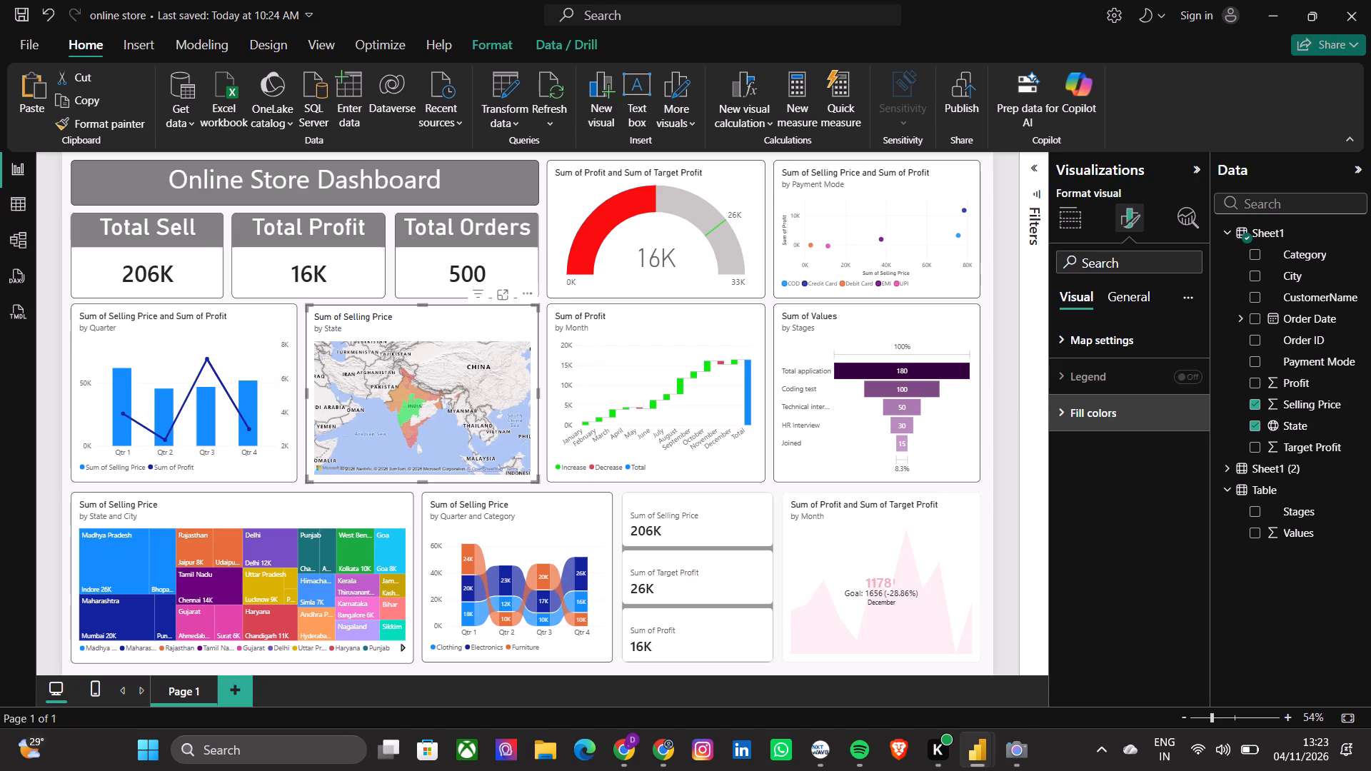
key("alt+Tab")
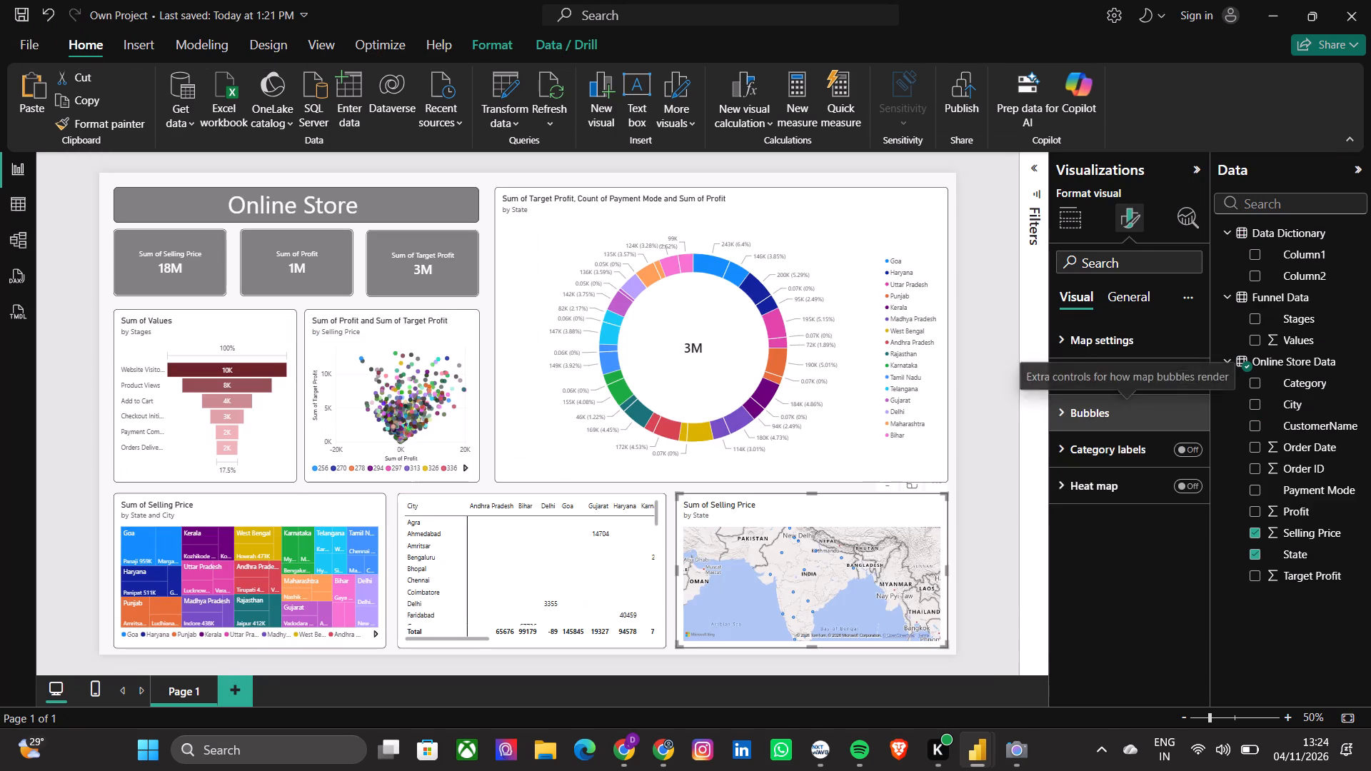
left_click(1117, 405)
left_click(1117, 405)
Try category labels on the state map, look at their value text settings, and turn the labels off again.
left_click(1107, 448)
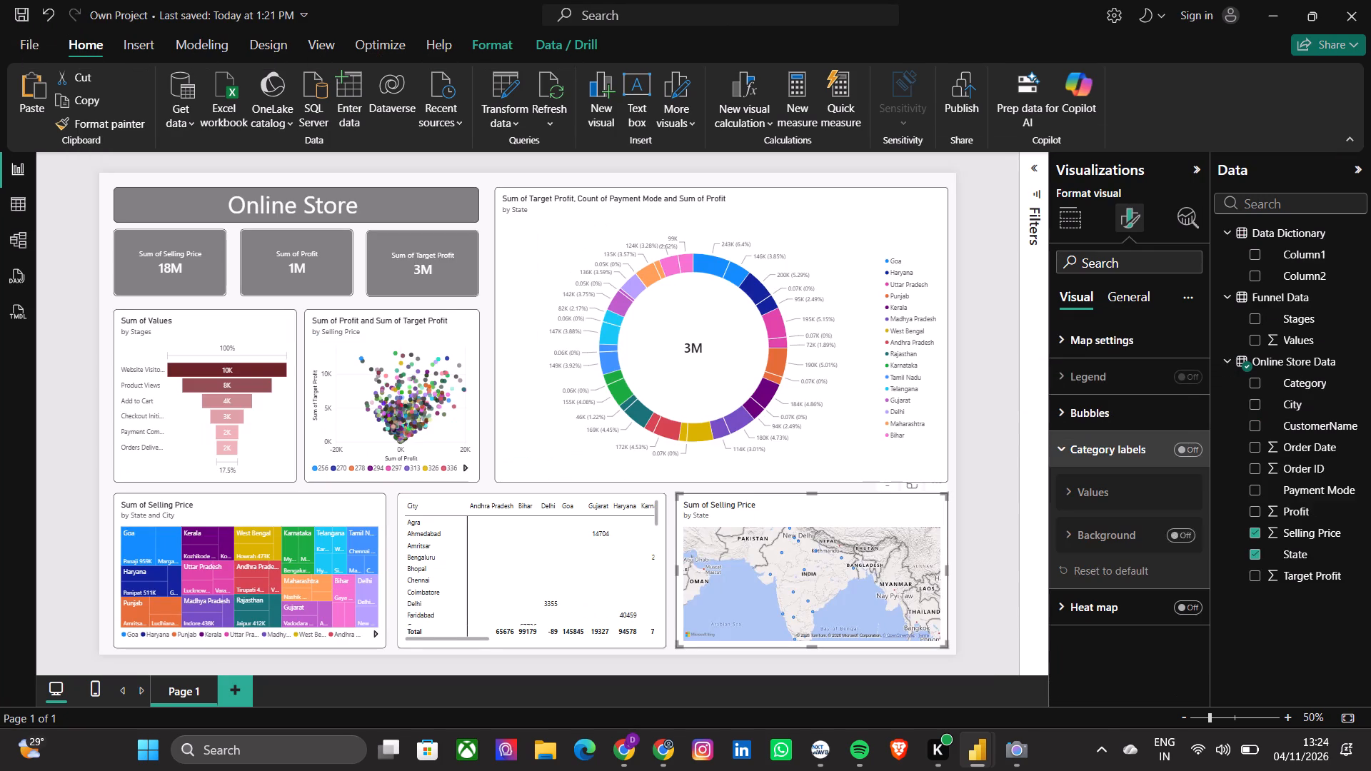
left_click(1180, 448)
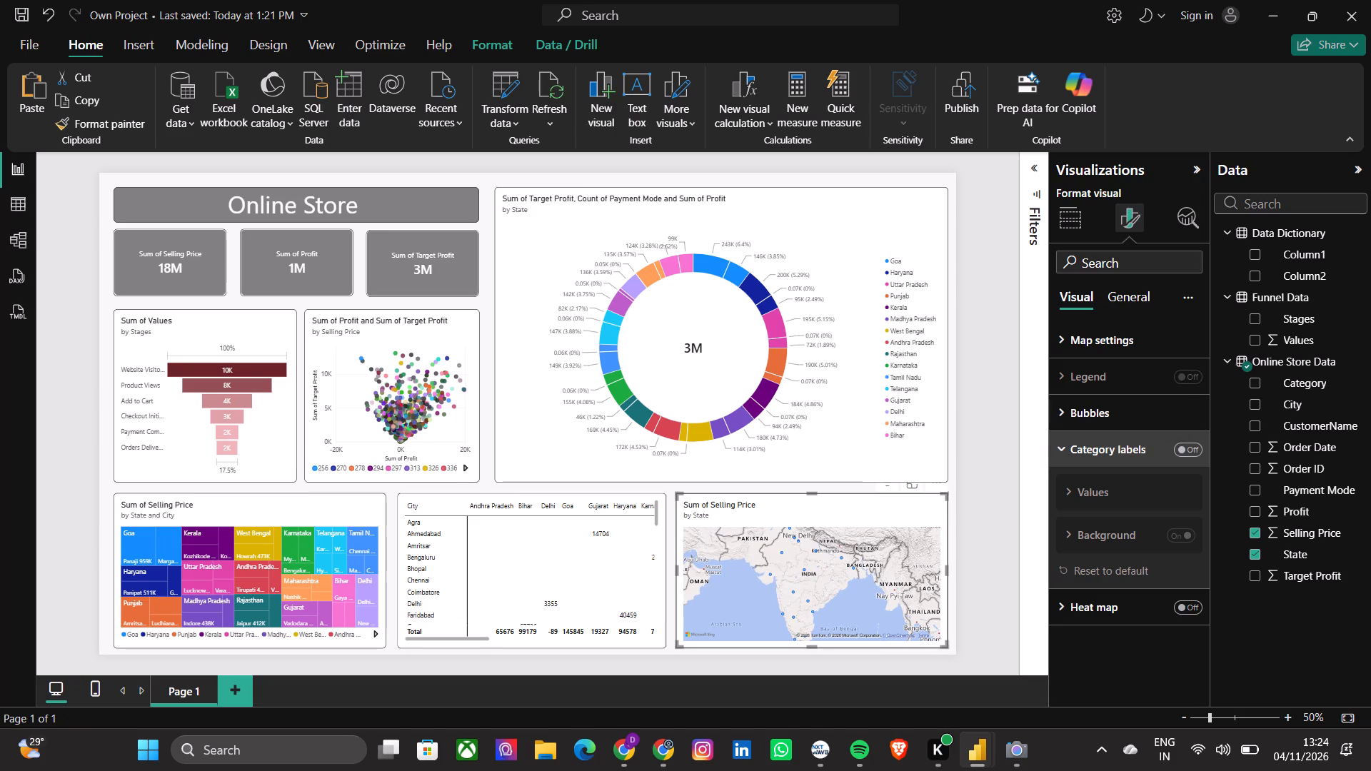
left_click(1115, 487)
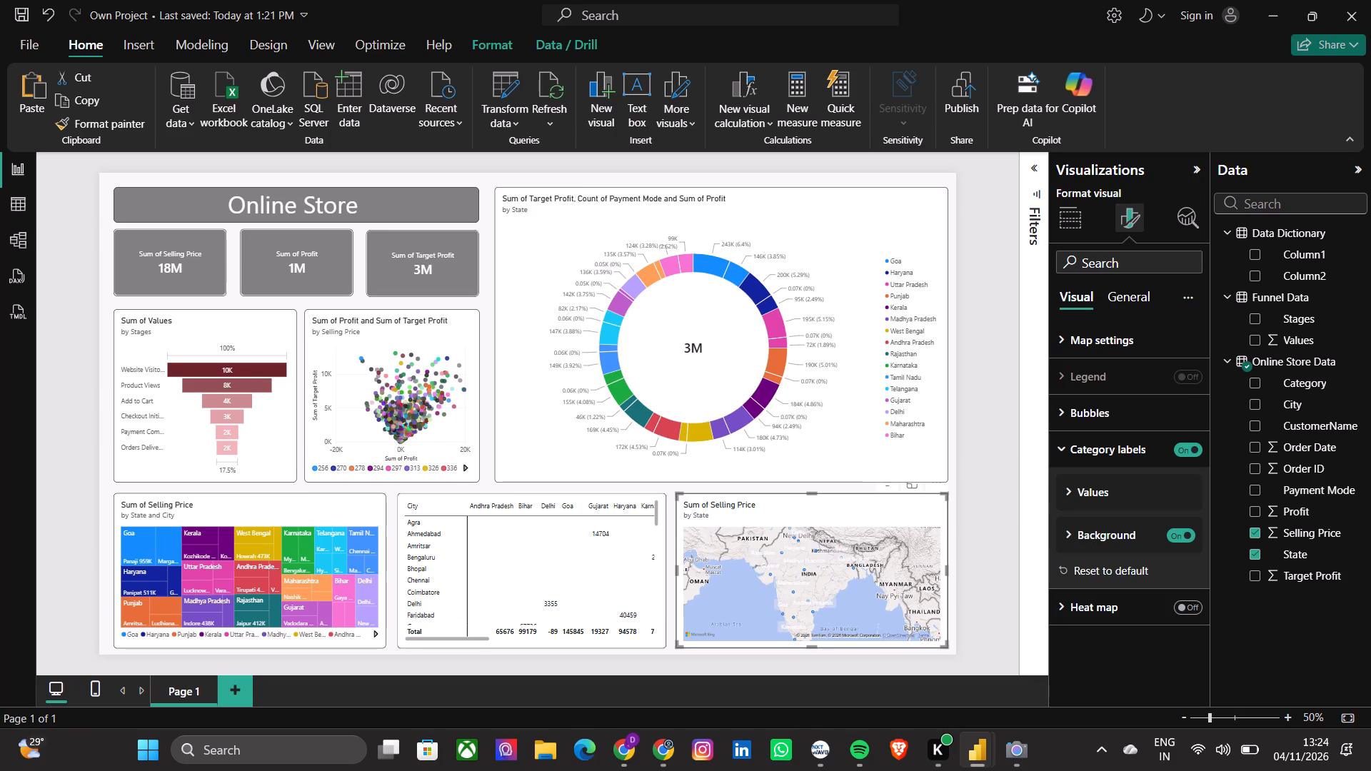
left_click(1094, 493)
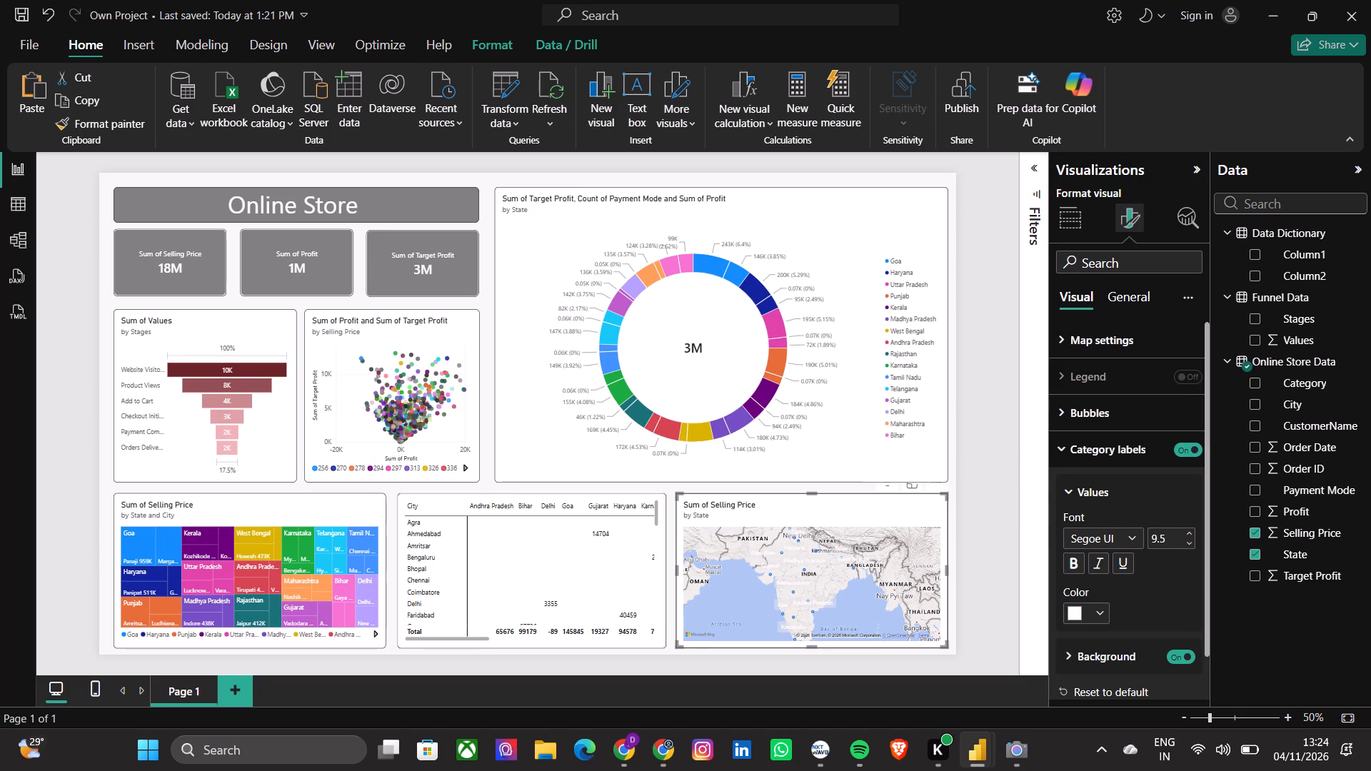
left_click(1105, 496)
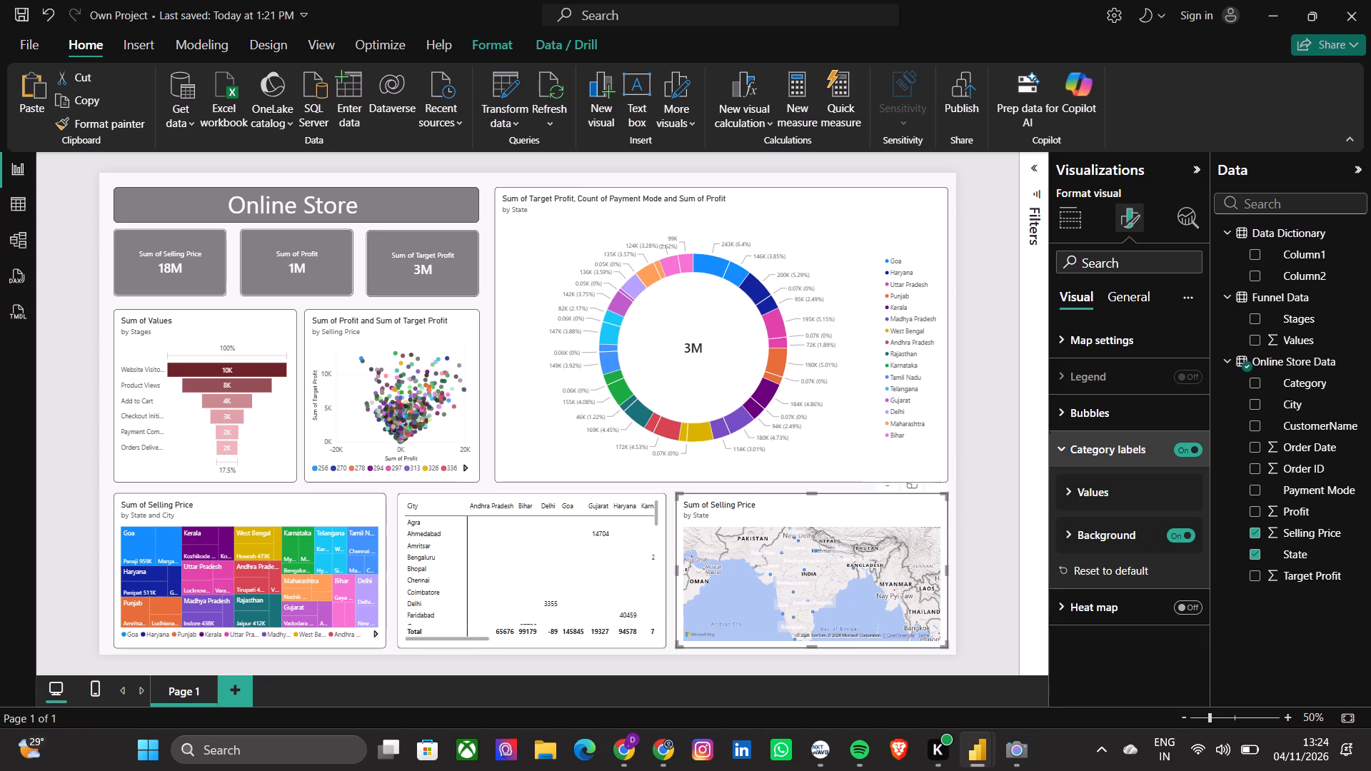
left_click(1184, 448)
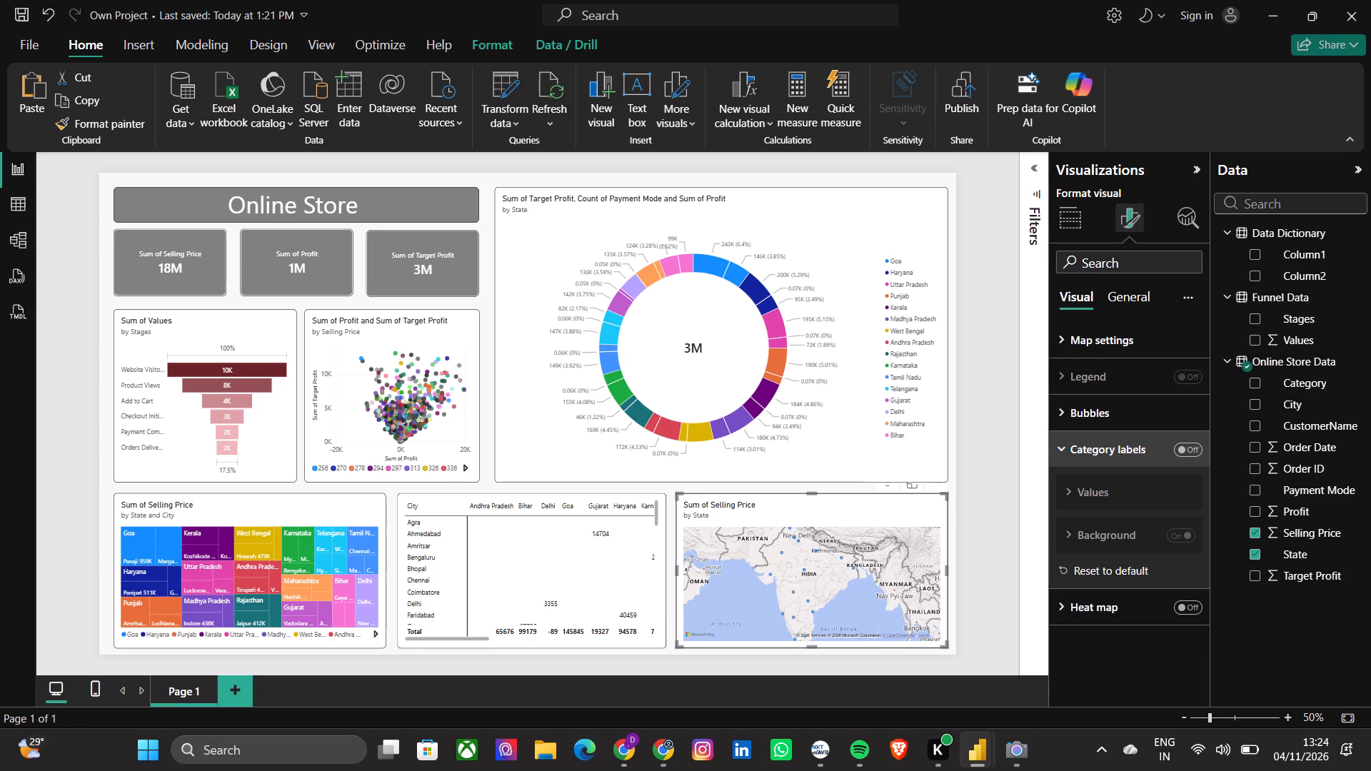
Examine the state map's style and control settings and its general format options.
left_click(1125, 329)
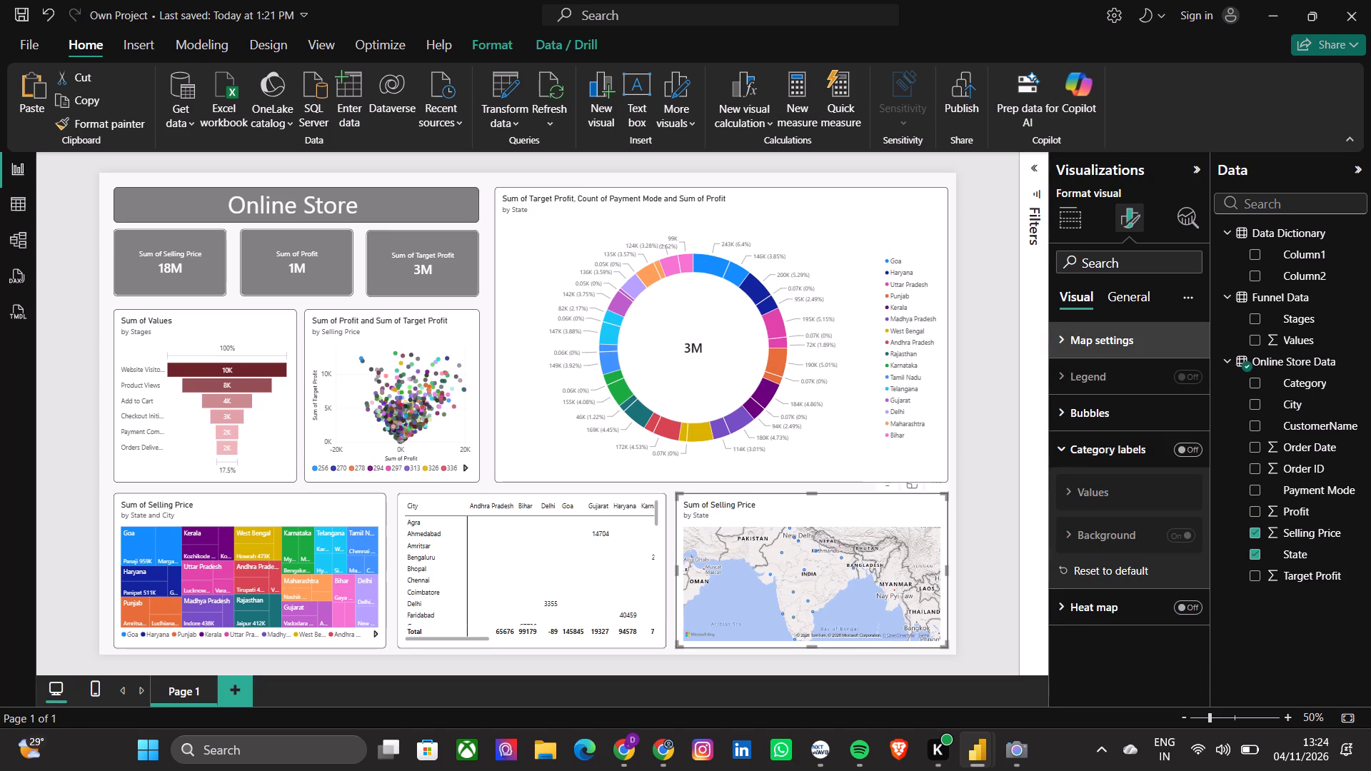
left_click(1079, 503)
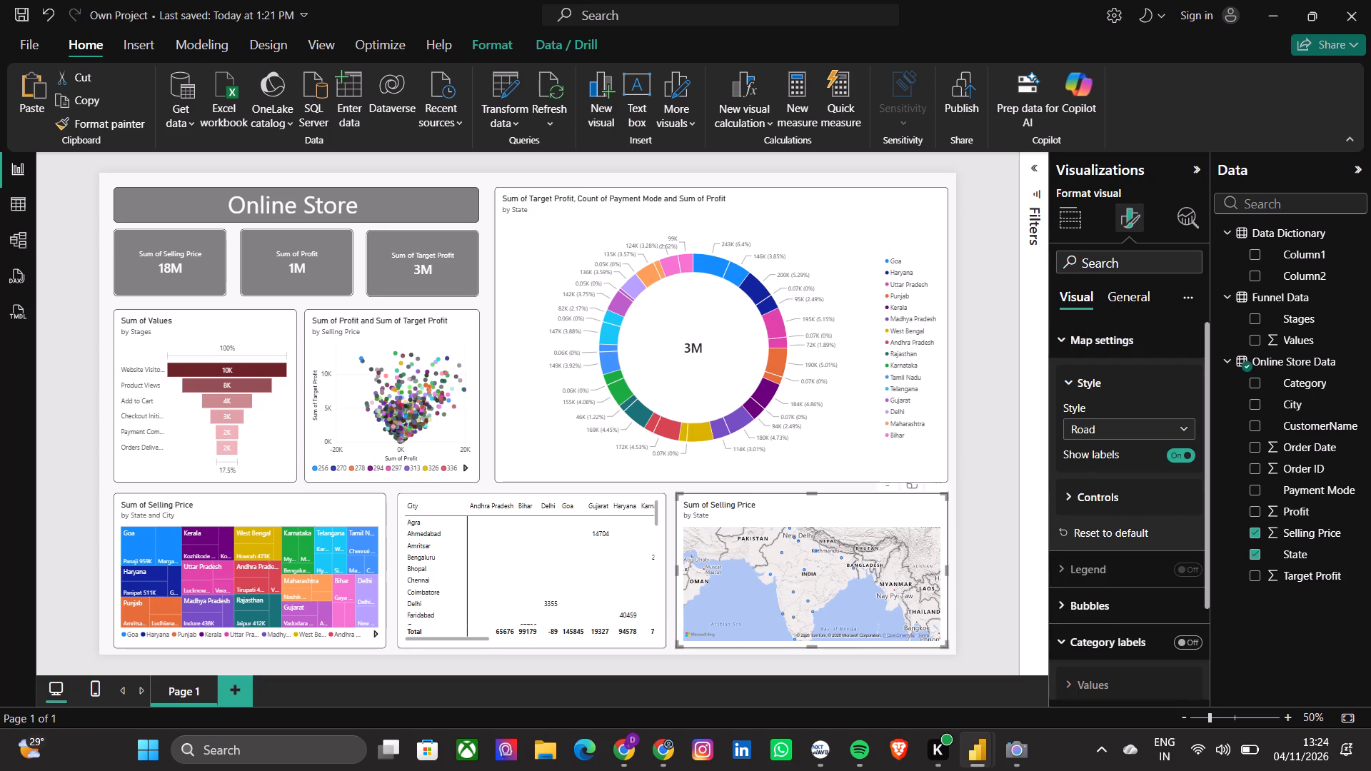
scroll(1079, 503, "down", 1)
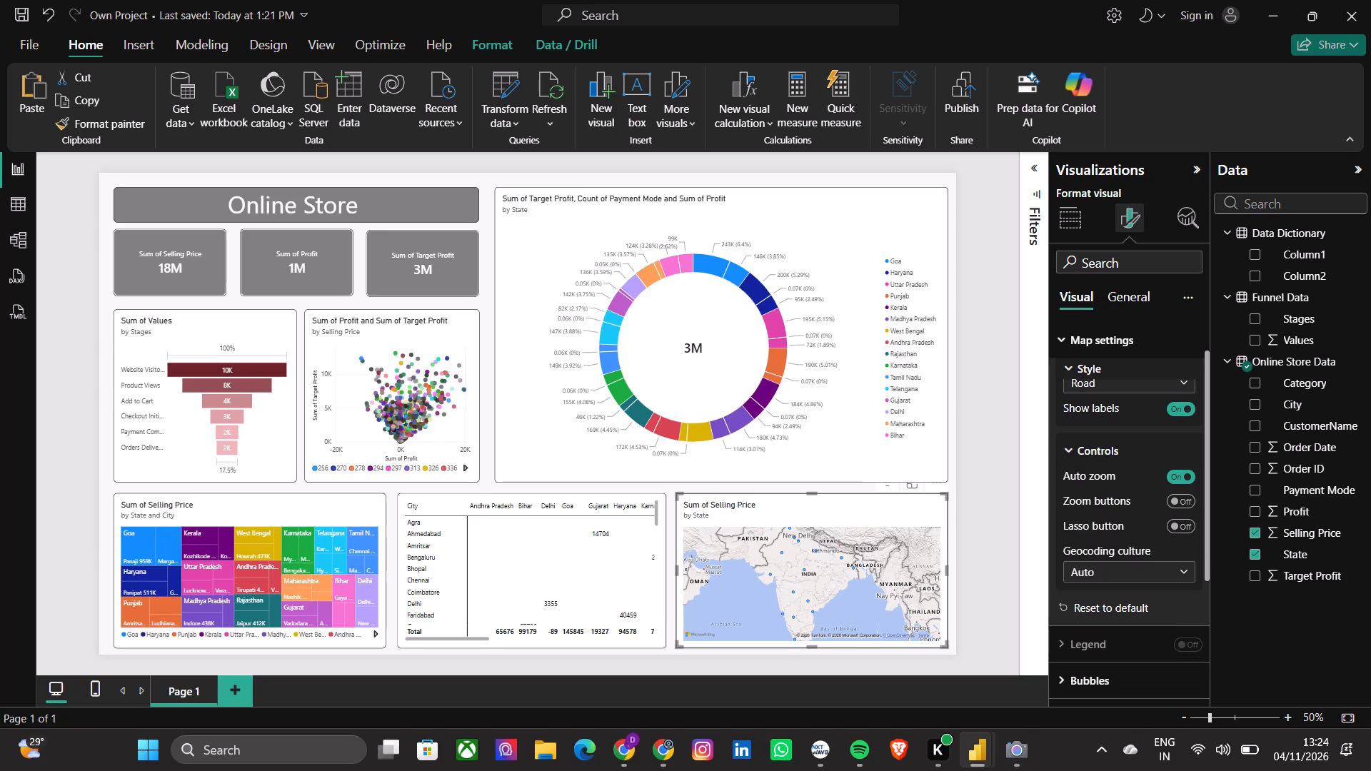
left_click(1076, 294)
left_click(1121, 303)
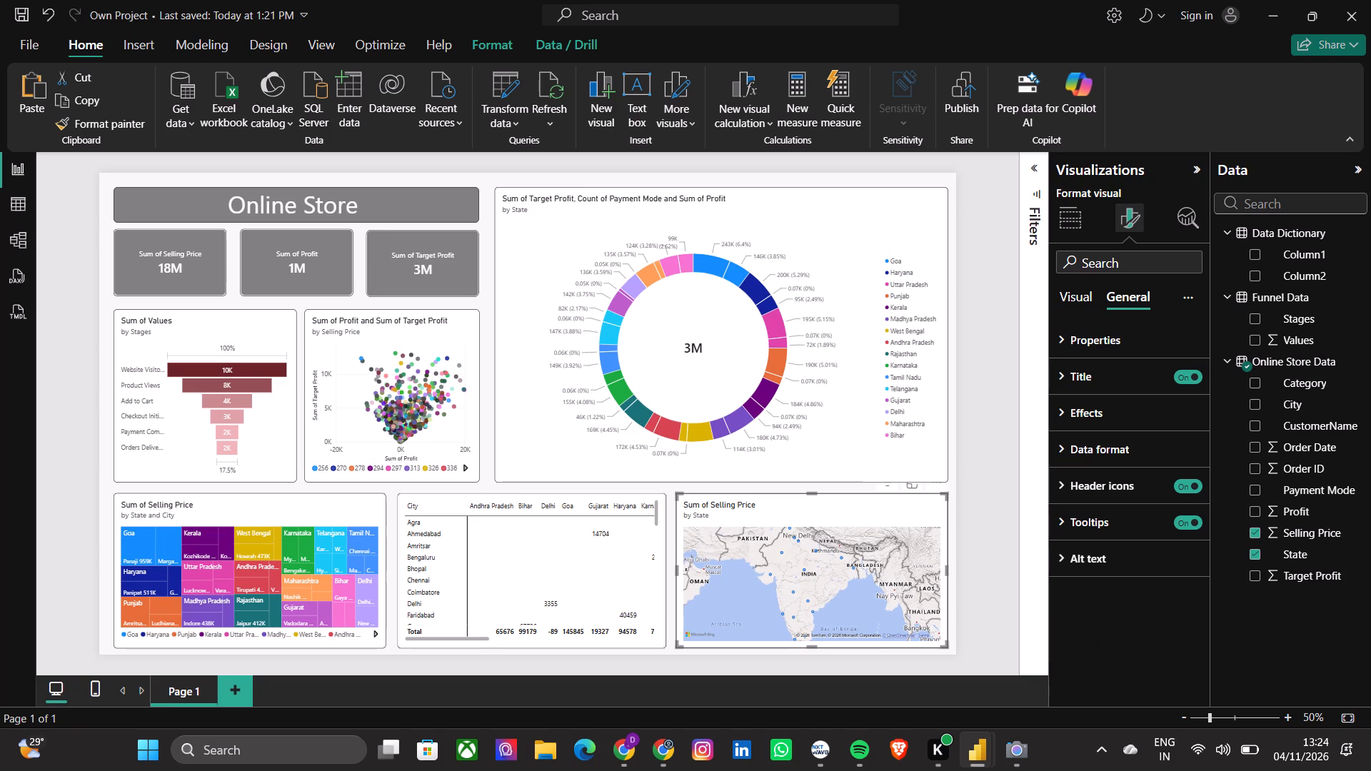
Deselect the state map and save the Own Project report.
left_click(1029, 319)
left_click(998, 319)
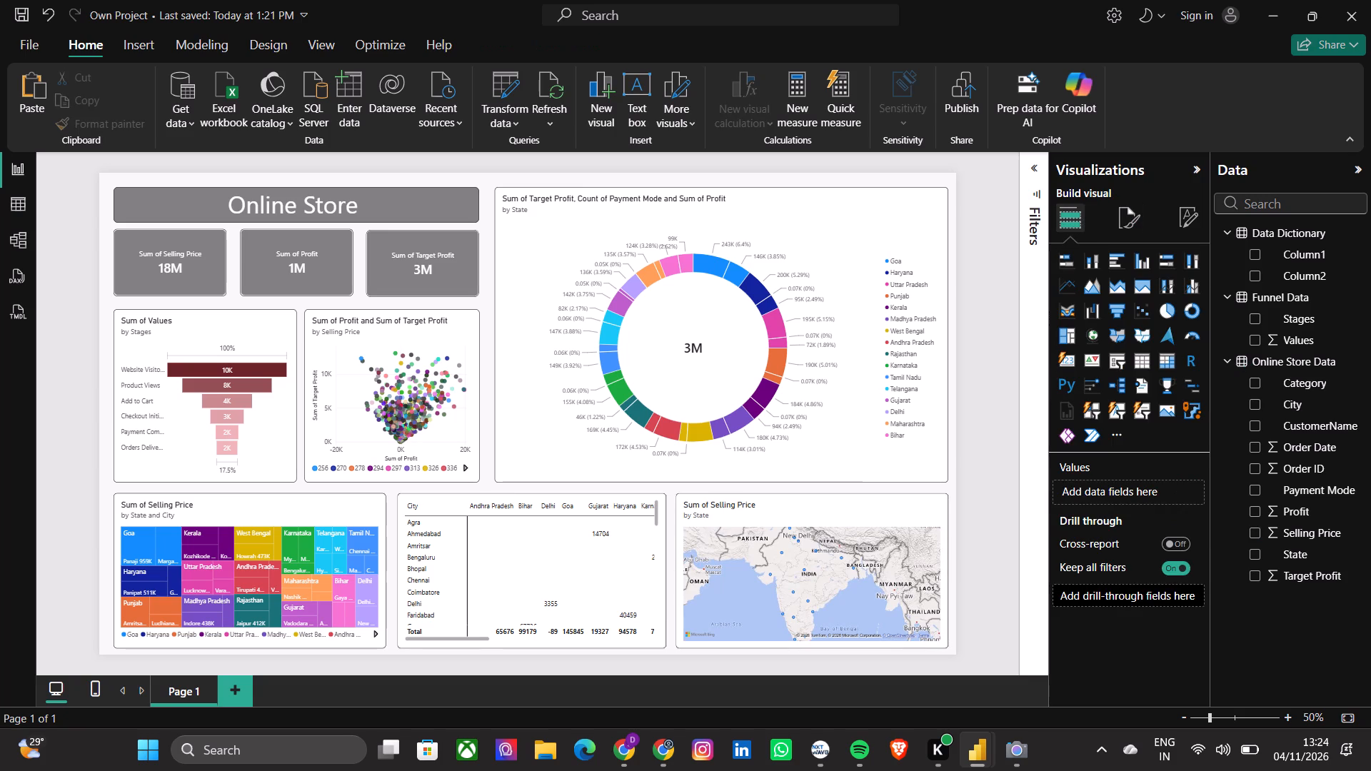
key("ctrl+s")
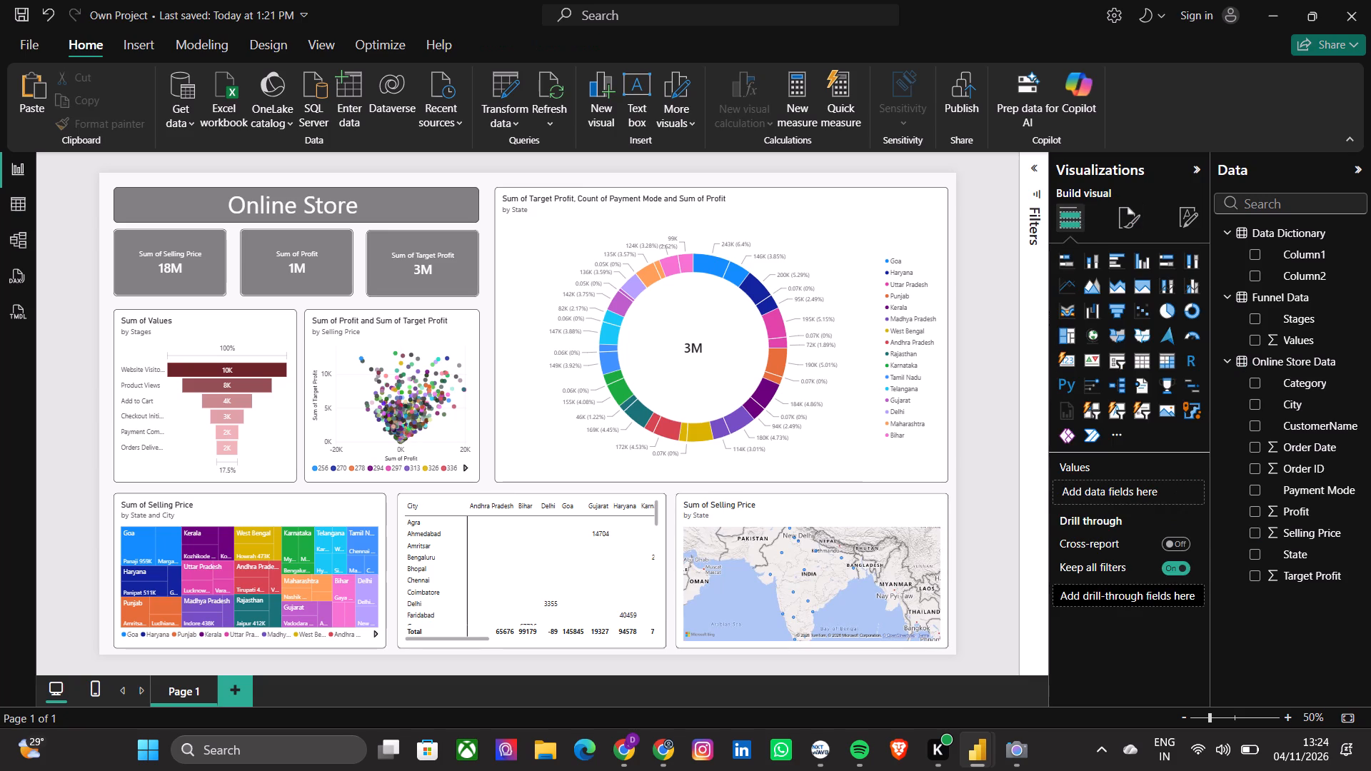
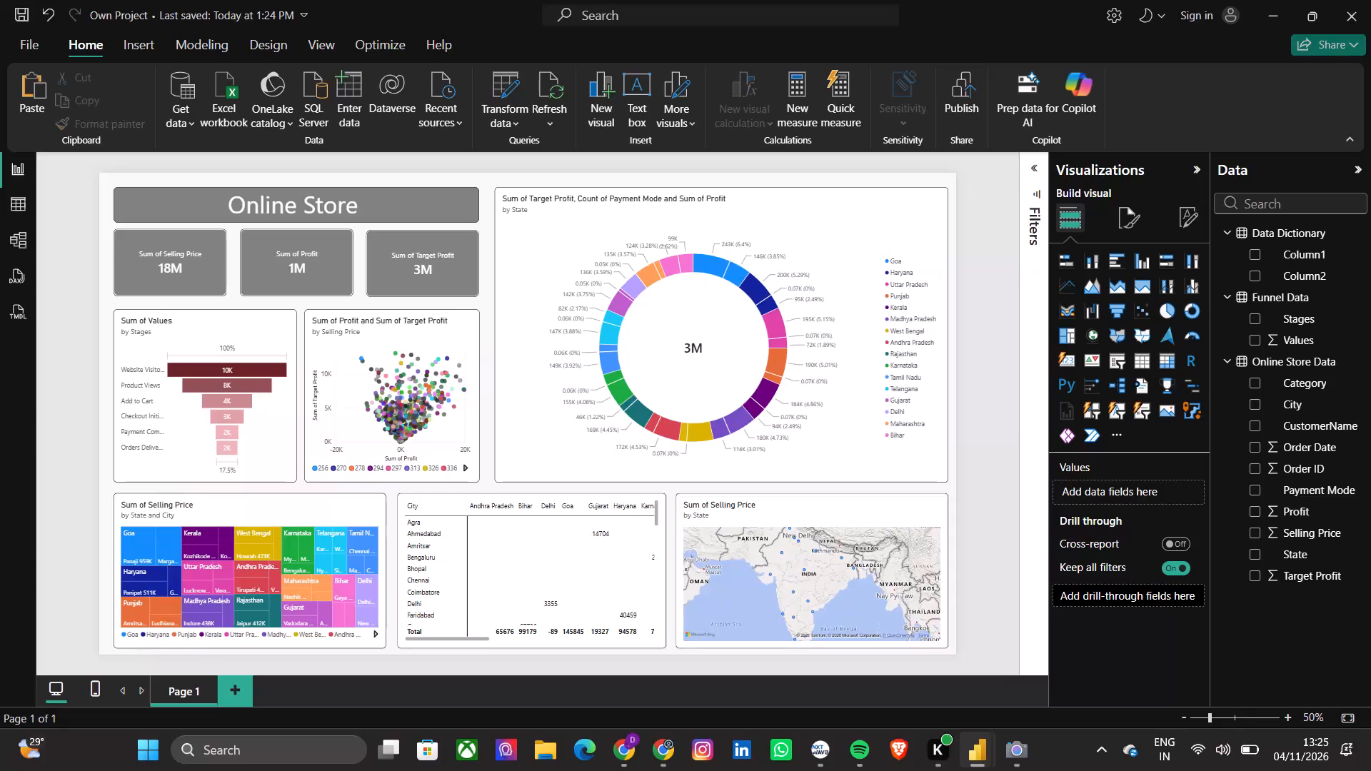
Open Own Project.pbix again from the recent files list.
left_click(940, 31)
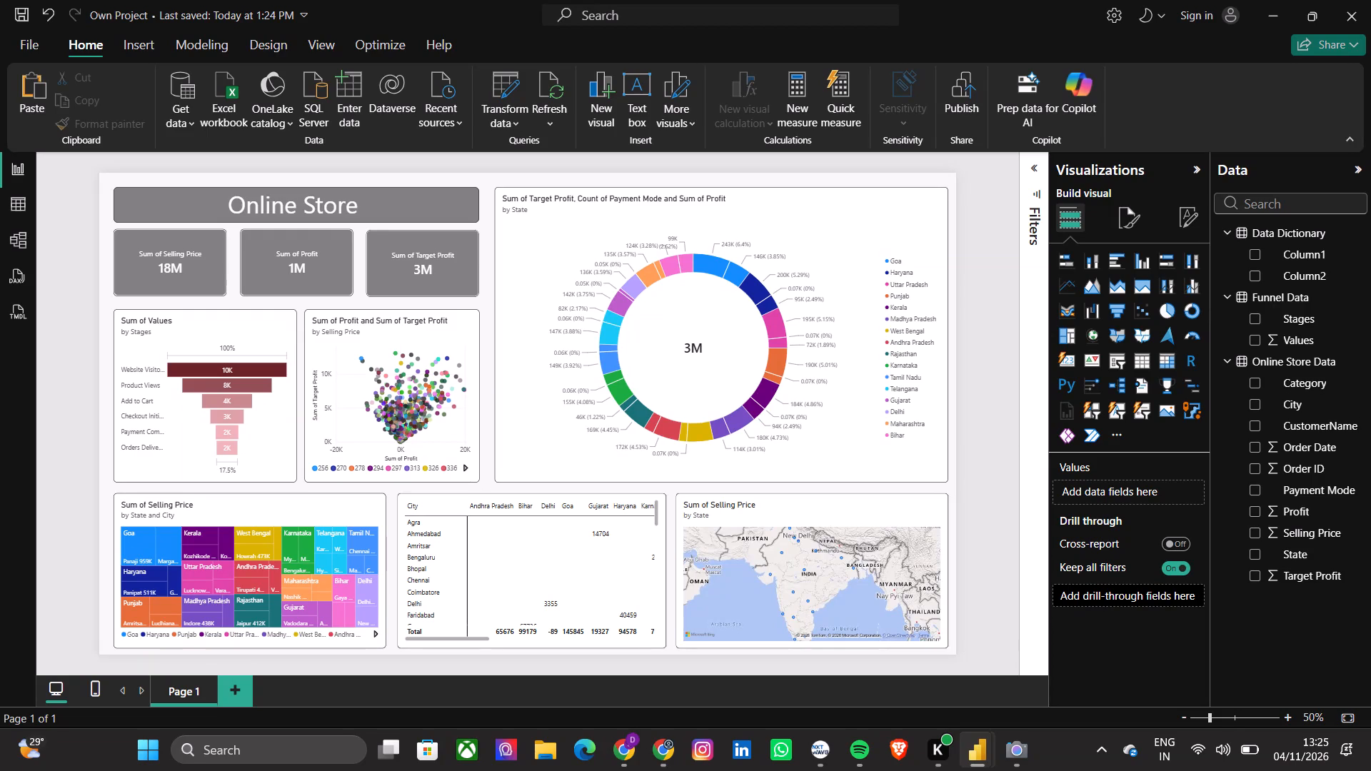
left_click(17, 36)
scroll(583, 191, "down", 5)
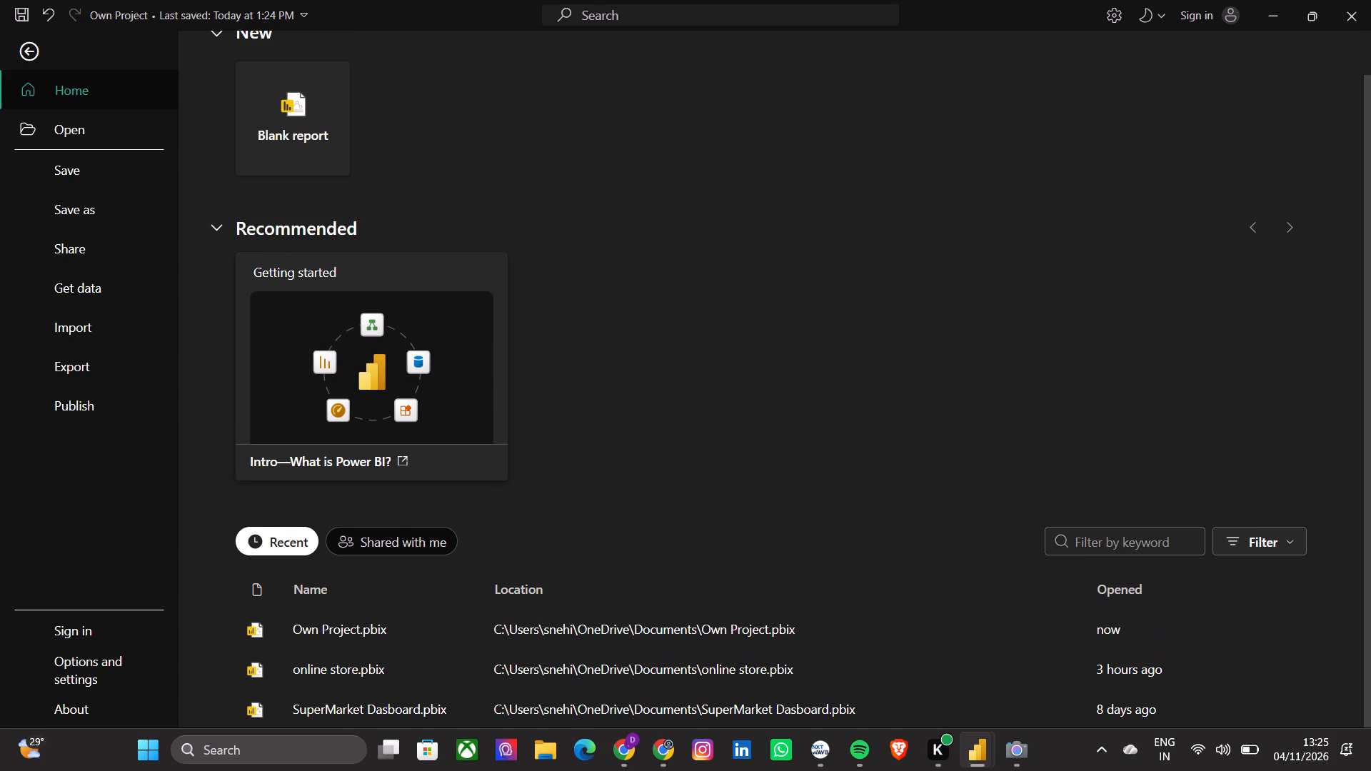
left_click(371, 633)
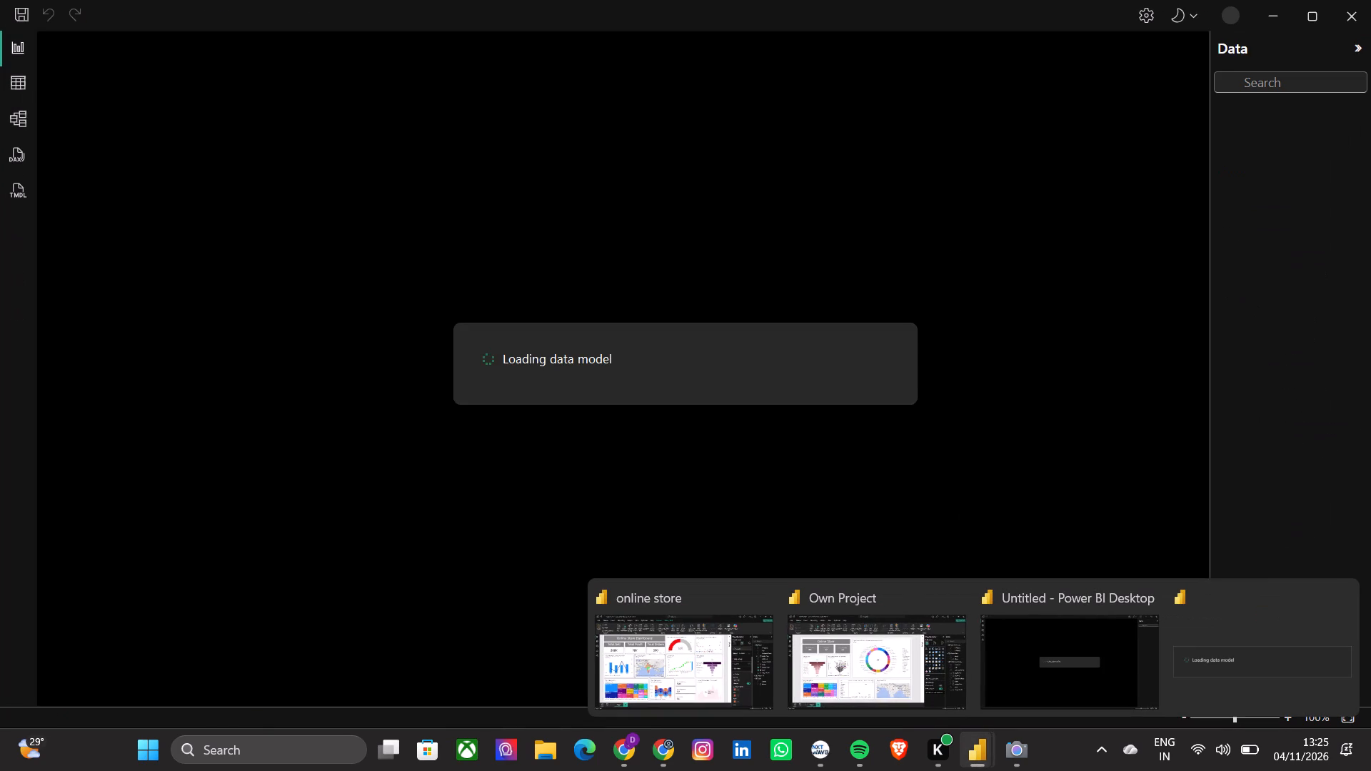
Close the online store report and the extra loading window, keeping the original Own Project report open.
left_click(1152, 595)
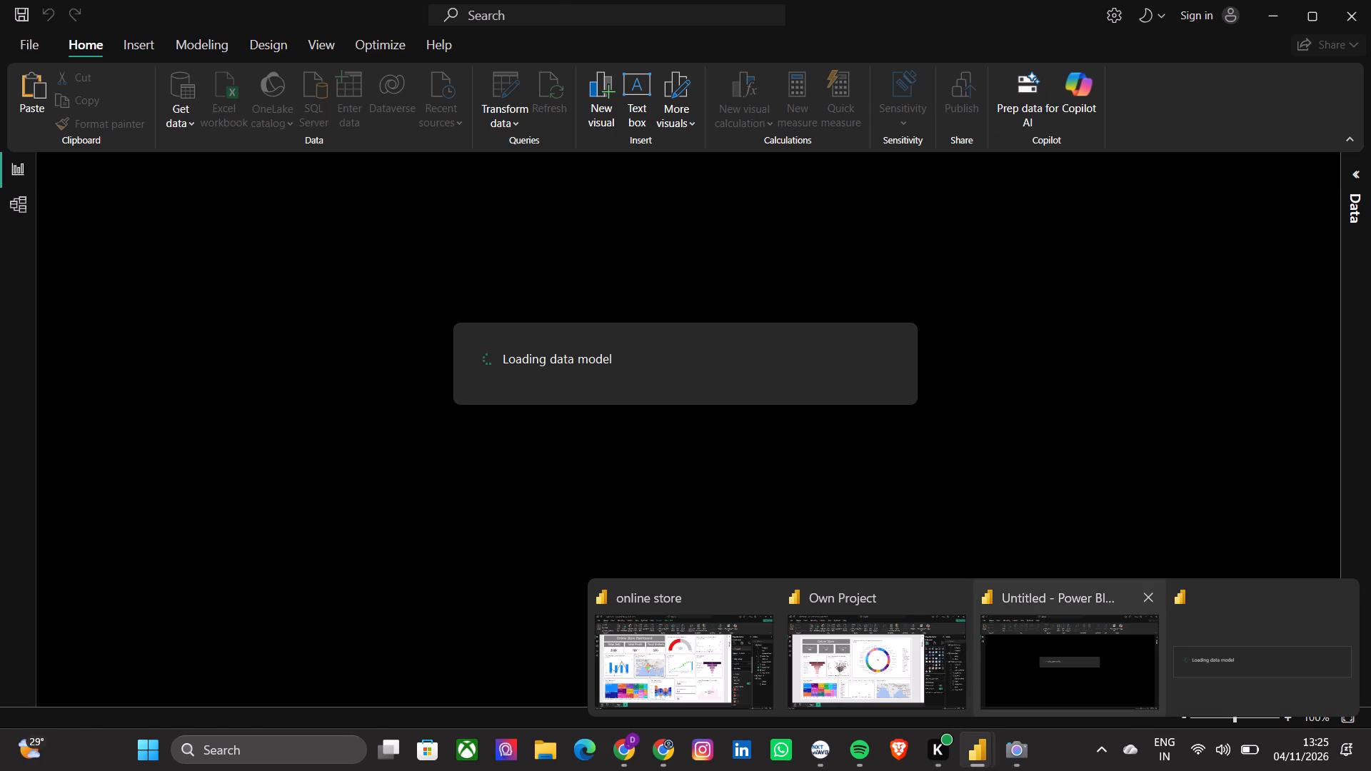
left_click(757, 593)
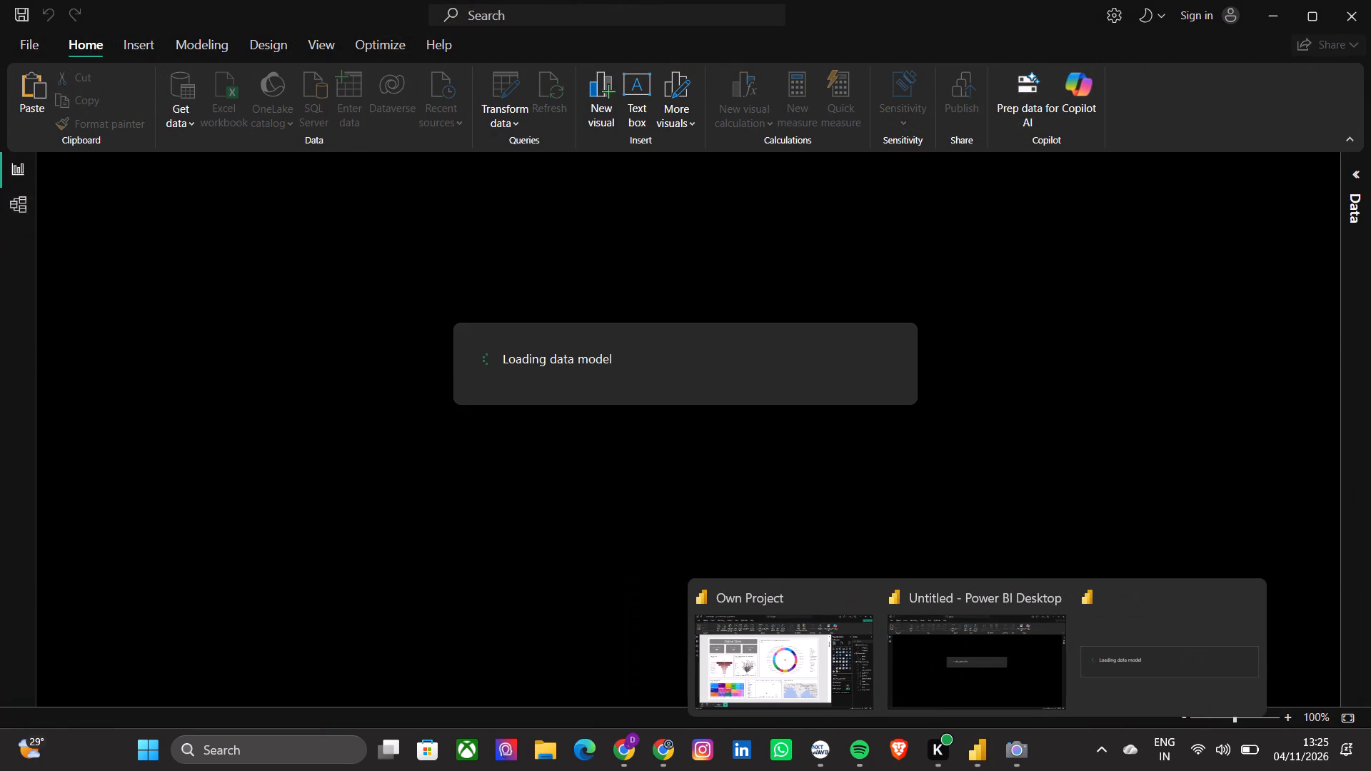
left_click(1052, 590)
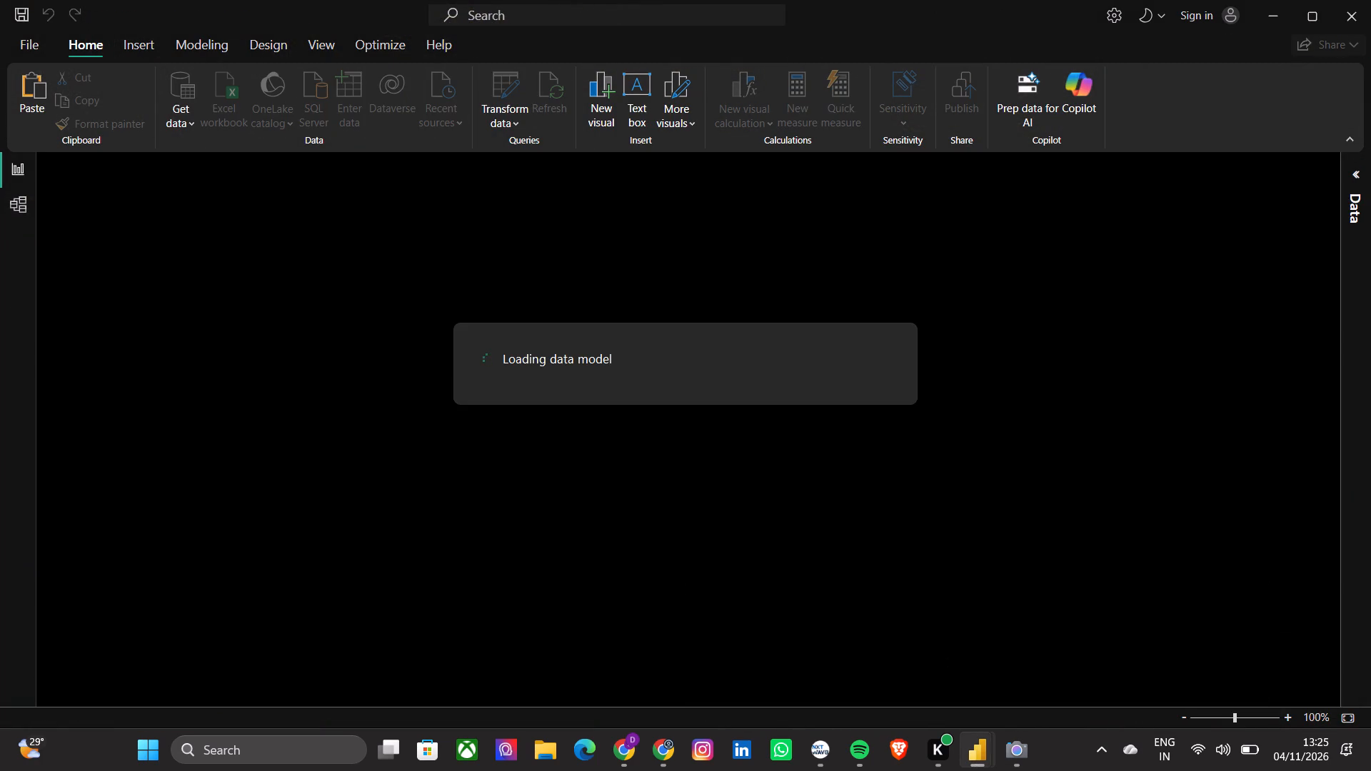
left_click(1355, 11)
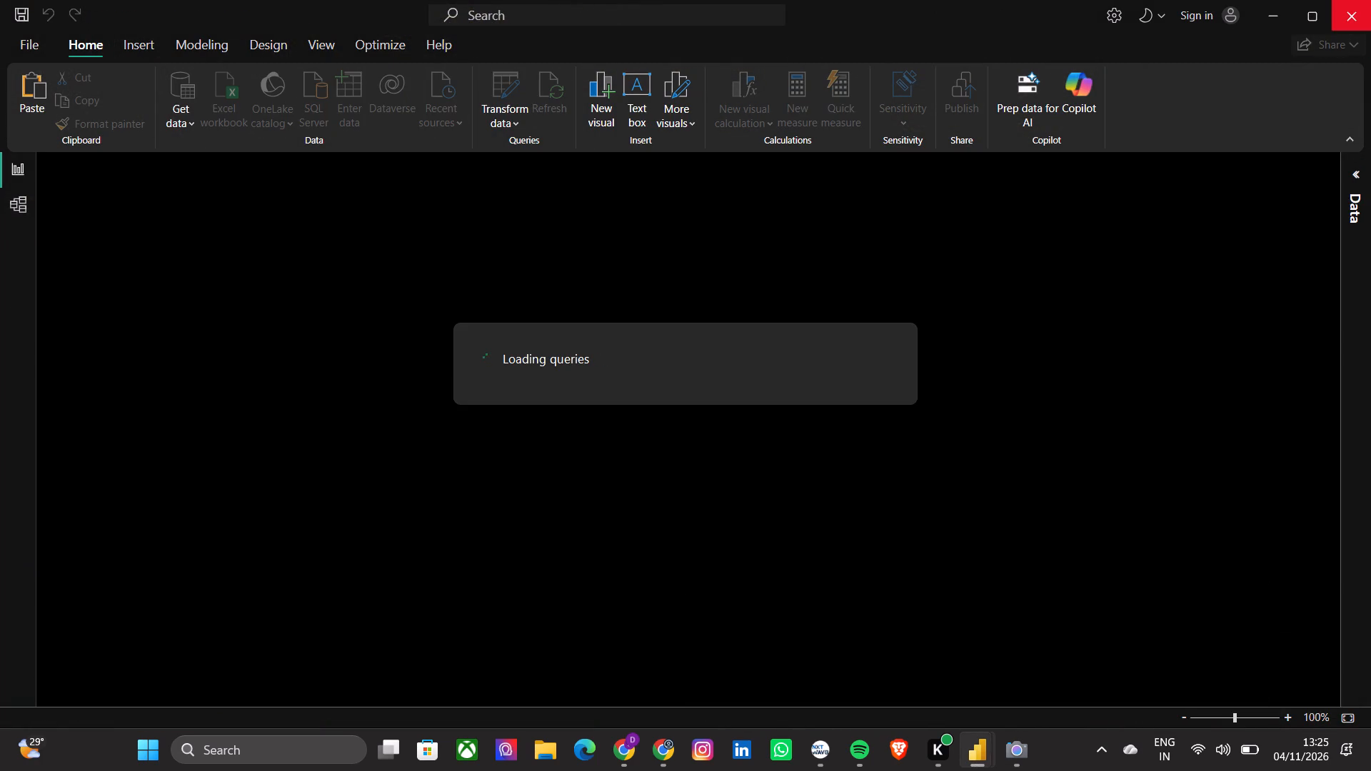
triple_click(1355, 11)
triple_click(1355, 11)
triple_click(1355, 11)
triple_click(1355, 11)
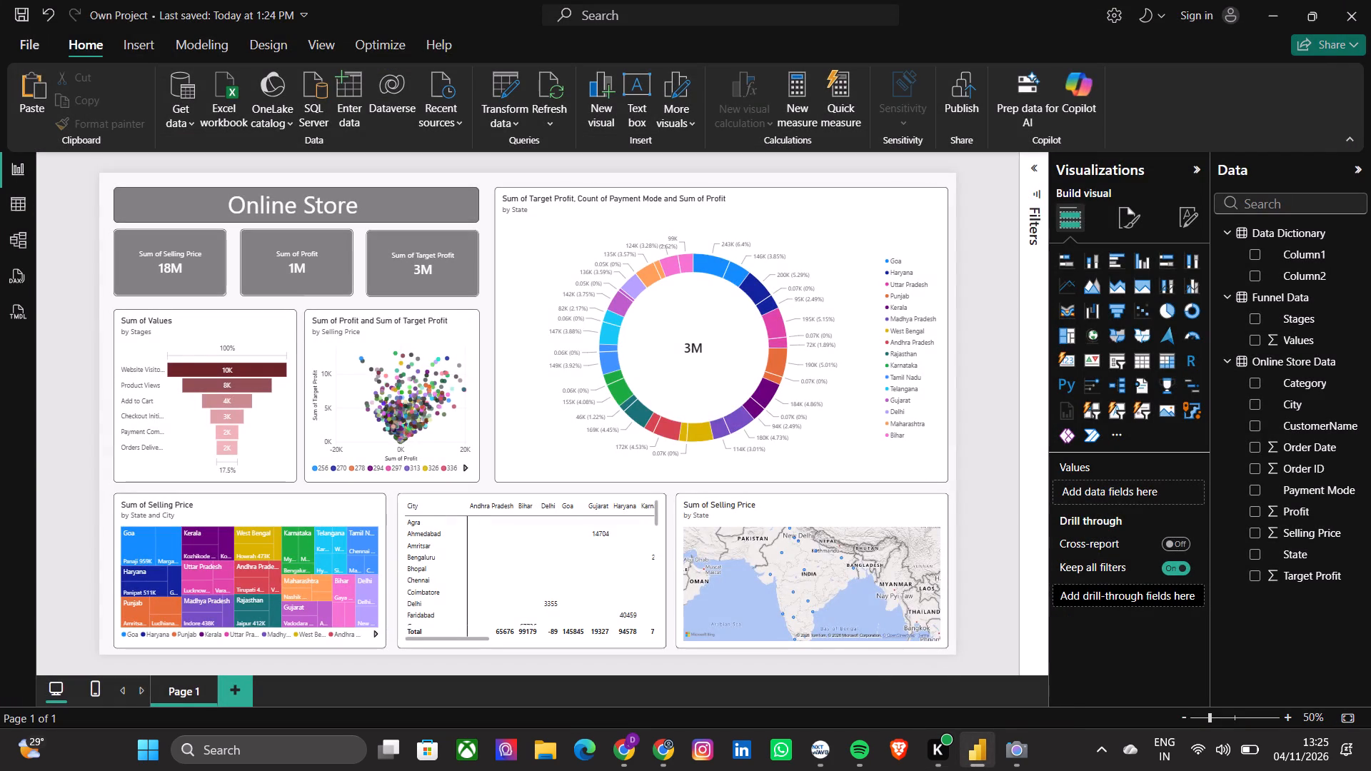
Cross-filter the report by the Uttar Pradesh segment of the donut chart and examine how the other visuals respond.
left_click(980, 351)
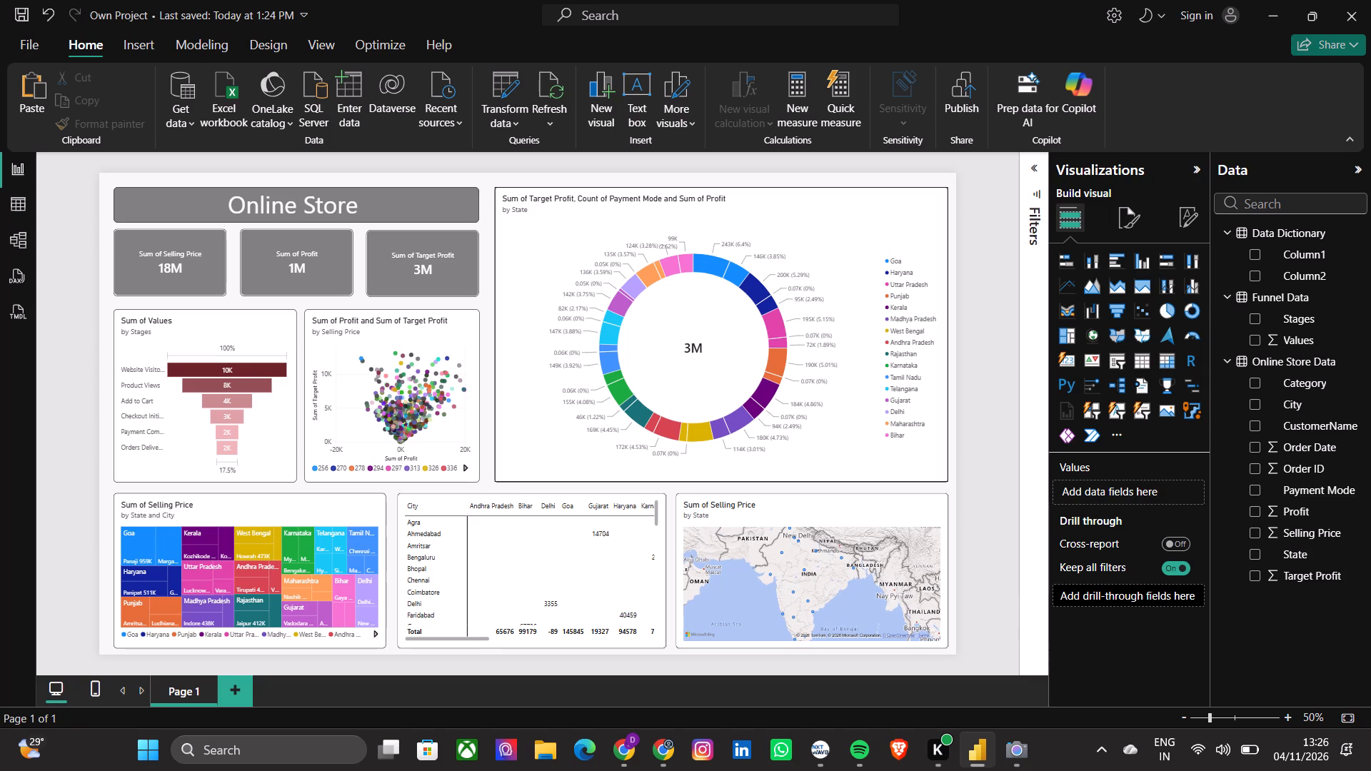
left_click(770, 318)
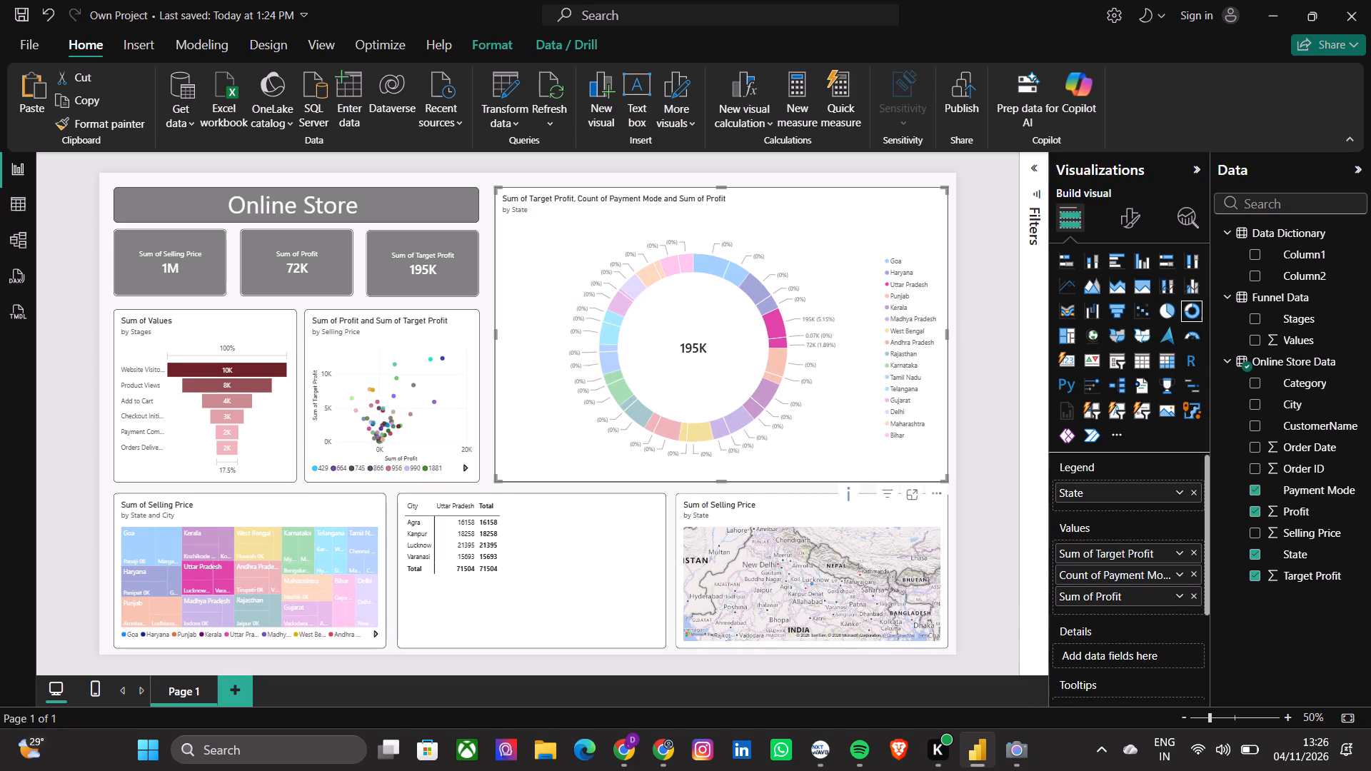
double_click(770, 318)
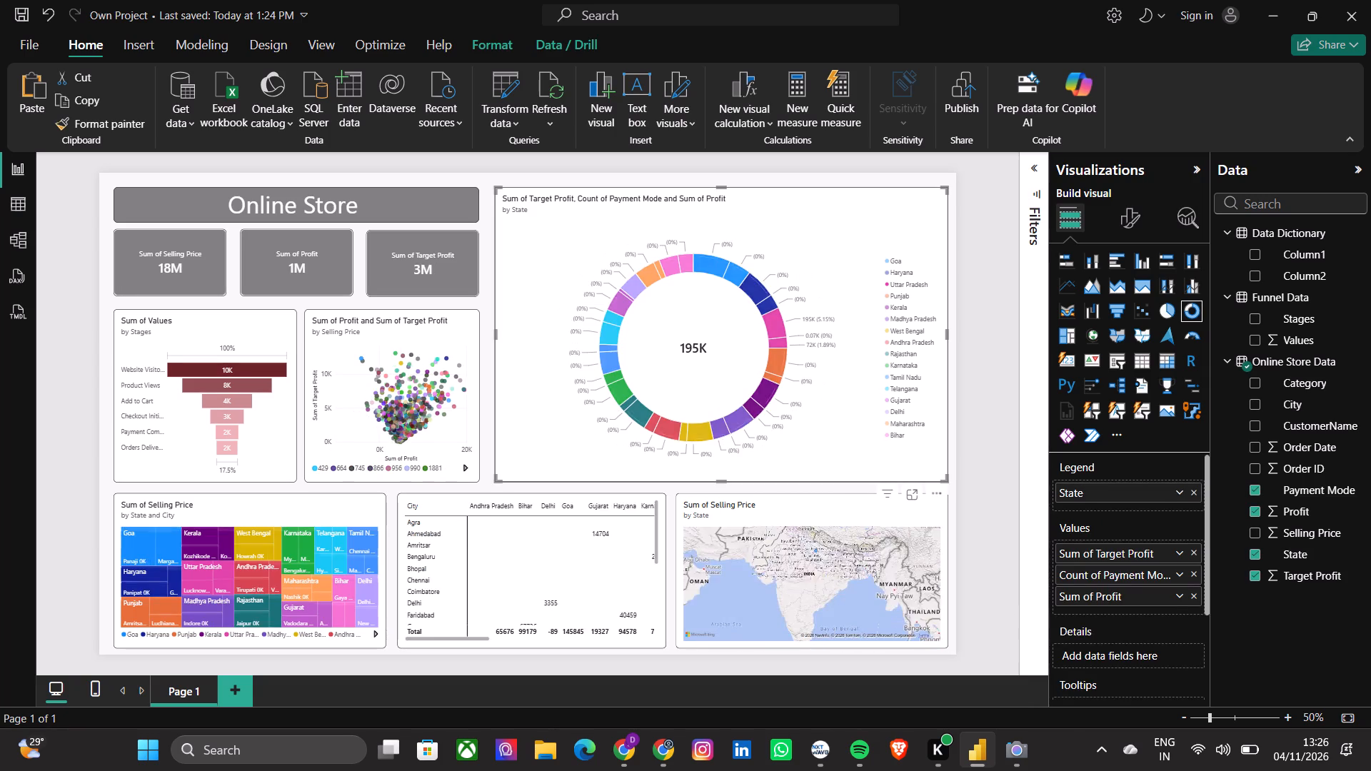
left_click(770, 318)
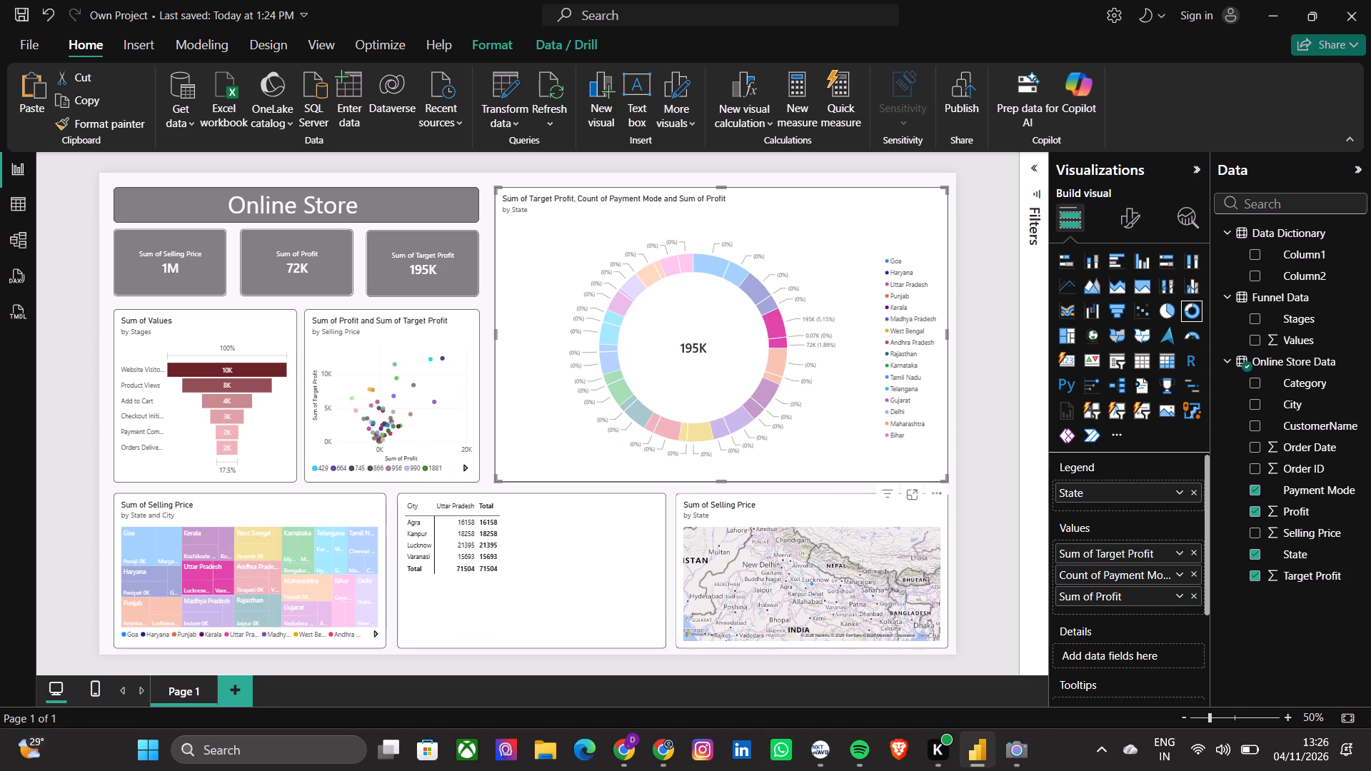
left_click(770, 318)
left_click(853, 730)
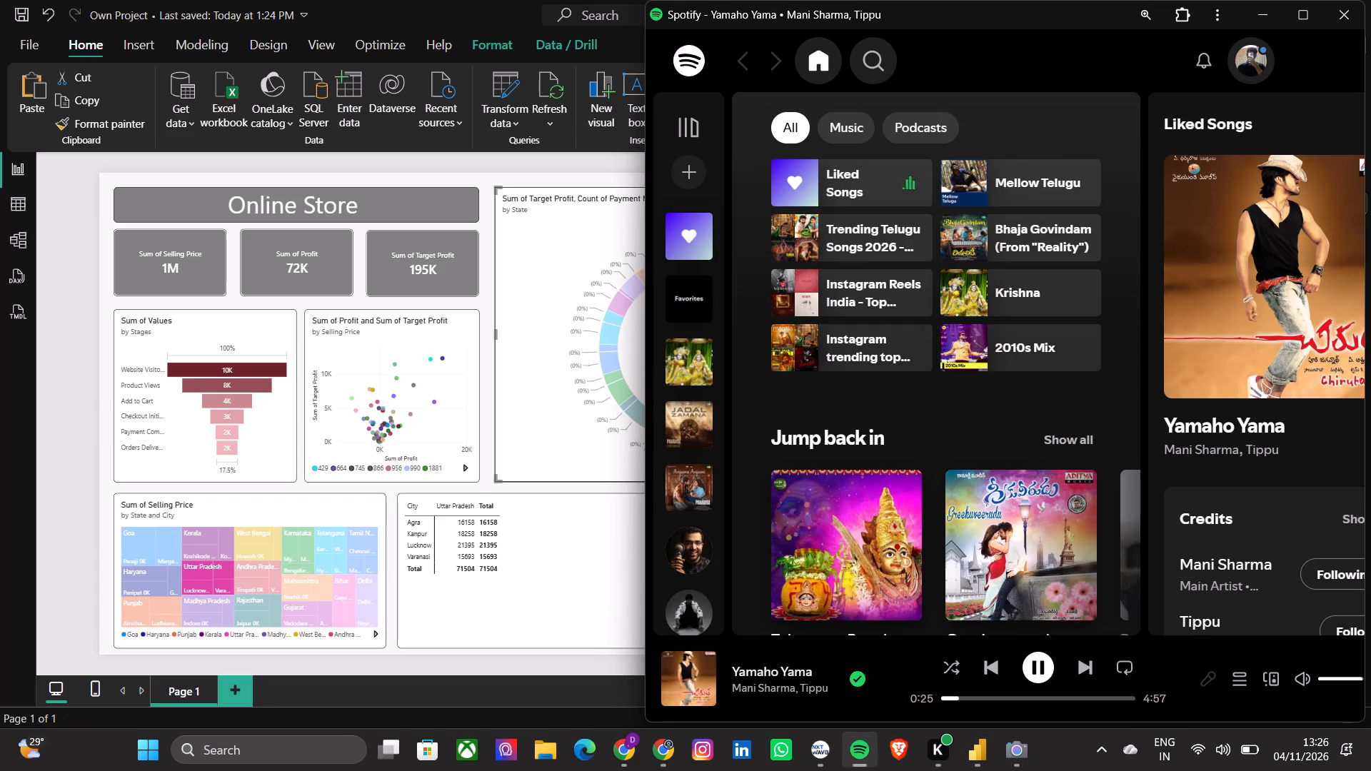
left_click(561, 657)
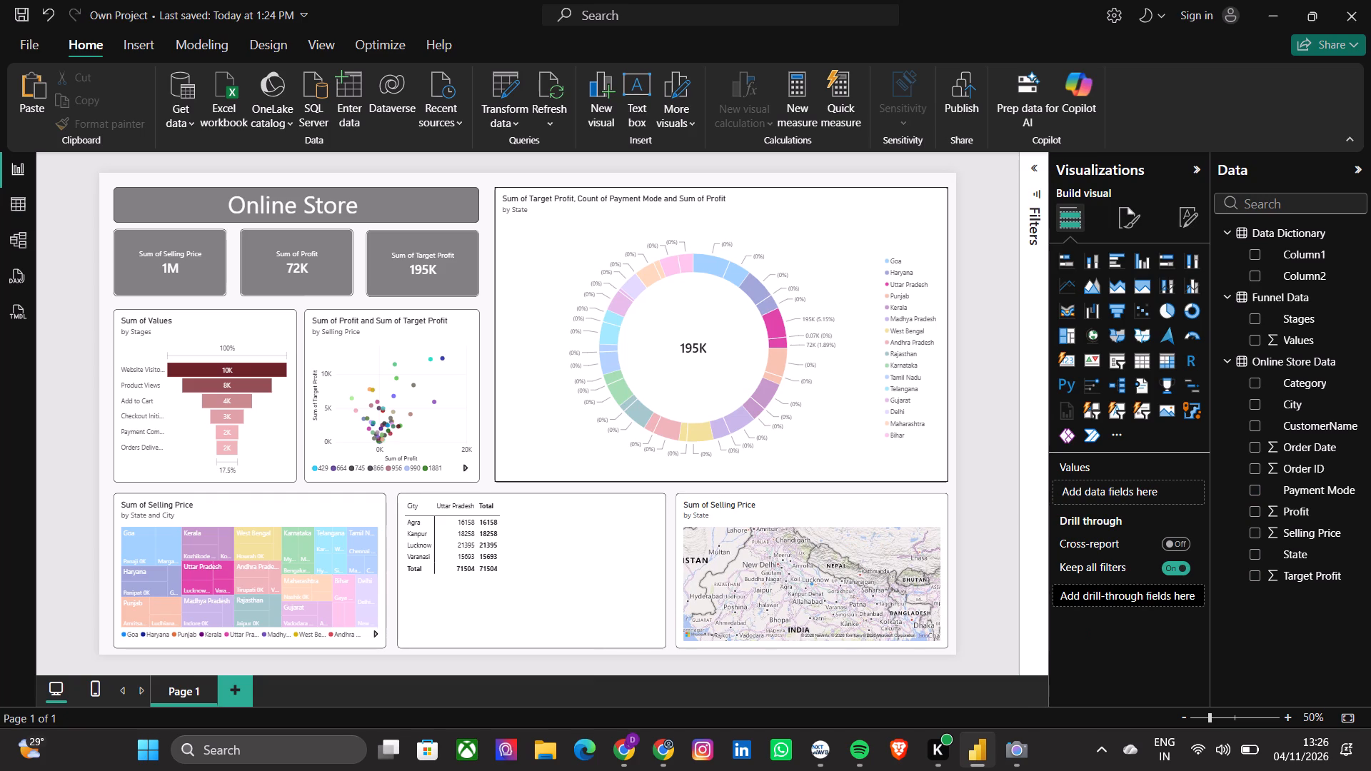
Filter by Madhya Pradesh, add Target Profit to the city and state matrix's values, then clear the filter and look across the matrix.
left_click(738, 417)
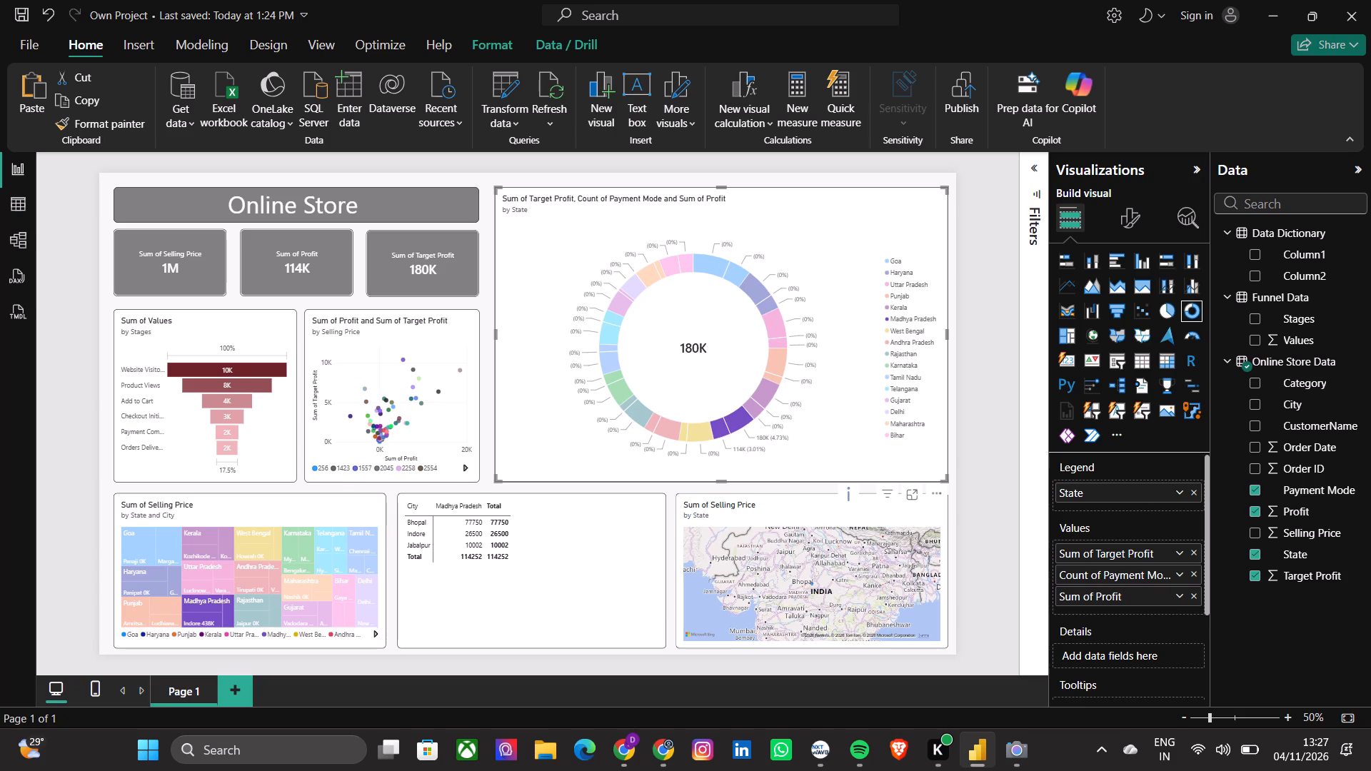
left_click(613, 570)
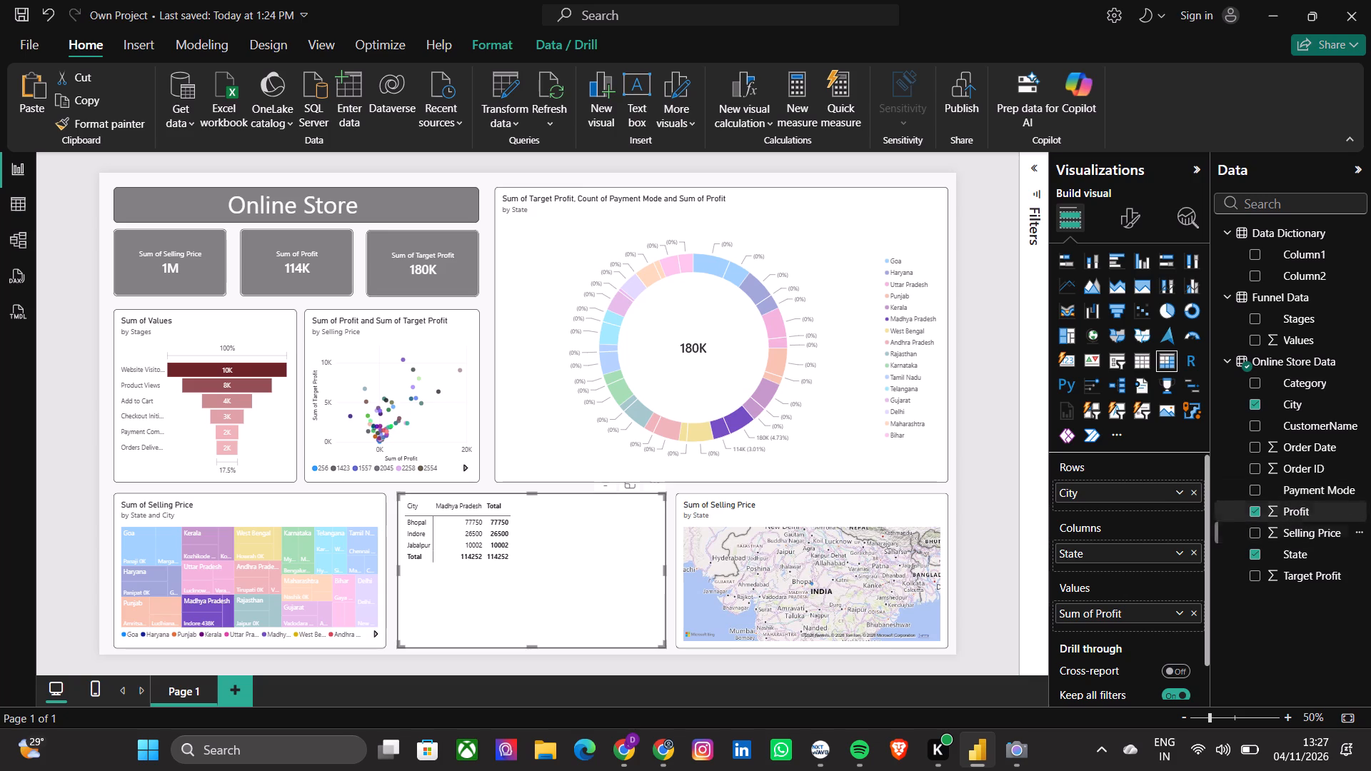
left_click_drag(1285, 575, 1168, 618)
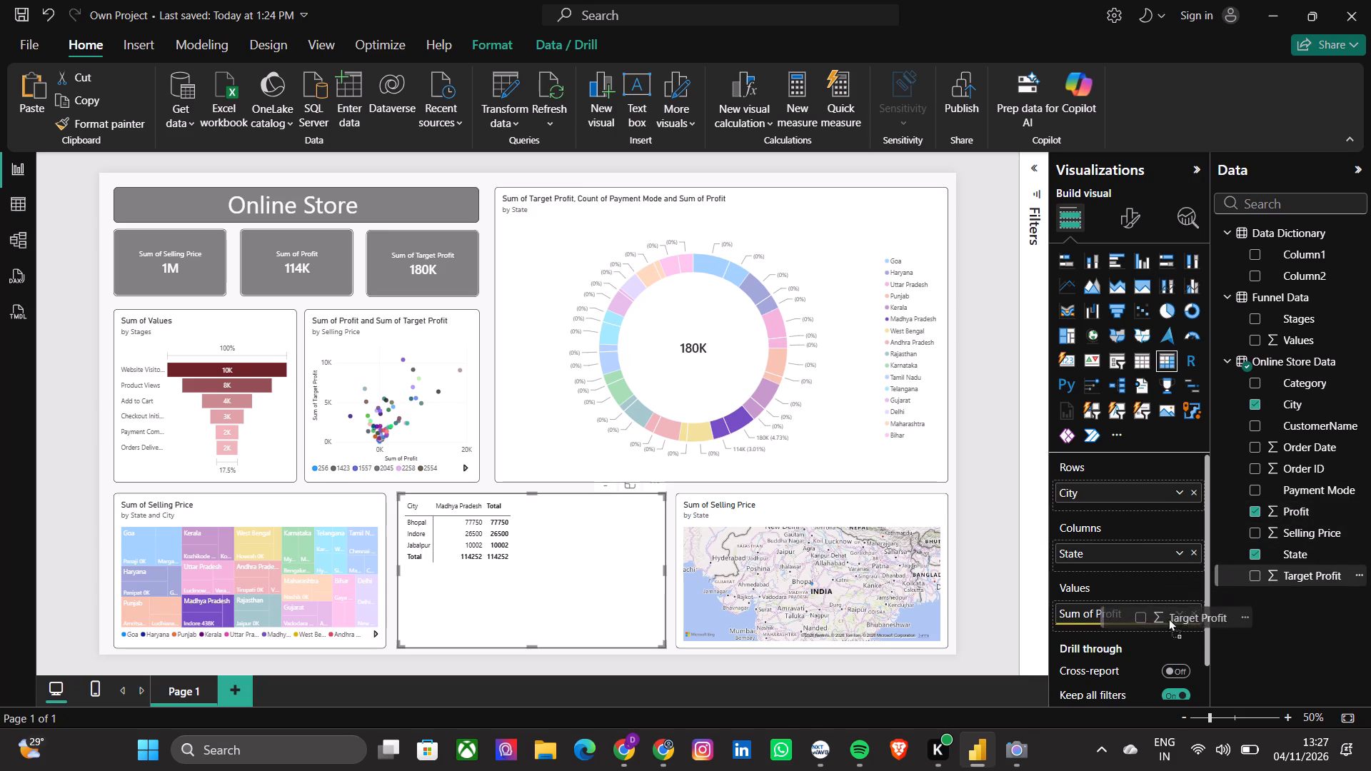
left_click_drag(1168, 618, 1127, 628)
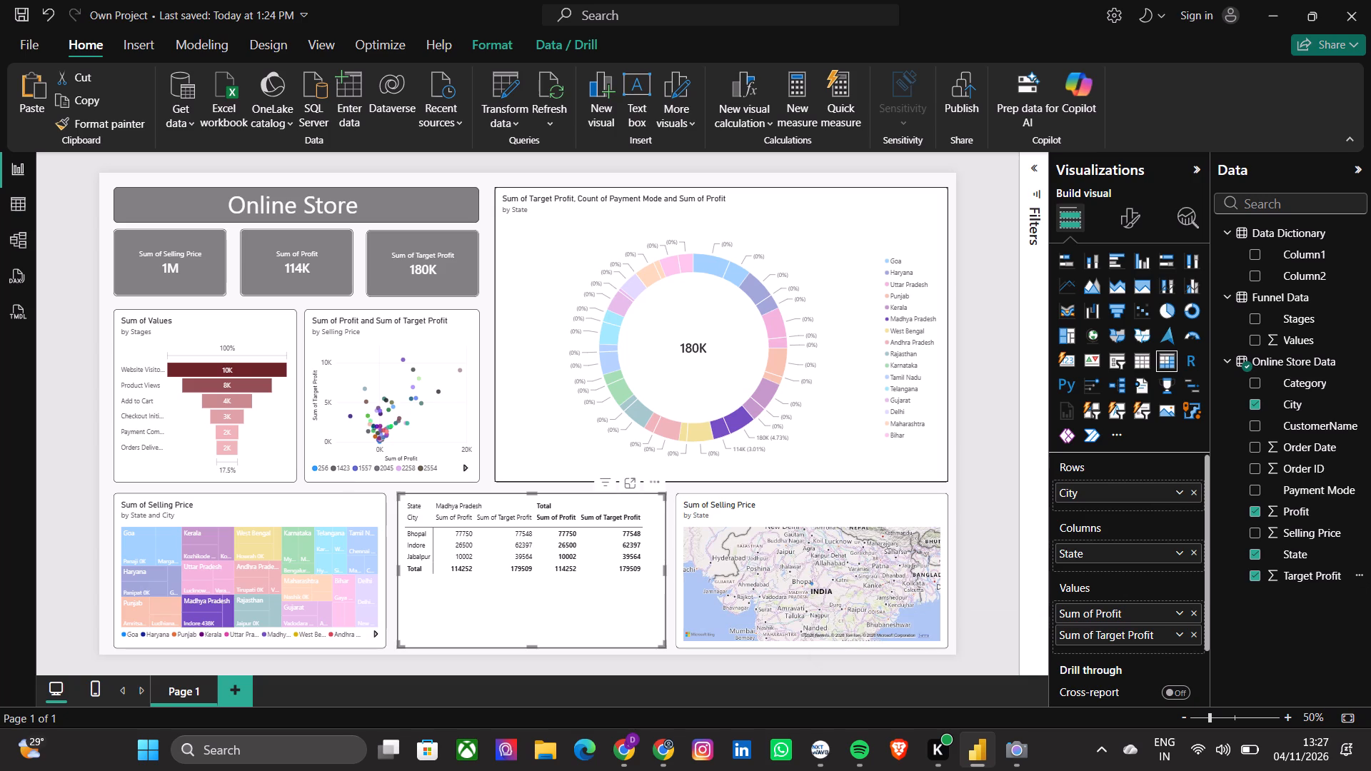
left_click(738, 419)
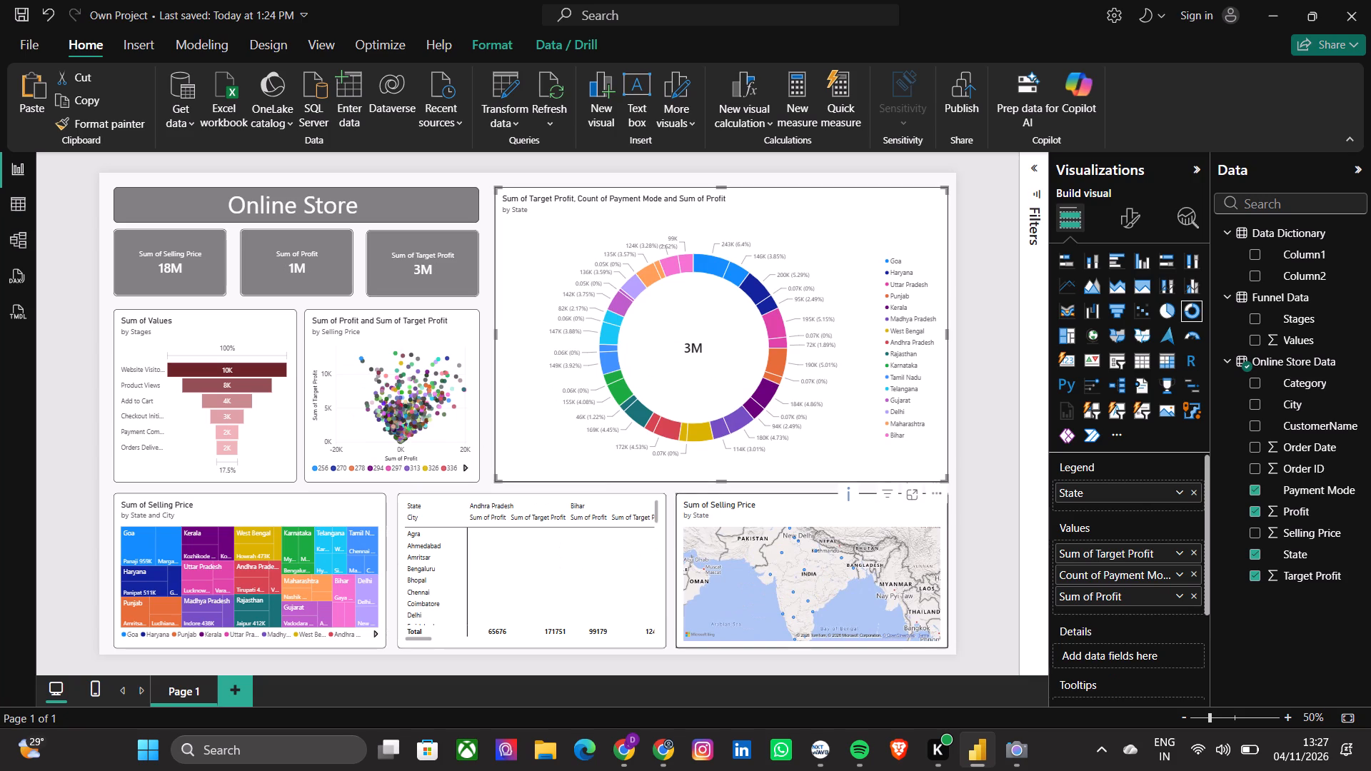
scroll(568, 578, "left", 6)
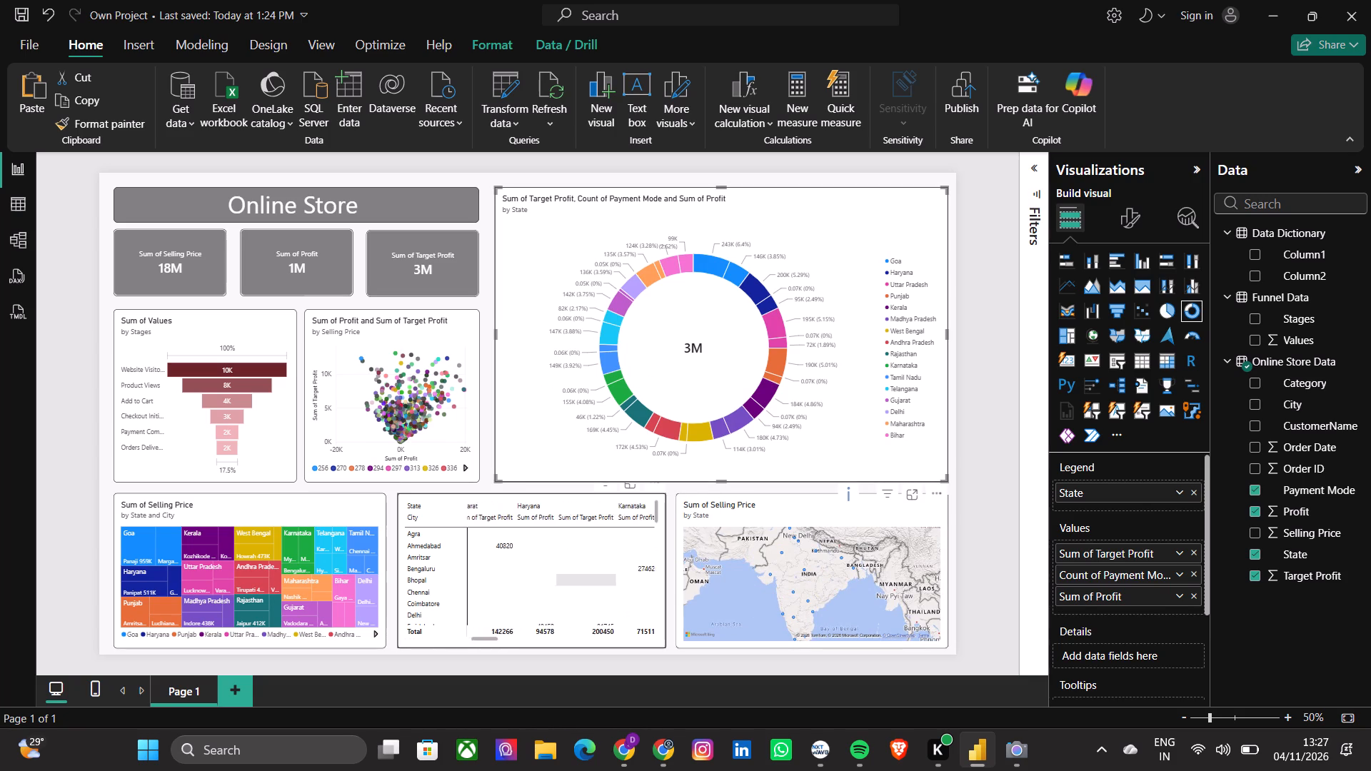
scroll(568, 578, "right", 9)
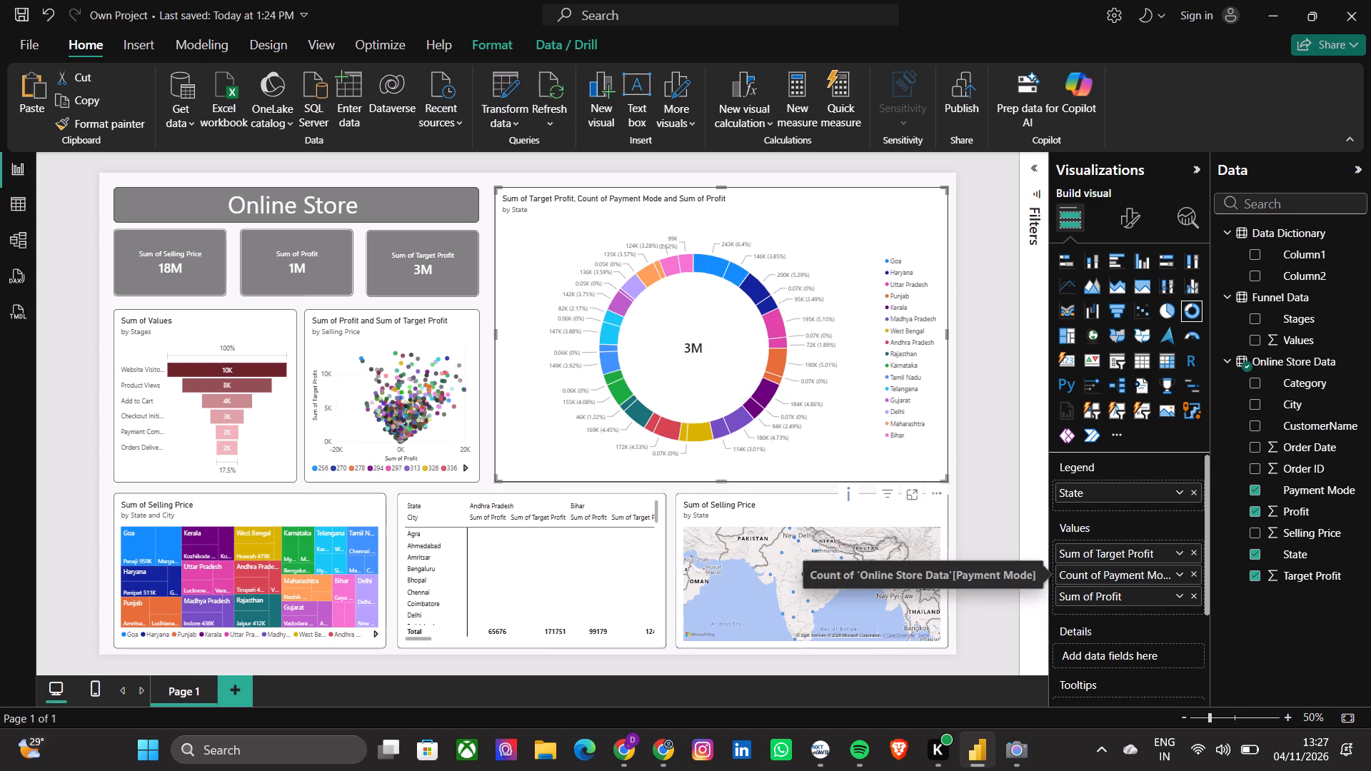
Replace Target Profit with Selling Price in the city and state matrix's values.
left_click(637, 549)
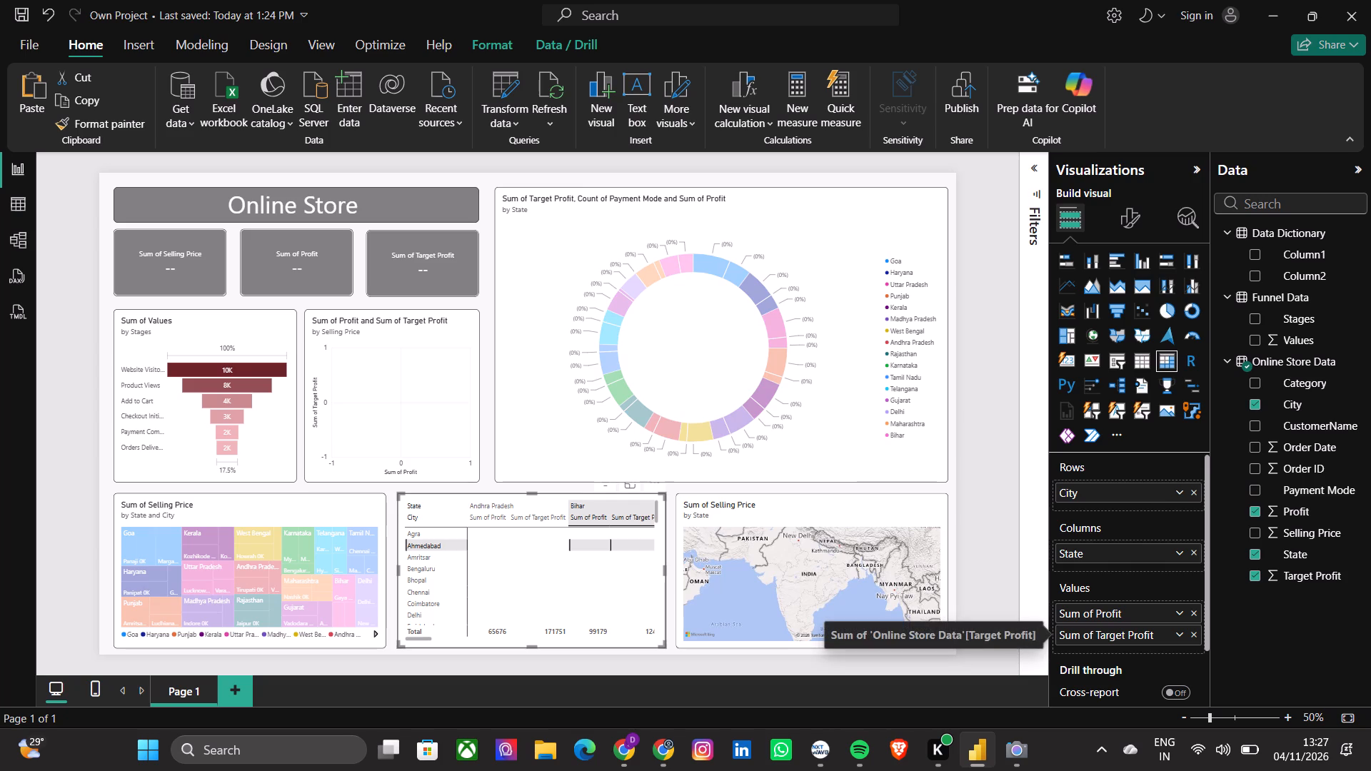
left_click(1190, 636)
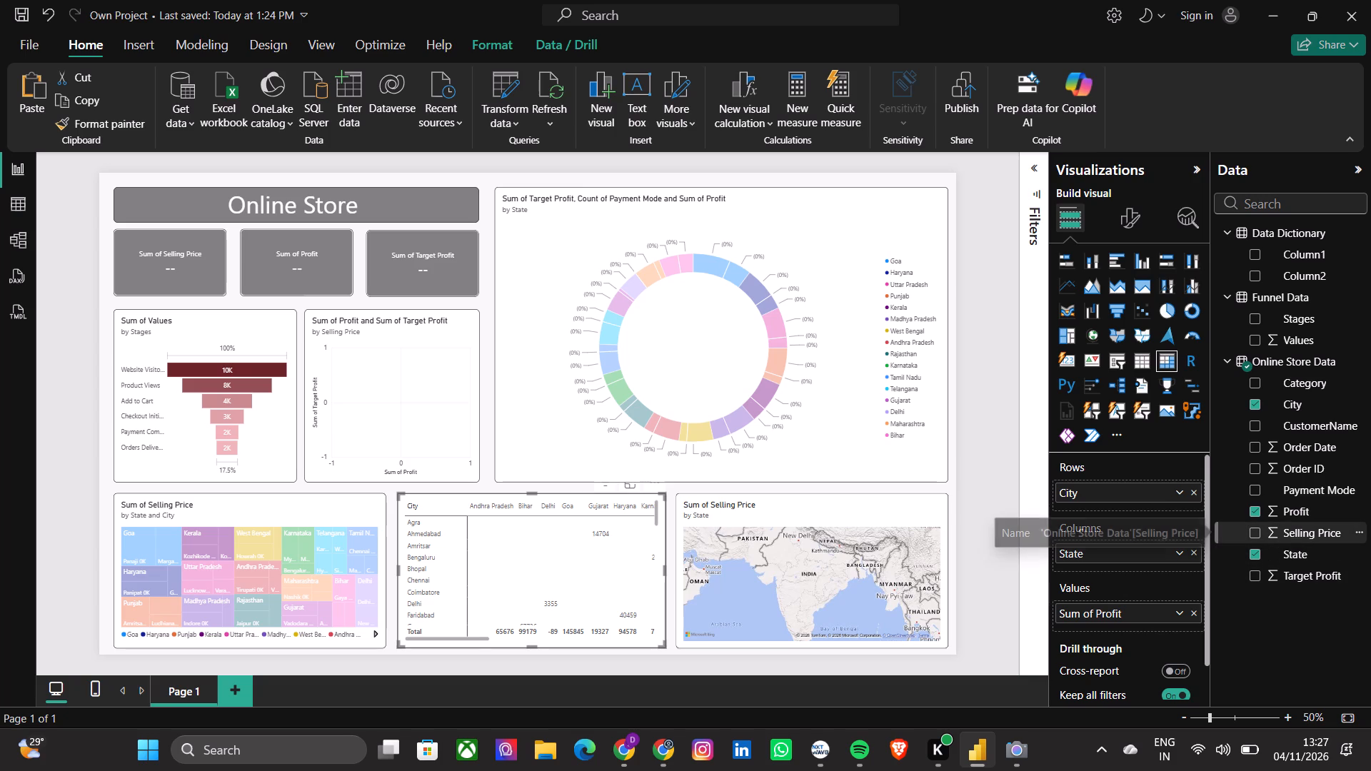
left_click_drag(1256, 534, 1110, 630)
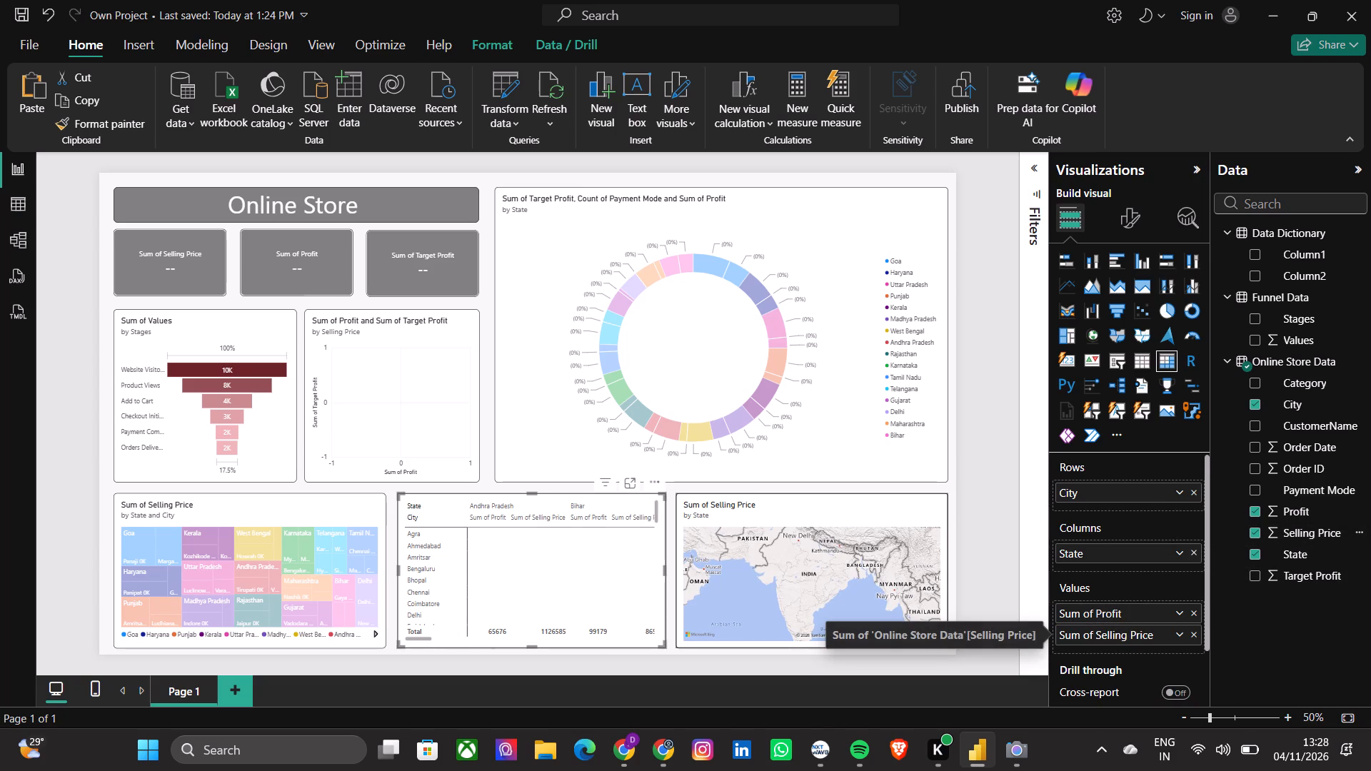
Cross-filter the report by West Bengal, Rajasthan and Maharashtra in the donut chart to check the matrix's profit and selling price.
left_click(705, 428)
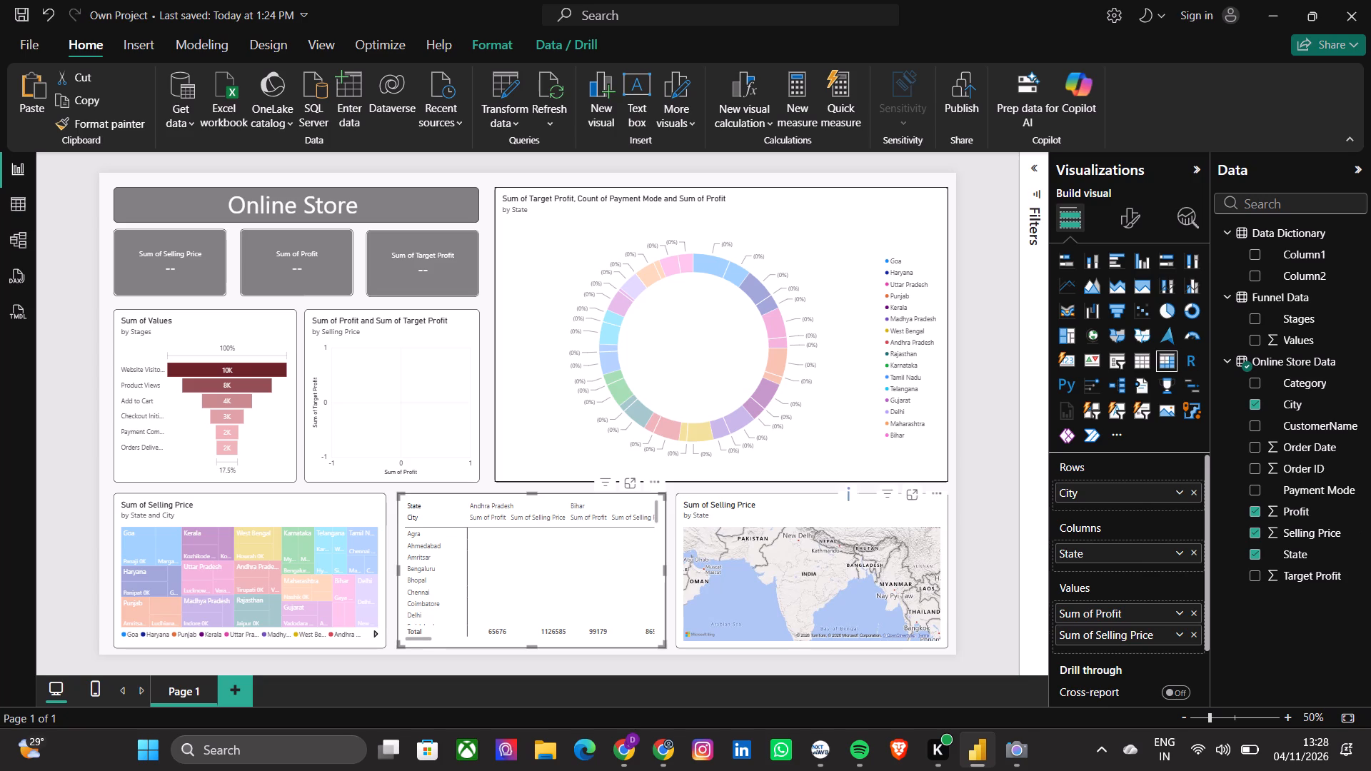
left_click(705, 428)
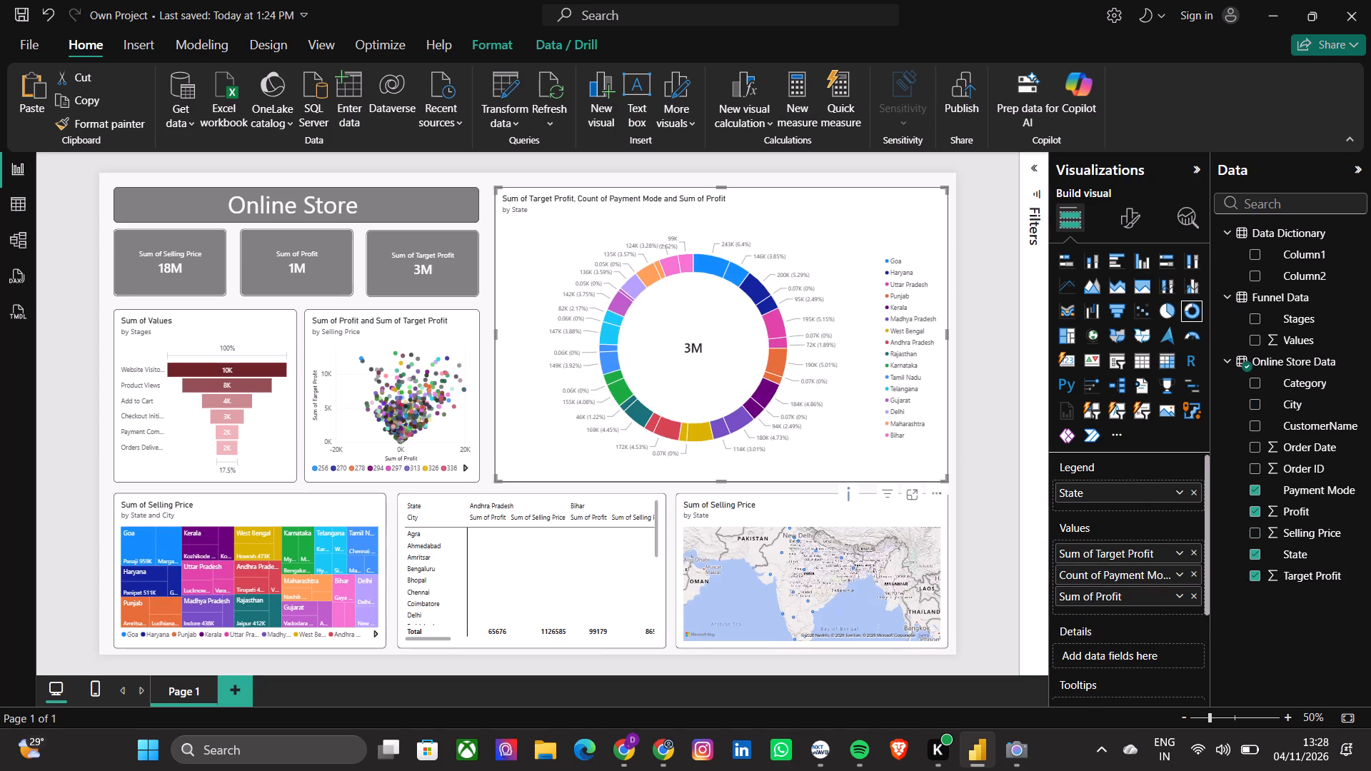
left_click(705, 428)
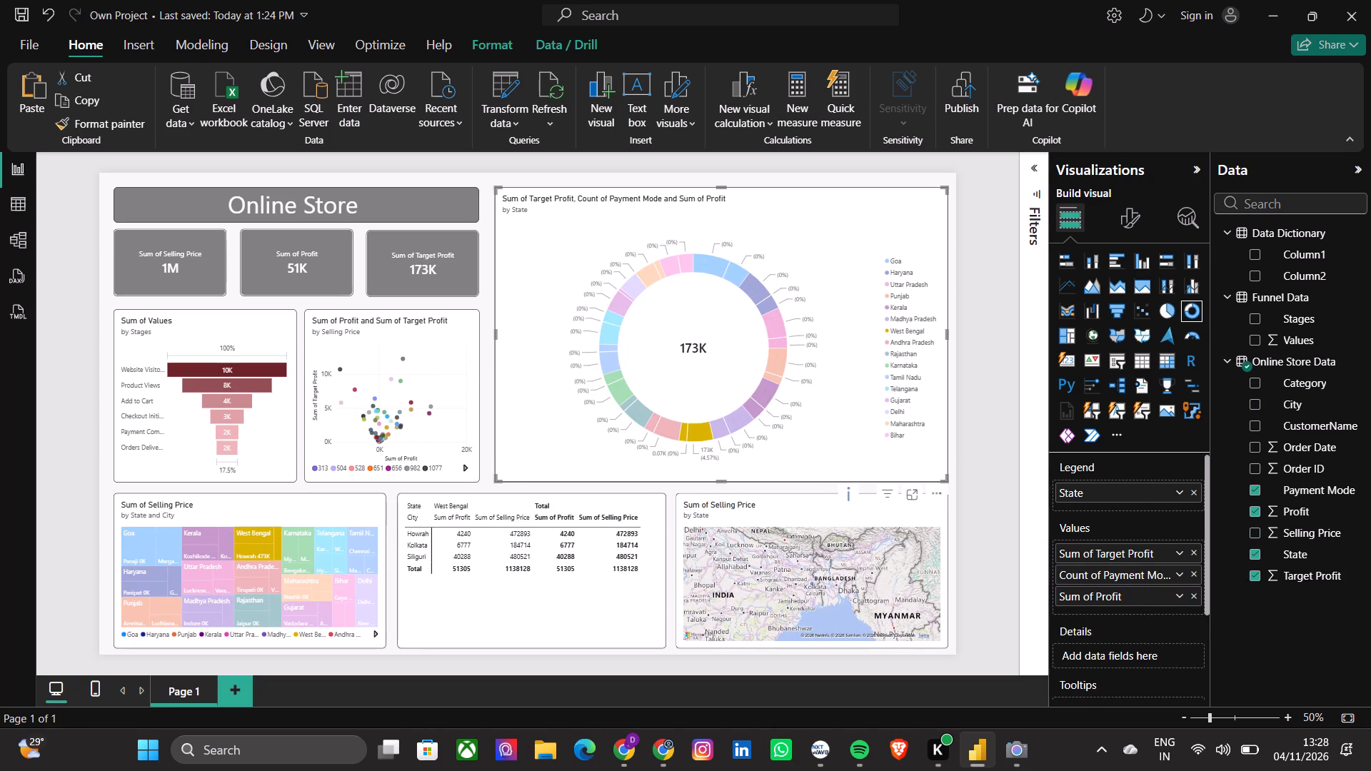
left_click(631, 415)
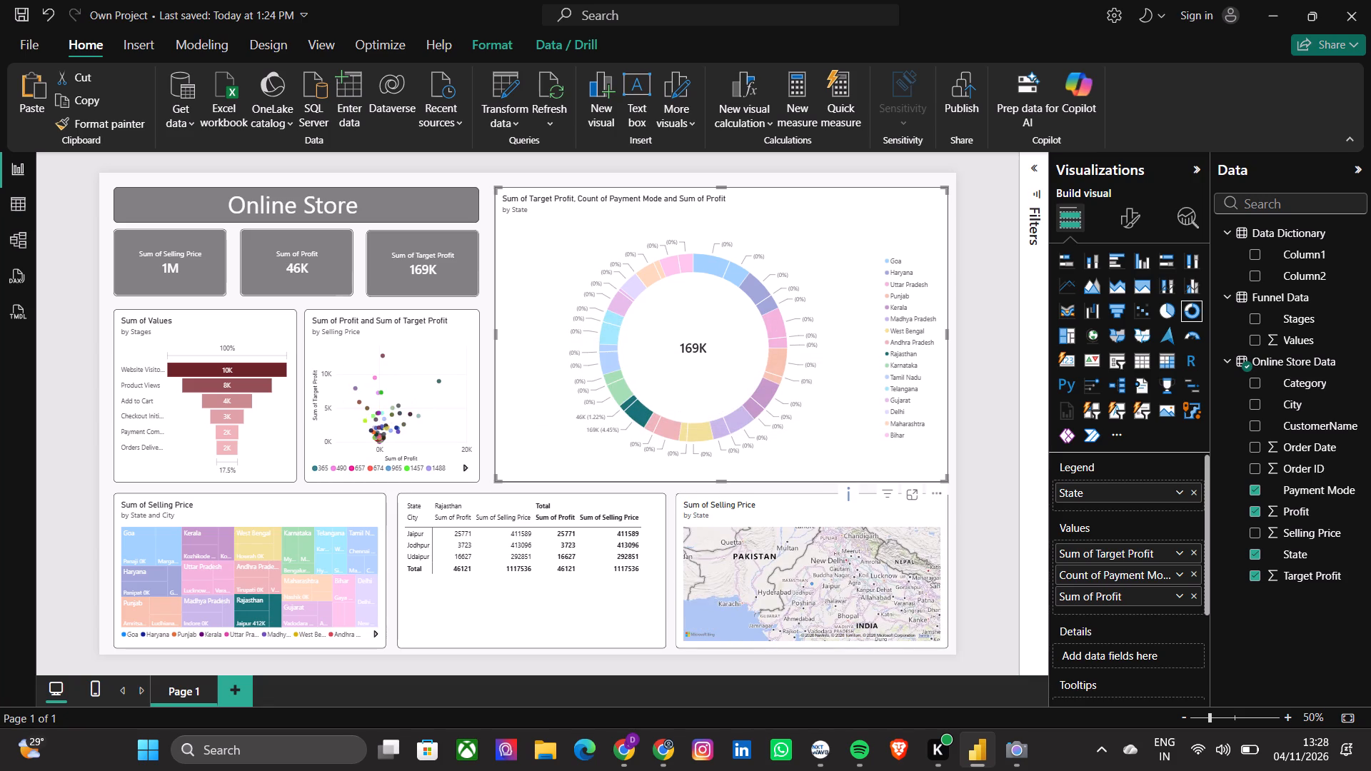
left_click(651, 272)
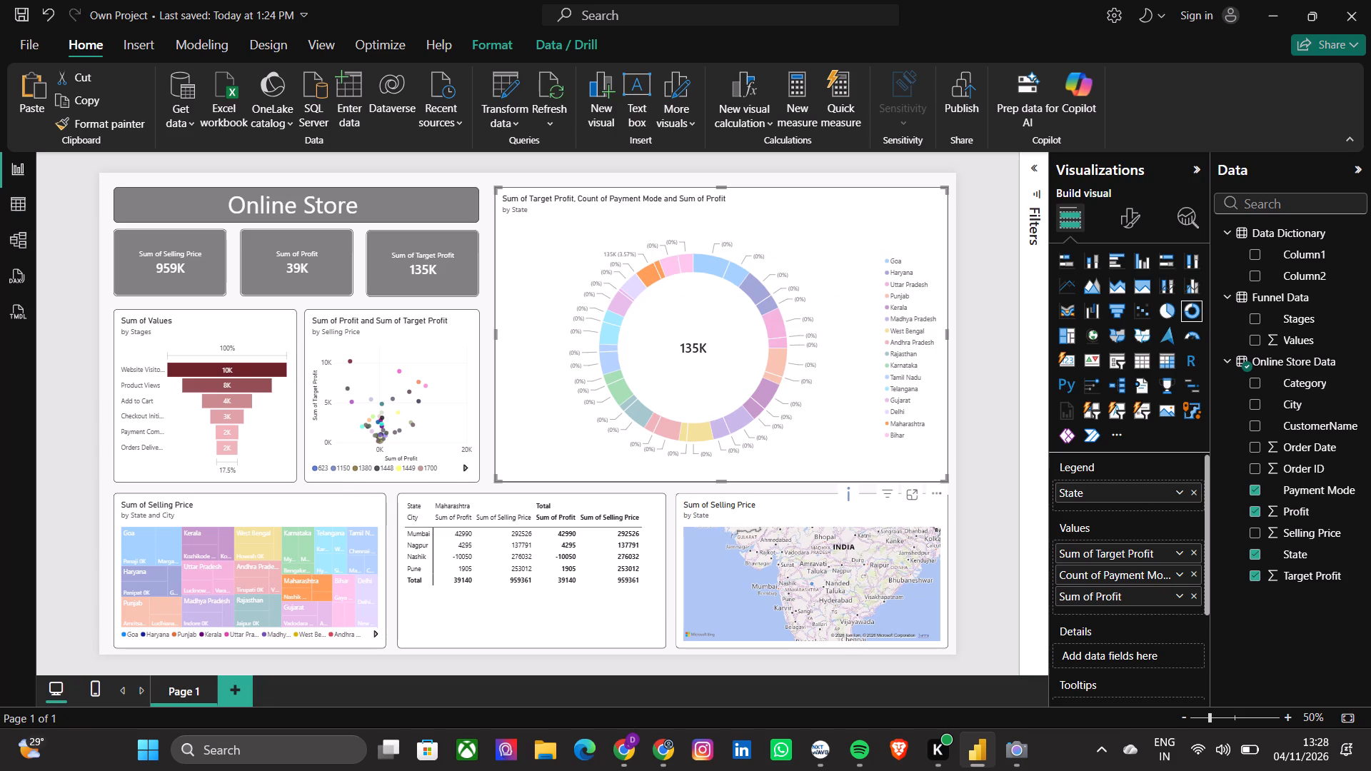
Pause the music playing in Spotify and return to the report.
left_click(1217, 769)
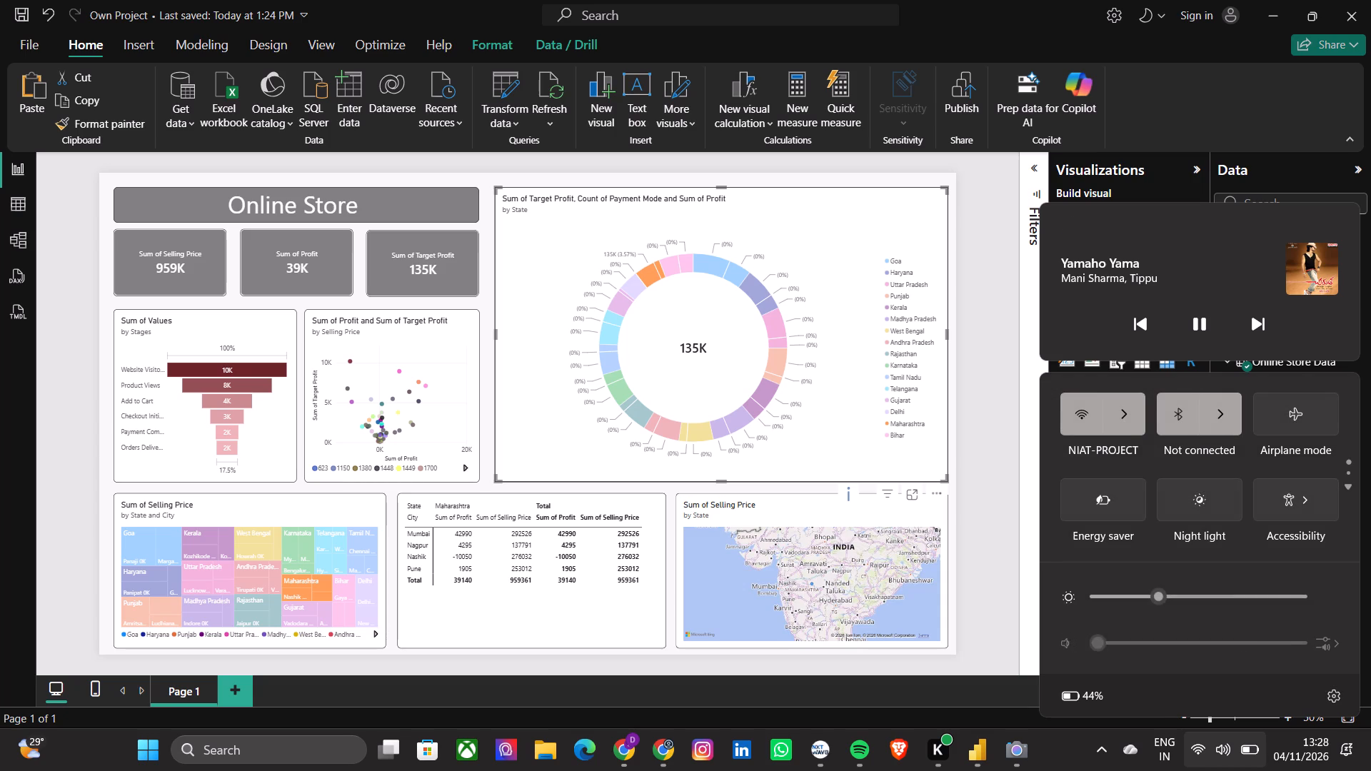
left_click(1189, 334)
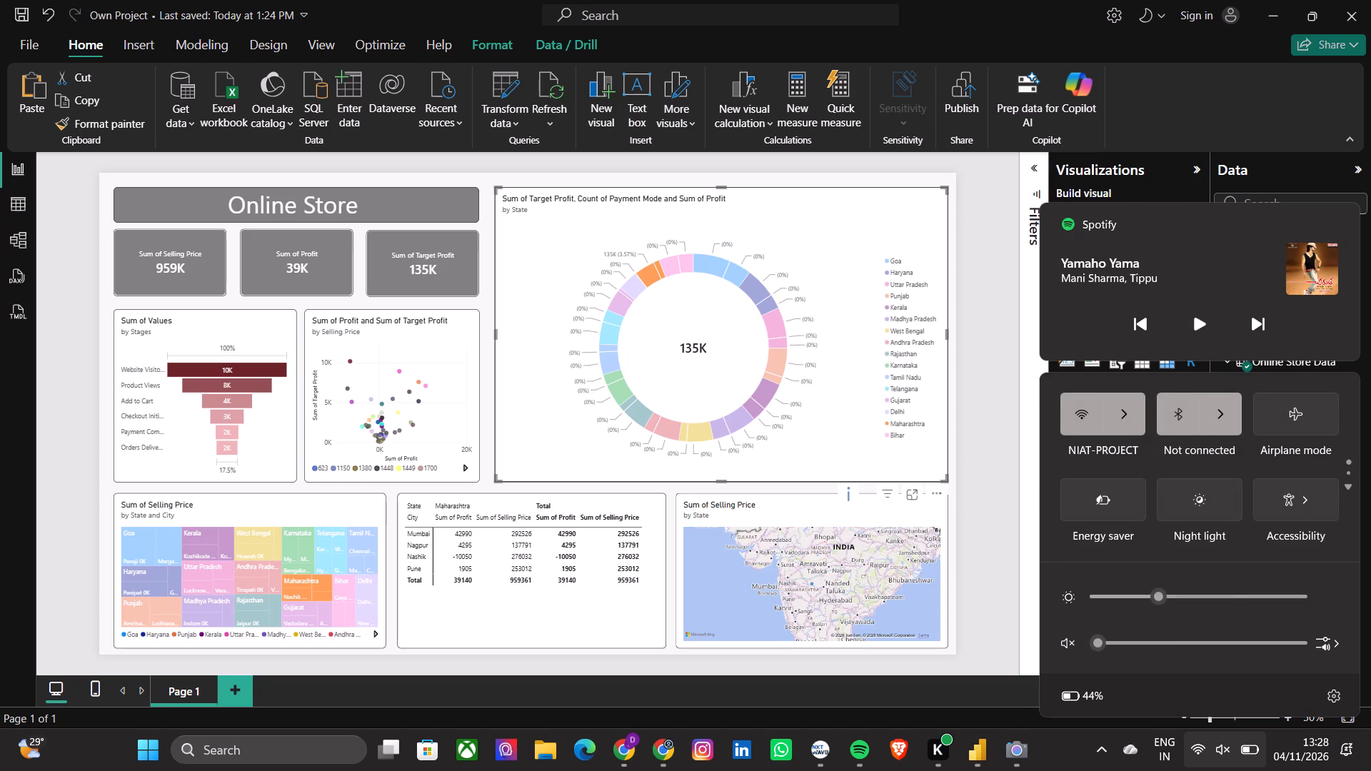
left_click(1176, 94)
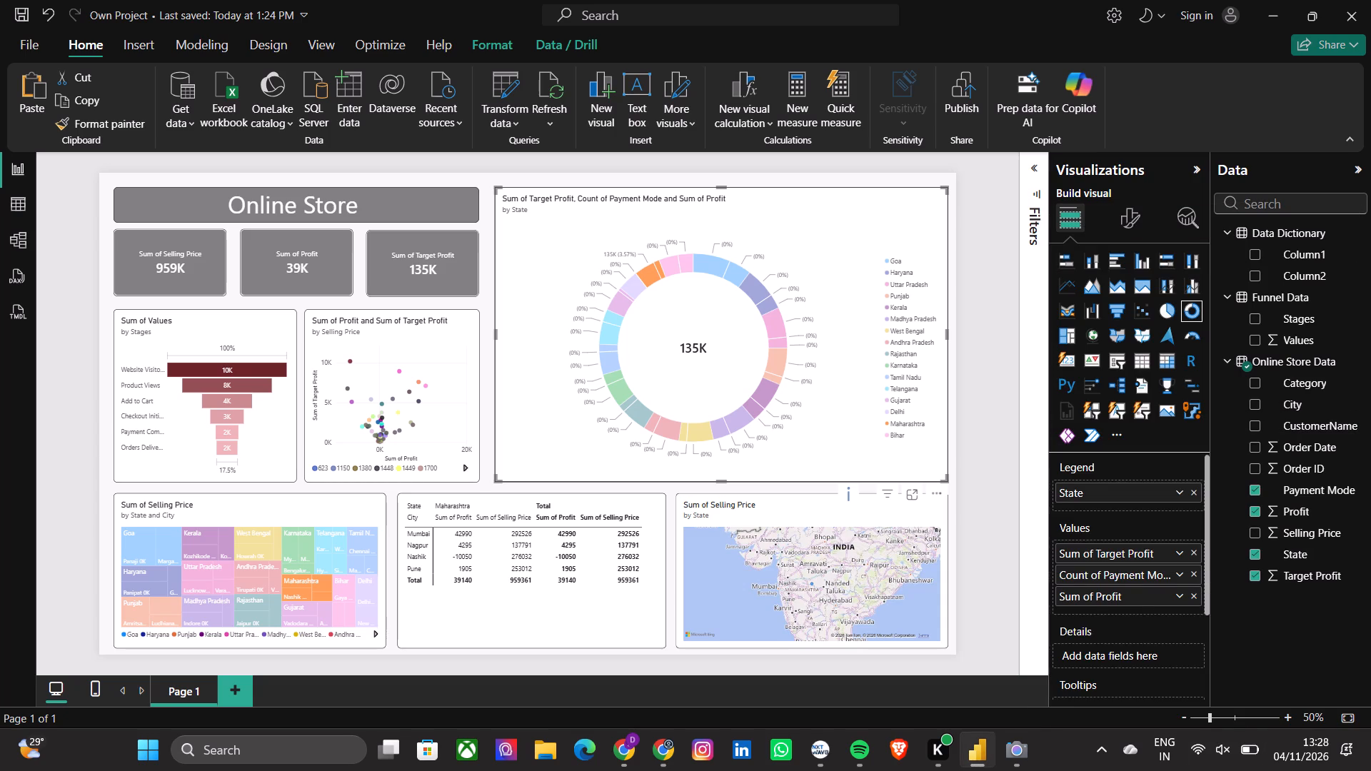
Clear the Maharashtra cross-filter on the donut chart and deselect the visual.
left_click(657, 270)
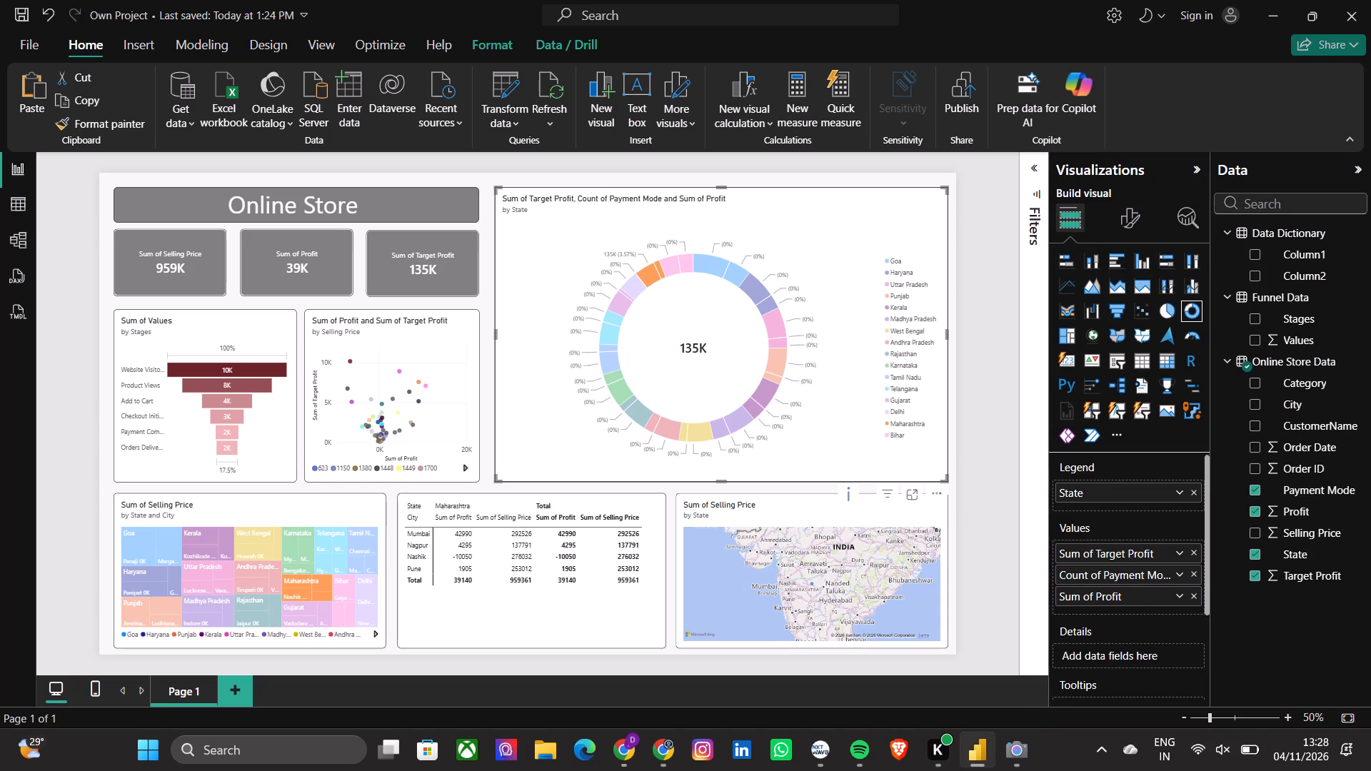
left_click(648, 271)
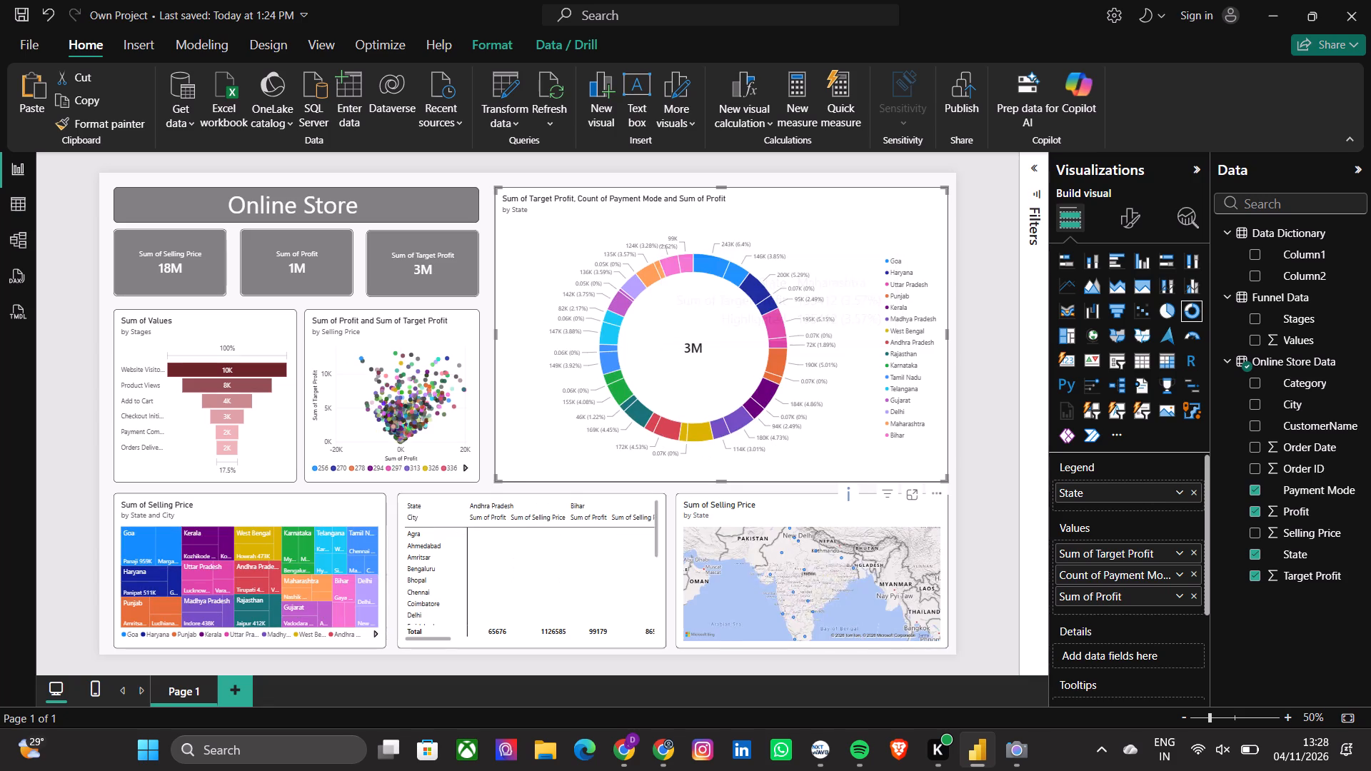
left_click(988, 231)
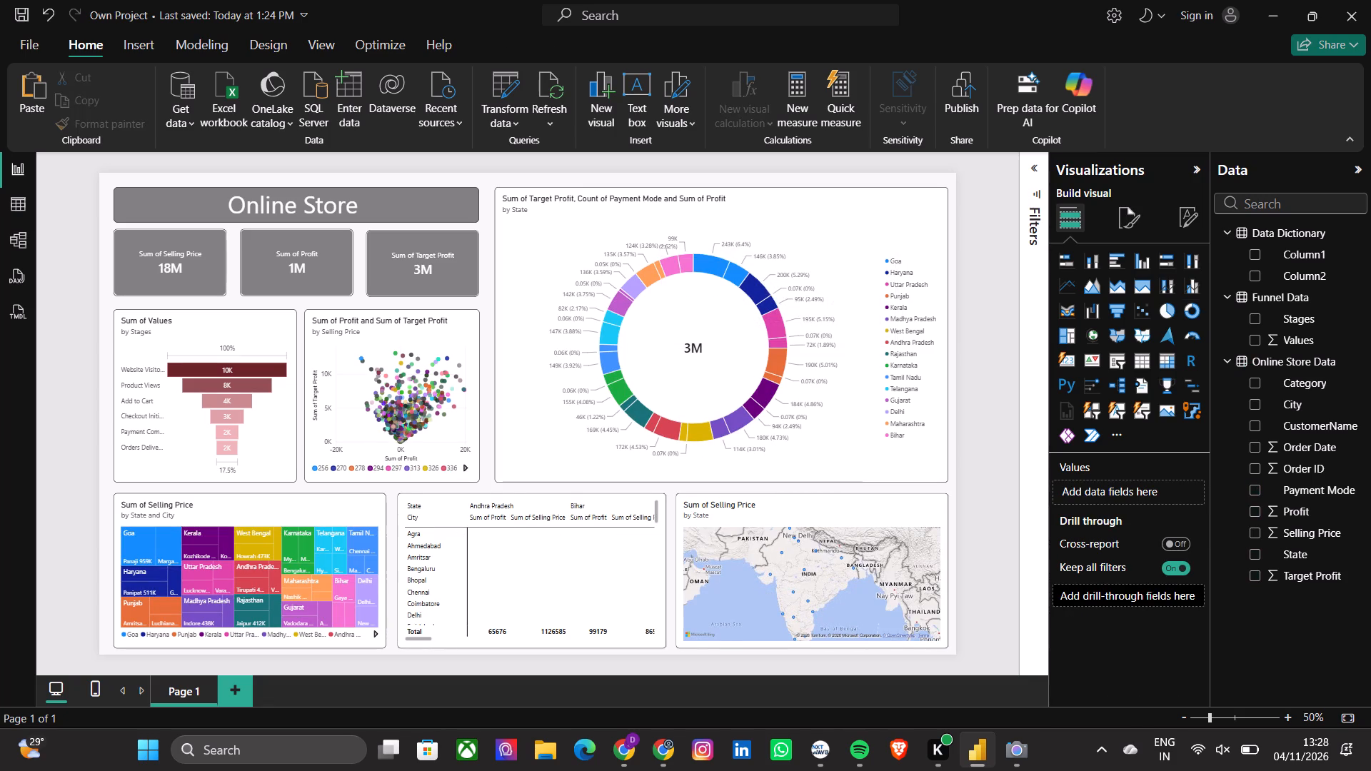
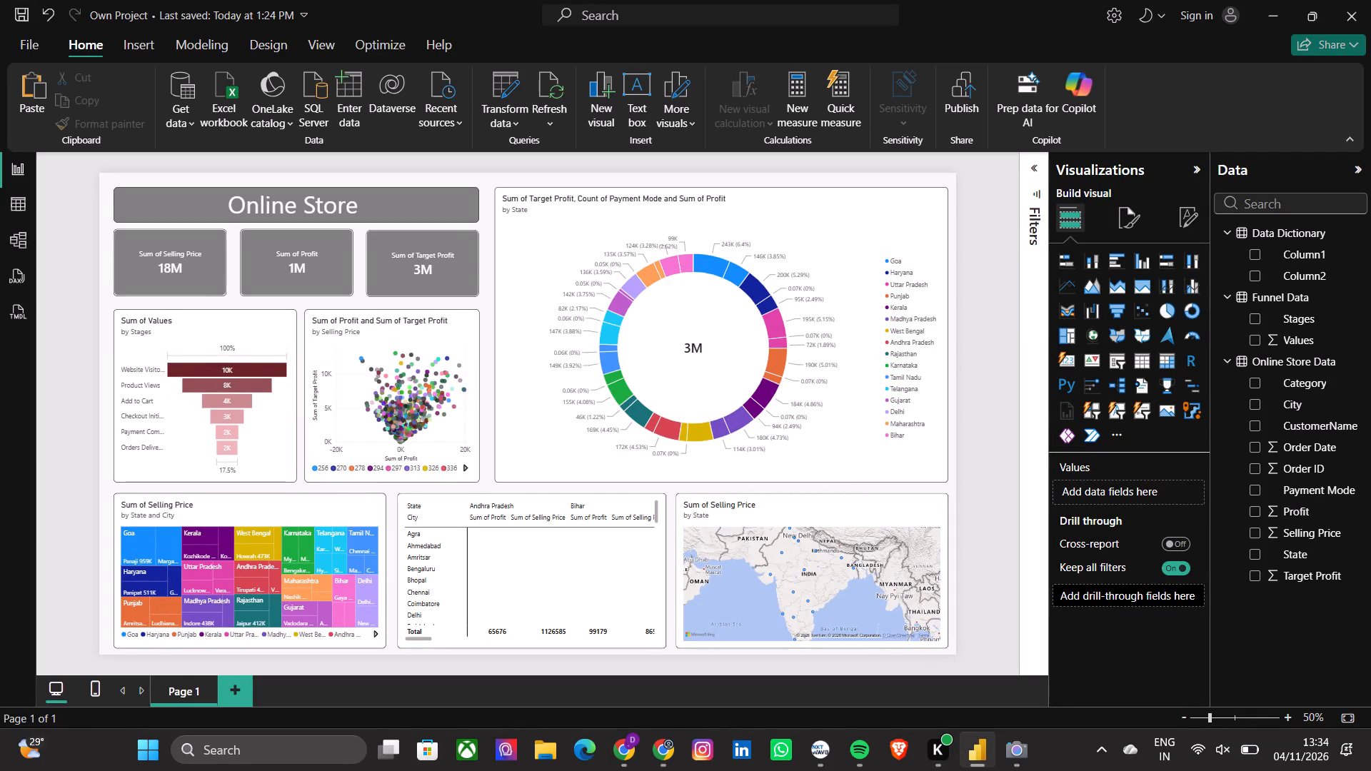
Select the donut chart showing target profit, payment mode count and profit by state.
left_click(510, 330)
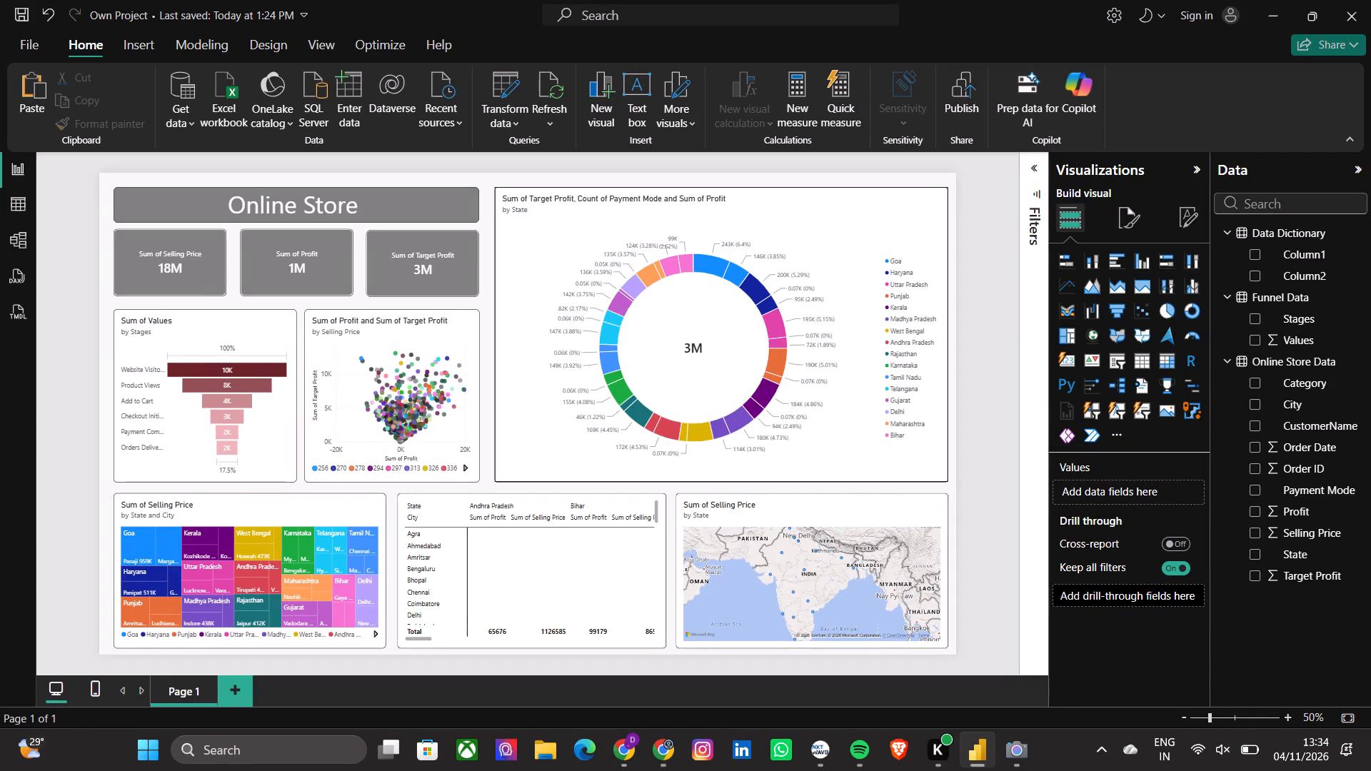
Widen the donut chart slightly towards the KPI cards and scatter chart to narrow the gap, and deselect it.
left_click_drag(495, 330, 488, 331)
left_click(982, 339)
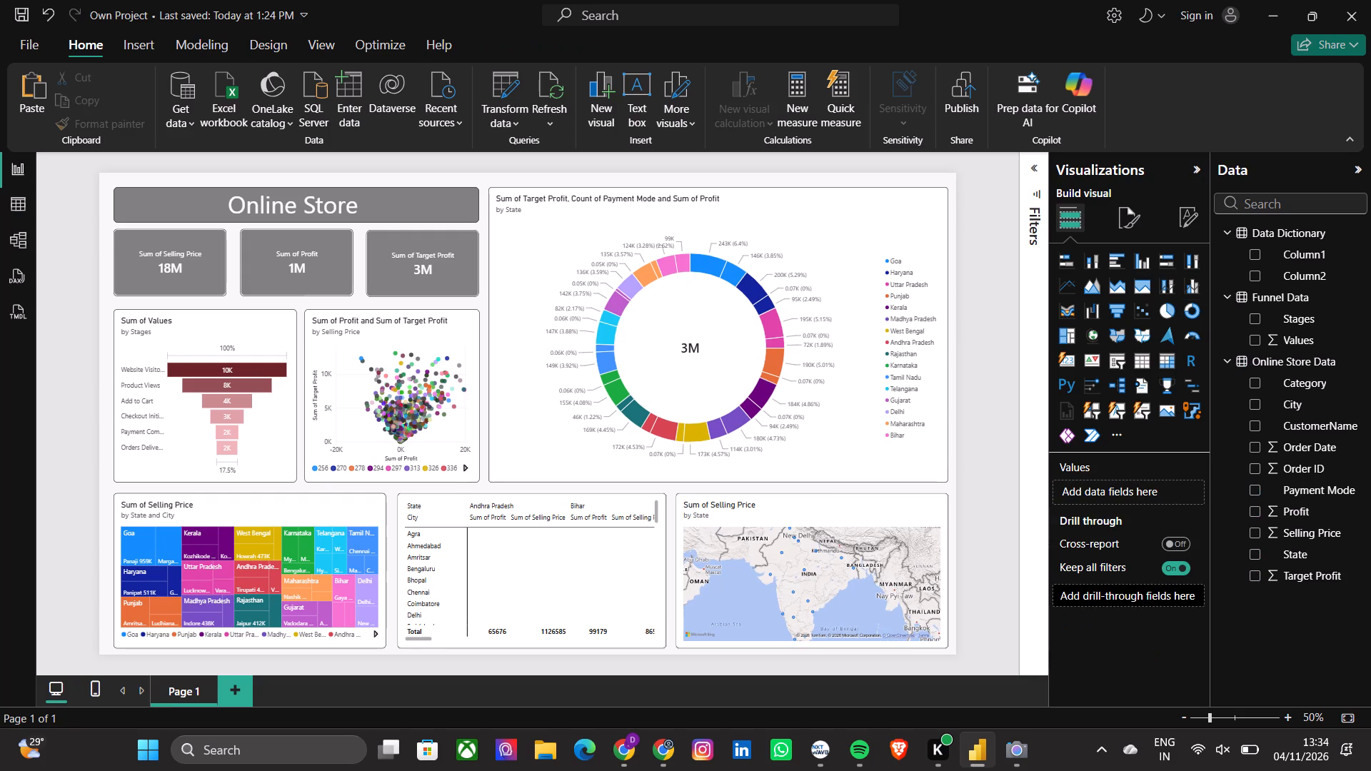
Save the Own Project report.
key("ctrl+s")
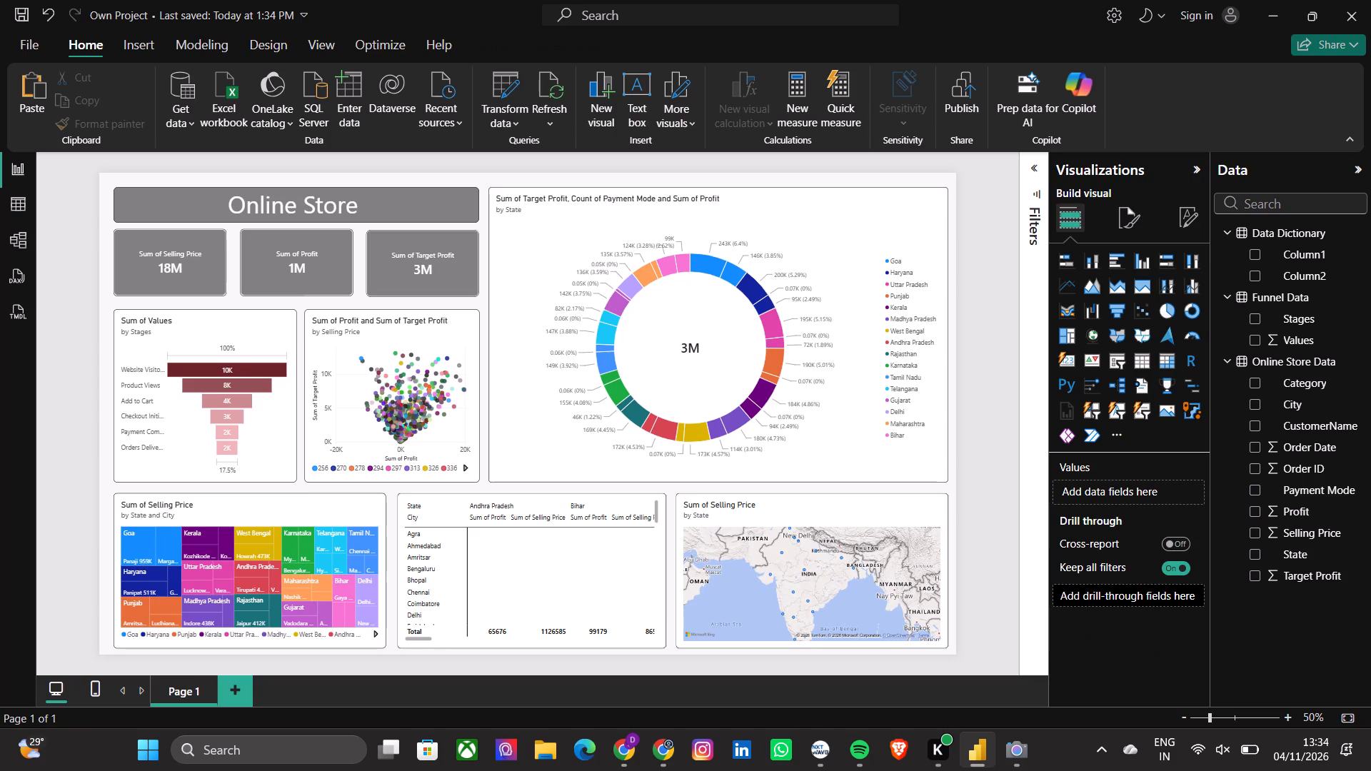